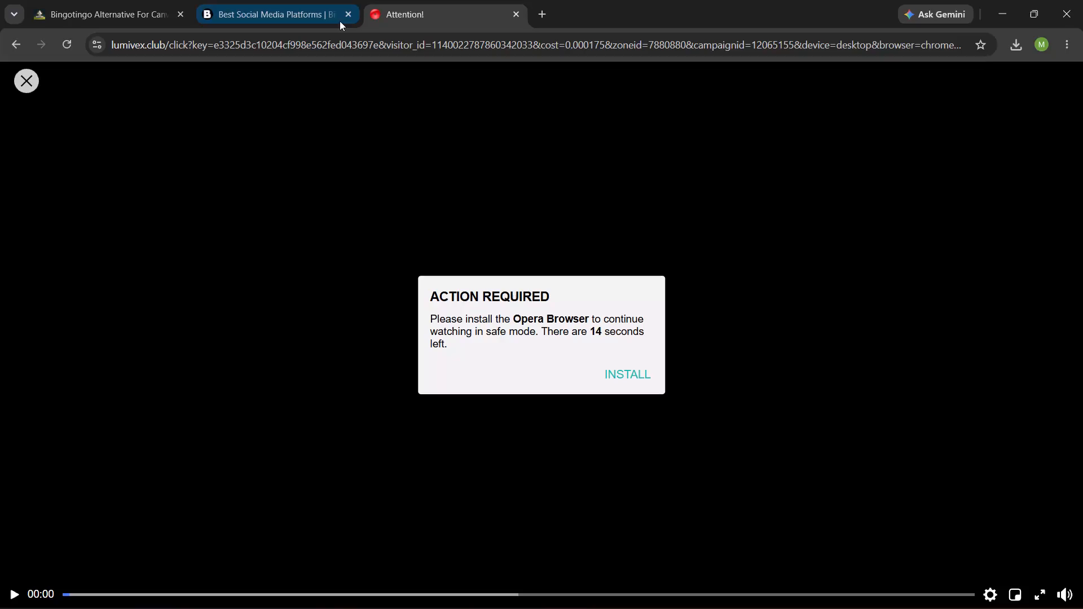
Return to the Best Social Media Platforms article and open its Free Guide link.
left_click(328, 9)
left_click(397, 220)
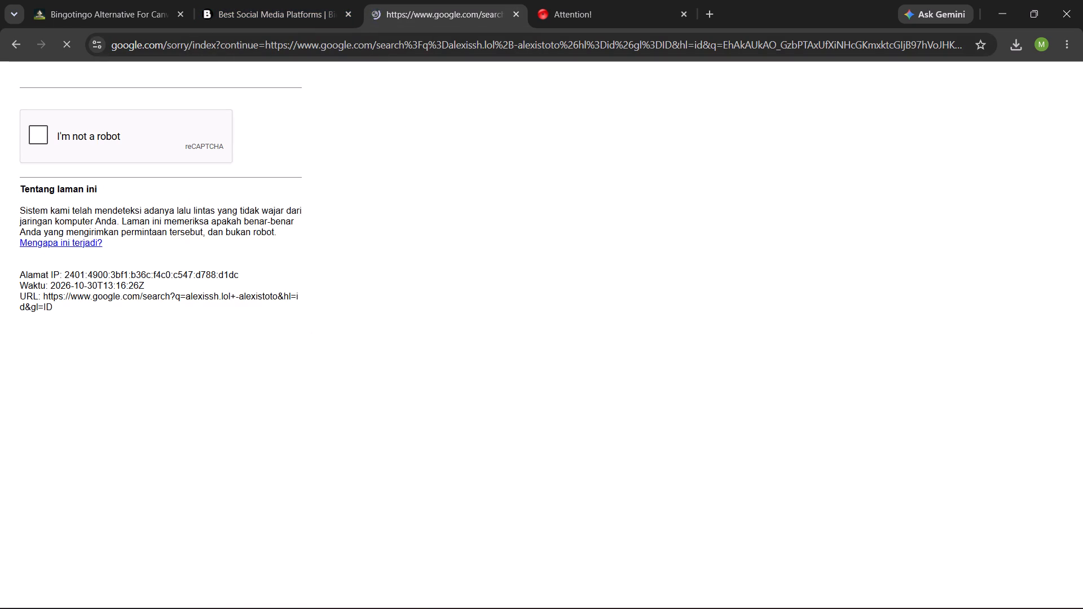
Complete the reCAPTCHA "I'm not a robot" check on the Google page.
left_click(38, 135)
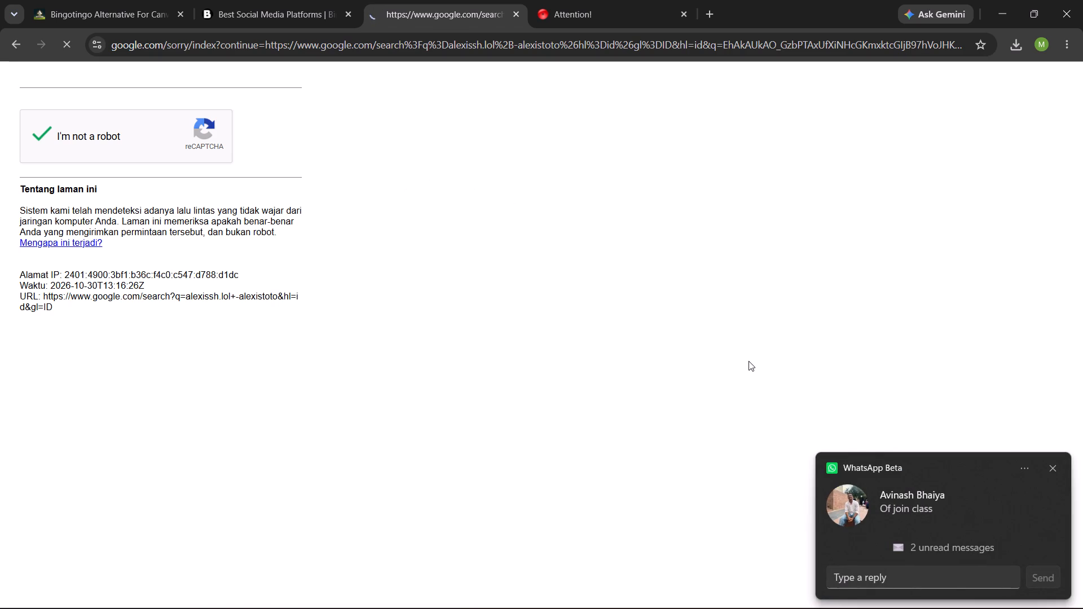
Go back to the Best Social Media Platforms article and look through its platform sections and the Reddit guide download area.
left_click(259, 8)
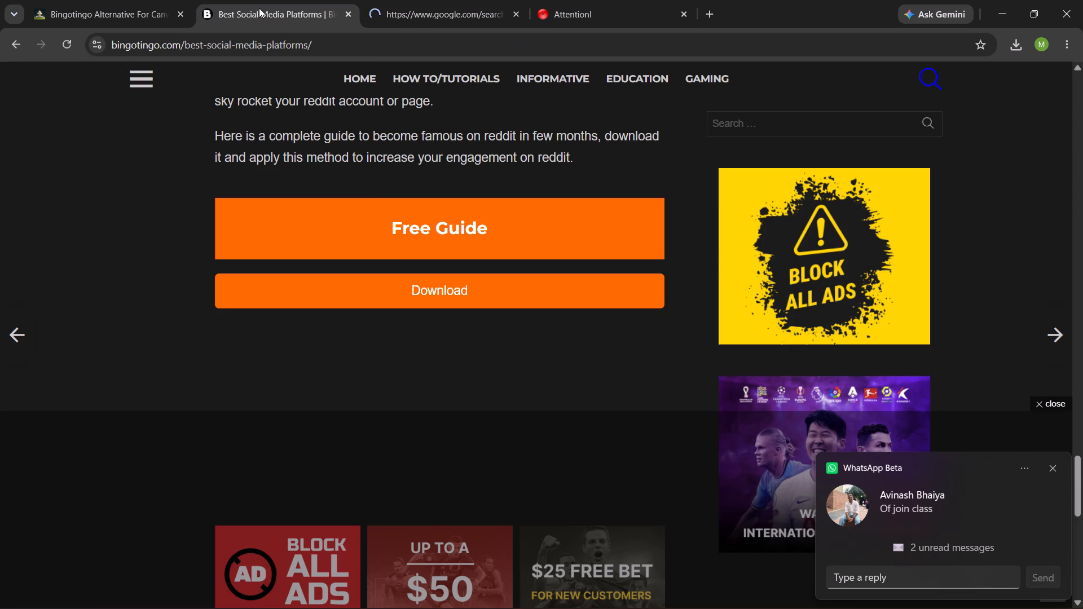
scroll(496, 263, "up", 4)
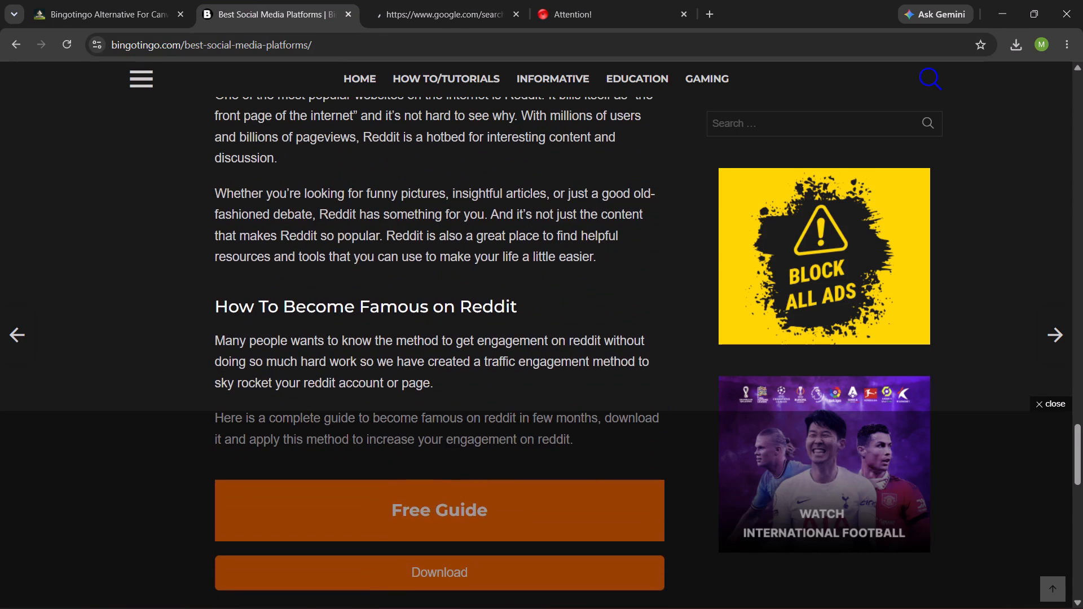
scroll(496, 263, "up", 17)
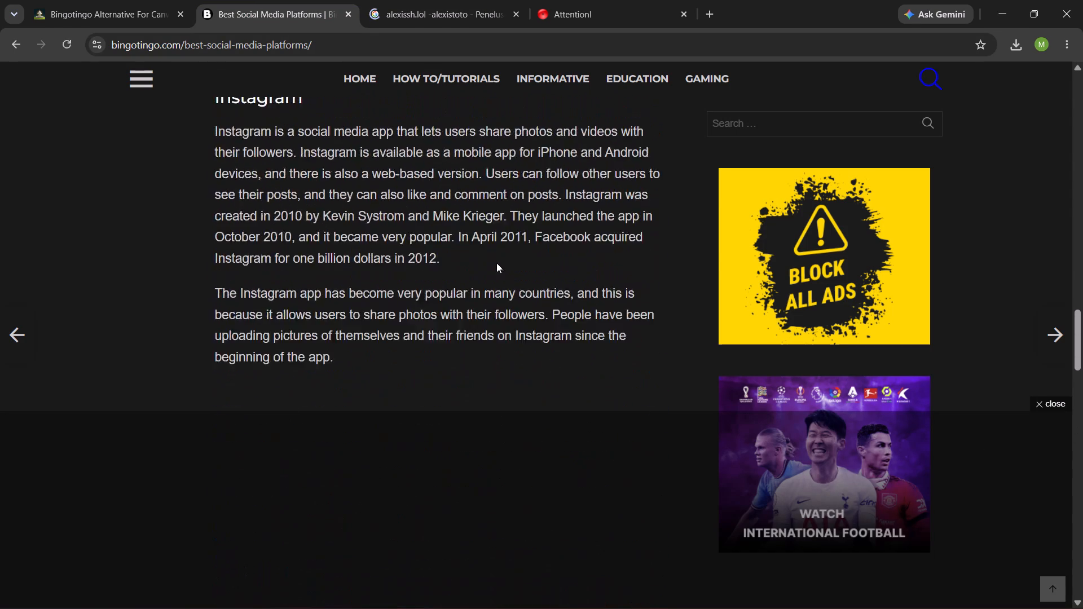
scroll(496, 263, "up", 12)
scroll(496, 263, "up", 13)
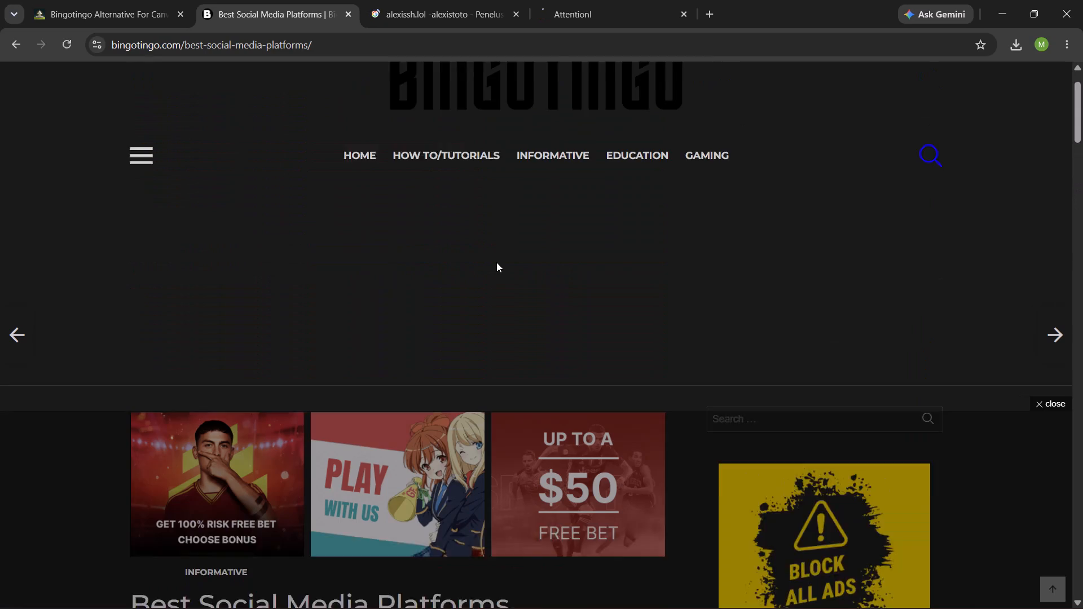
scroll(496, 262, "up", 6)
scroll(497, 262, "down", 20)
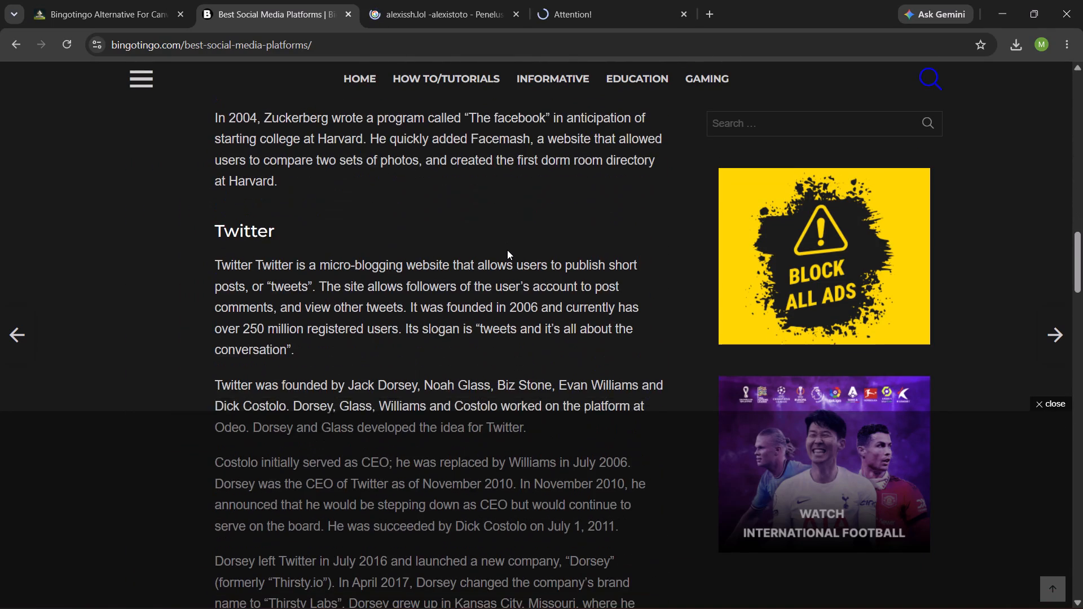
scroll(507, 250, "down", 16)
scroll(509, 254, "down", 13)
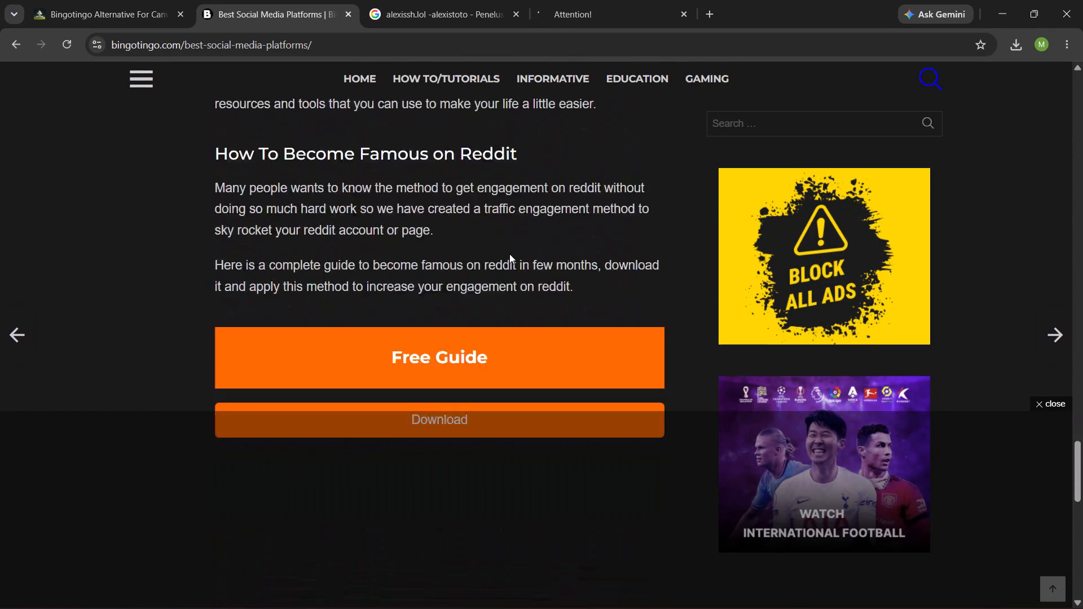
scroll(509, 254, "up", 8)
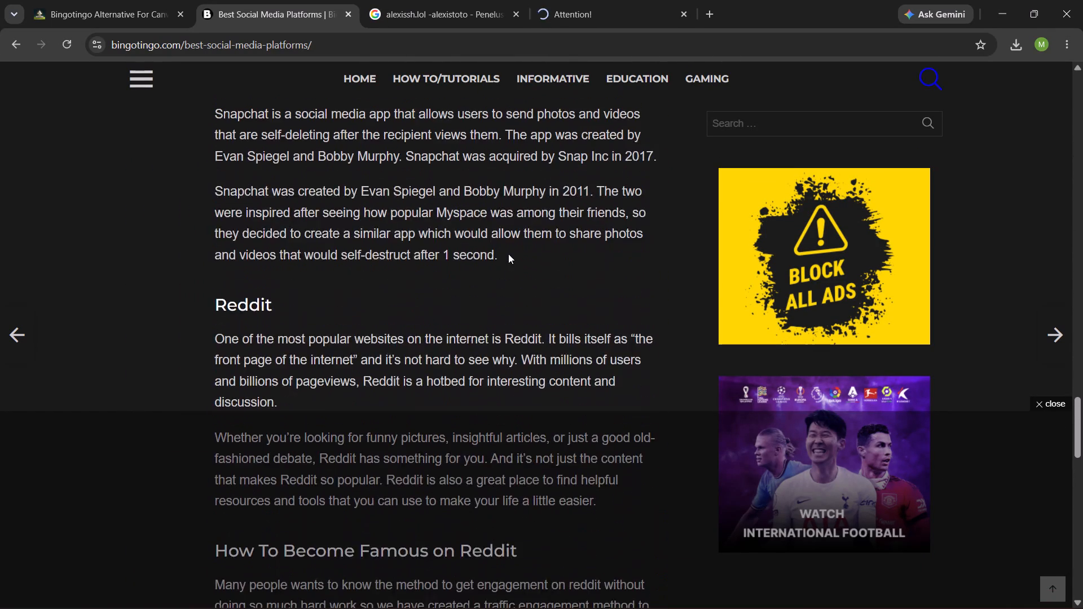
scroll(508, 254, "down", 19)
scroll(508, 251, "down", 6)
scroll(508, 251, "up", 5)
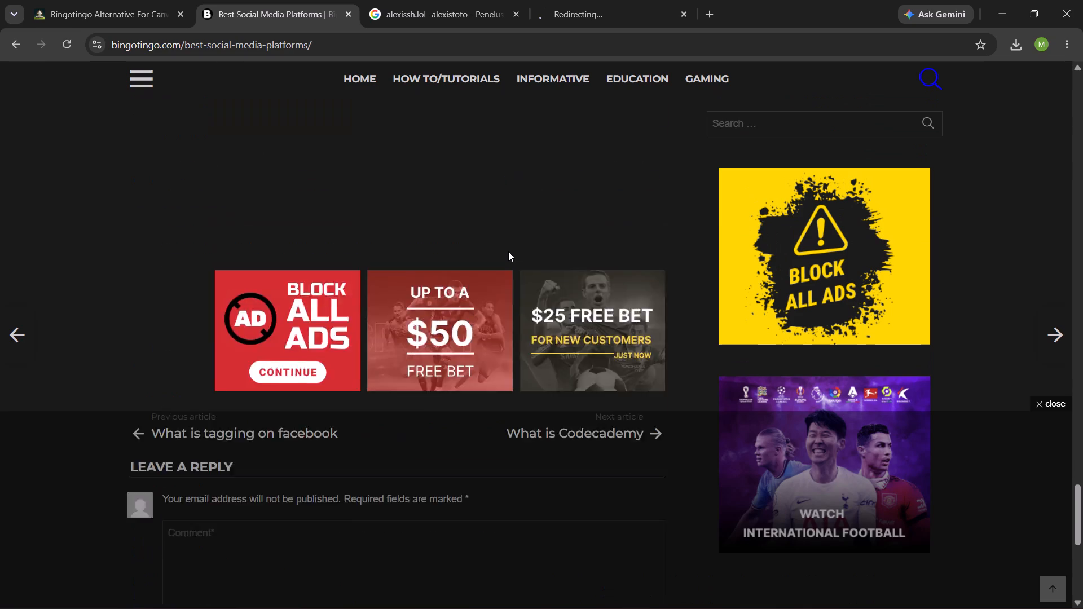
Close the alexissh.lol search tab and return to the Best Social Media Platforms article.
scroll(508, 251, "up", 6)
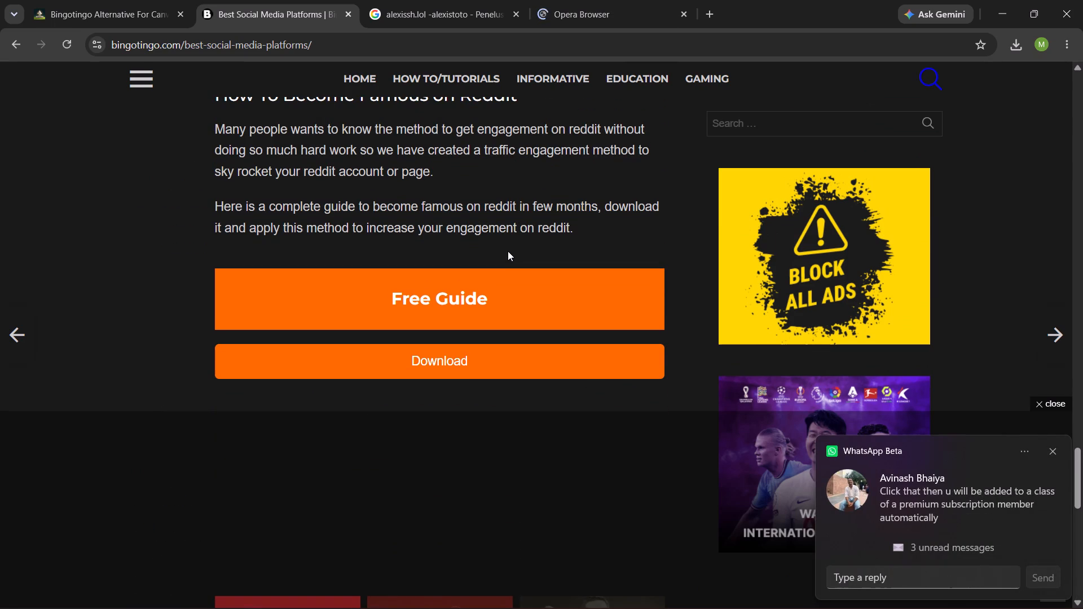
scroll(508, 251, "up", 1)
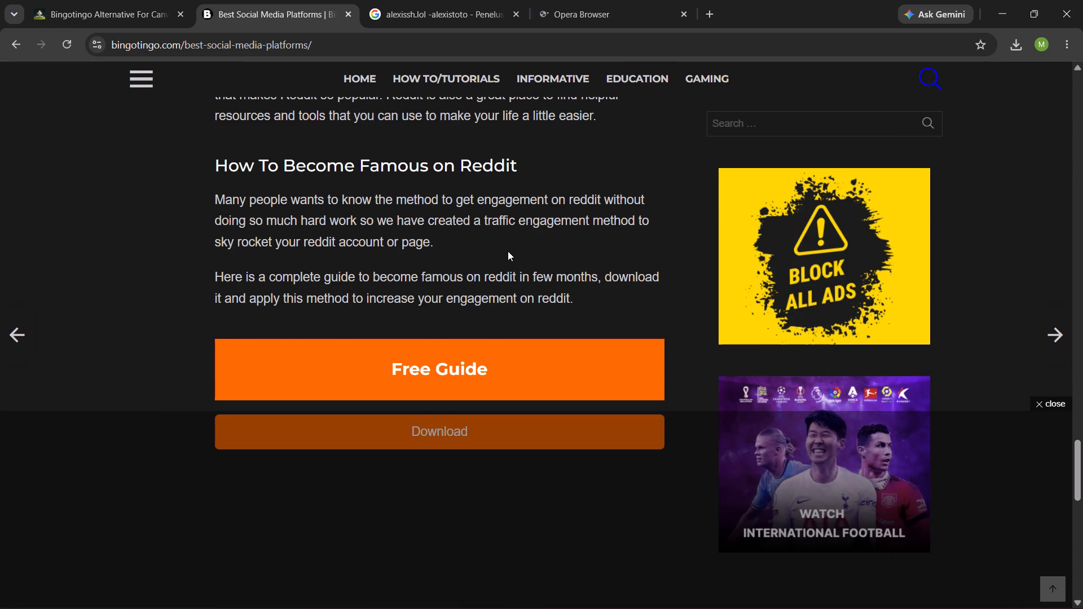
left_click(459, 8)
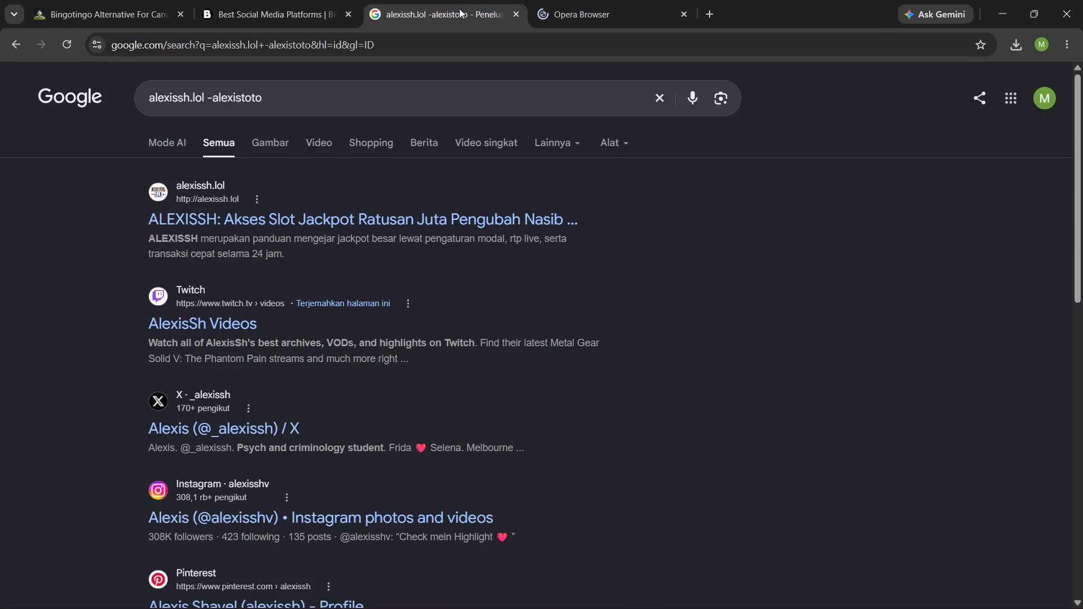
left_click(513, 12)
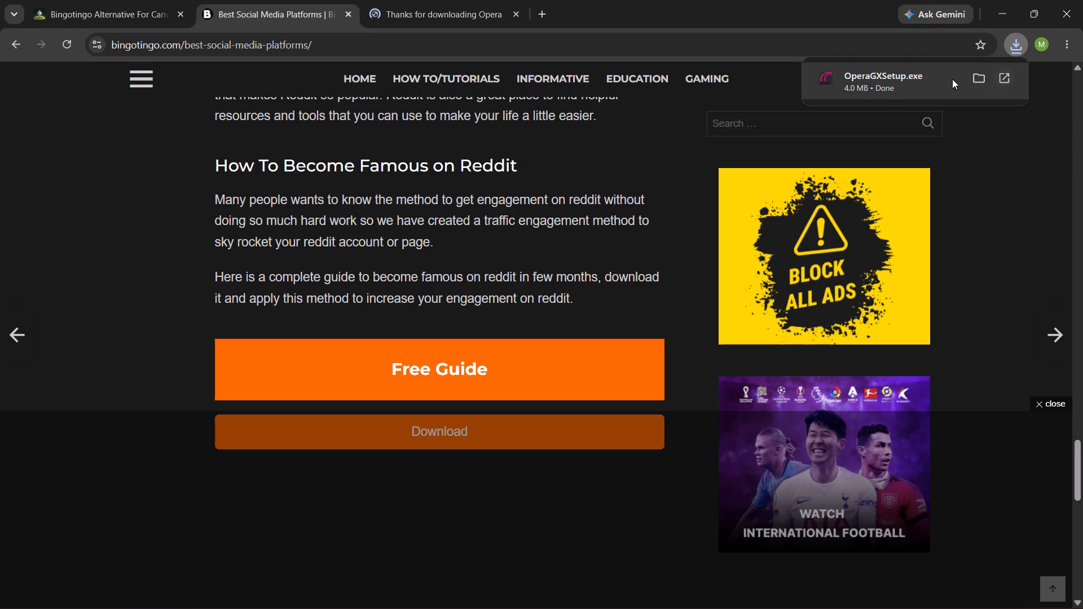
Examine the "How To Become Famous on Reddit" section and the links around it.
scroll(522, 213, "up", 1)
scroll(522, 213, "down", 2)
scroll(522, 213, "up", 1)
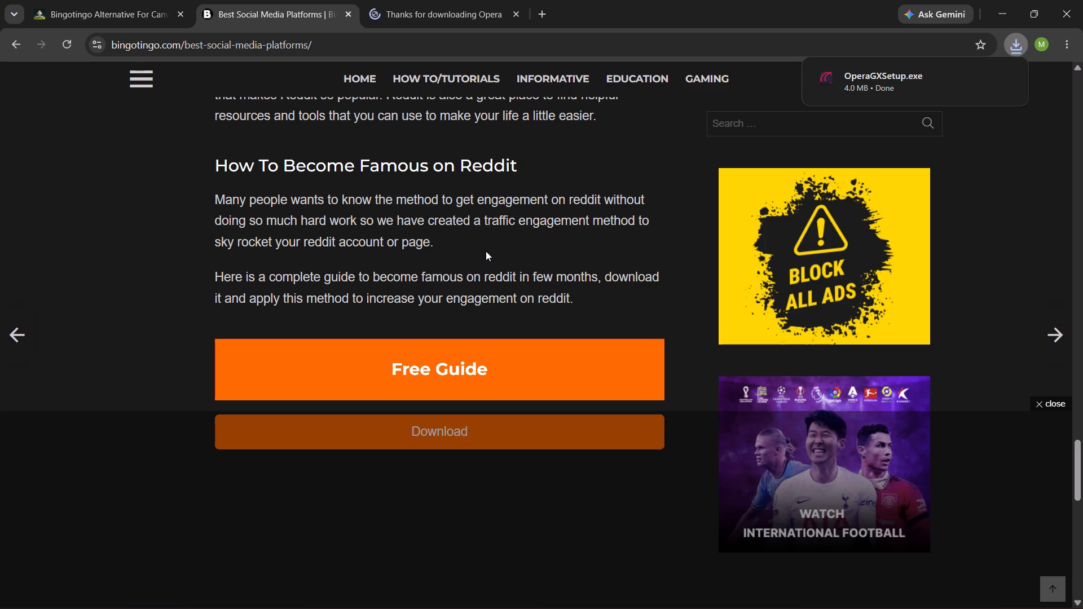
scroll(487, 251, "down", 4)
scroll(487, 251, "up", 2)
scroll(488, 258, "down", 2)
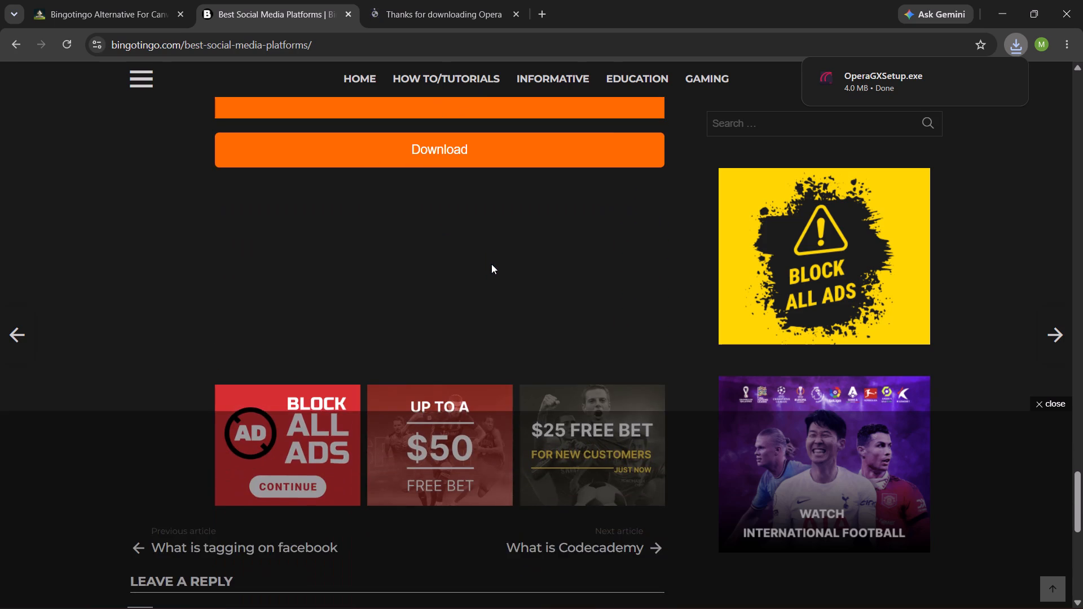
scroll(491, 264, "down", 2)
scroll(492, 266, "up", 6)
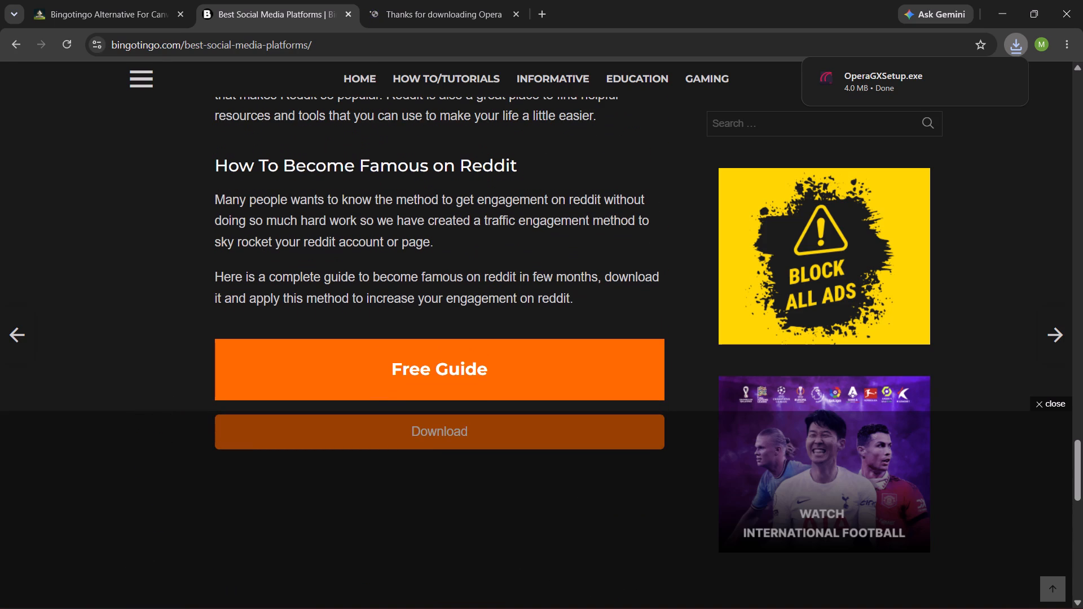
scroll(449, 293, "up", 7)
scroll(447, 289, "down", 5)
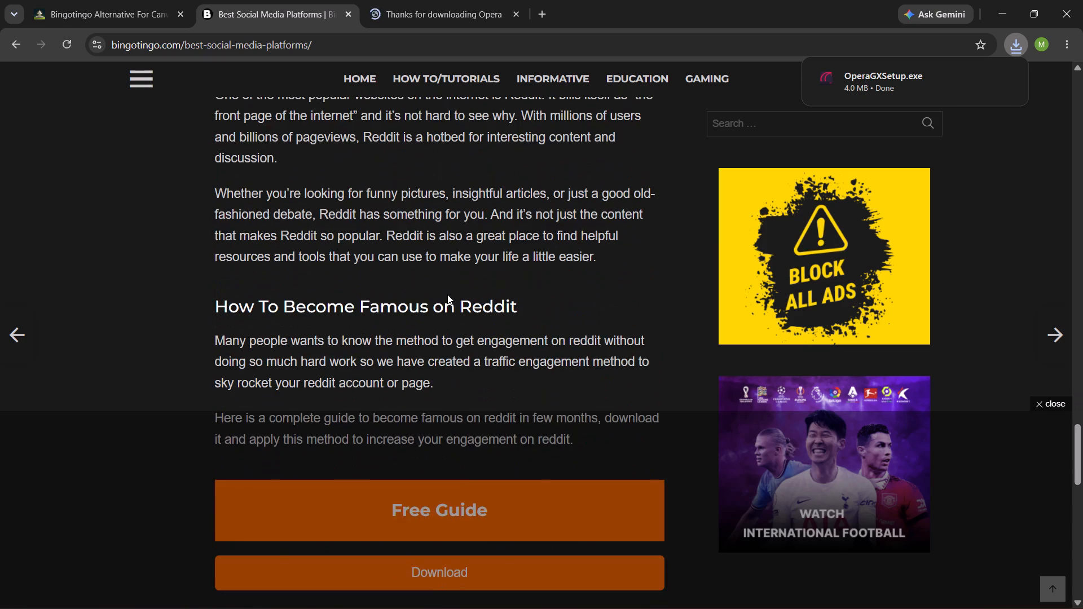
scroll(447, 294, "down", 3)
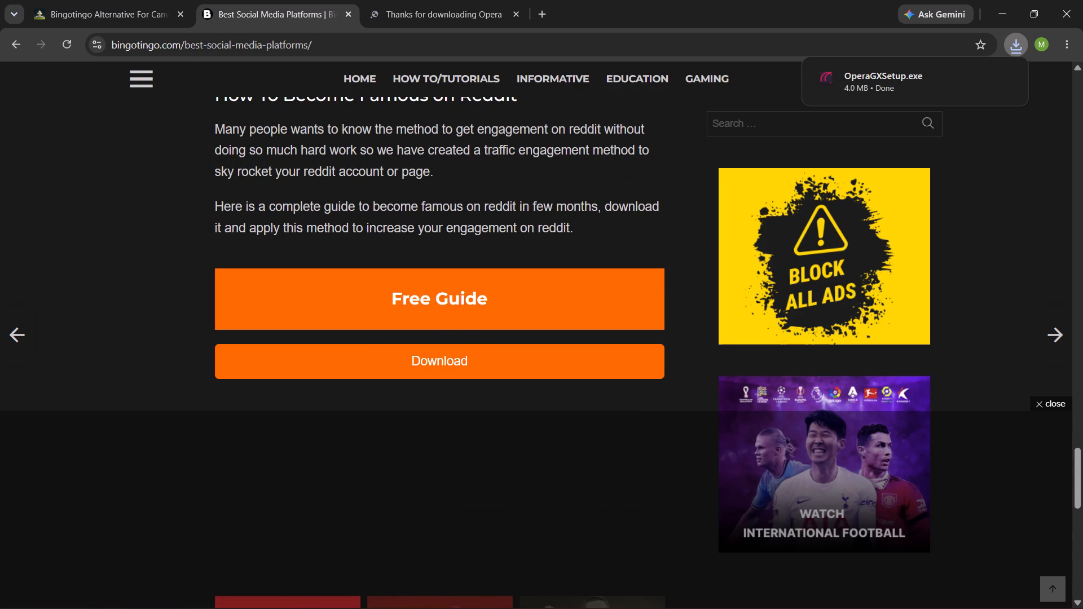
Try the Free Guide link, closing the extra tab it opens and the leftover Opera download tab.
left_click(443, 302)
left_click(682, 12)
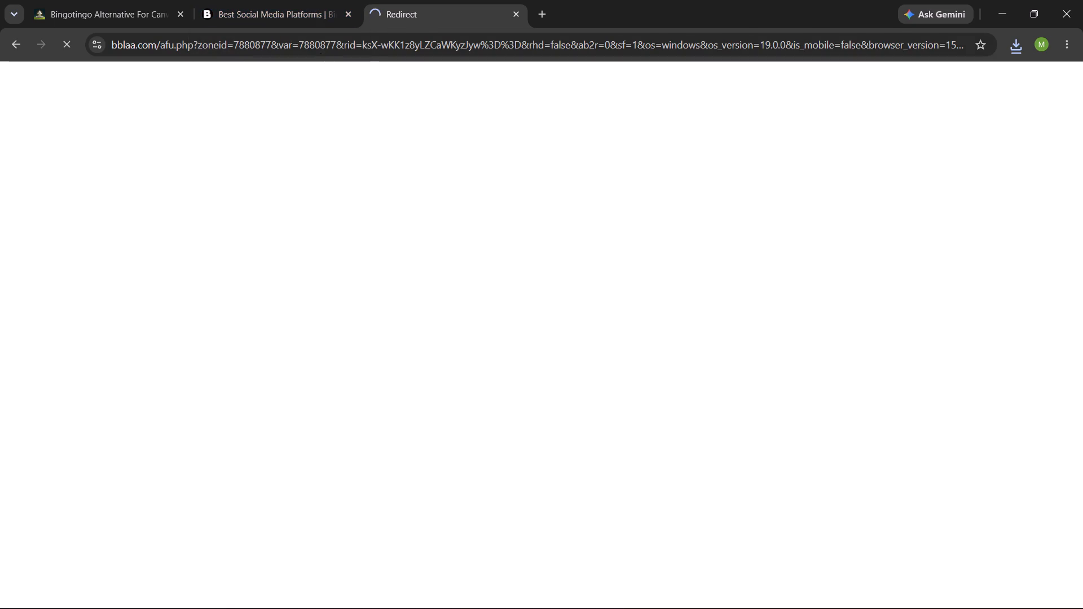
left_click(307, 12)
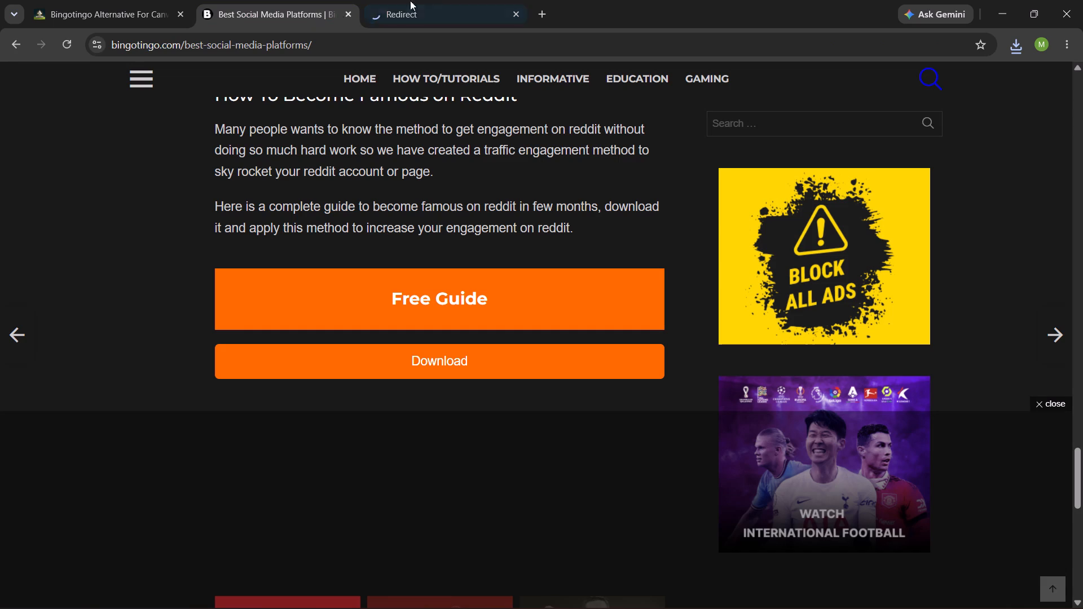
left_click(514, 16)
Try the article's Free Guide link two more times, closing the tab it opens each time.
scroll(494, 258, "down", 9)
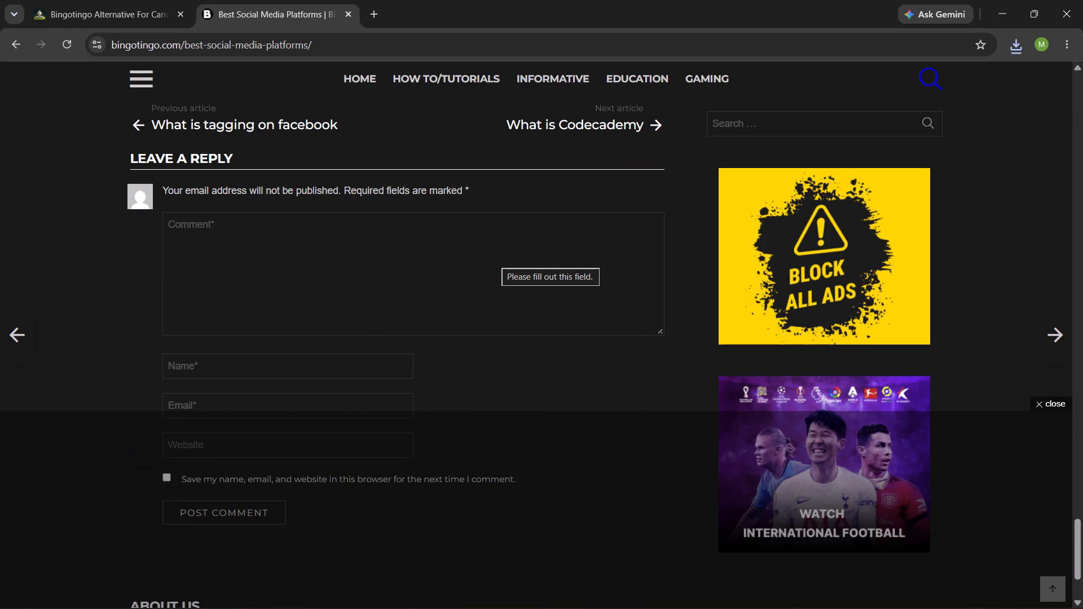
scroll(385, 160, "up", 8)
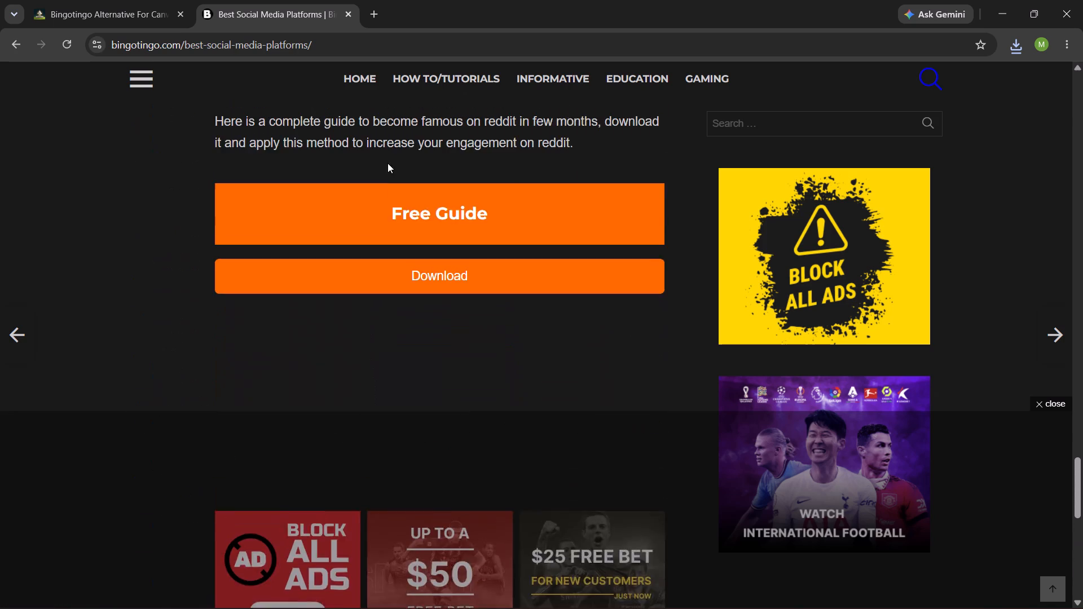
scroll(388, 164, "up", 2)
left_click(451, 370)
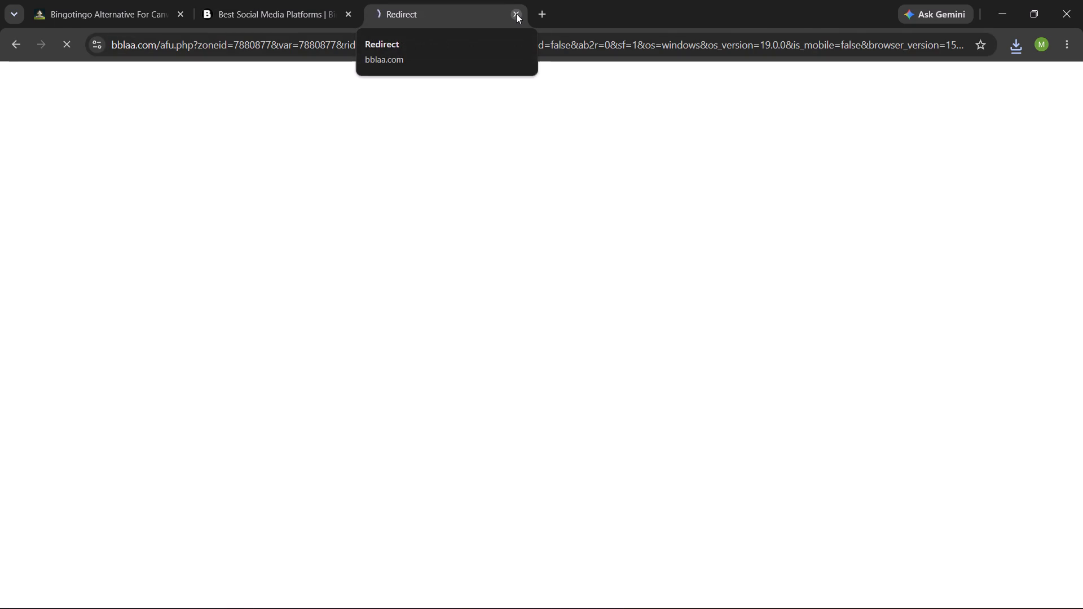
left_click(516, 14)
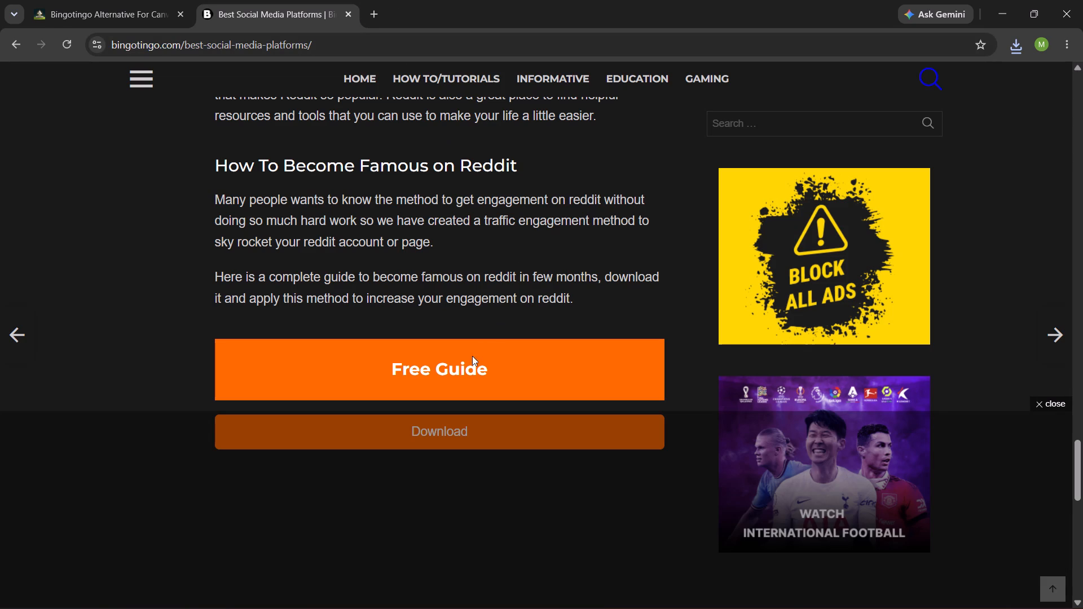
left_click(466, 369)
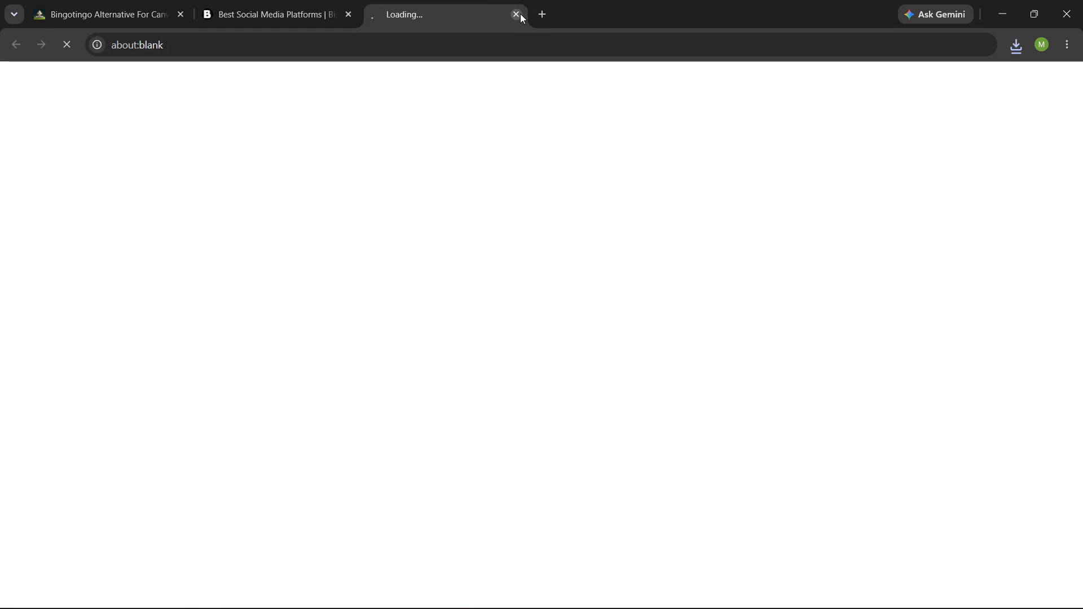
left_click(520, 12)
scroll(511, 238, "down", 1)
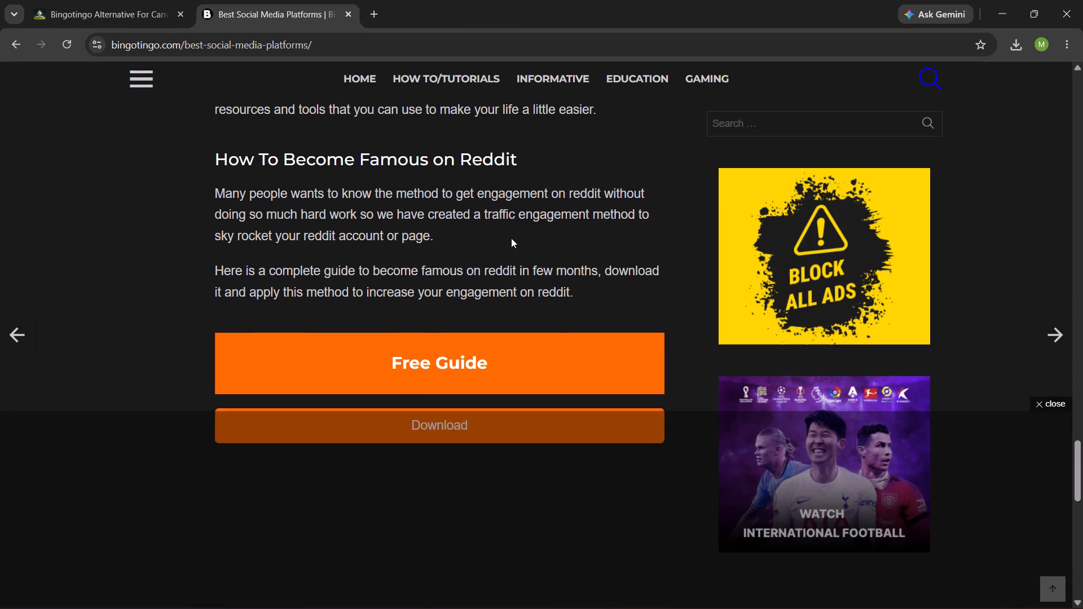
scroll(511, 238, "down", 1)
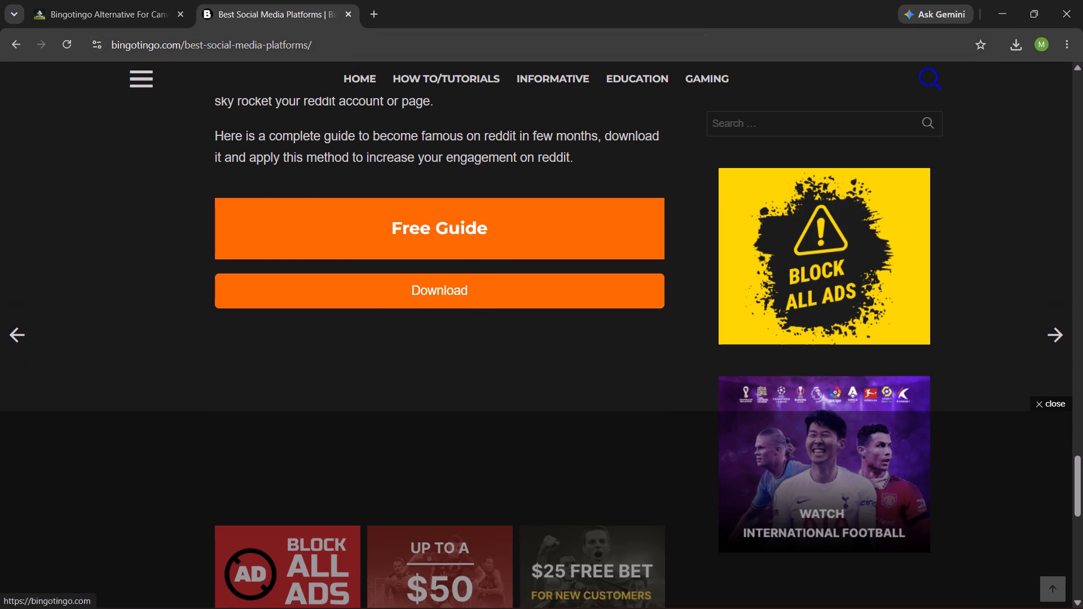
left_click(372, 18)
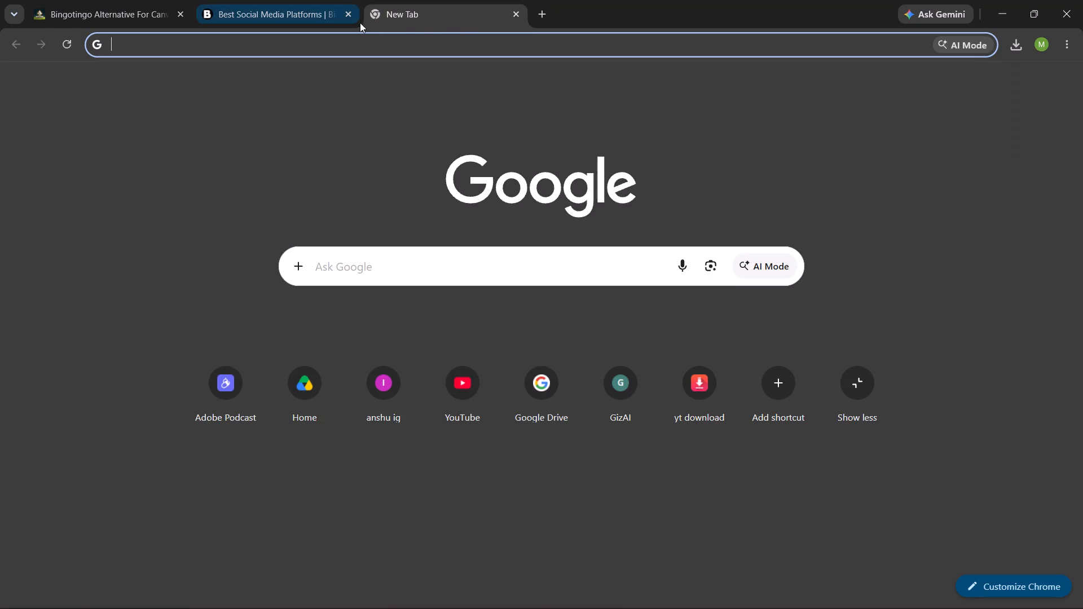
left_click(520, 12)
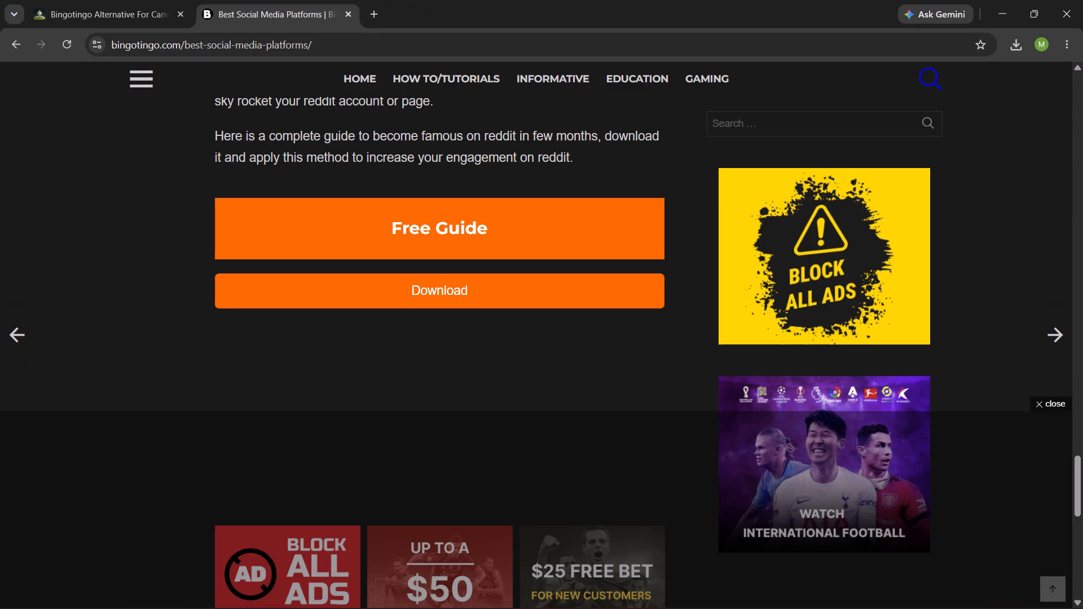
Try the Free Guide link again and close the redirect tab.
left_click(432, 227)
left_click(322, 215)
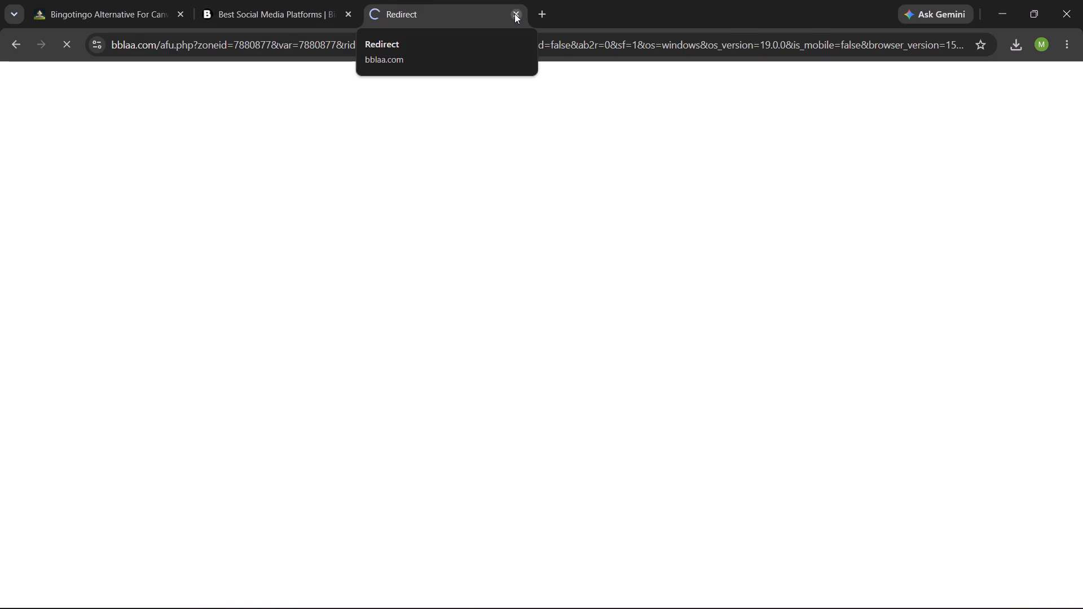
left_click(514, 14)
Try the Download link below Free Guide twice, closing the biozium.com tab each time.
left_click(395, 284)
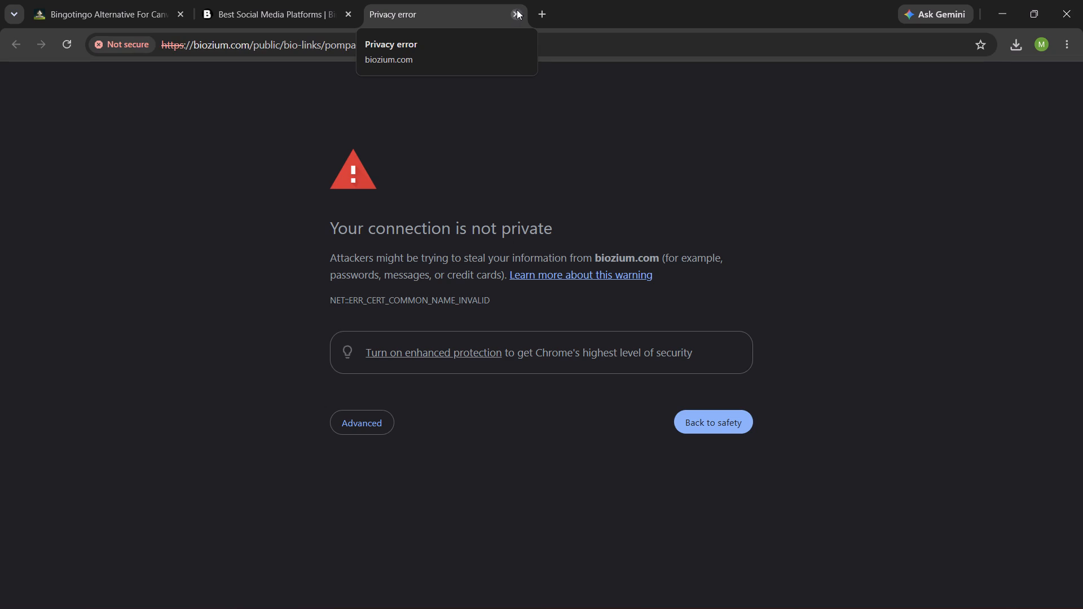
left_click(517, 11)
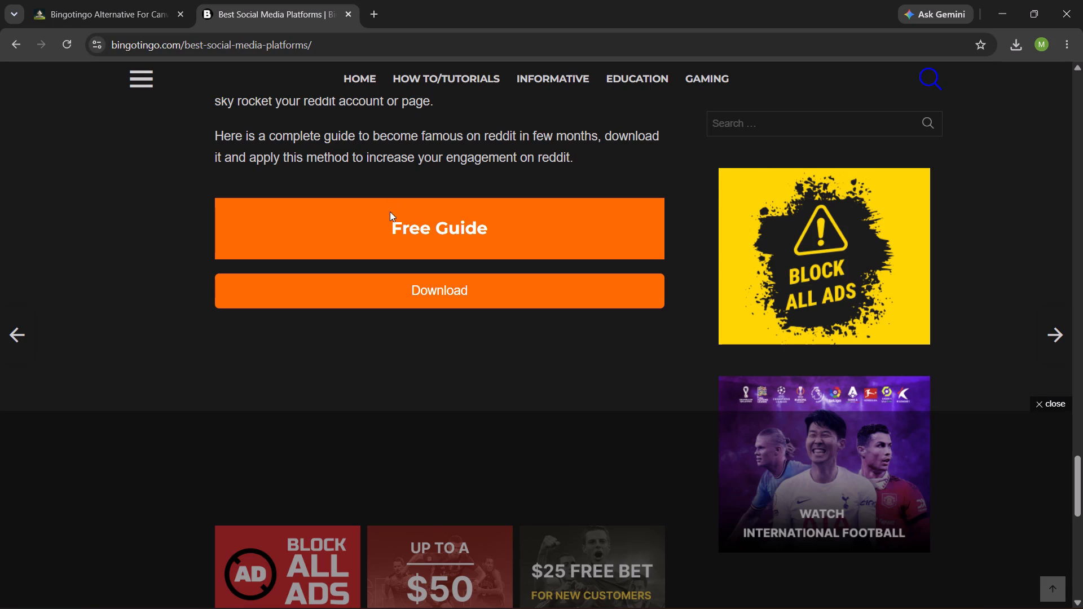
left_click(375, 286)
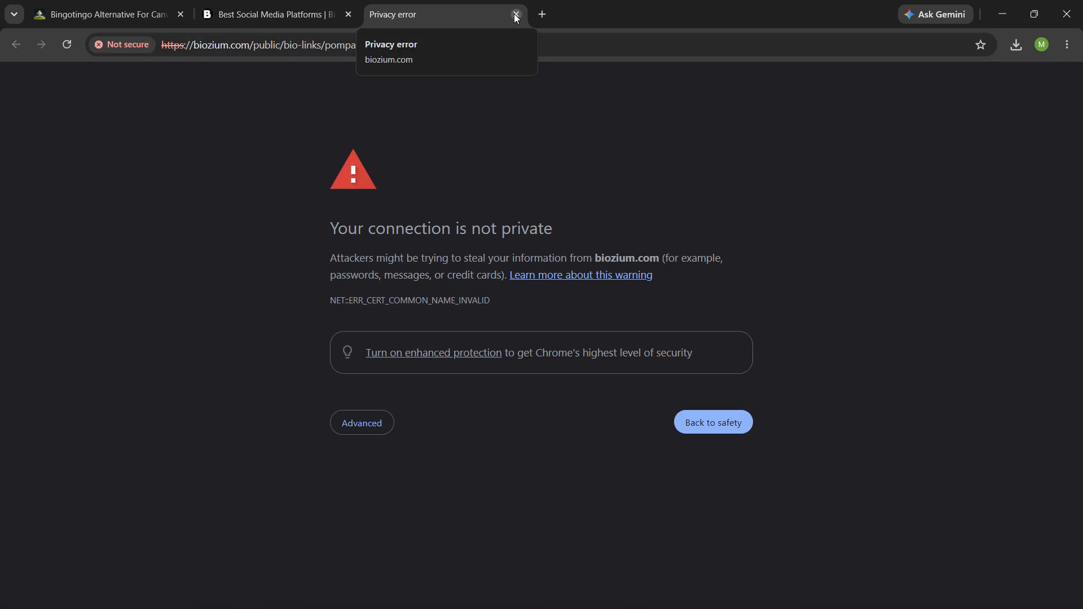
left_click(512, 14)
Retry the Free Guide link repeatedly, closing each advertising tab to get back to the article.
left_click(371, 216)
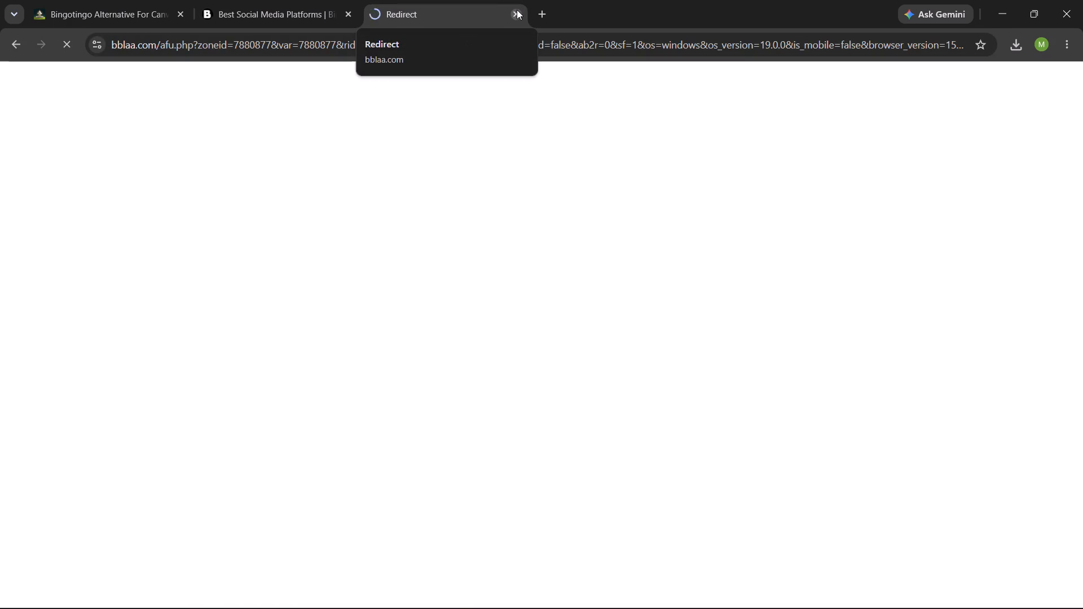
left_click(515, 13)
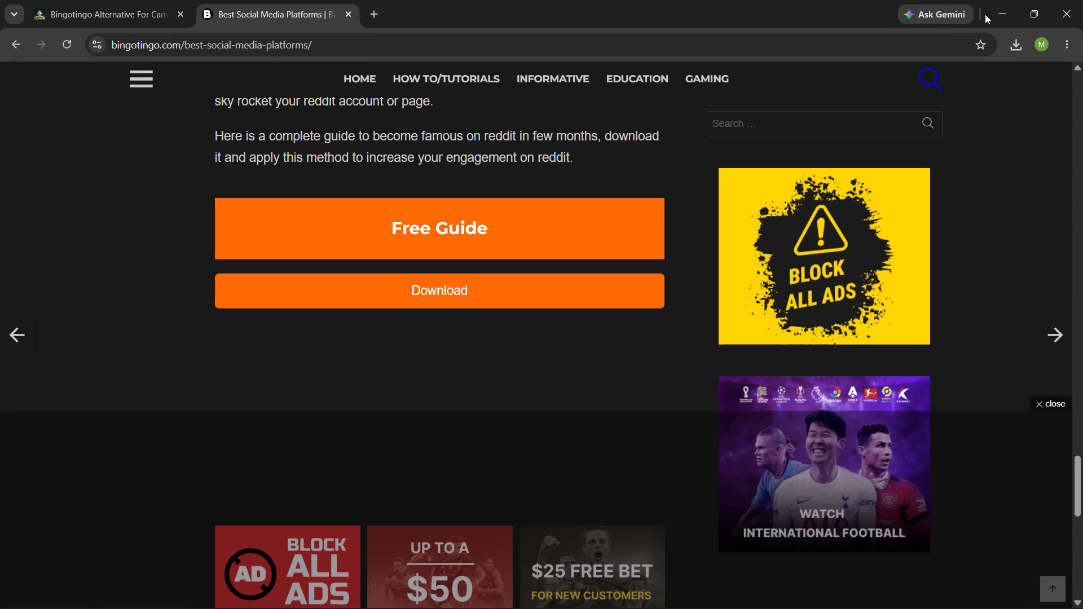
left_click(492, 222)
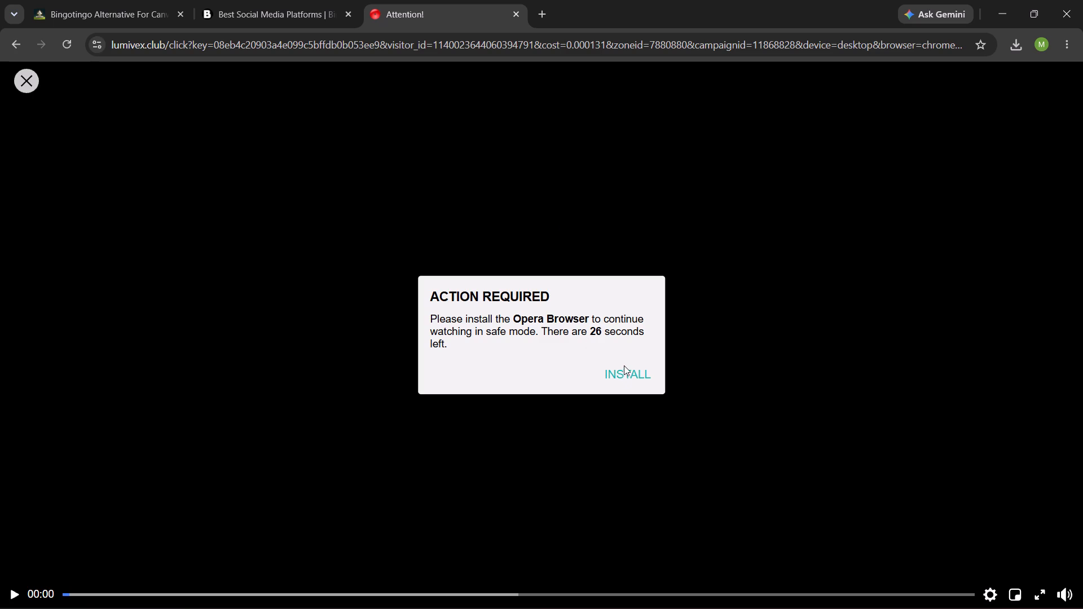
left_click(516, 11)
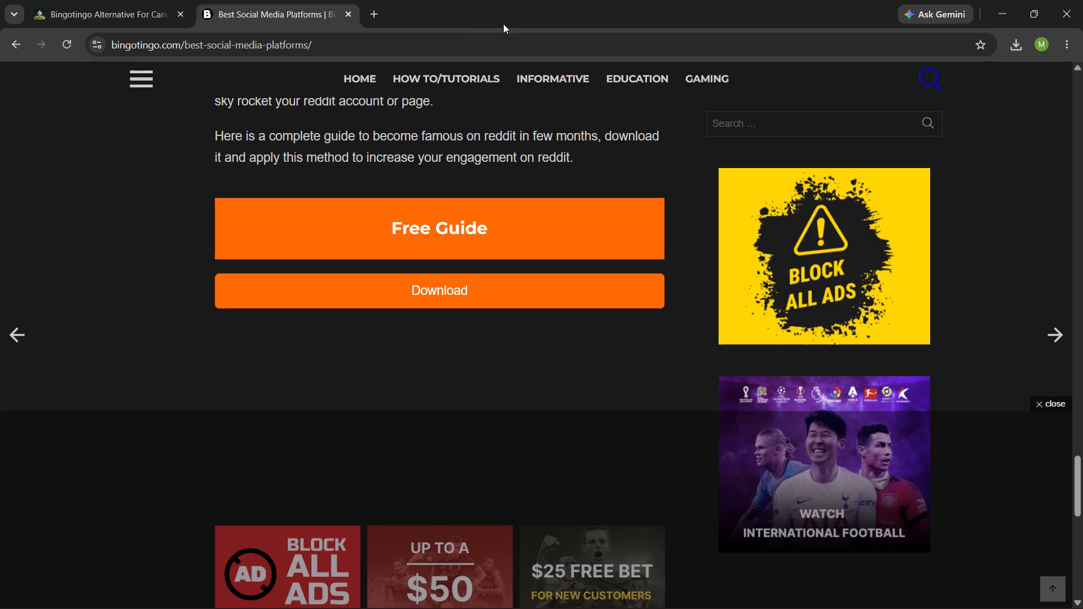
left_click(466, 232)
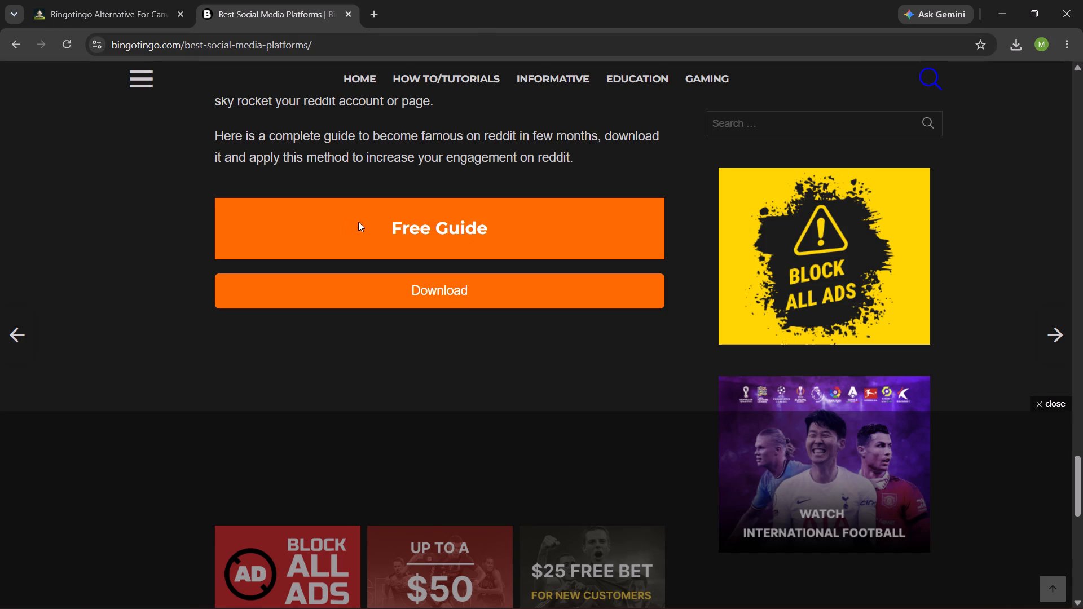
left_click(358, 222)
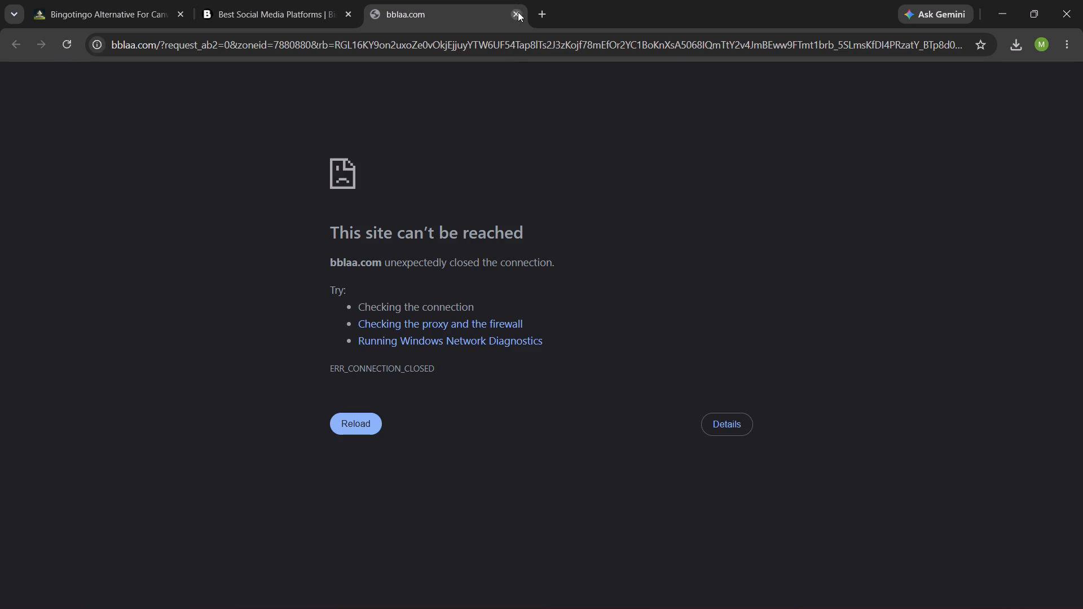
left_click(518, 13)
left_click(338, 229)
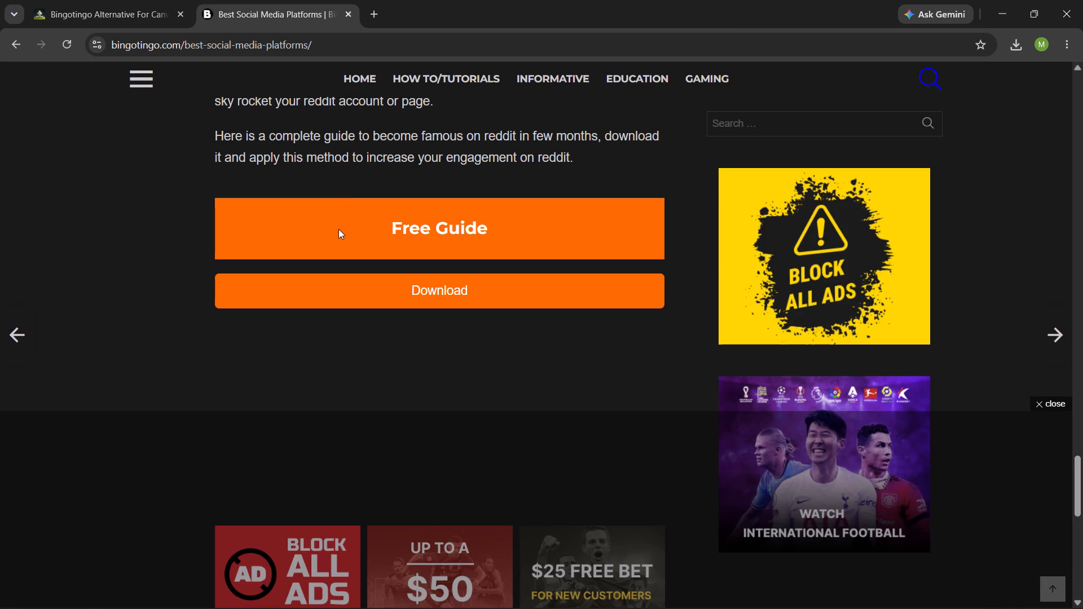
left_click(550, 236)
Look through the Best Social Media Platforms article from the comment form back to its title.
scroll(356, 204, "down", 5)
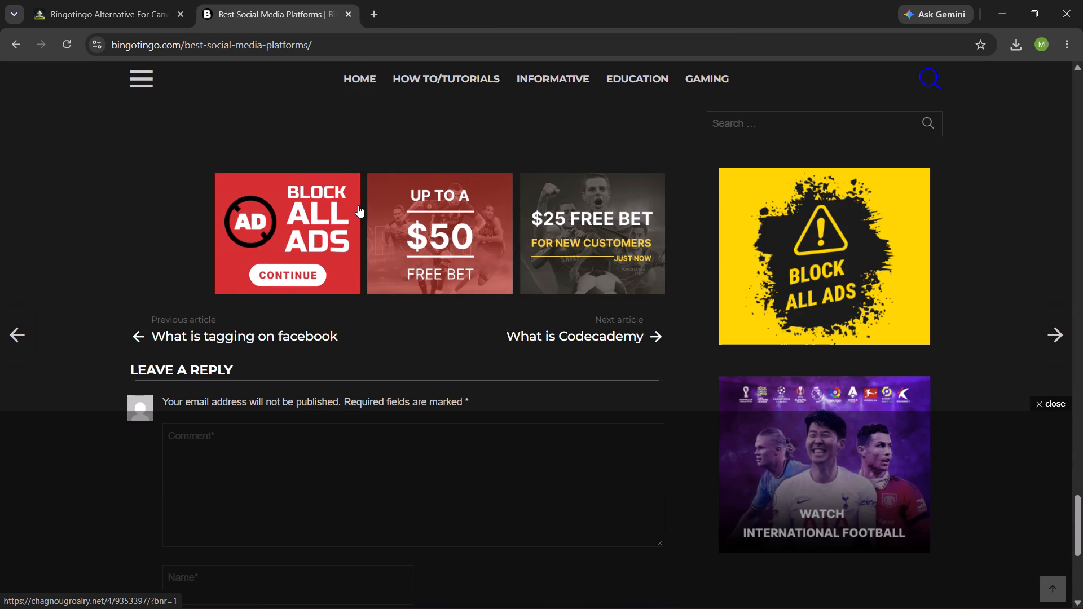
scroll(358, 206, "down", 12)
scroll(358, 208, "up", 4)
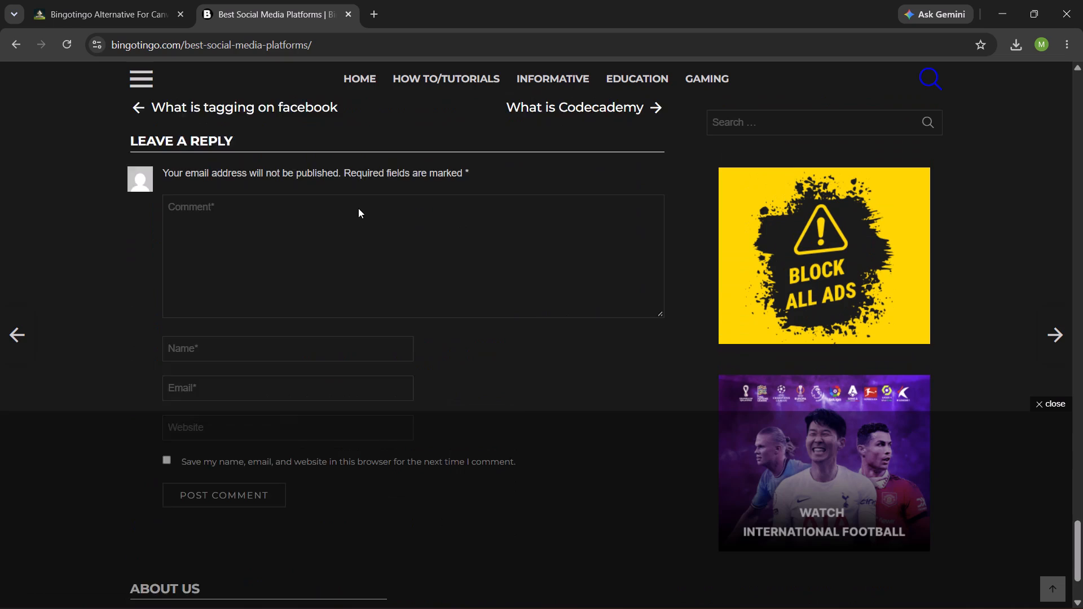
scroll(358, 208, "up", 16)
scroll(358, 209, "up", 10)
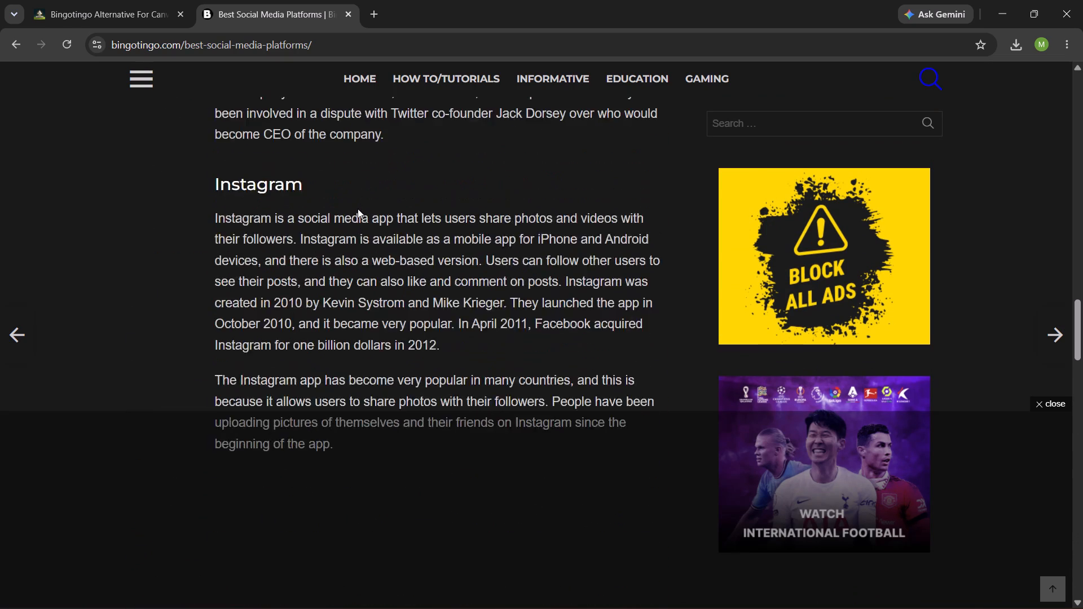
scroll(358, 209, "up", 11)
scroll(358, 209, "up", 11)
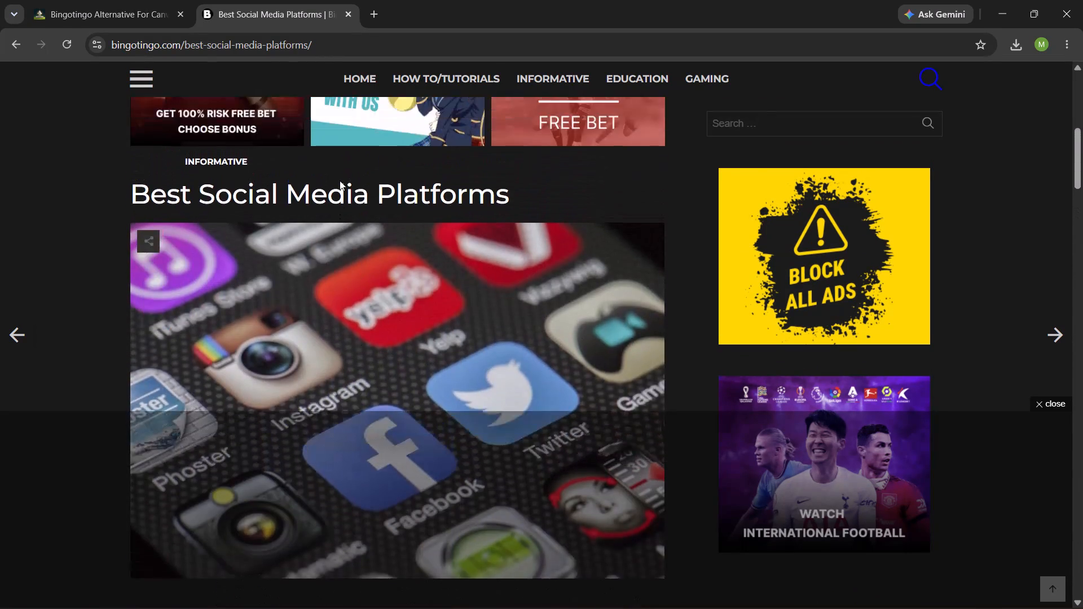
scroll(345, 182, "up", 9)
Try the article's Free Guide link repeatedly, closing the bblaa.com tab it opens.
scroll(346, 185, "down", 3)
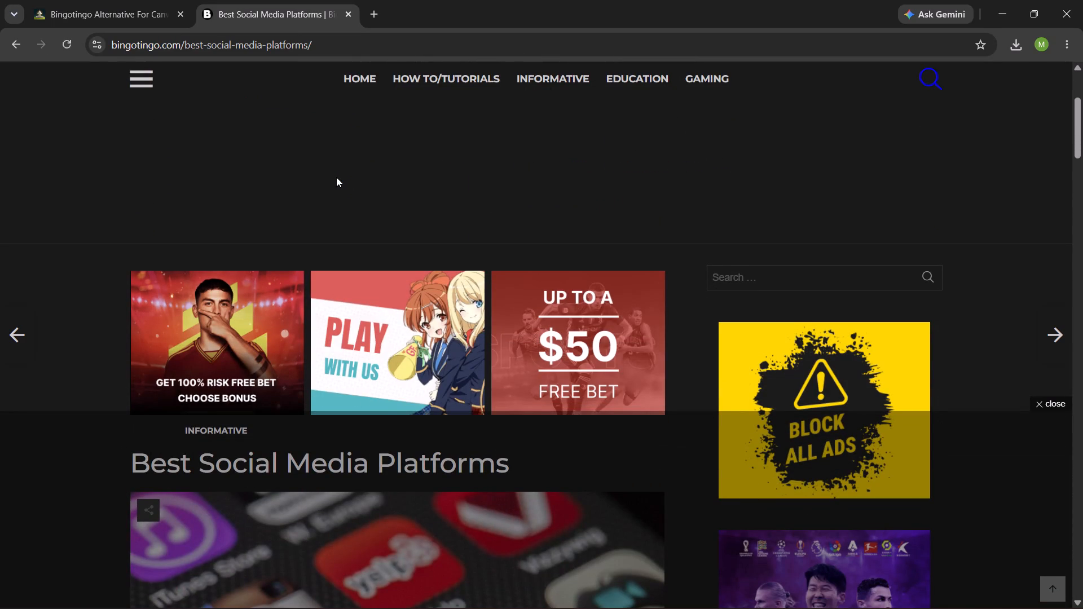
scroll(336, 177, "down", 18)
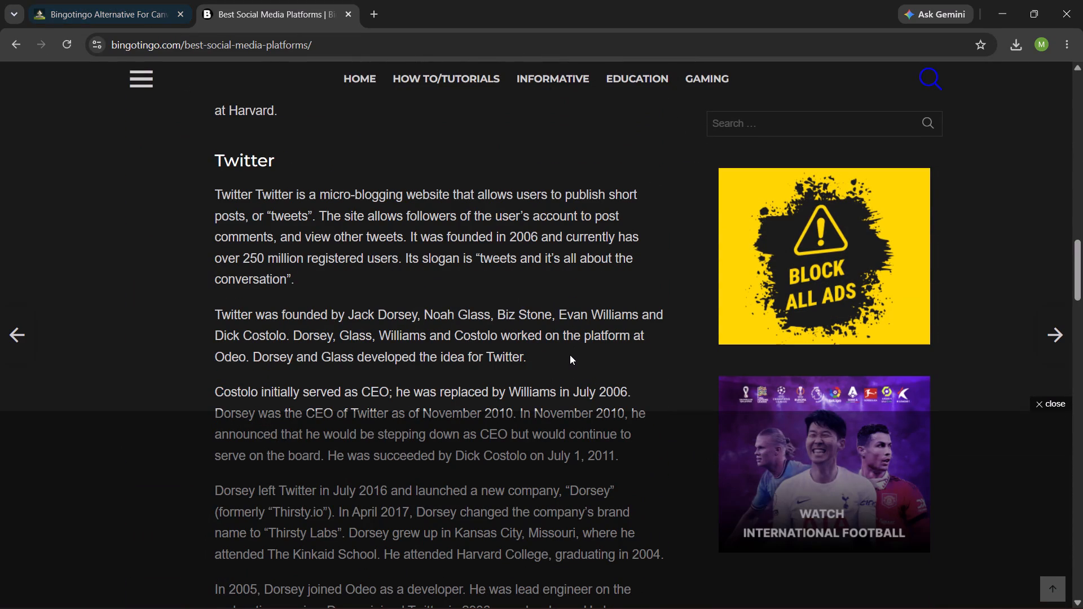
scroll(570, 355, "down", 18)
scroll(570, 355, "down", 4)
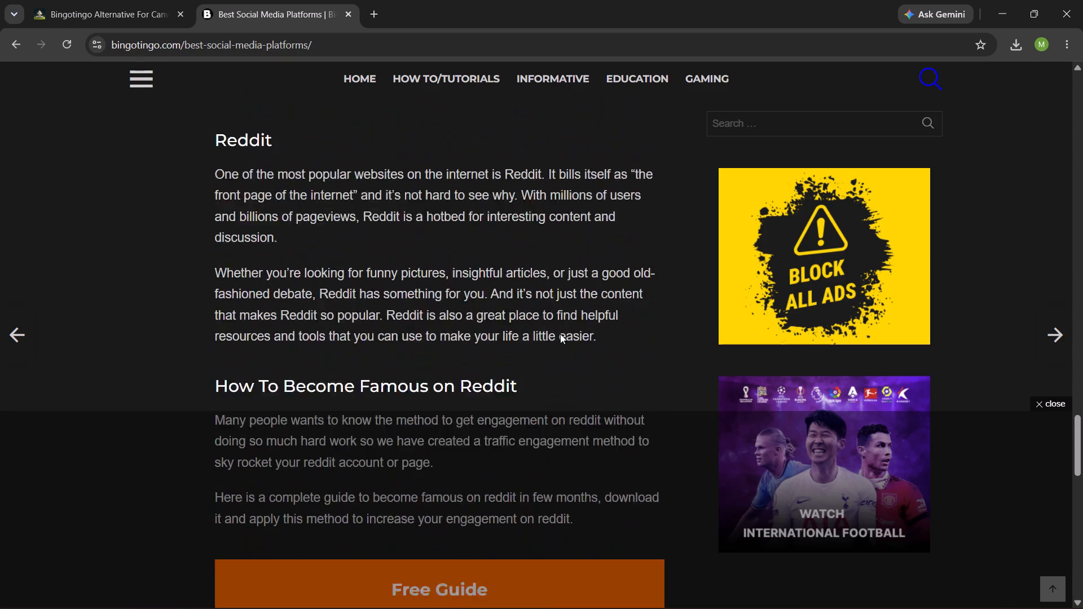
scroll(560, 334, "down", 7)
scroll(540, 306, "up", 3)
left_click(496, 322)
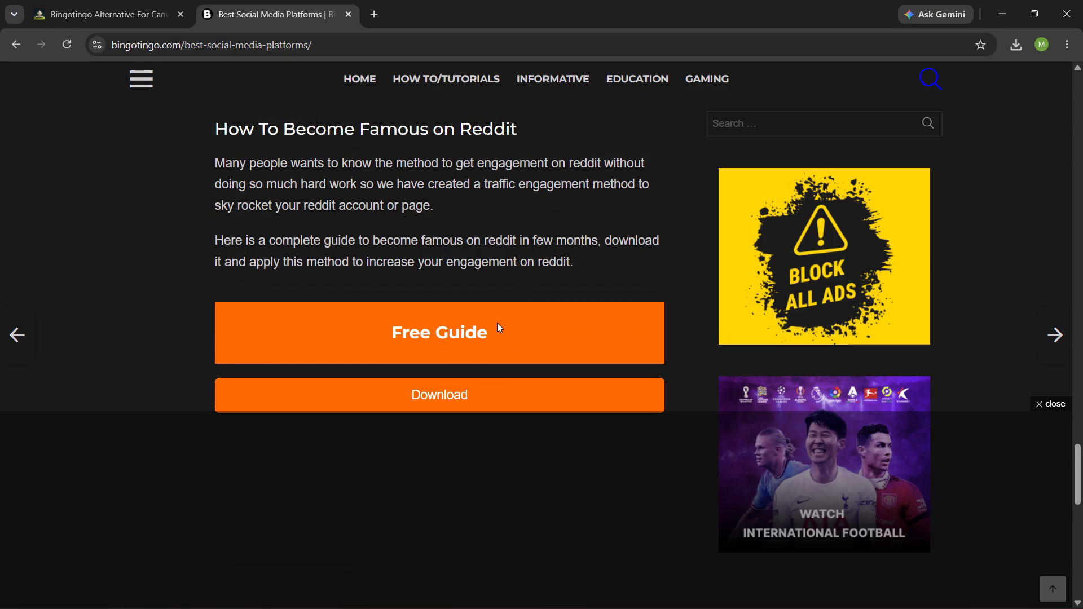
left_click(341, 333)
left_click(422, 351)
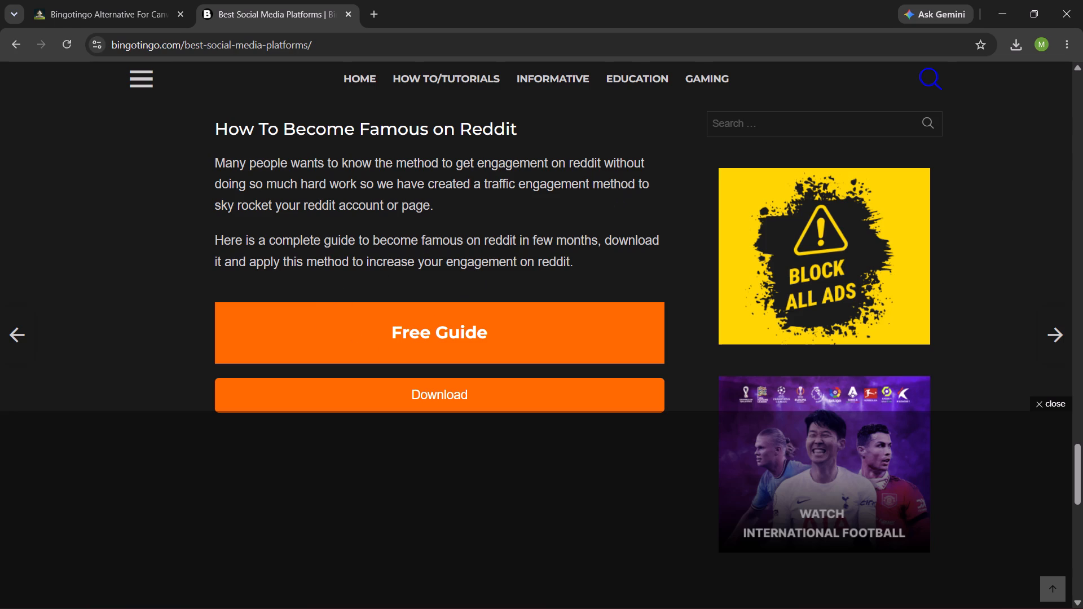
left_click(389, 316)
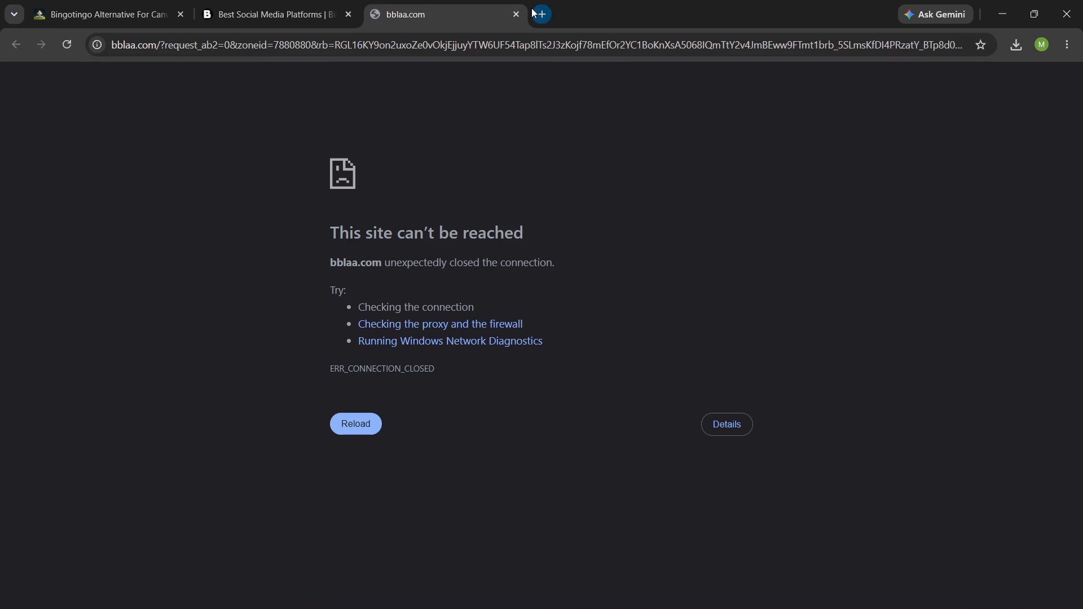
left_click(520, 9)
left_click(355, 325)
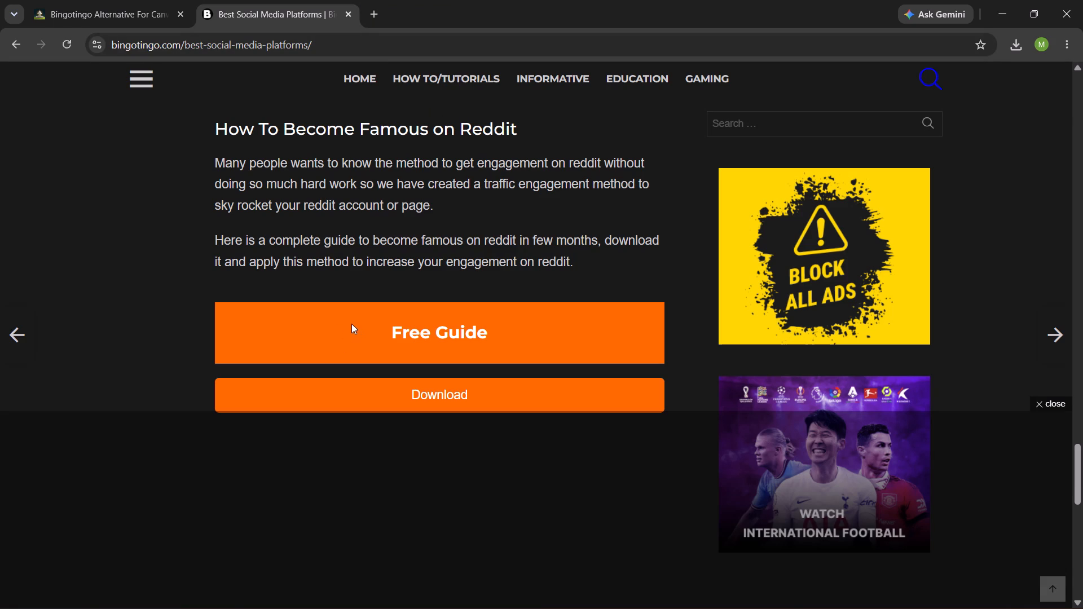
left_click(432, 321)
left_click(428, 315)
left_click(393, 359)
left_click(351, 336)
Close the spare Chrome New Tab window and switch to the 30 fri oct project in Adobe Premiere.
left_click(1001, 8)
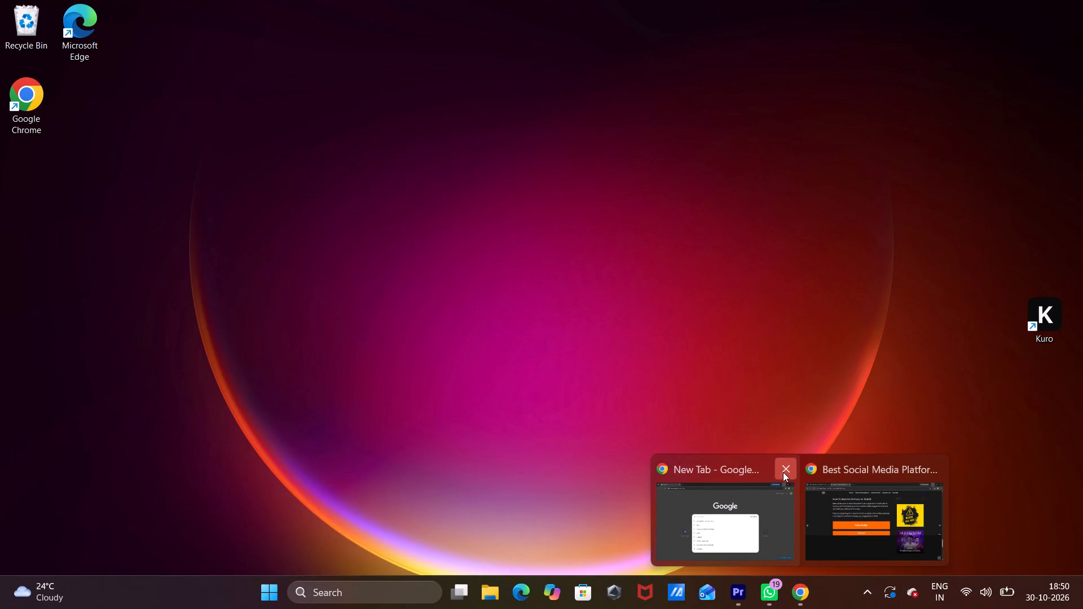
left_click(784, 469)
left_click(733, 602)
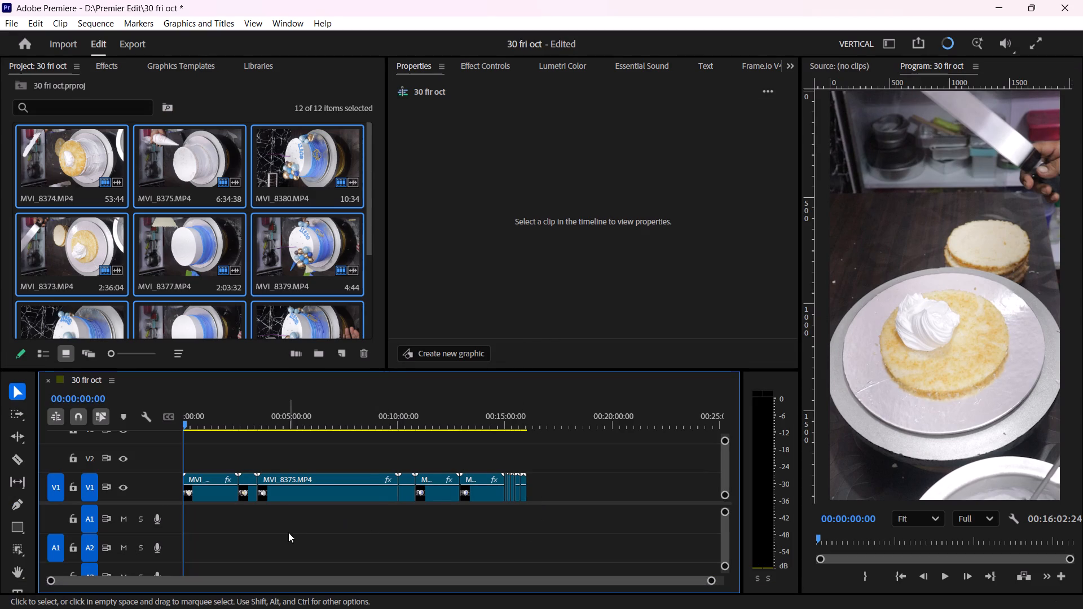
Examine the opening seconds of MVI_8373.MP4 in the sequence at a closer timeline scale to judge where to cut.
left_click_drag(272, 422, 92, 443)
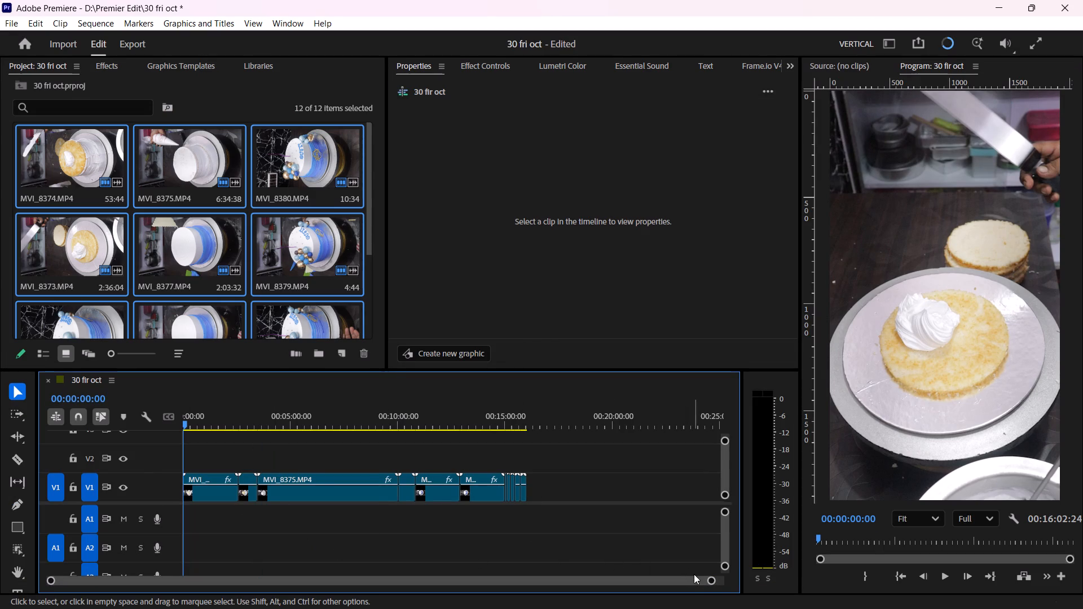
left_click_drag(711, 580, 584, 577)
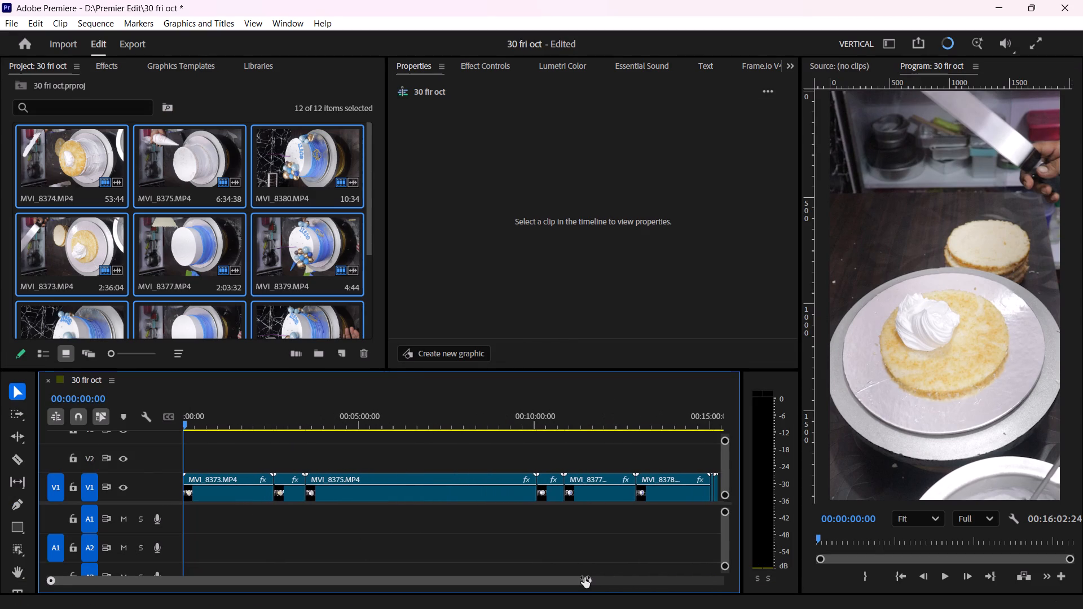
left_click_drag(584, 577, 584, 577)
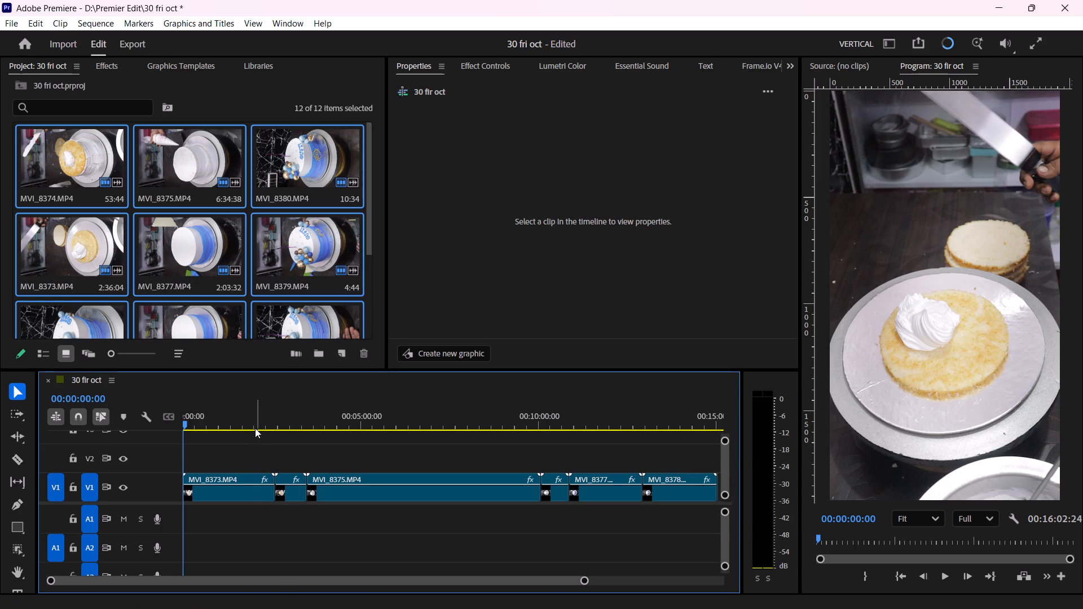
left_click_drag(252, 423, 120, 411)
left_click_drag(583, 581, 553, 575)
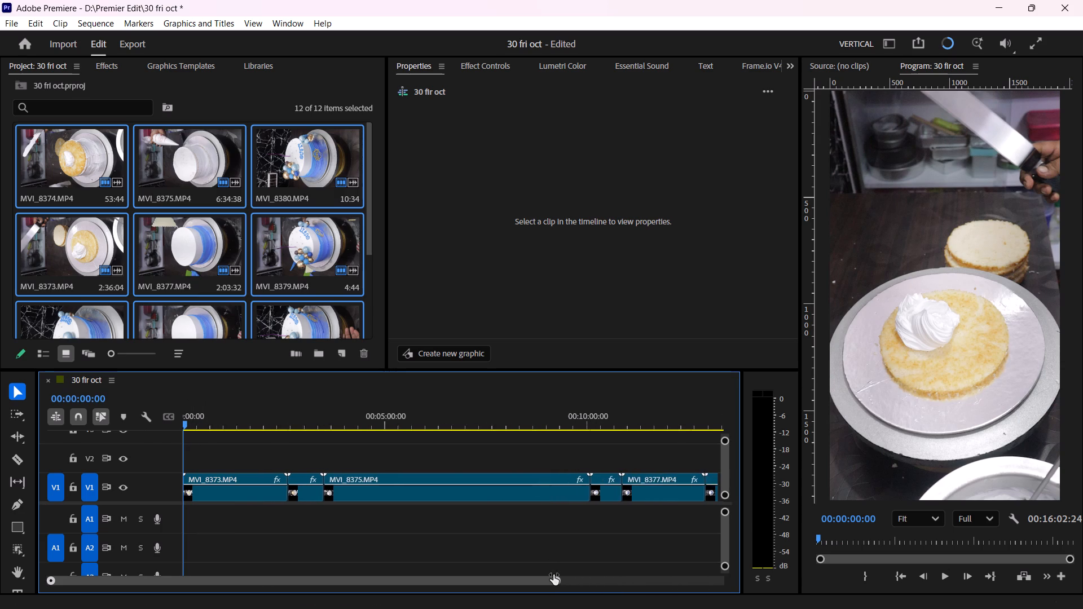
left_click_drag(553, 575, 385, 604)
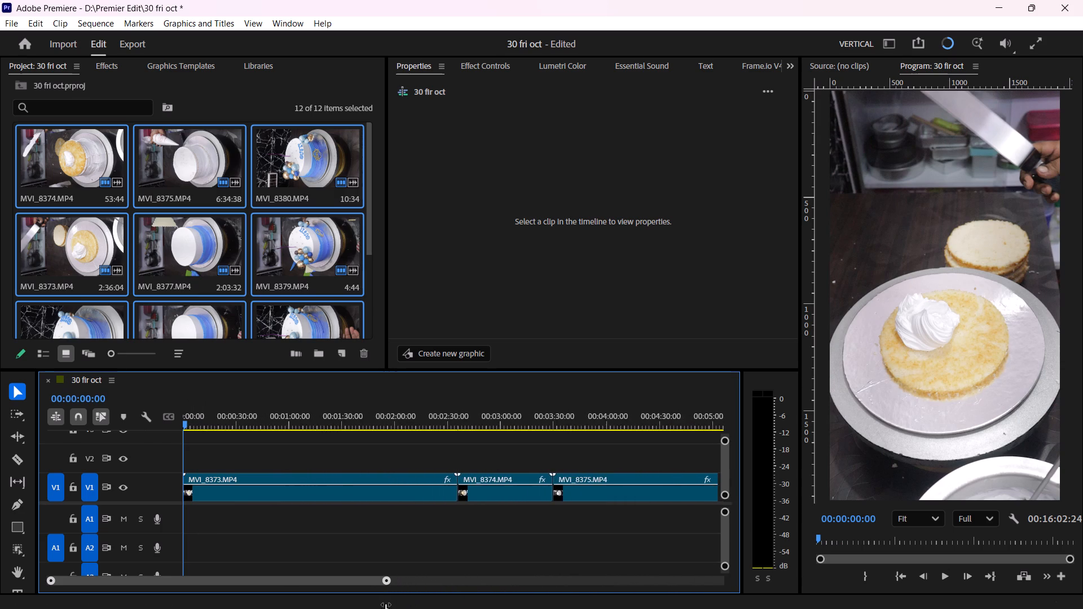
left_click_drag(385, 604, 406, 602)
key("space")
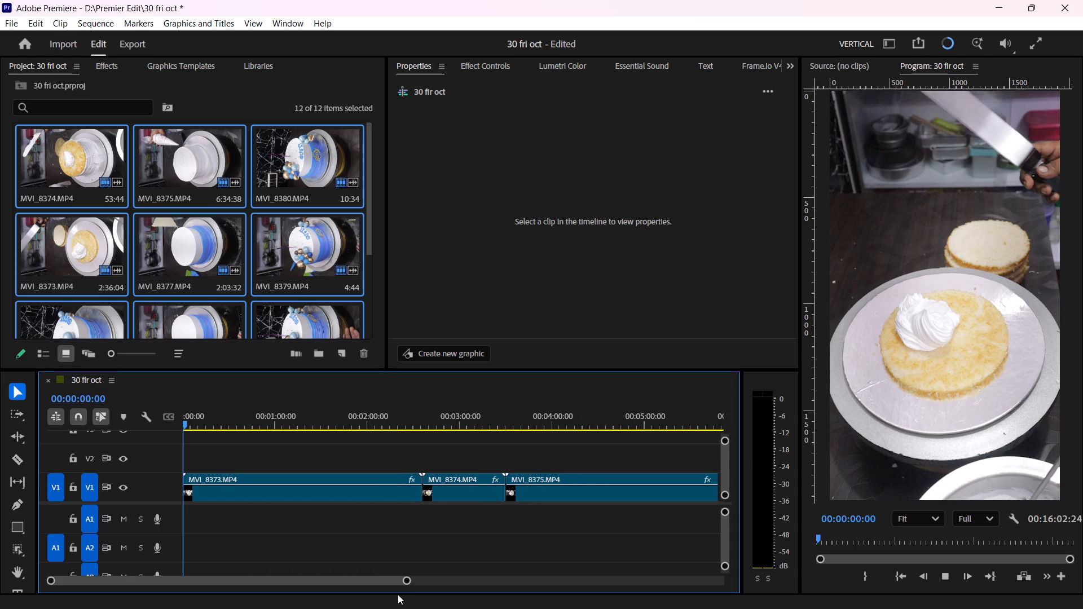
key("space")
key("space")
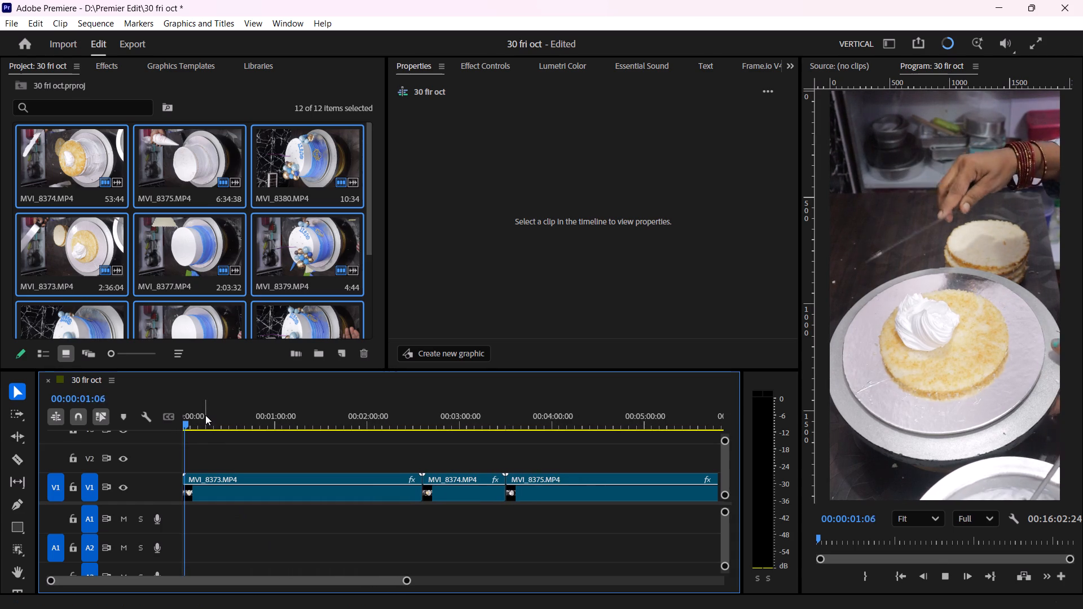
key("space")
left_click_drag(407, 580, 256, 567)
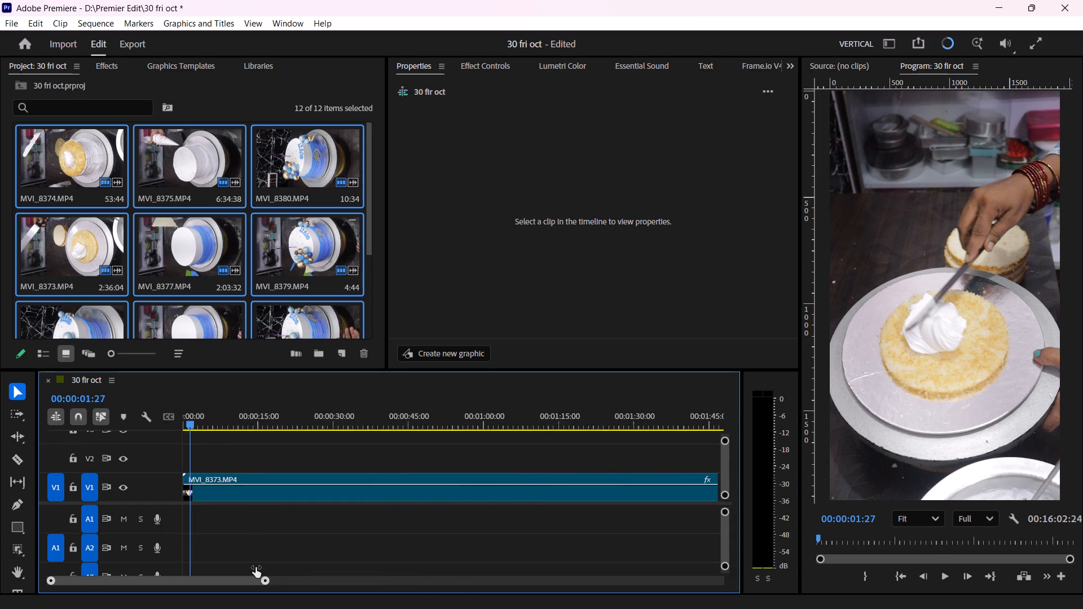
left_click_drag(256, 567, 186, 584)
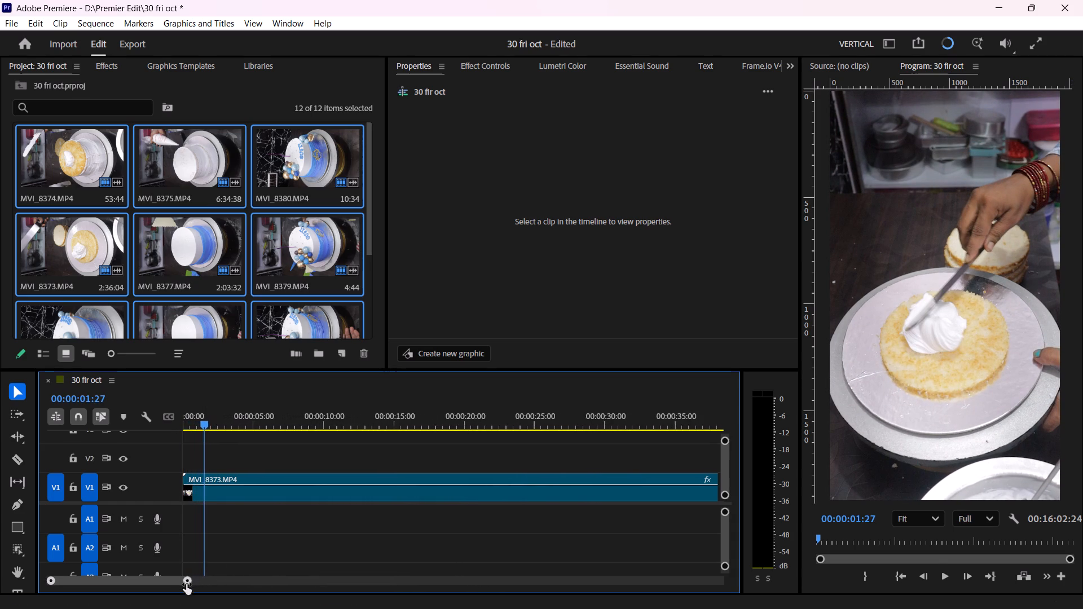
left_click_drag(186, 584, 140, 608)
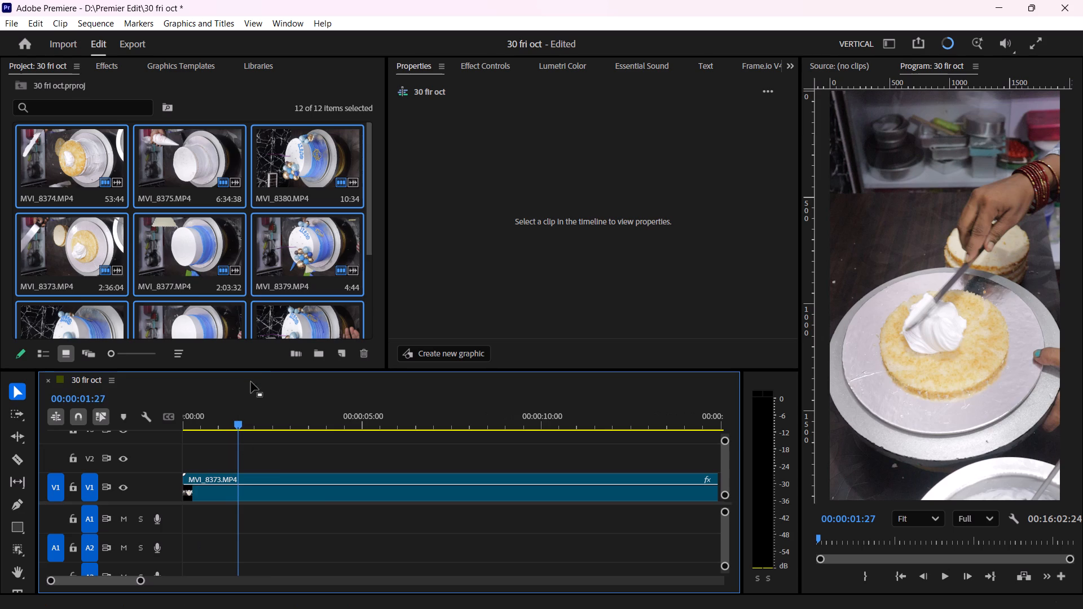
left_click_drag(249, 416, 149, 438)
key("space")
key("space")
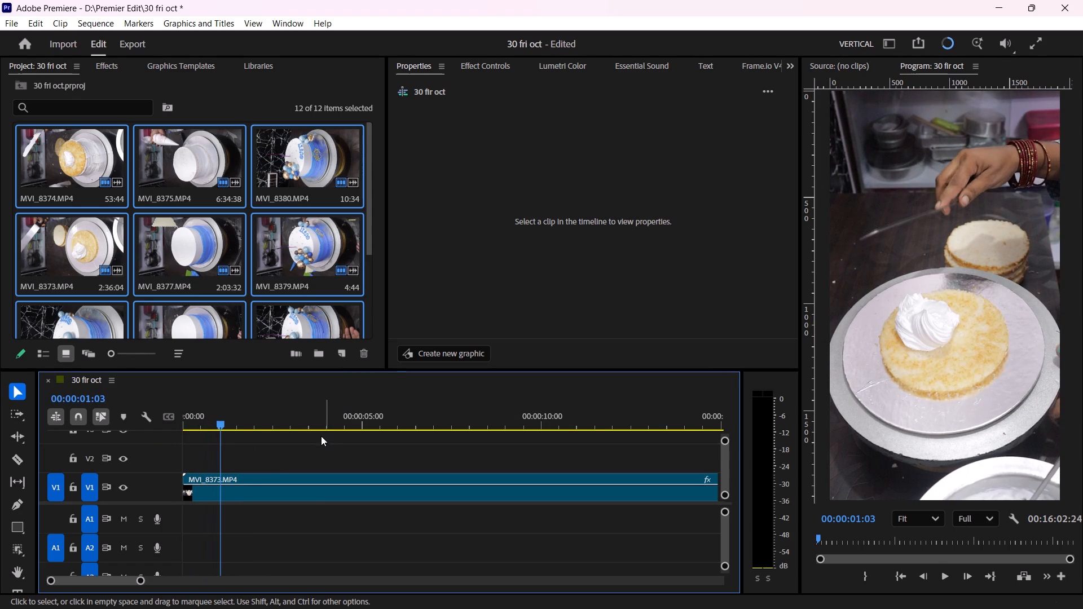
key("space")
key("space")
Cut MVI_8373.MP4 on V1 at 00:00:01:17 and delete the piece before the cut.
left_click_drag(243, 420, 125, 449)
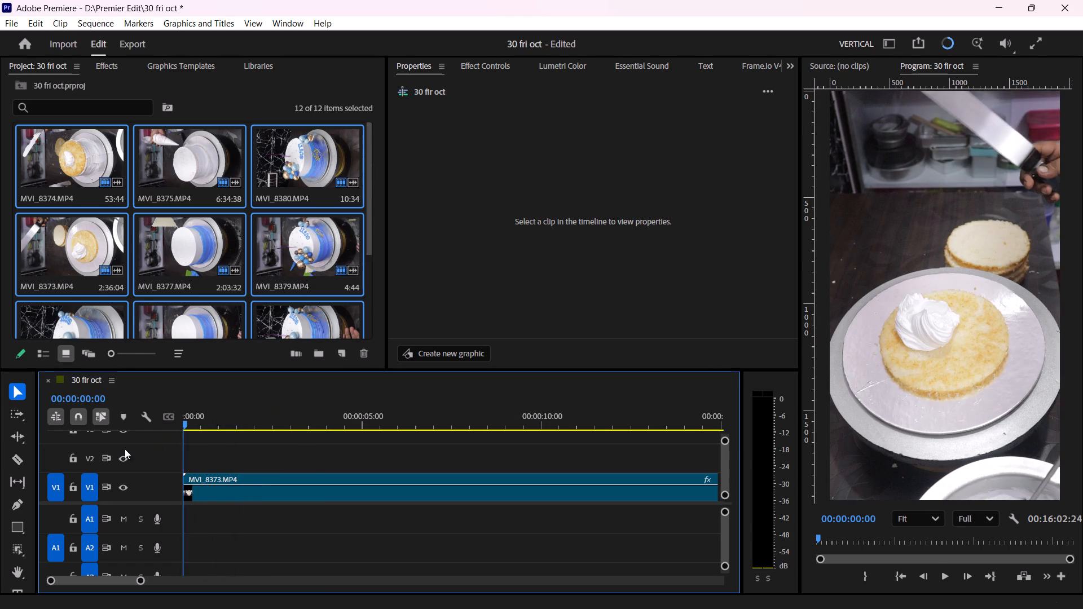
left_click_drag(125, 449, 230, 456)
key("c")
left_click(233, 478)
key("v")
left_click(215, 486)
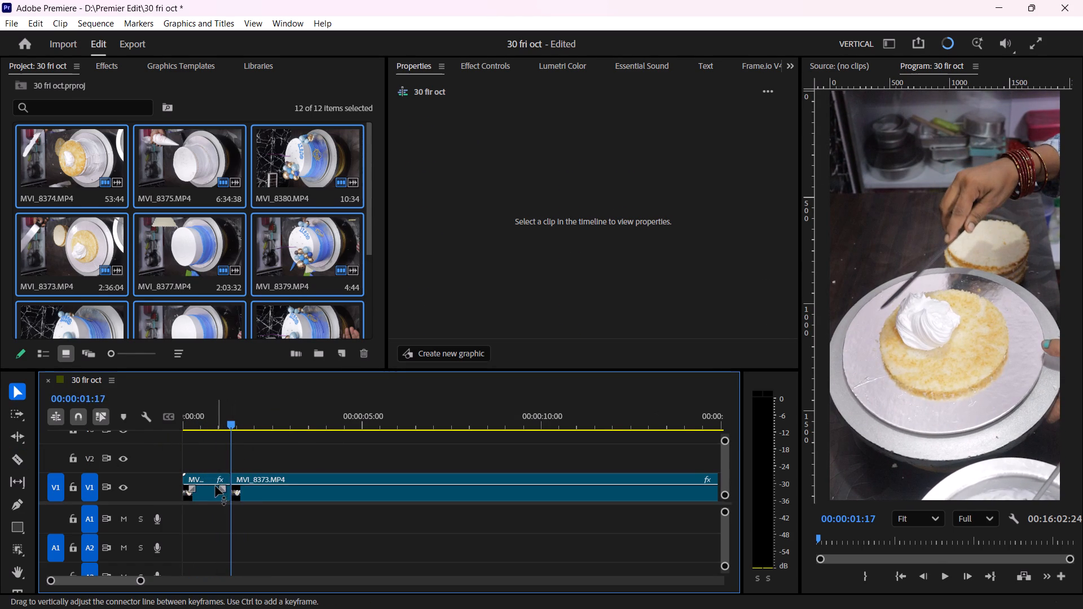
key("Delete")
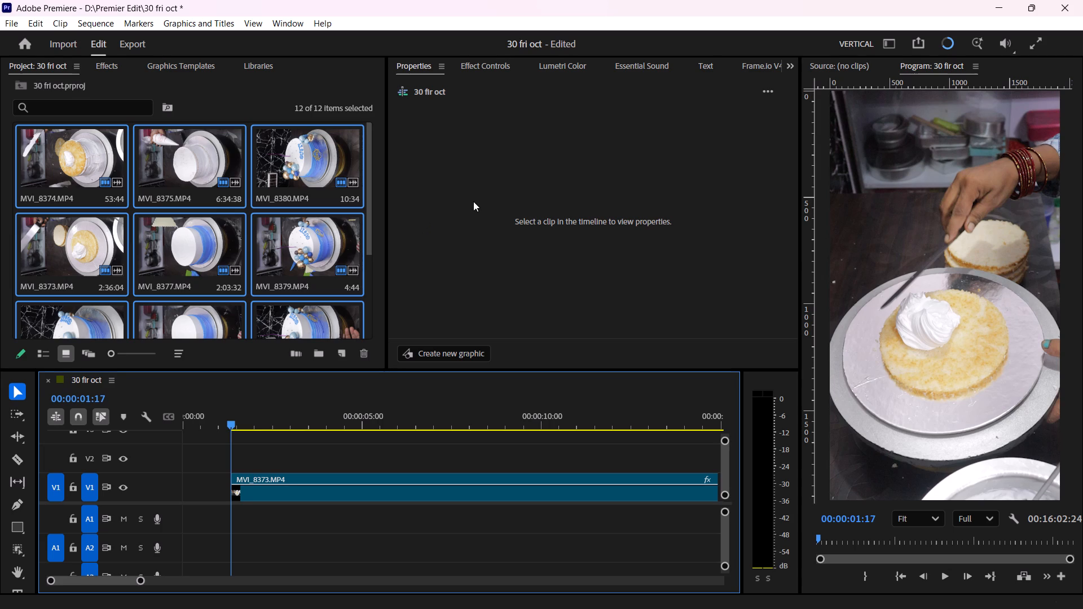
Move the remaining MVI_8373.MP4 clip on V1 back to the start of the sequence.
left_click(292, 488)
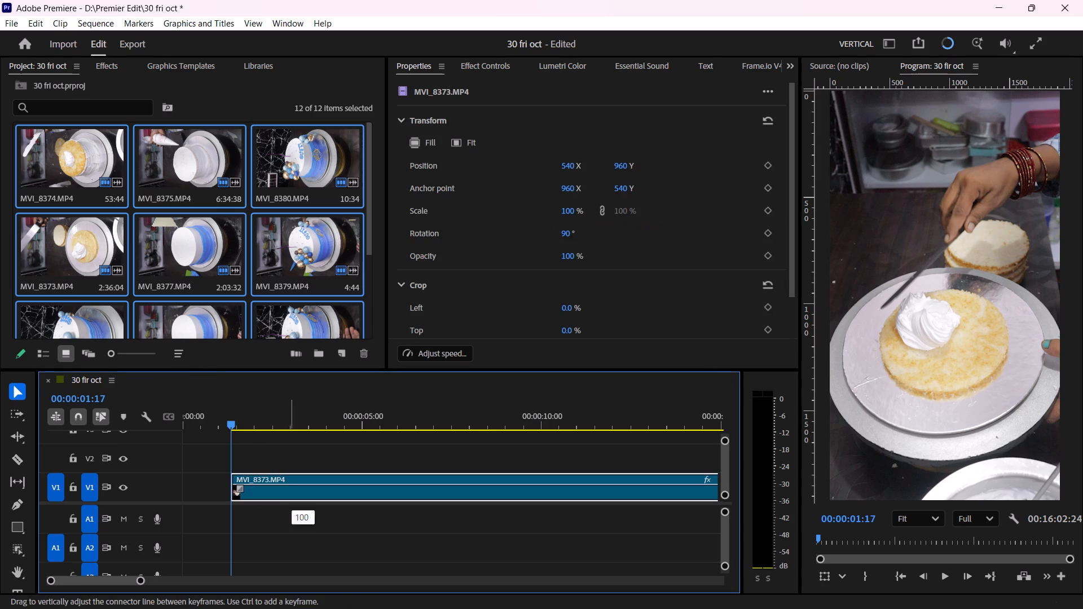
left_click_drag(296, 487, 300, 469)
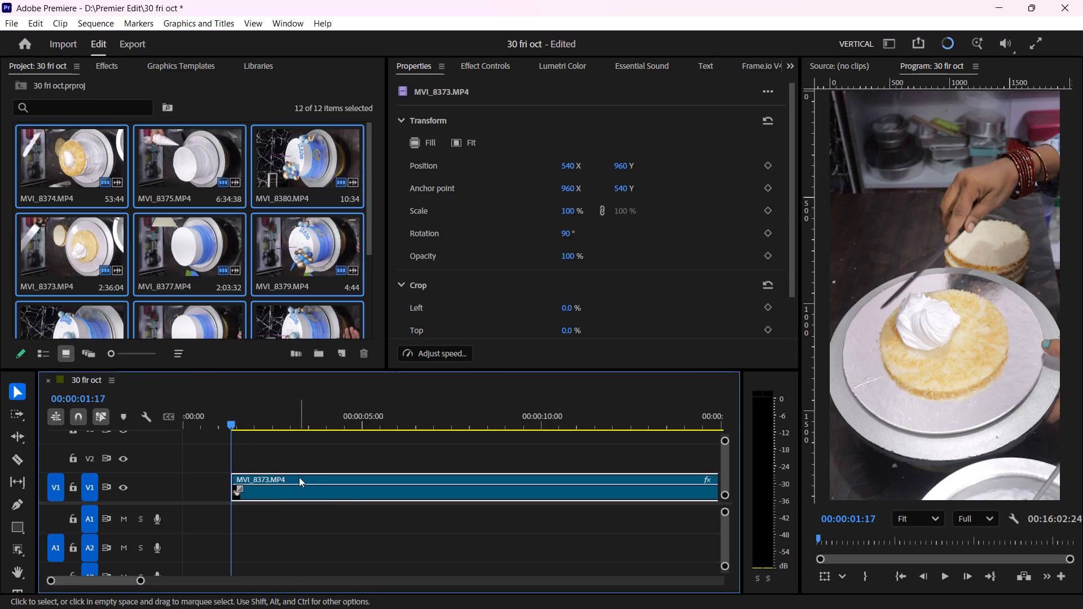
left_click_drag(299, 491, 232, 493)
left_click(277, 513)
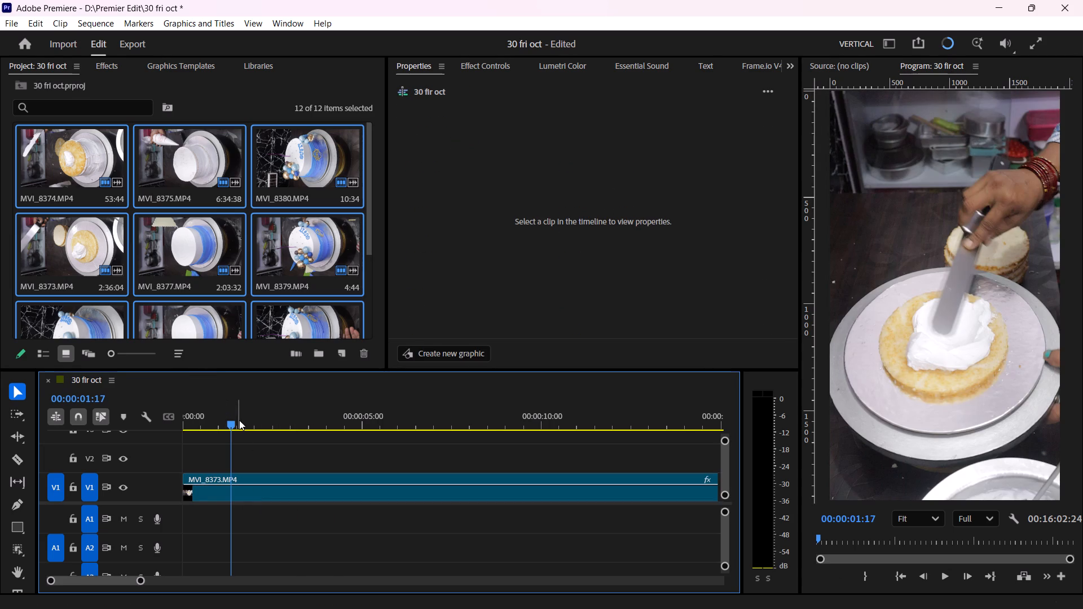
Play the opening of MVI_8373.MP4 on V1 and cut the clip at about 00:00:04:00.
left_click_drag(240, 420, 131, 438)
key("space")
key("space")
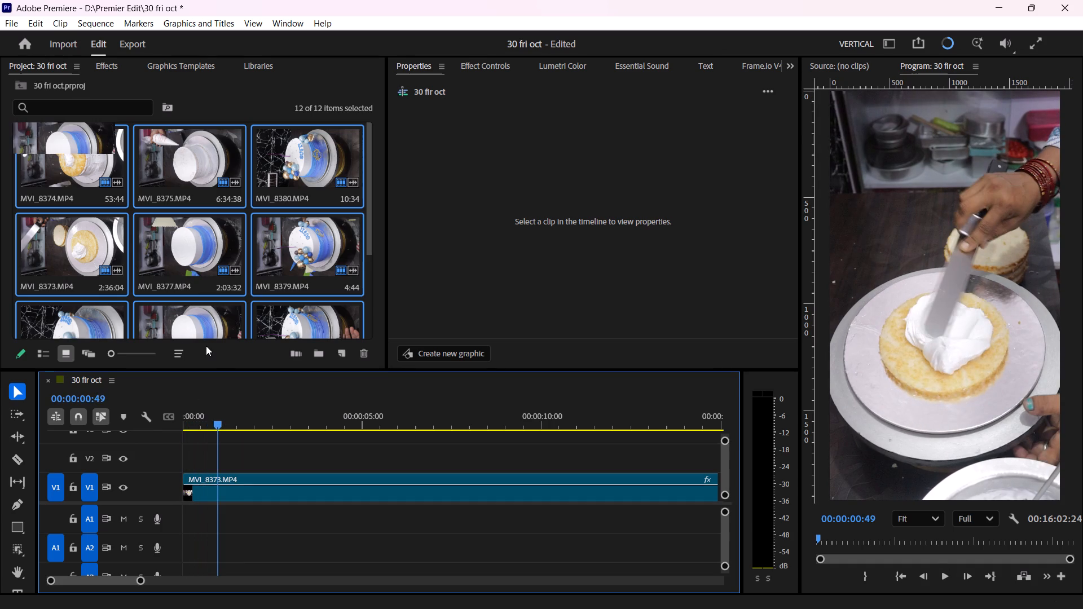
key("space")
key("space")
key("c")
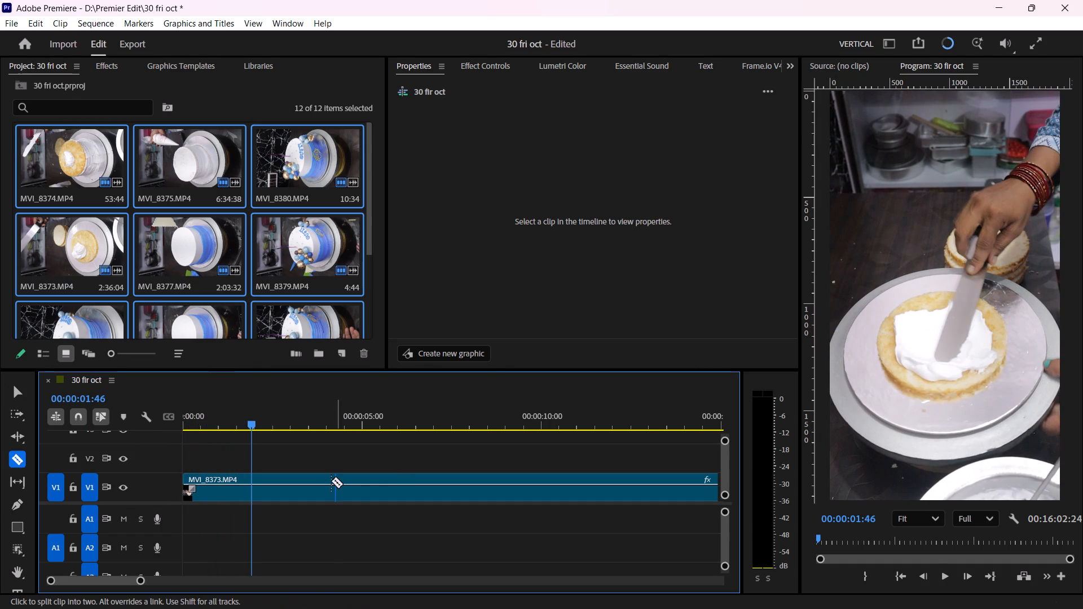
left_click(329, 484)
Rate-stretch the first MVI_8373.MP4 piece to a duration of about 00:00:02:46 and play it back from the start.
key("r")
left_click(310, 486)
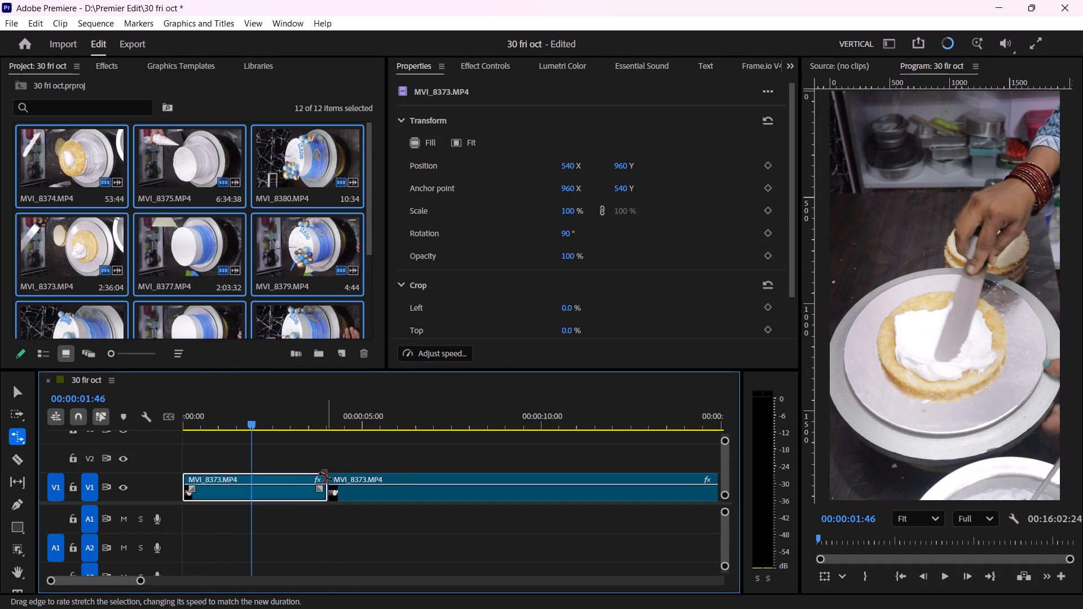
left_click_drag(324, 477, 283, 482)
key("v")
left_click_drag(246, 416, 108, 440)
key("space")
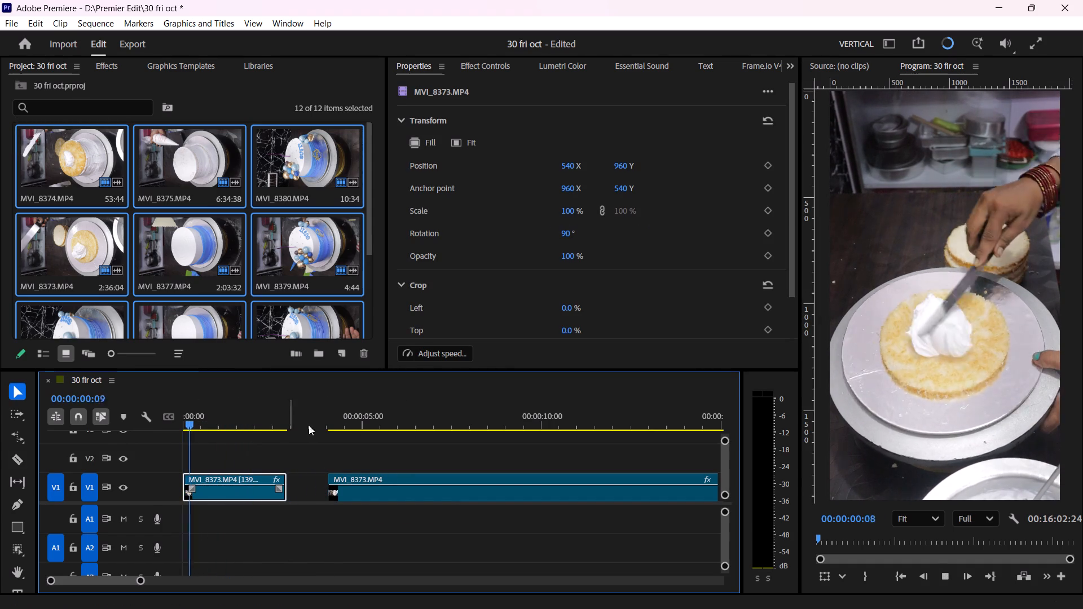
key("space")
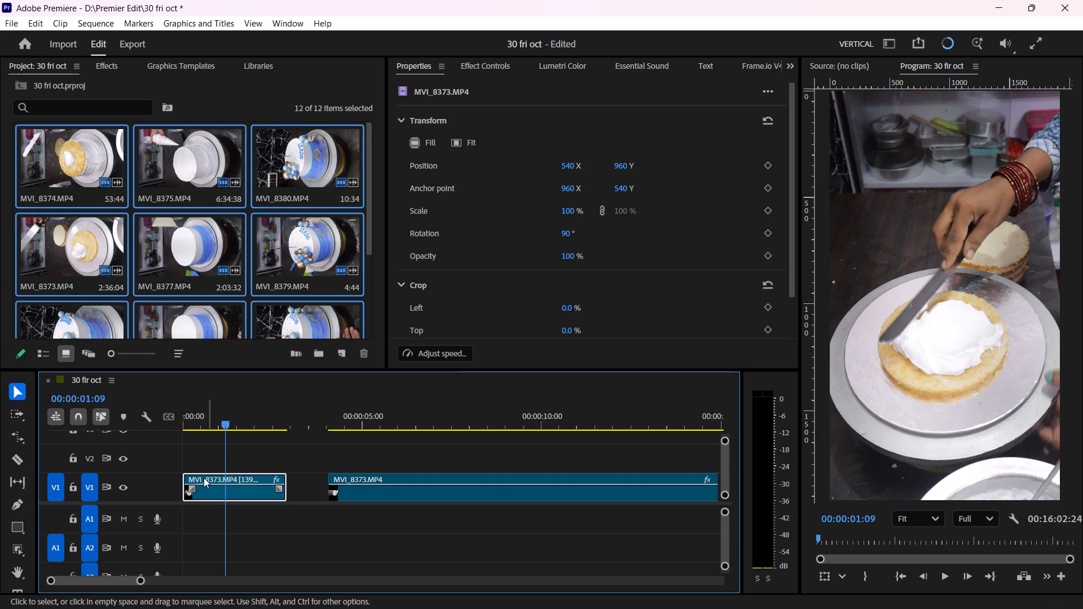
Trim the first piece's start by under a second, rate-stretch it back to the sequence start, and play it.
key("v")
left_click_drag(192, 474, 220, 478)
key("r")
left_click_drag(213, 478, 164, 487)
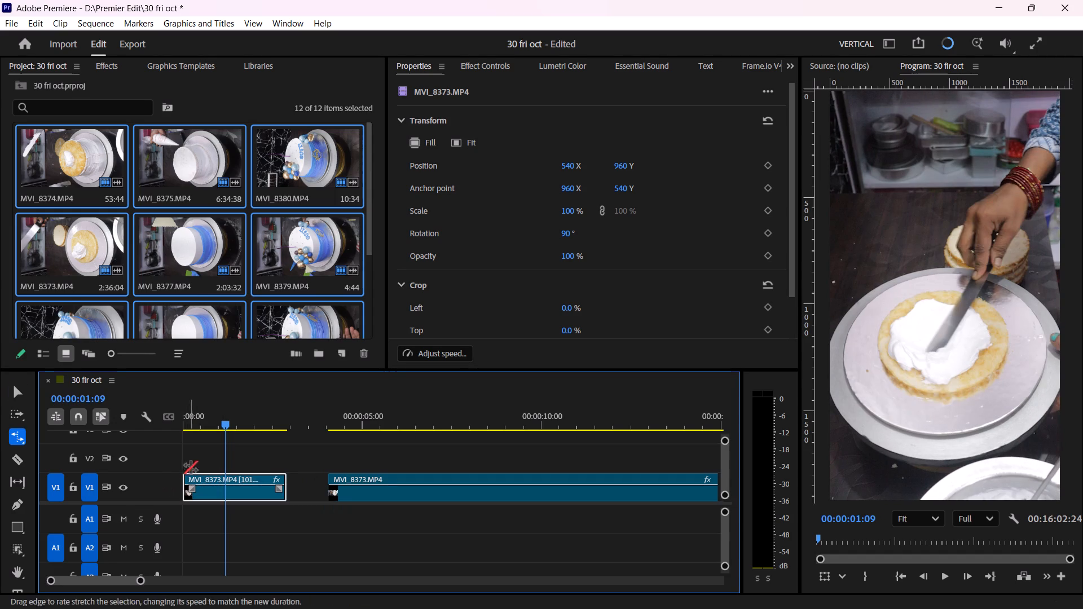
key("v")
left_click_drag(211, 412, 152, 427)
key("space")
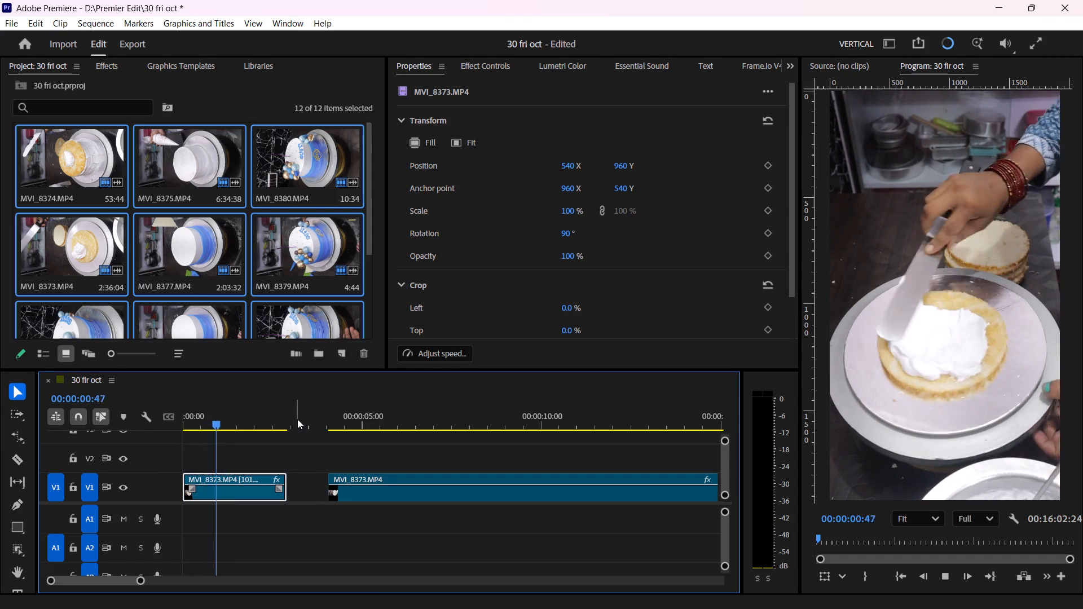
key("space")
Trim the end of the first MVI_8373.MP4 piece to about 00:00:02:00 and check the playback.
left_click_drag(286, 480, 275, 484)
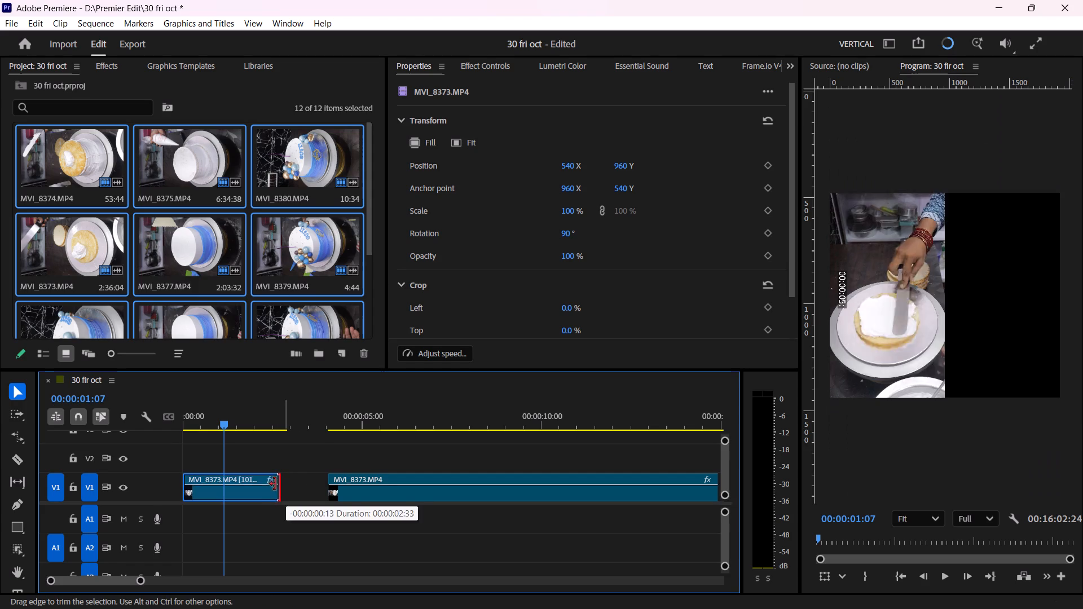
left_click_drag(275, 484, 256, 497)
key("space")
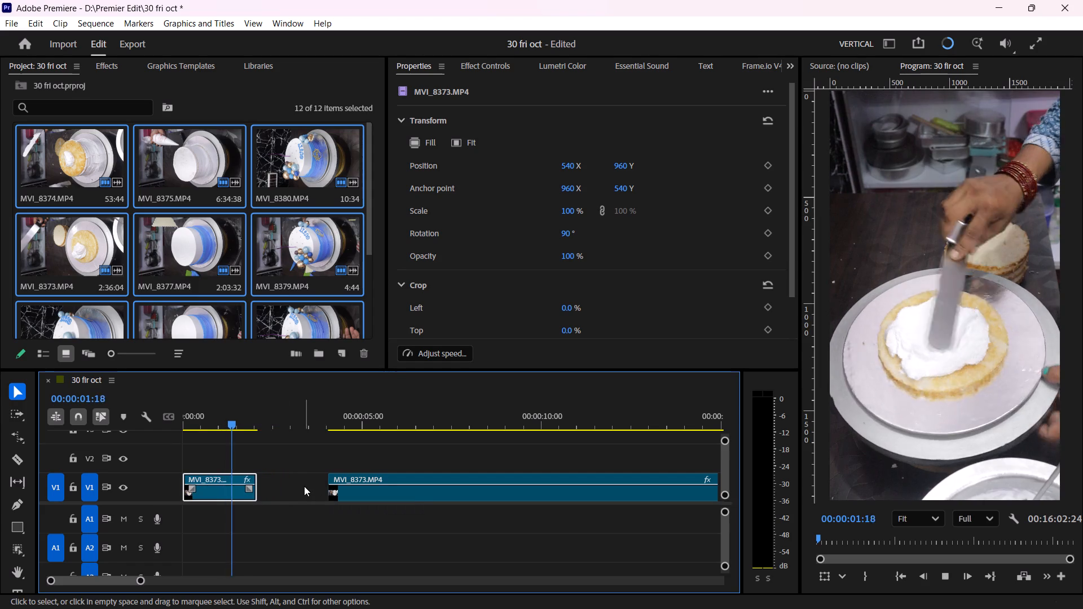
key("space")
Move the long remaining MVI_8373.MP4 clip on V1 back against the end of the first piece.
left_click_drag(368, 488, 344, 472)
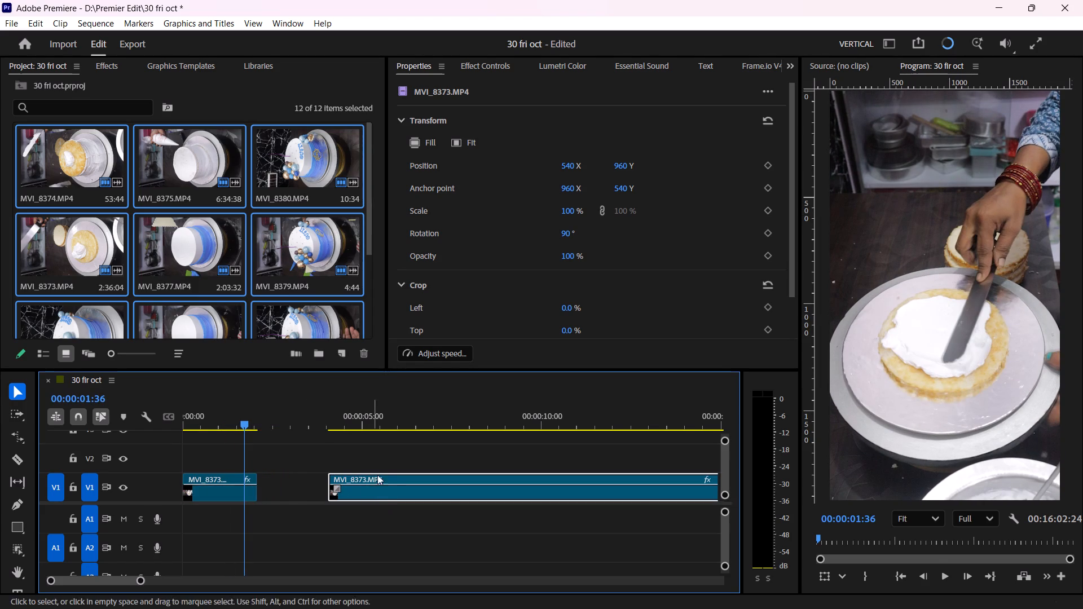
left_click_drag(371, 486, 242, 425)
left_click(421, 488)
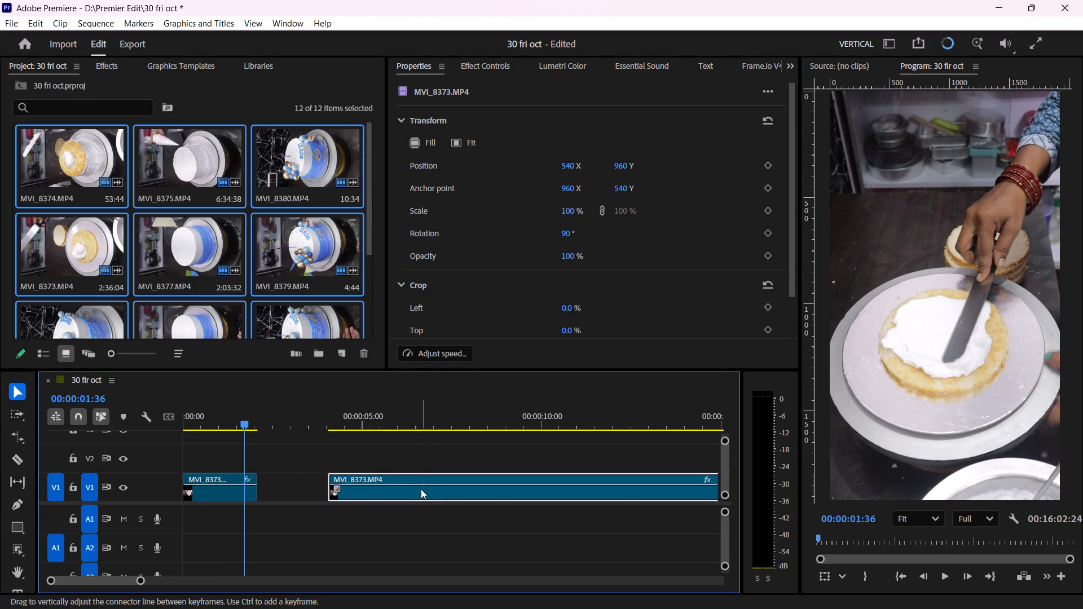
left_click(400, 514)
left_click_drag(409, 493, 358, 492)
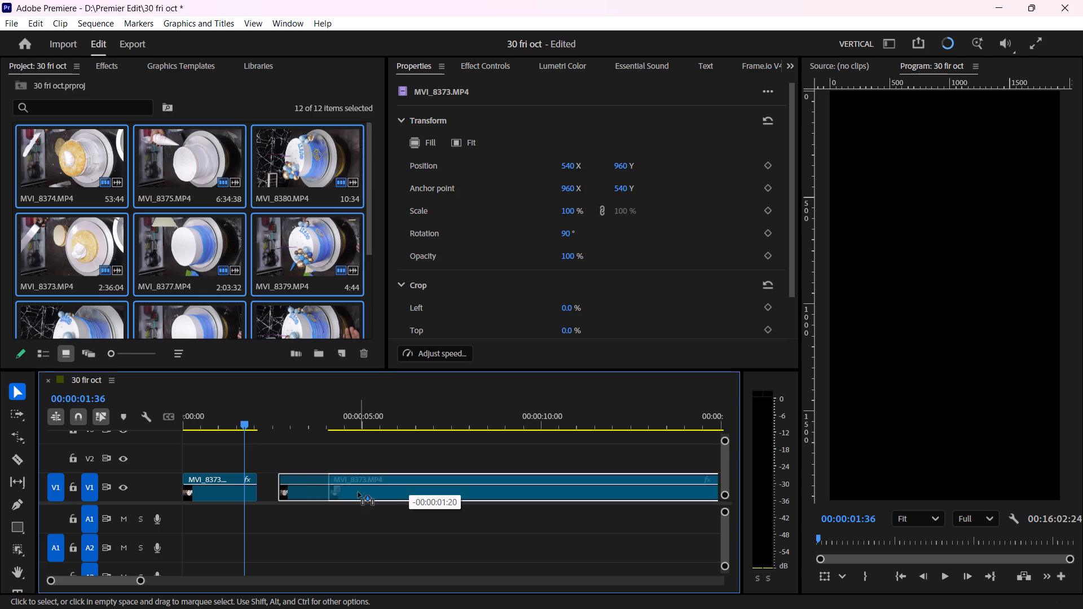
left_click_drag(358, 492, 340, 496)
Trim the start of the remaining MVI_8373.MP4 clip to about 00:00:07:35 and move it back against the first piece.
left_click_drag(275, 409, 480, 392)
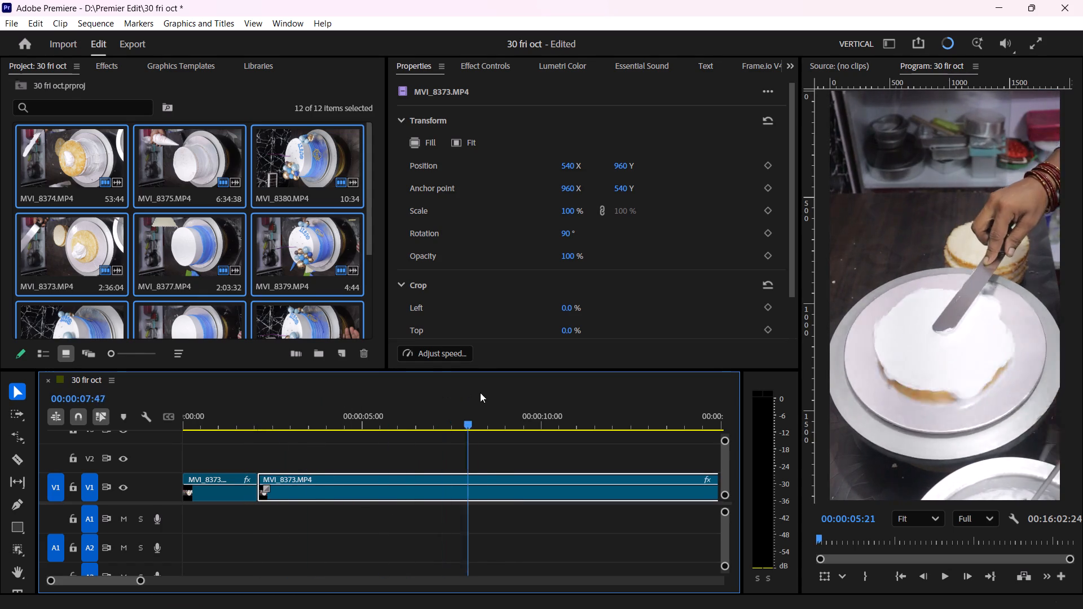
left_click_drag(480, 392, 512, 395)
left_click_drag(265, 475, 457, 461)
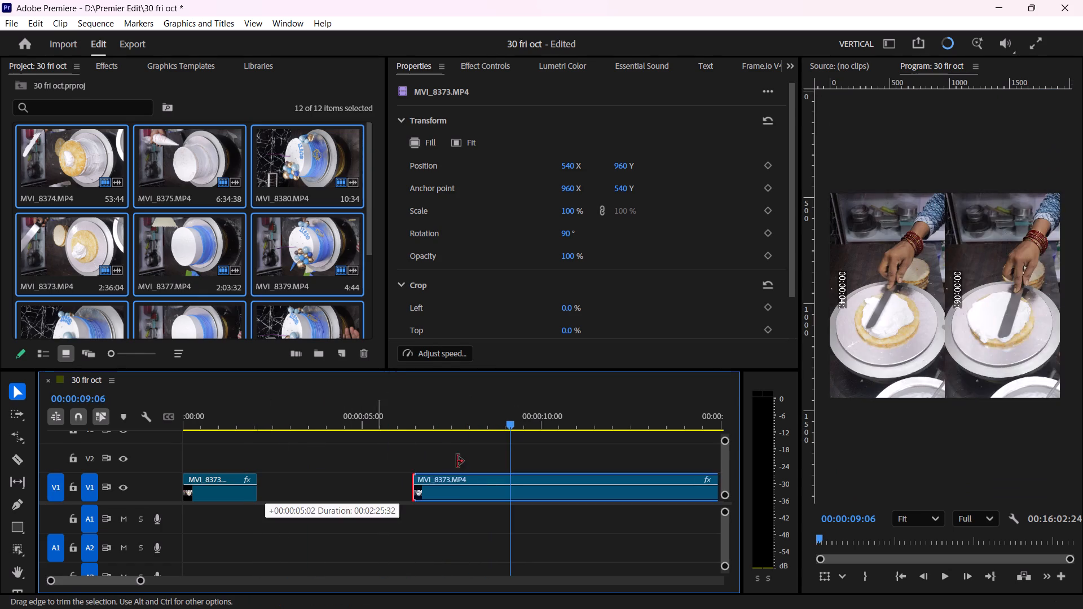
left_click_drag(457, 461, 466, 434)
left_click_drag(545, 490, 394, 484)
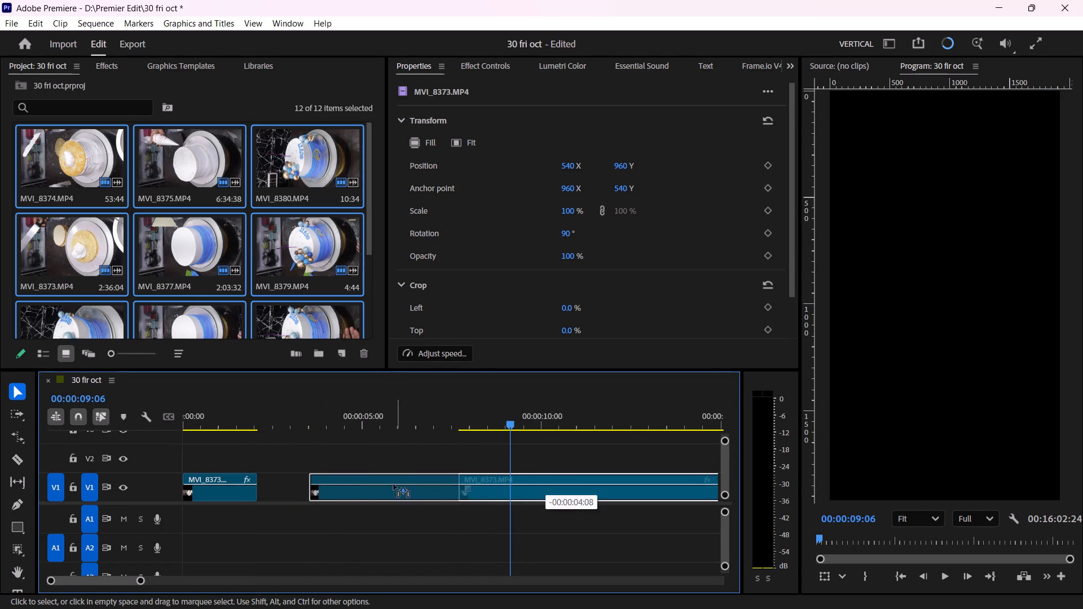
left_click_drag(394, 484, 347, 484)
Trim the start of the remaining clip to about 00:00:10:00 and move it back against the first piece.
left_click_drag(274, 427, 409, 417)
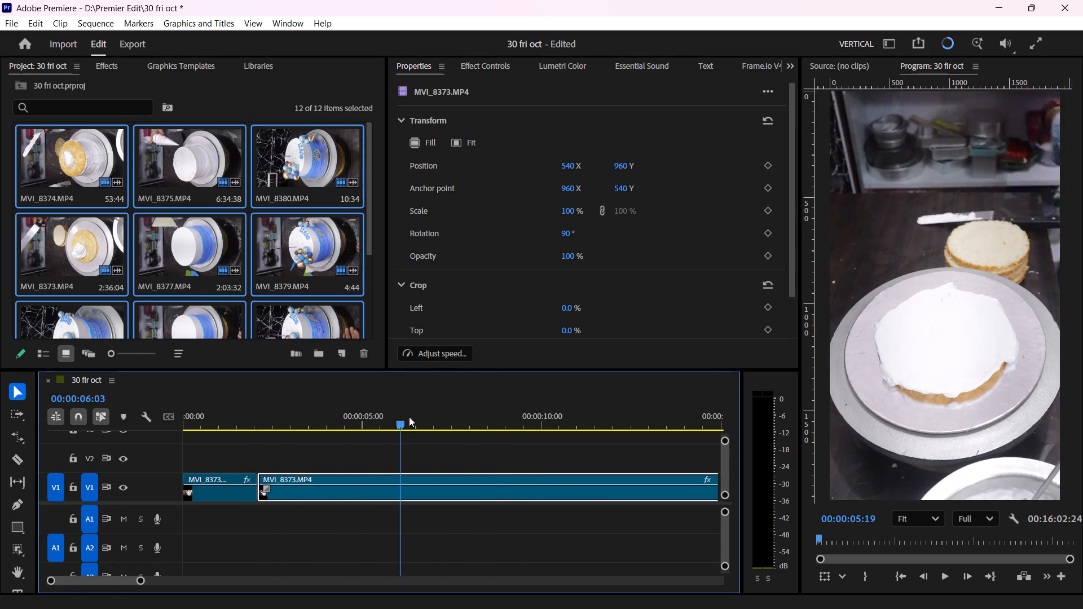
left_click_drag(409, 417, 602, 431)
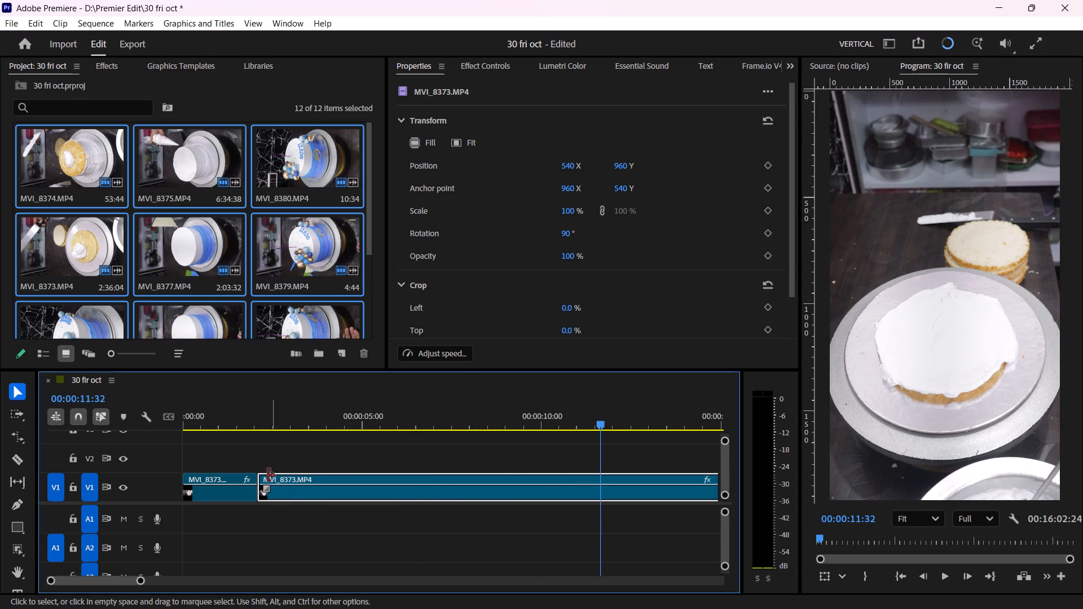
left_click_drag(266, 475, 549, 468)
left_click_drag(565, 489, 543, 488)
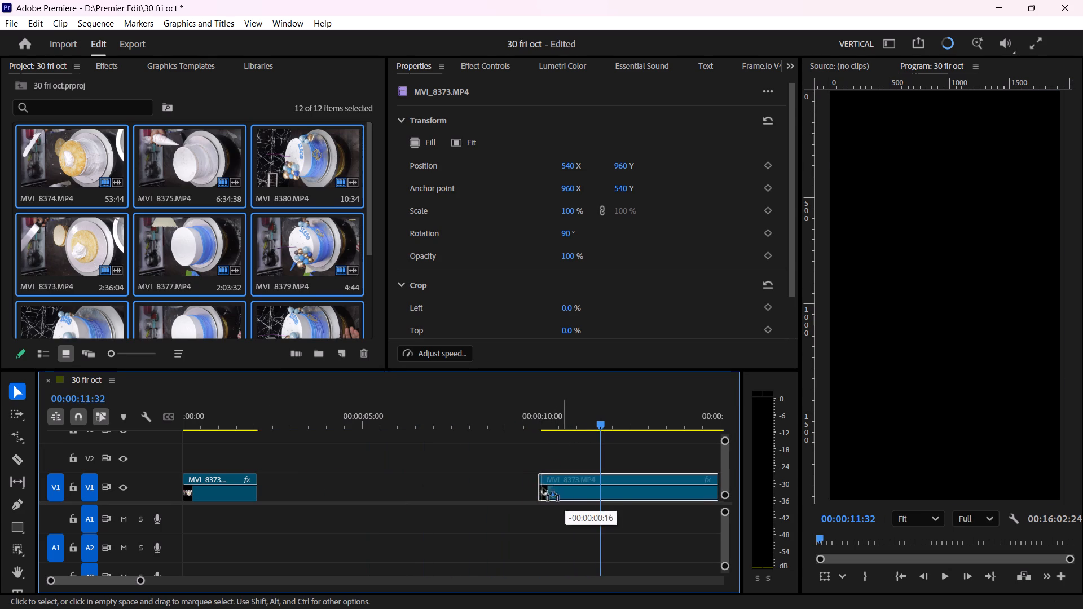
left_click_drag(543, 488, 284, 482)
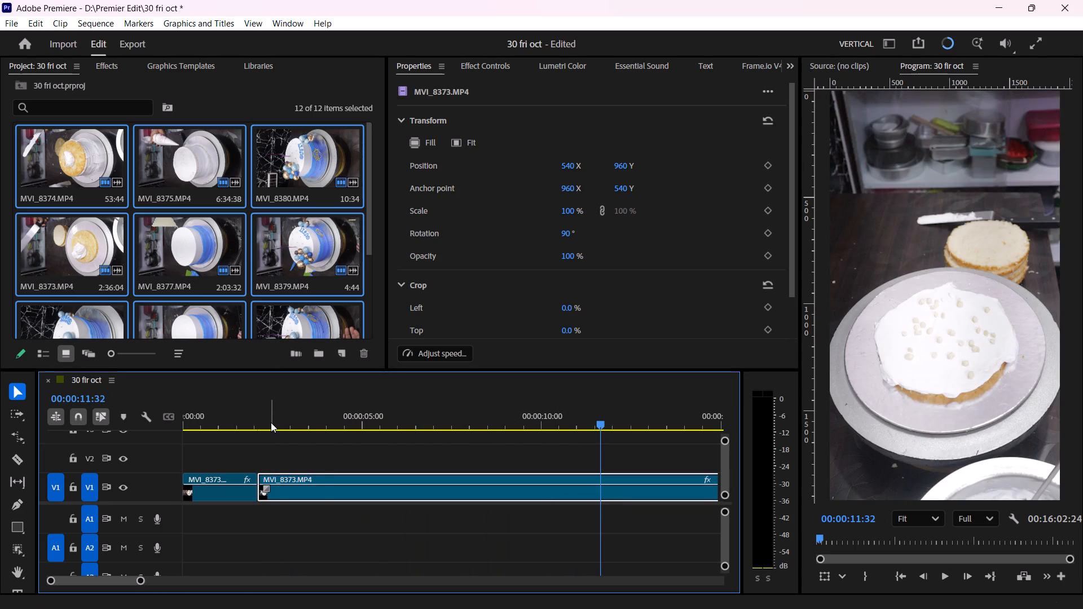
Trim the remaining clip's start to about 00:00:06:42, where the hand starts adding toppings, and move it against the first piece.
left_click_drag(270, 421, 456, 432)
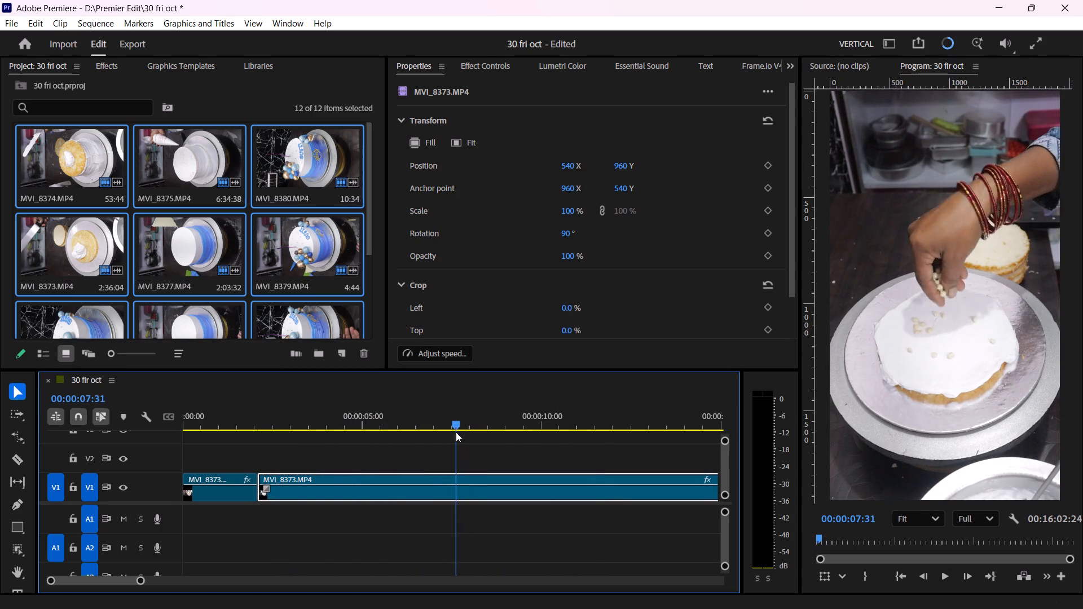
left_click_drag(456, 432, 430, 454)
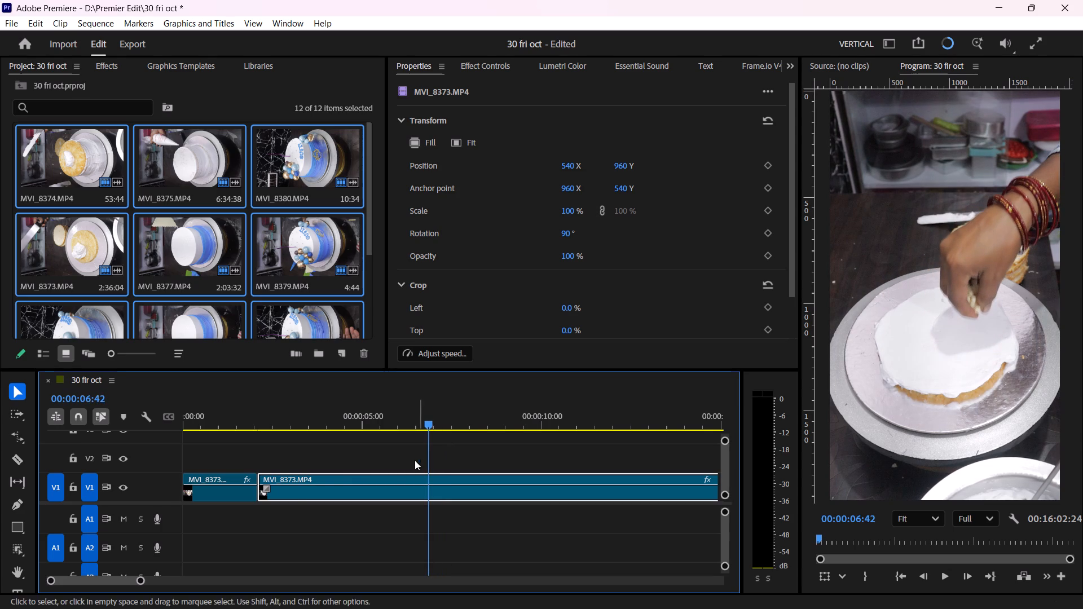
left_click_drag(259, 477, 419, 473)
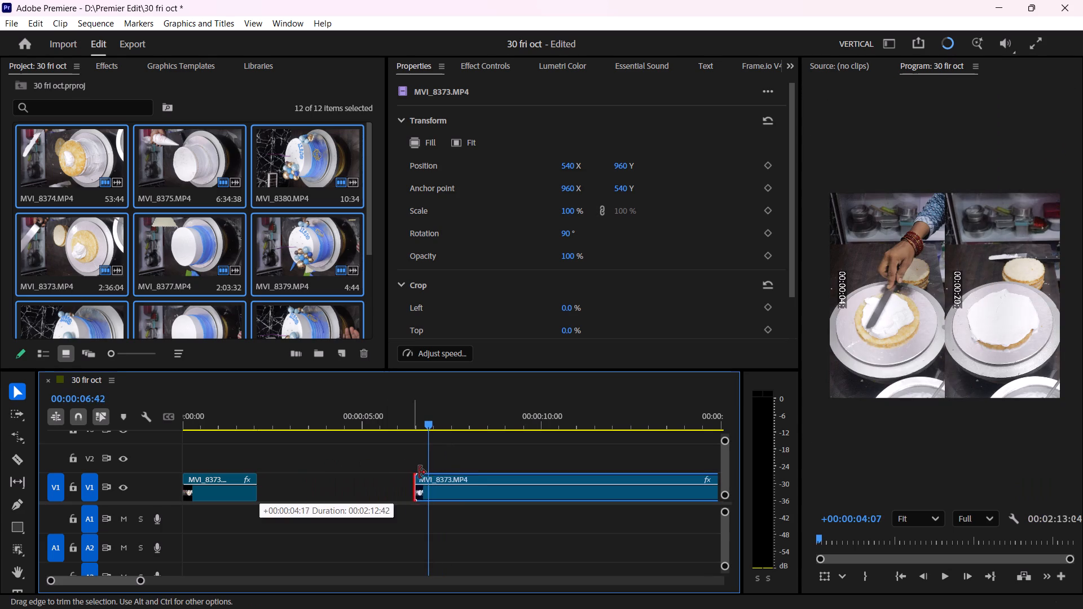
left_click_drag(419, 473, 428, 482)
left_click_drag(455, 492, 287, 478)
Review the topping-sprinkling section and cut the remaining MVI_8373.MP4 clip on V1 at 00:00:04:34.
left_click_drag(258, 422, 285, 417)
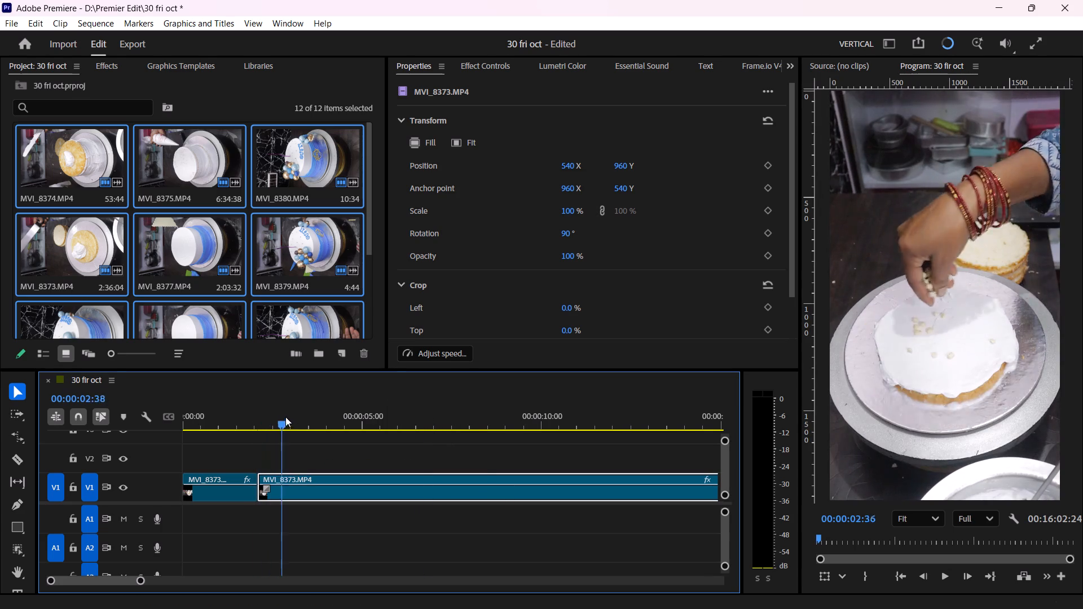
left_click_drag(285, 417, 356, 435)
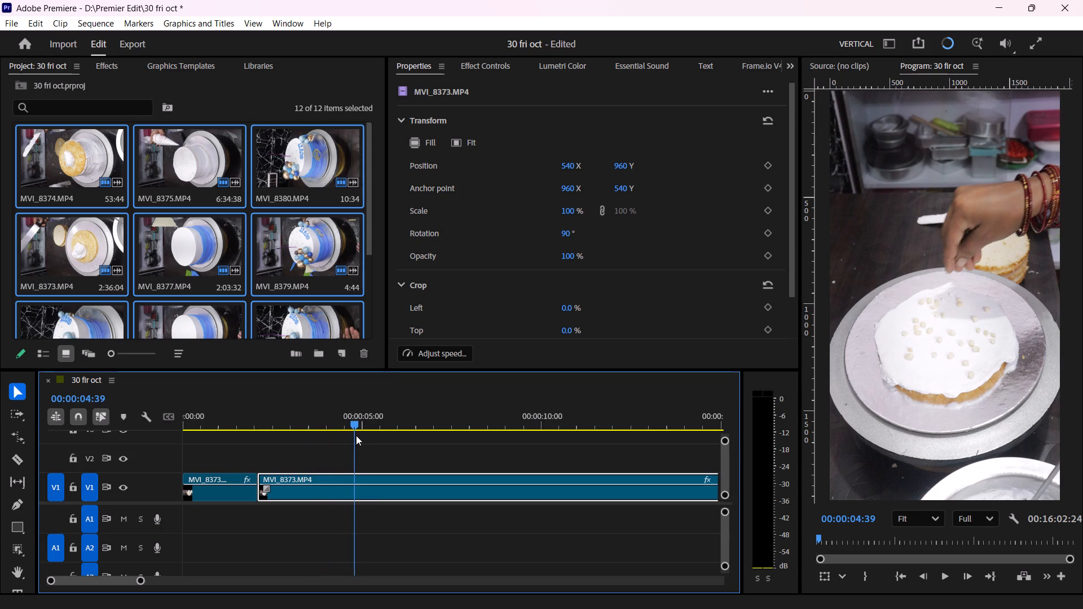
left_click_drag(356, 435, 353, 445)
key("c")
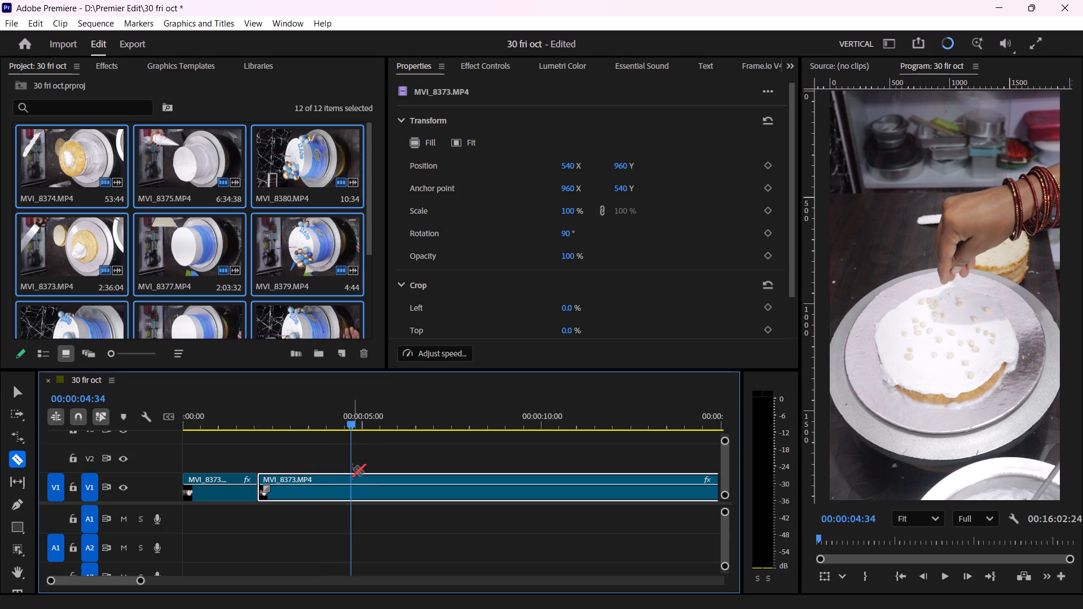
left_click(350, 483)
Rate-stretch the sprinkling piece shorter so it ends at about 00:00:03:22, playing it back to check the speed.
key("r")
left_click_drag(350, 484, 323, 491)
key("v")
left_click_drag(271, 408, 261, 425)
key("space")
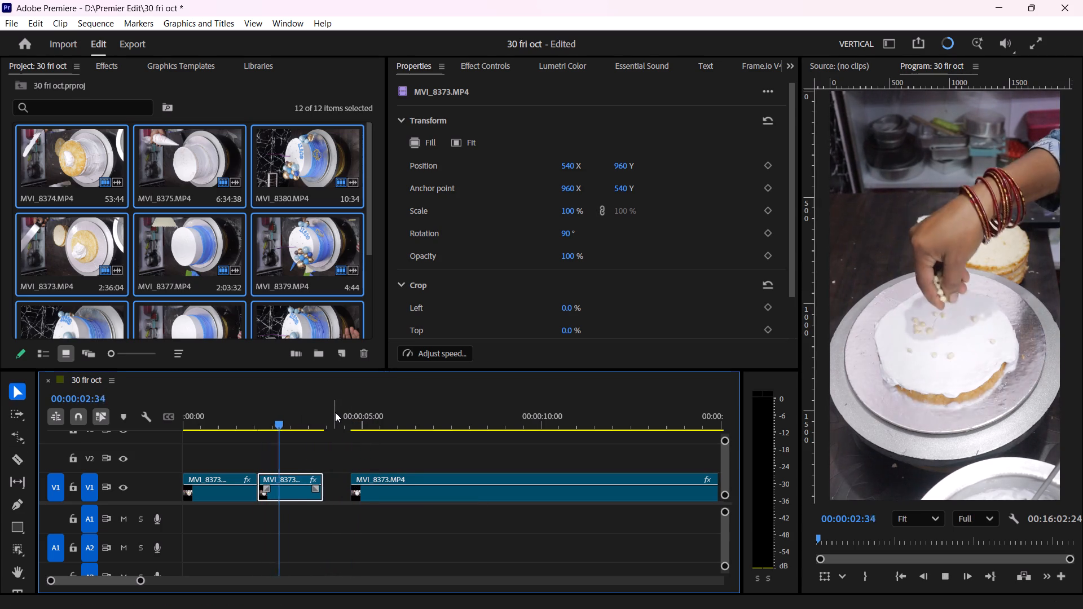
key("space")
key("r")
left_click_drag(322, 482, 320, 484)
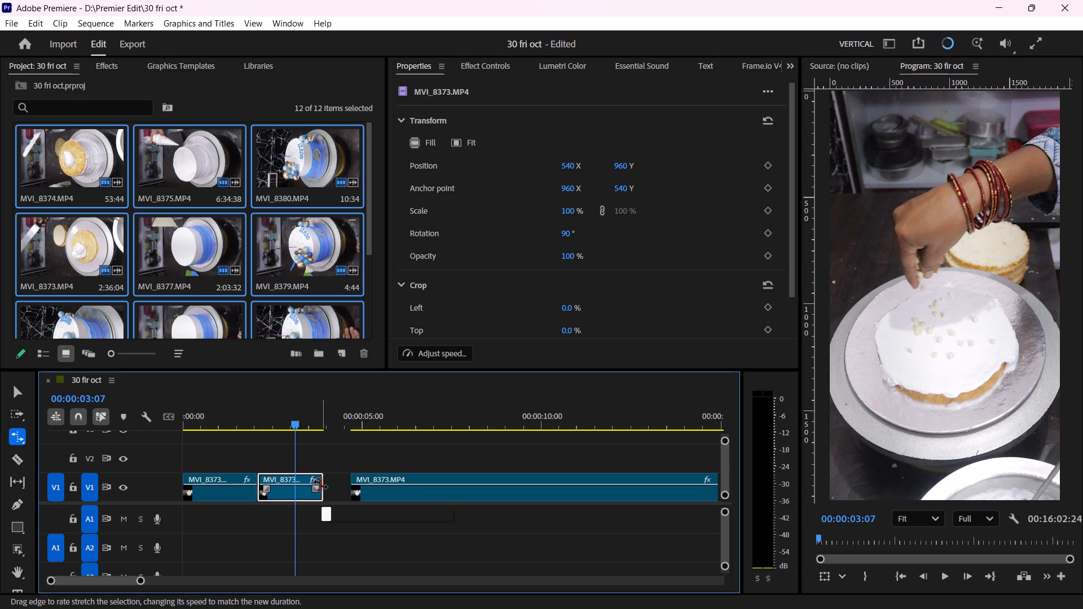
left_click_drag(320, 484, 305, 490)
key("v")
left_click_drag(288, 417, 257, 436)
key("space")
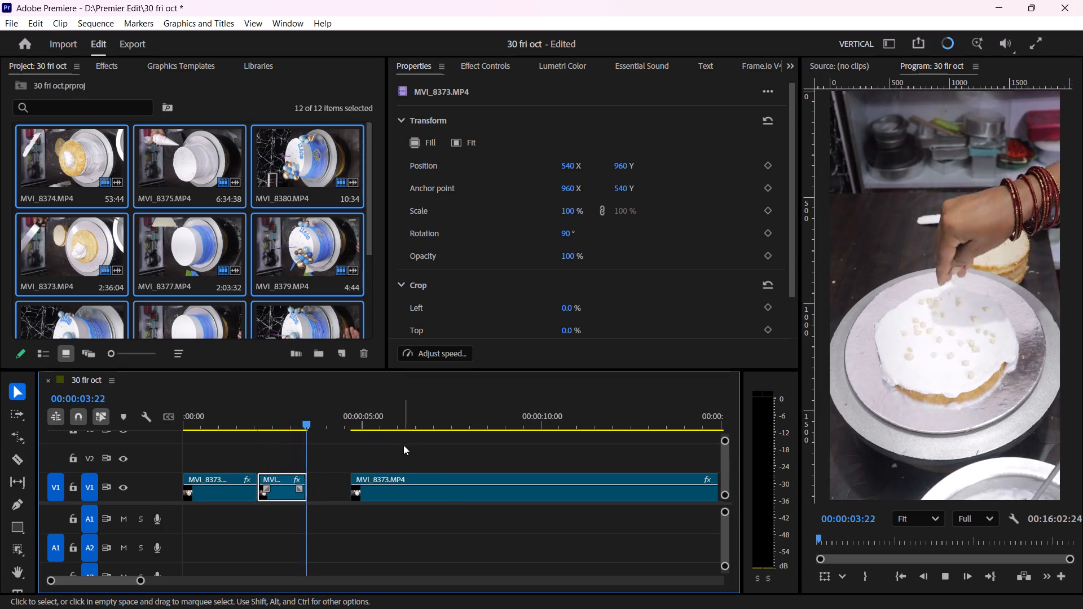
key("space")
Move the long remaining MVI_8373.MP4 clip on V1 back against the end of the sprinkling piece.
key("v")
left_click_drag(394, 494, 389, 493)
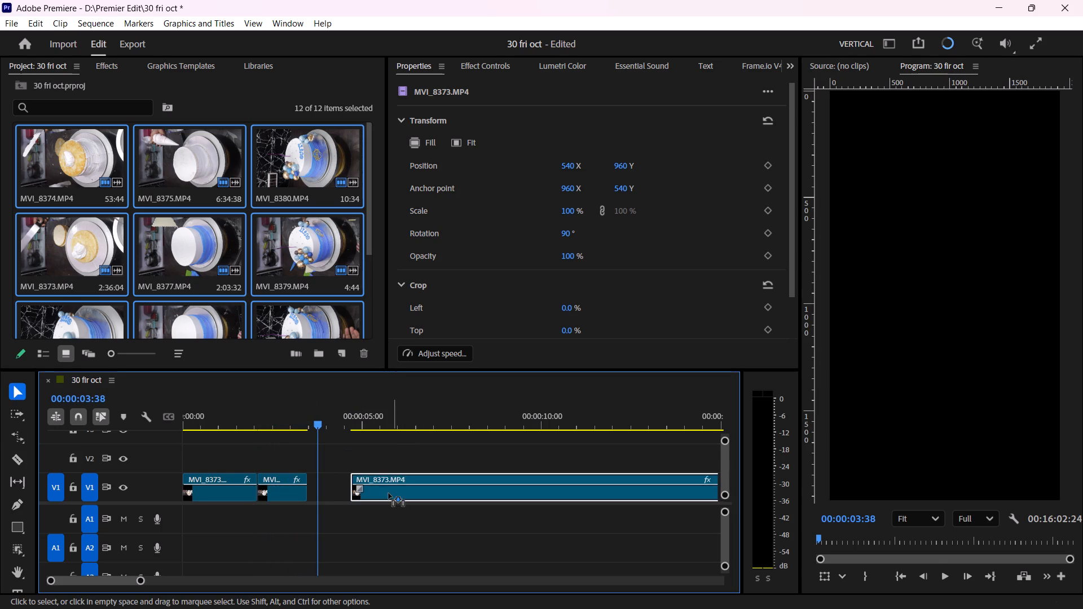
left_click_drag(389, 493, 352, 499)
Play the remaining clip, trim its start to about 00:00:07:15, and move it back against the sprinkling piece.
key("space")
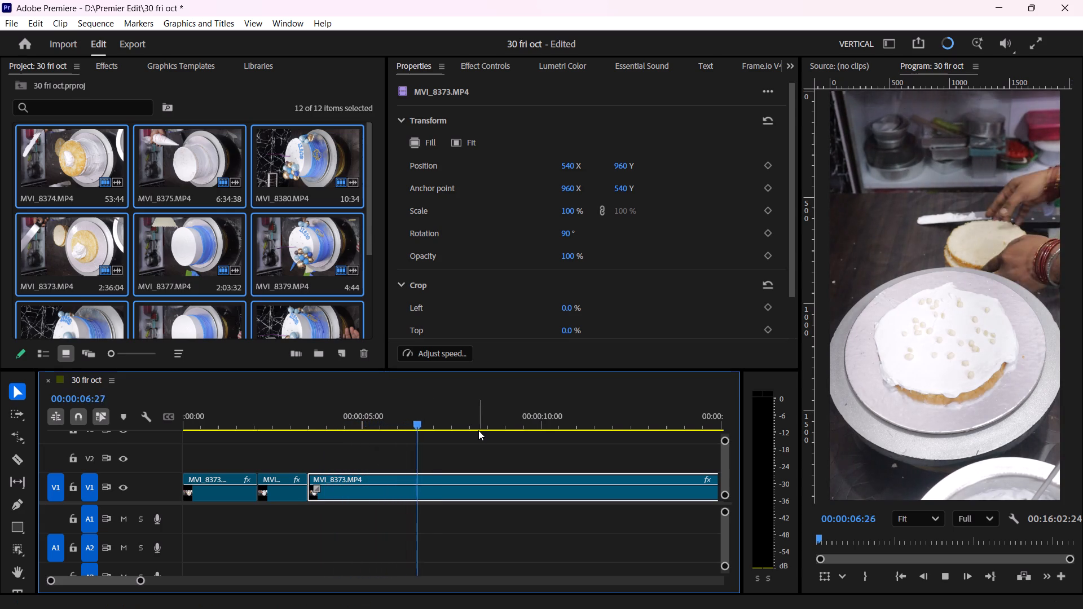
key("space")
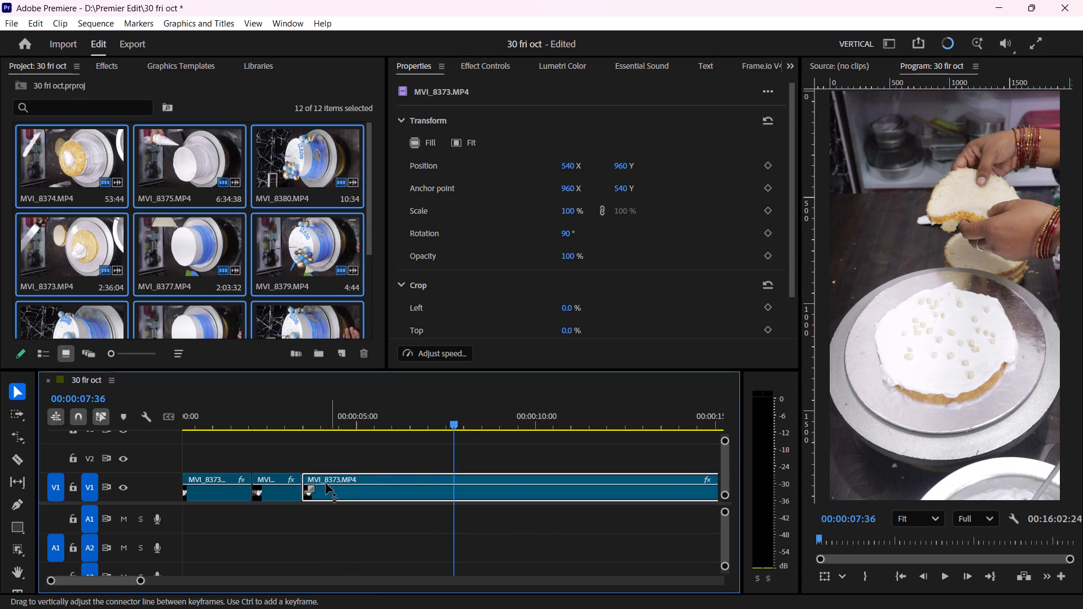
left_click_drag(306, 478, 442, 511)
left_click_drag(451, 422, 431, 437)
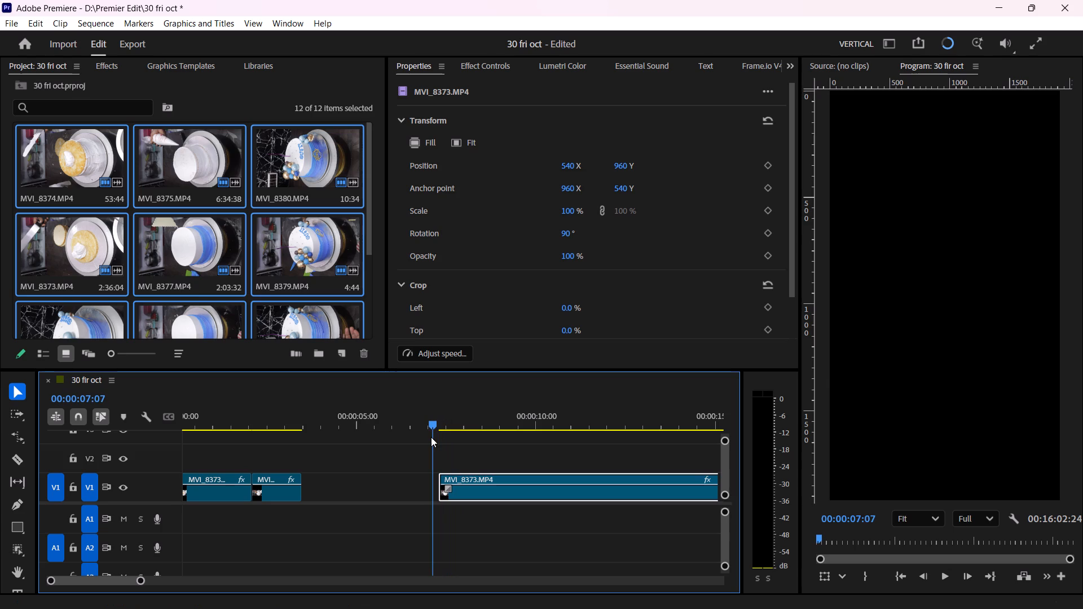
left_click_drag(431, 437, 447, 439)
left_click_drag(476, 490, 354, 508)
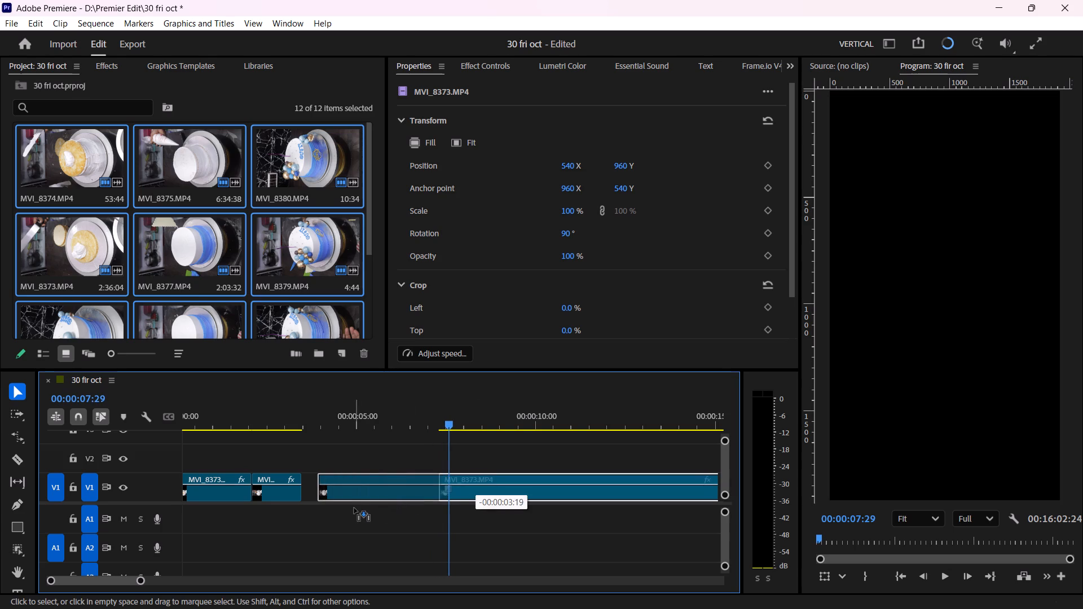
left_click_drag(354, 508, 340, 497)
Cut the remaining clip at about 00:00:05:45 and rate-stretch the resulting cake-layer piece to end at about 00:00:04:40.
left_click_drag(308, 417, 383, 442)
key("c")
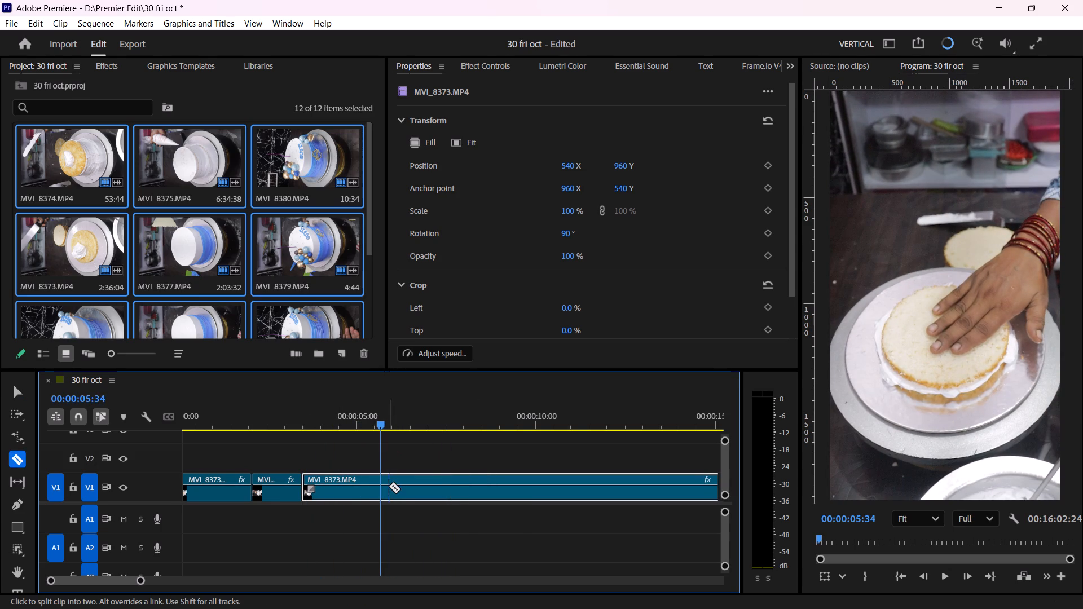
left_click(389, 487)
key("r")
left_click_drag(388, 484, 349, 501)
key("v")
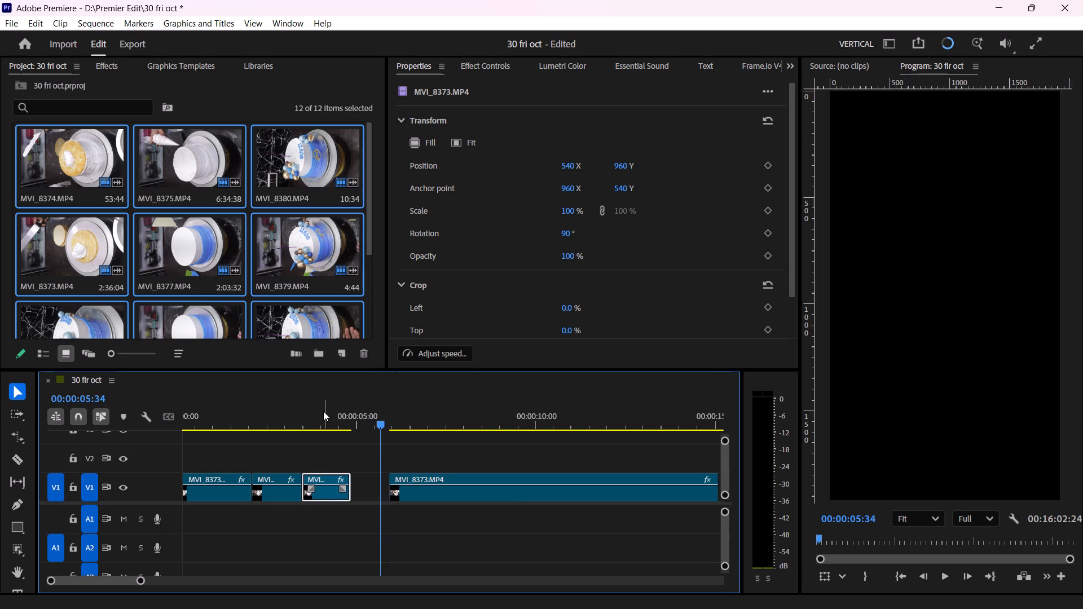
Play back the cake-layer piece and move the remaining MVI_8373.MP4 clip on V1 back against its end.
left_click_drag(323, 411, 307, 443)
key("space")
key("space")
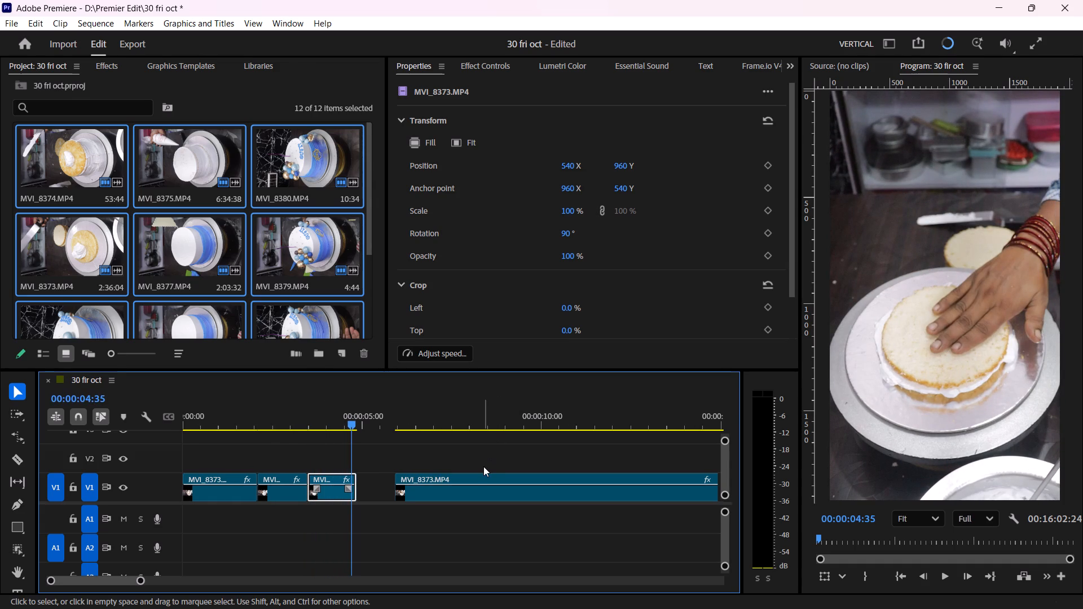
left_click_drag(443, 495, 421, 495)
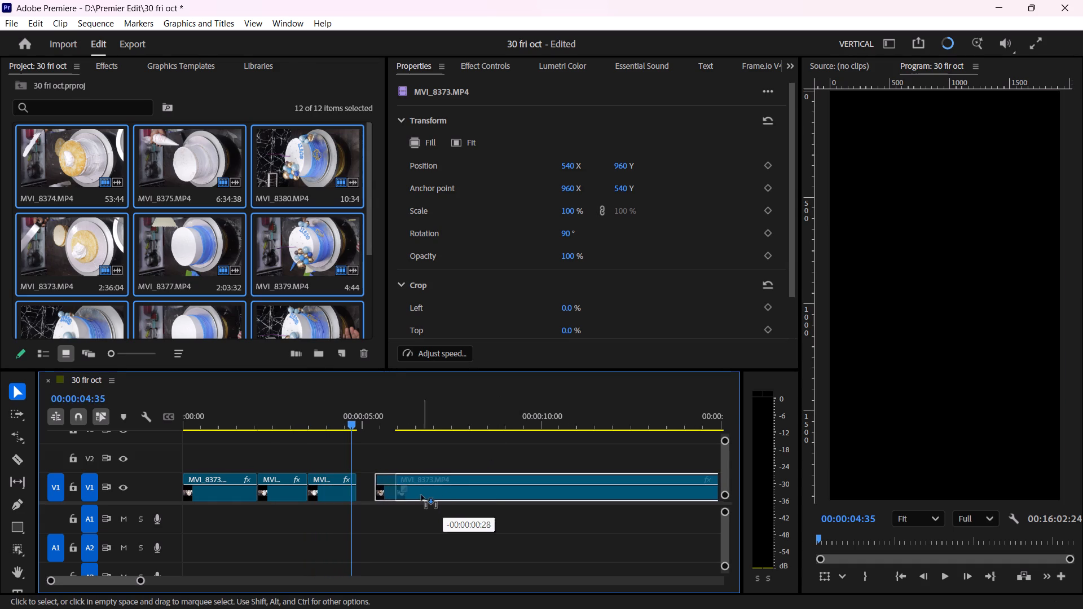
left_click_drag(421, 495, 413, 495)
Play the remaining MVI_8373.MP4 clip, trim about 2.5 seconds off its start, and close the gap to the cake-layer piece.
key("space")
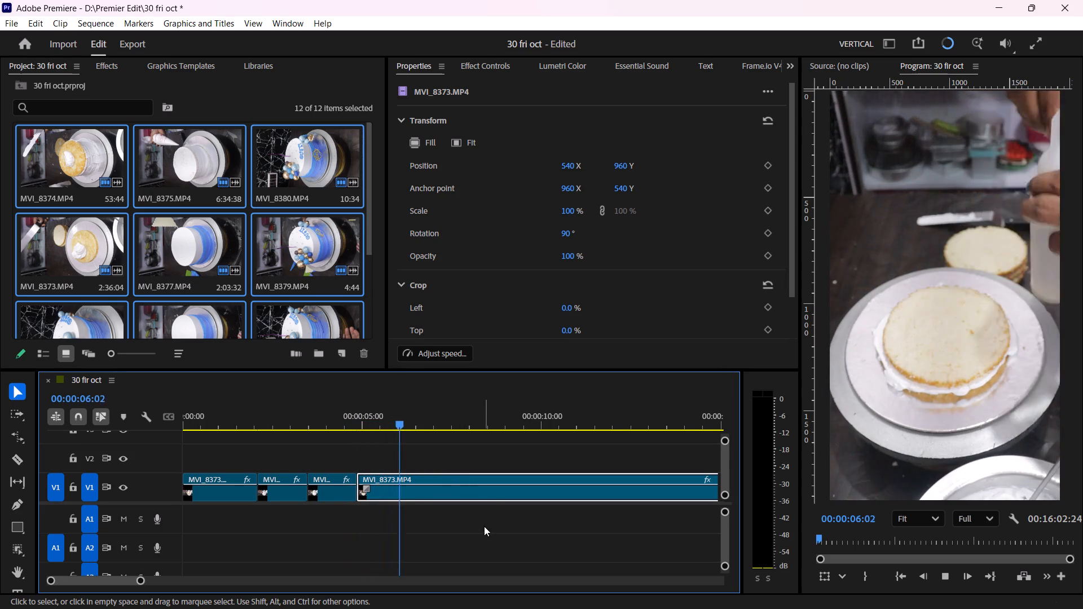
key("space")
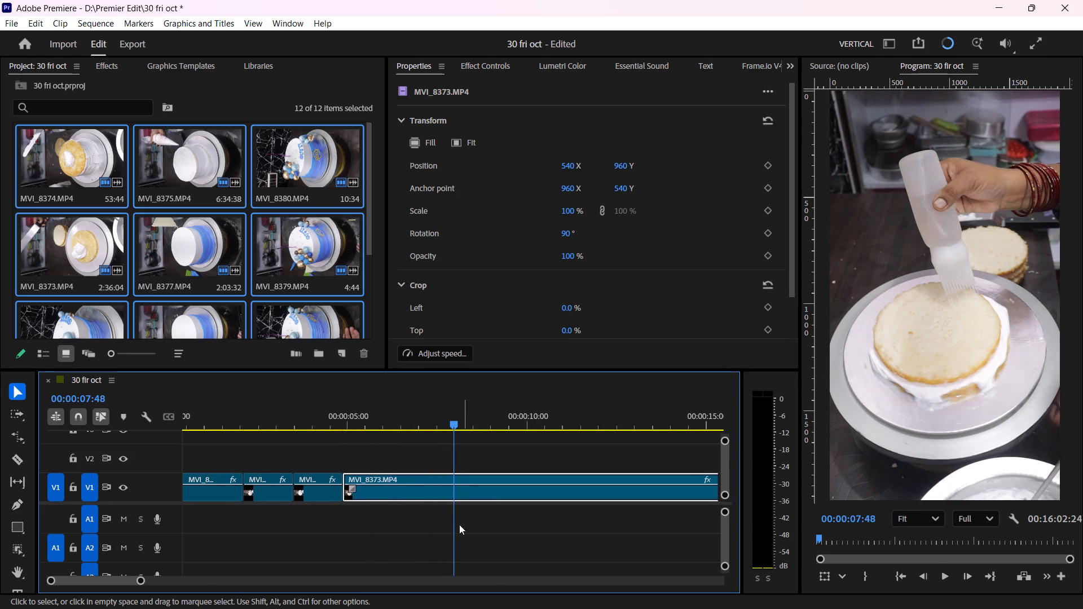
left_click_drag(346, 478, 436, 488)
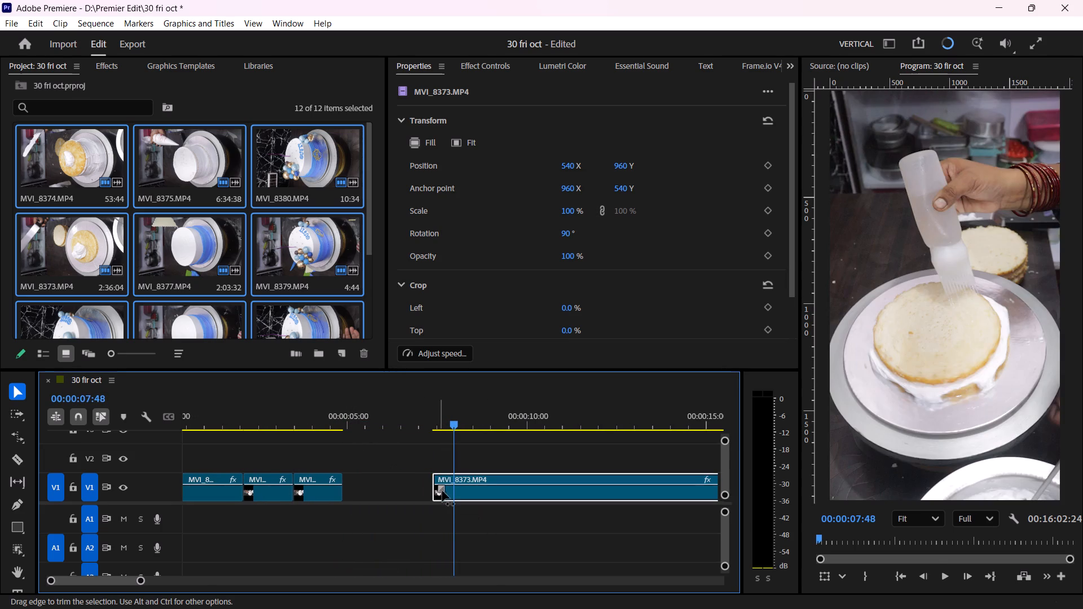
left_click_drag(468, 492, 383, 501)
Play from the end of the cake-layer piece and cut the remaining clip at about 00:00:06:13, during the bottle-drizzling action.
left_click(341, 421)
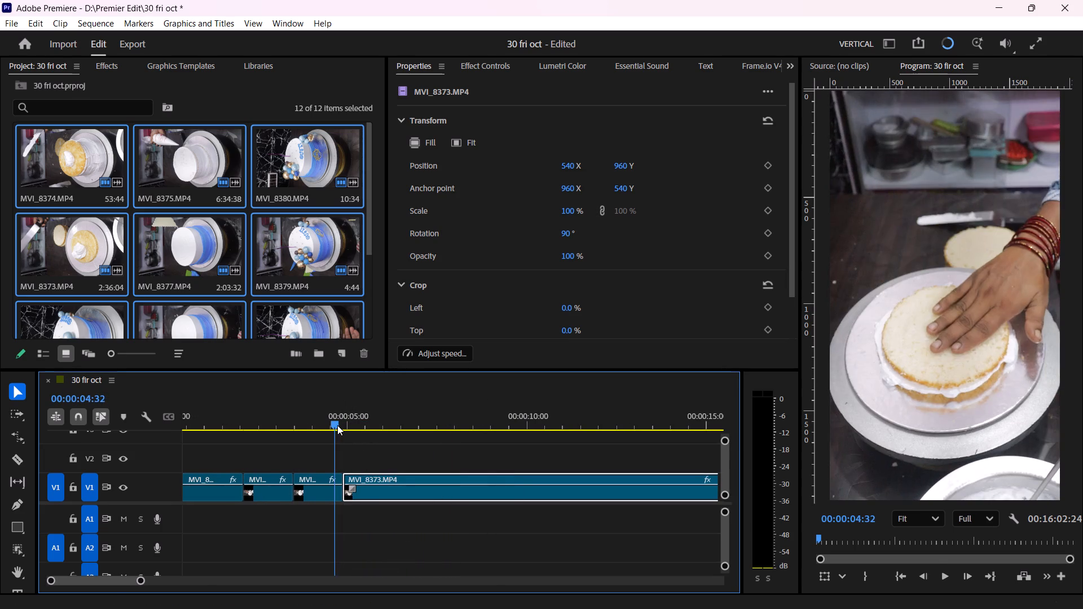
key("space")
key("space")
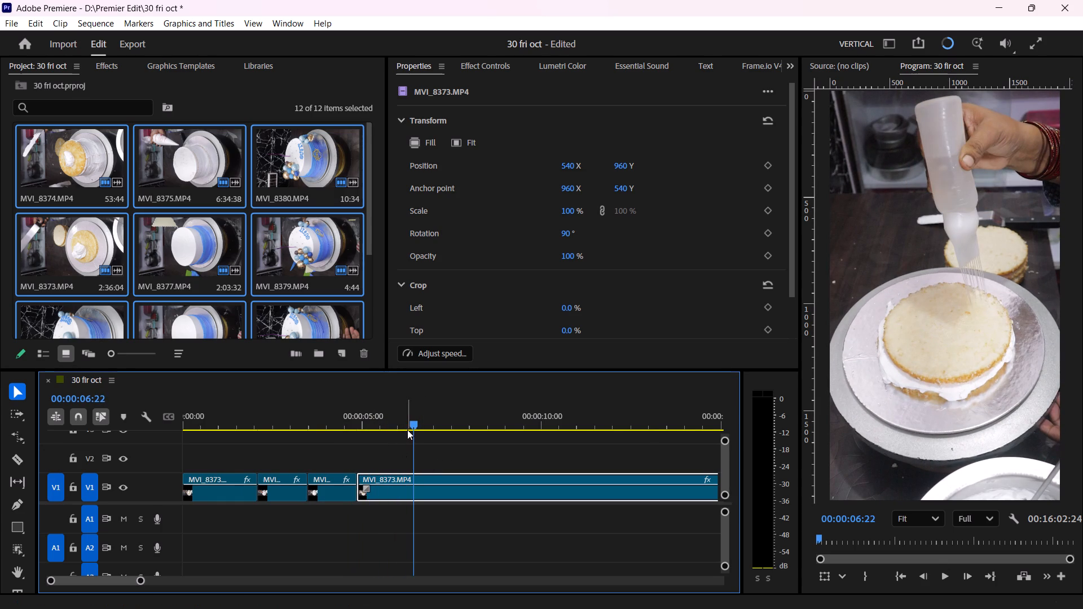
left_click_drag(414, 422, 408, 425)
key("c")
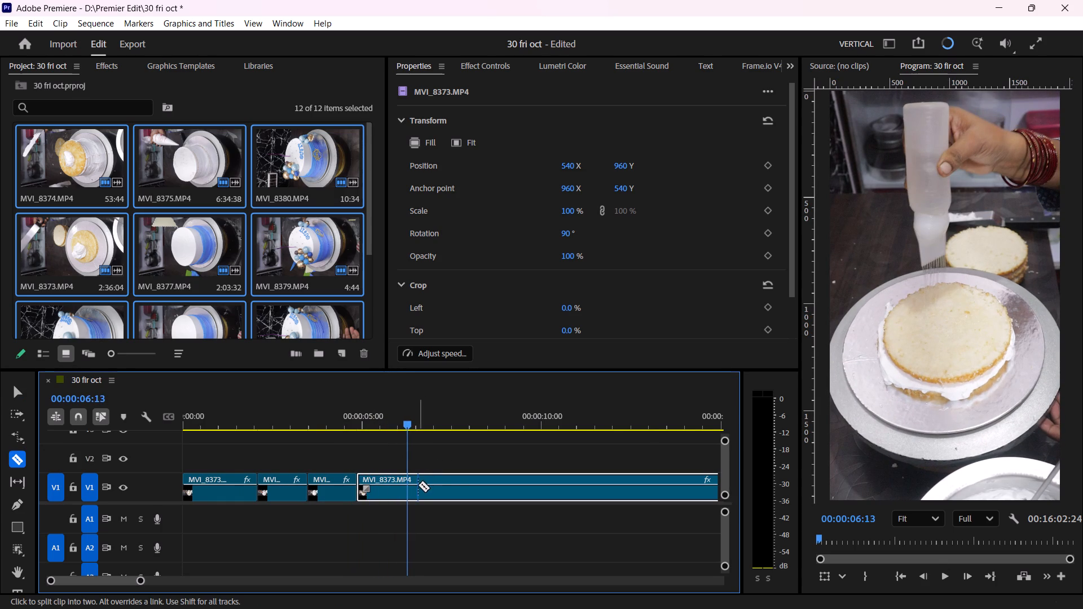
left_click(408, 483)
type("v")
Review the rest of MVI_8373.MP4 and the MVI_8374.MP4 clip to judge which cake-frosting footage is needed.
key("space")
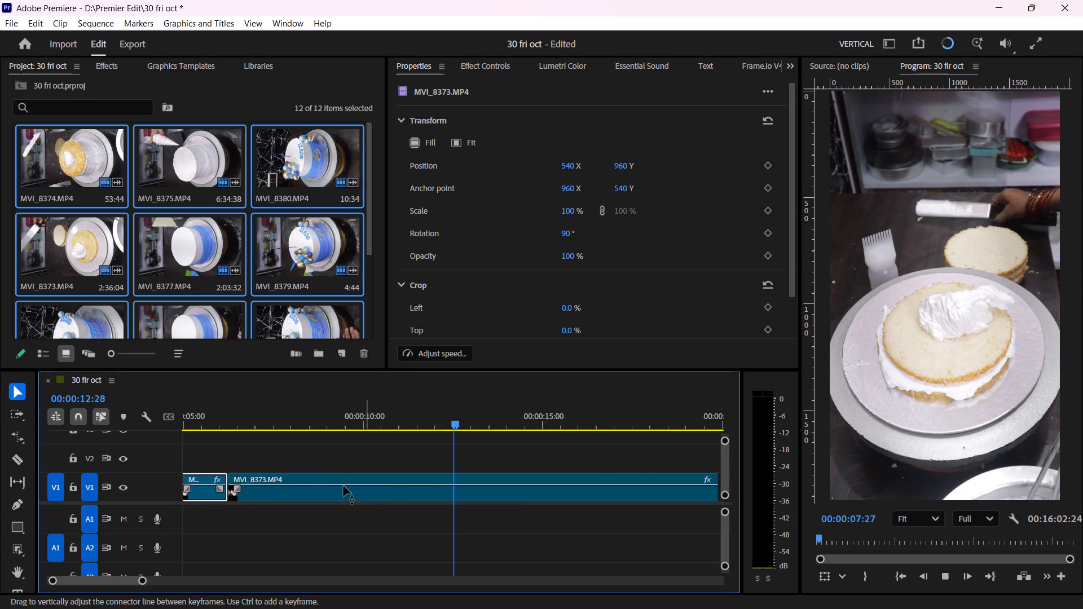
key("space")
left_click_drag(142, 582, 179, 571)
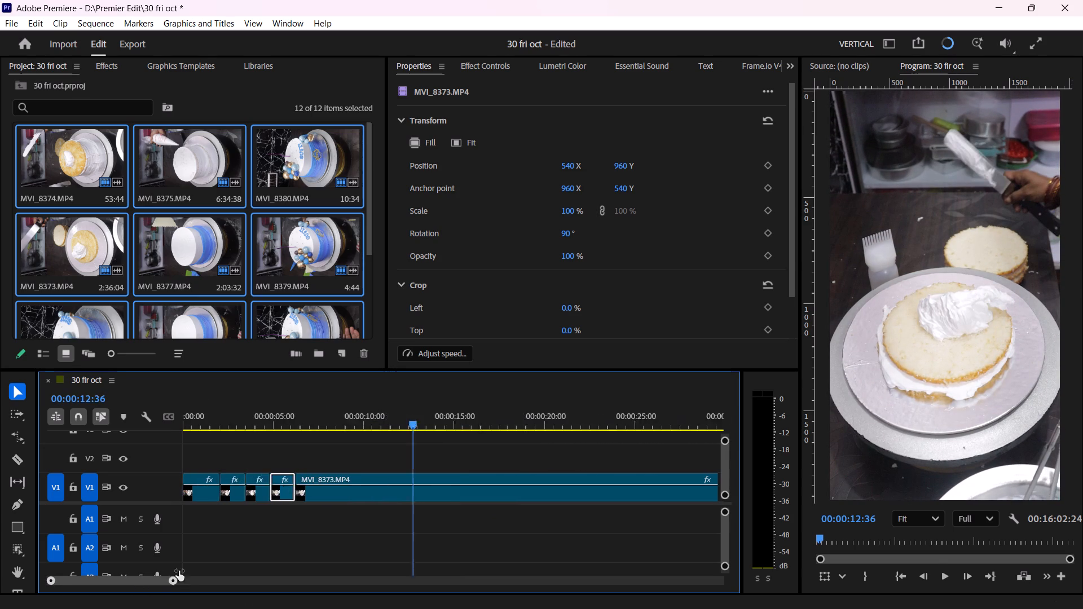
left_click_drag(179, 571, 302, 539)
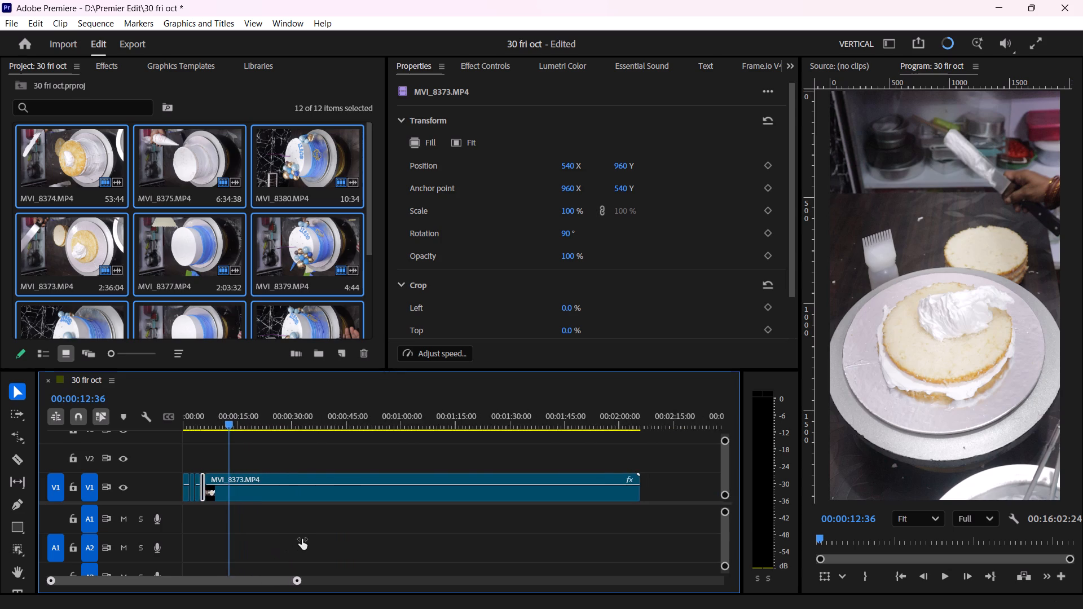
left_click_drag(302, 539, 302, 539)
left_click_drag(231, 421, 481, 417)
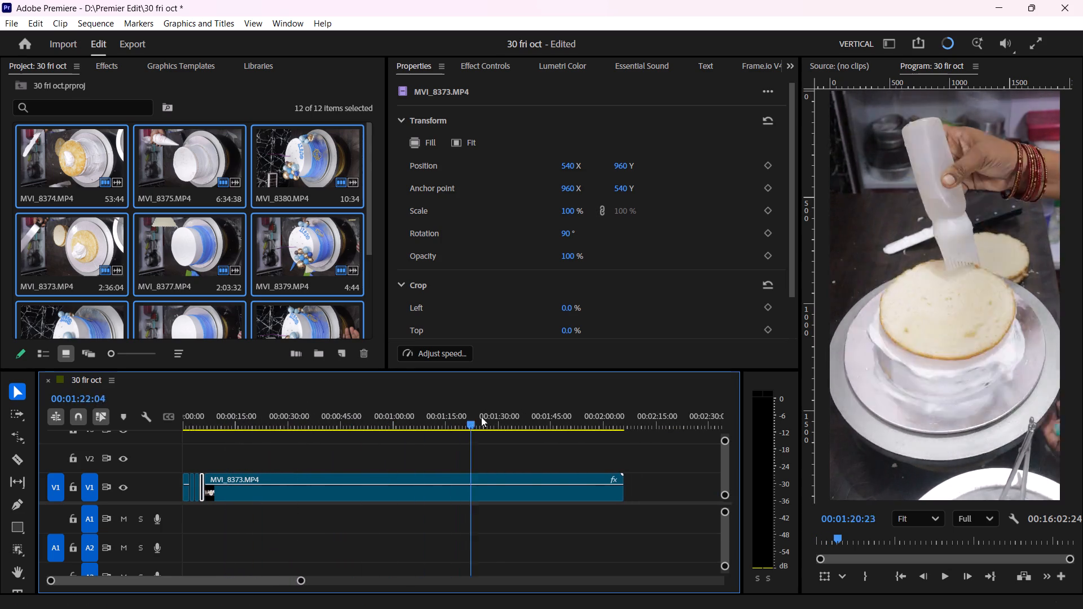
left_click_drag(481, 417, 609, 442)
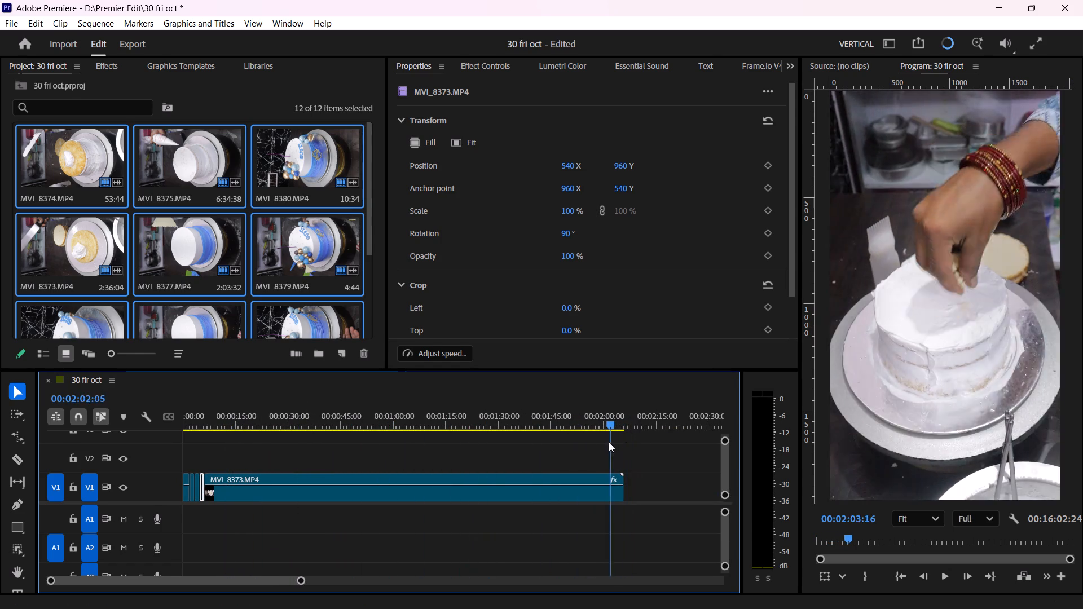
left_click_drag(609, 442, 605, 444)
left_click_drag(302, 582, 351, 564)
left_click_drag(503, 418, 557, 425)
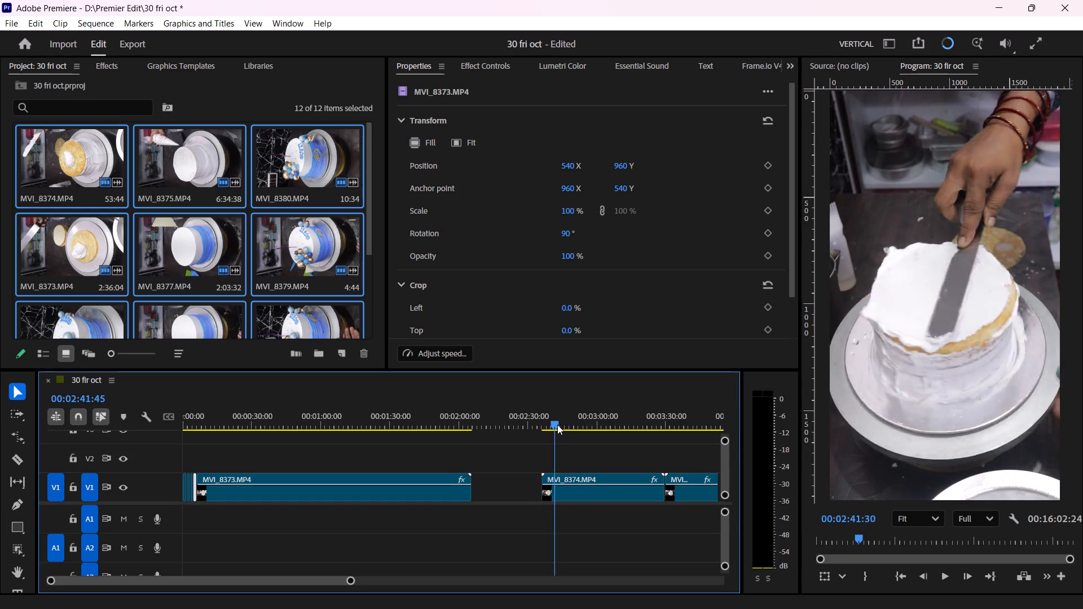
left_click_drag(557, 425, 670, 430)
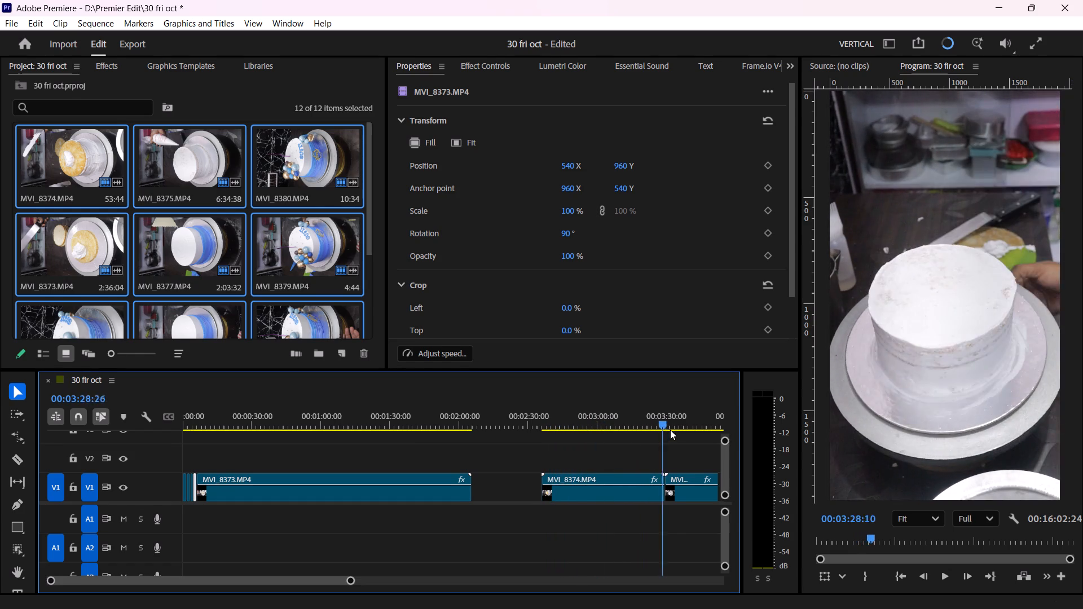
left_click_drag(670, 430, 652, 436)
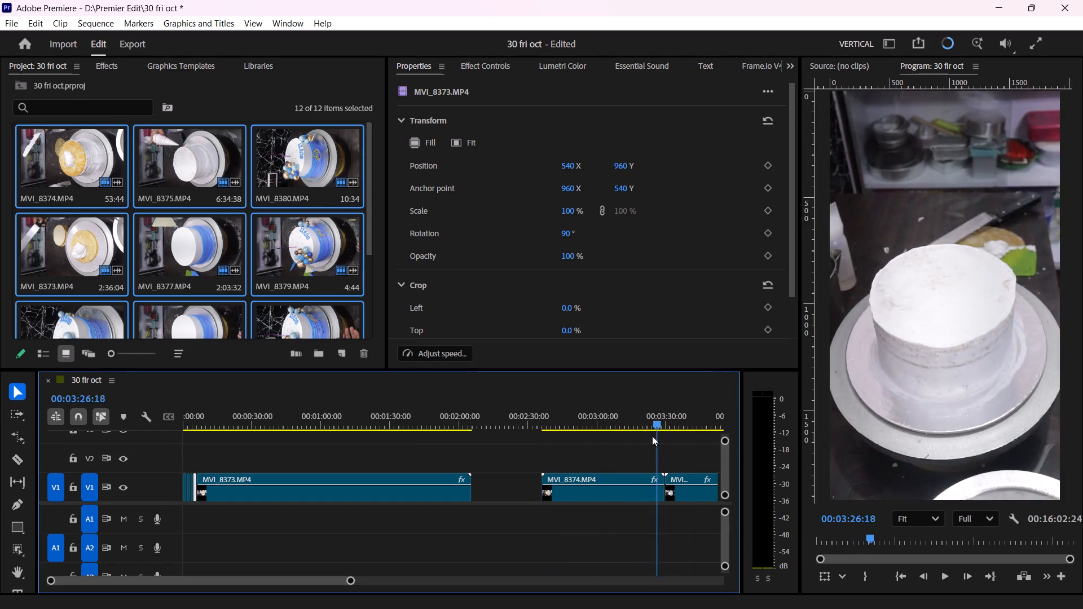
left_click_drag(652, 436, 574, 467)
Delete the long remaining MVI_8373.MP4 clip from V1.
left_click_drag(416, 519, 413, 495)
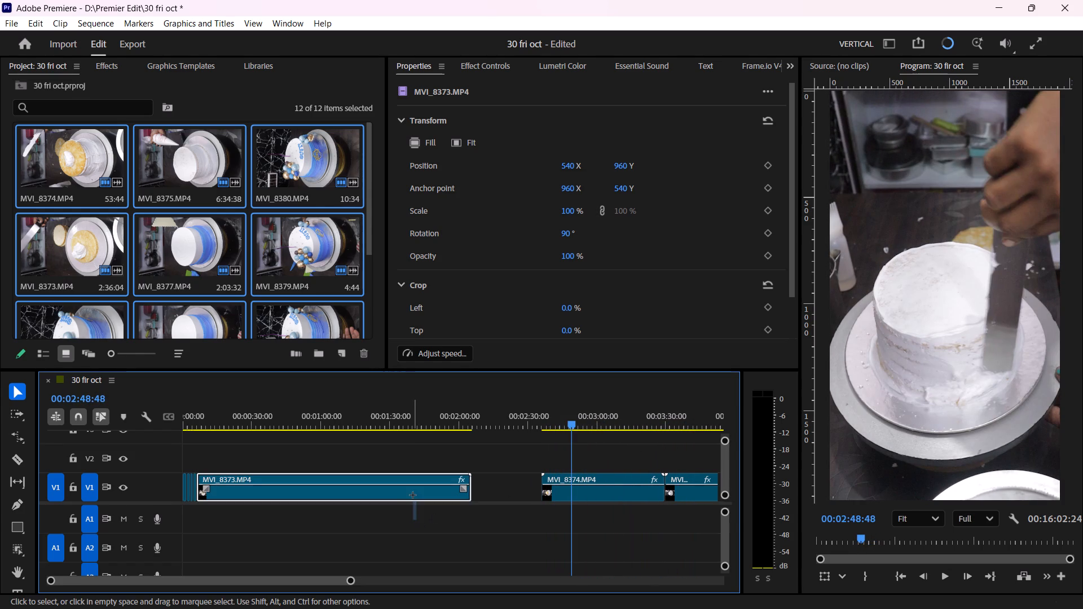
left_click_drag(413, 495, 413, 493)
key("Delete")
Move MVI_8374.MP4 and MVI_8375.MP4 together on V1 back against the end of the last short MVI_8373.MP4 piece.
left_click_drag(629, 527, 641, 515)
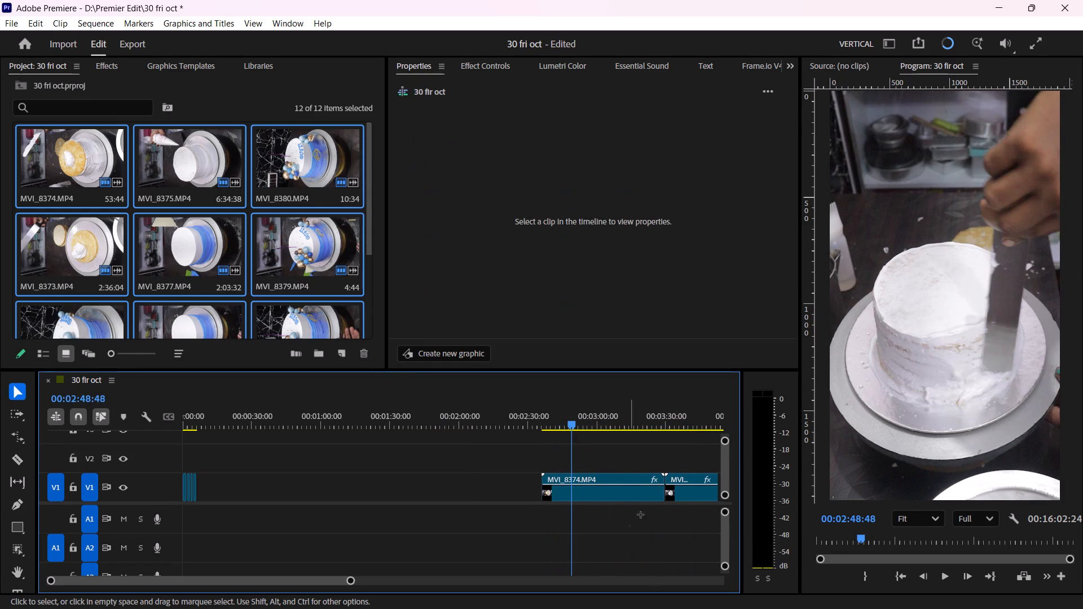
left_click_drag(641, 515, 693, 489)
left_click_drag(615, 493, 565, 492)
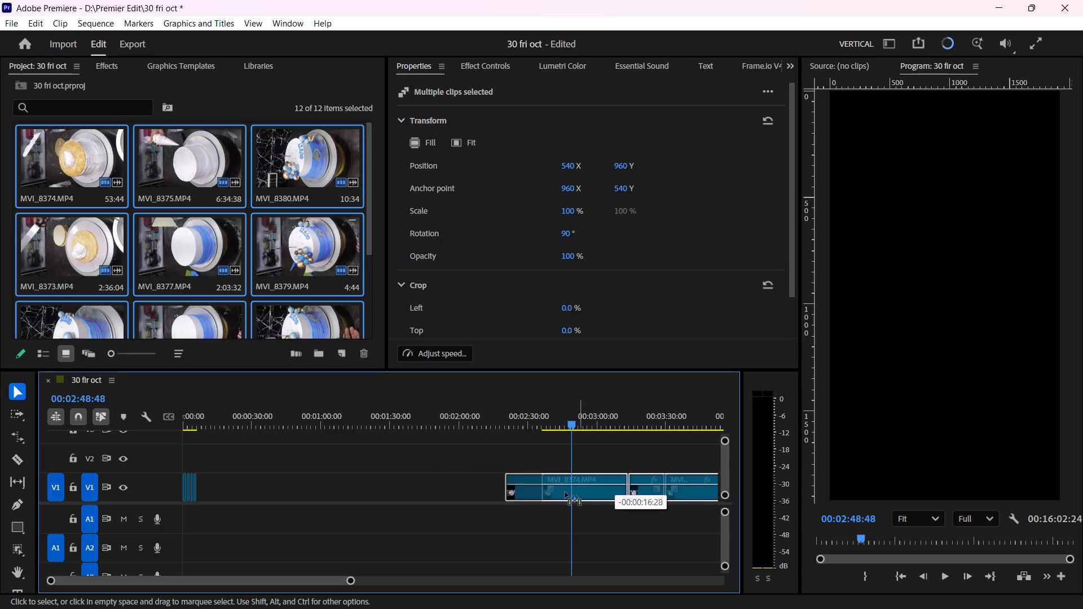
left_click_drag(565, 492, 273, 507)
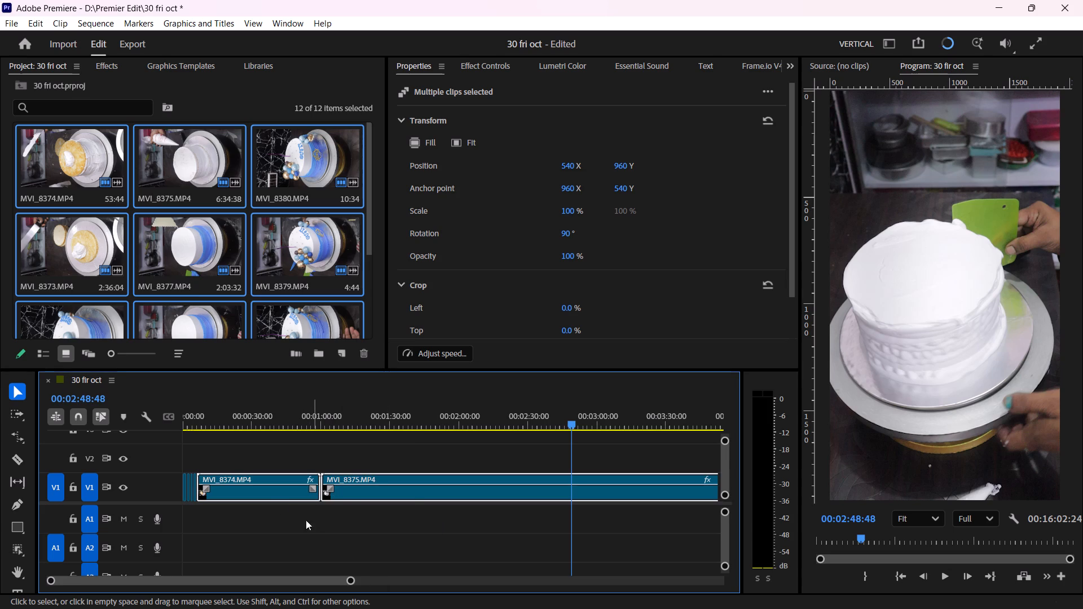
Scrub and play the opening of MVI_8374.MP4, and trim its start to 00:00:07:25, where the cream is being spread.
left_click(214, 408)
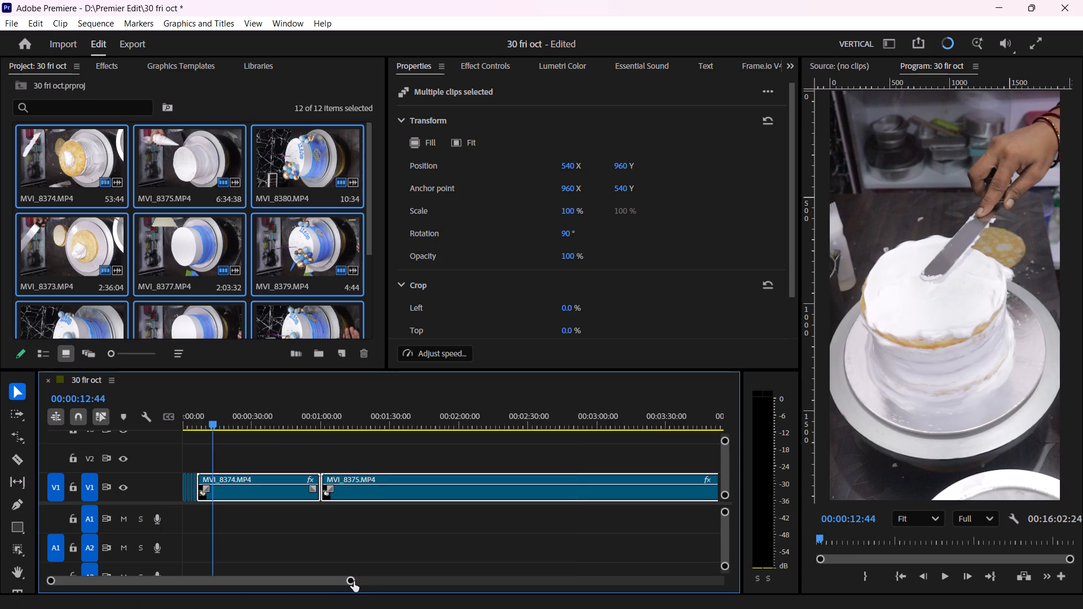
left_click_drag(349, 580, 223, 606)
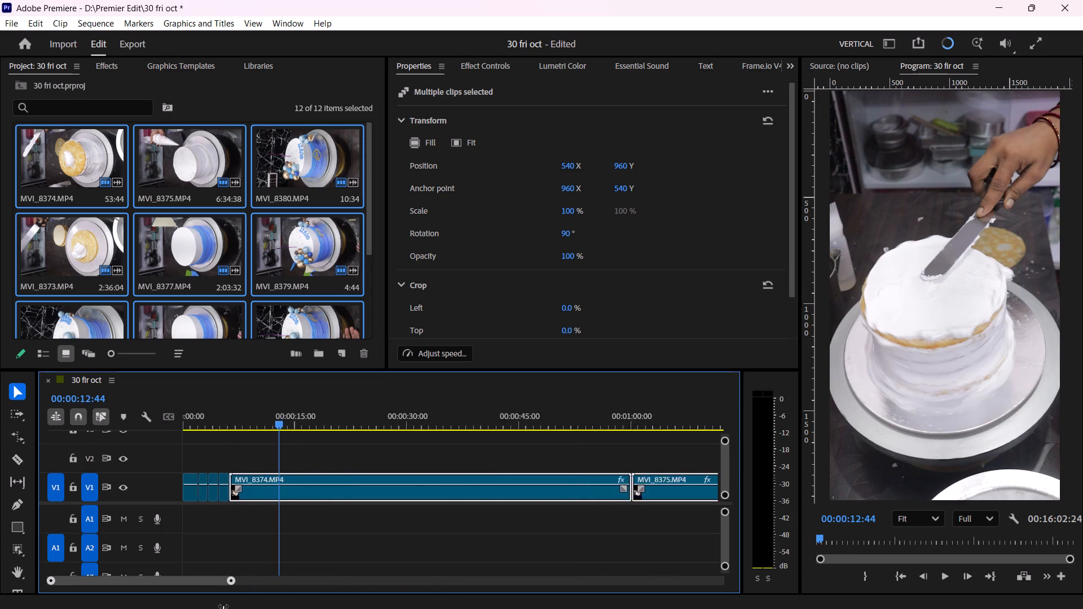
left_click_drag(223, 606, 156, 608)
left_click_drag(298, 422, 284, 427)
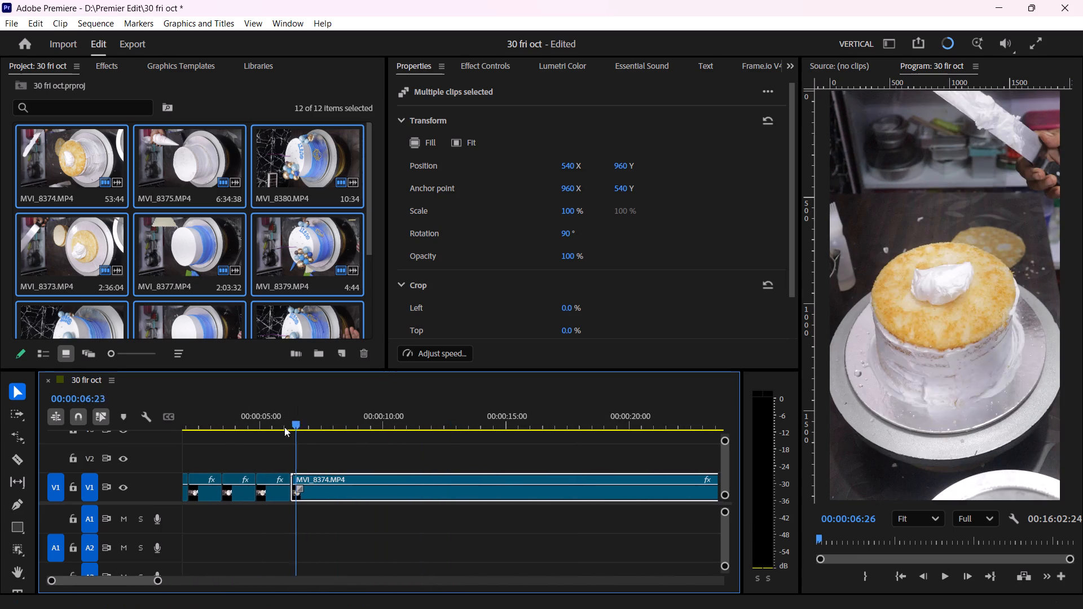
left_click_drag(284, 427, 347, 404)
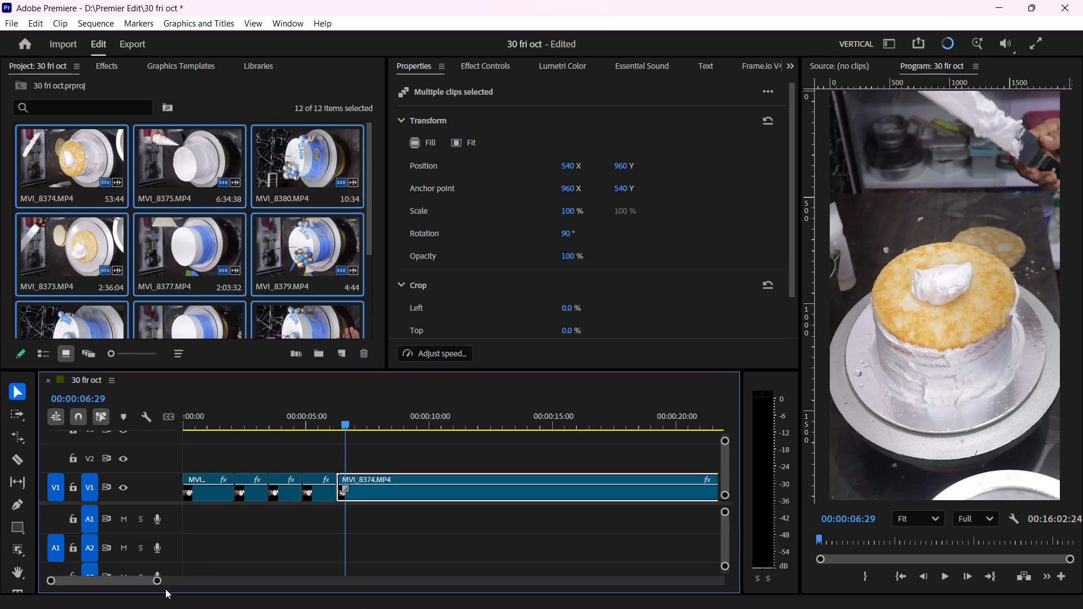
left_click_drag(157, 582, 141, 581)
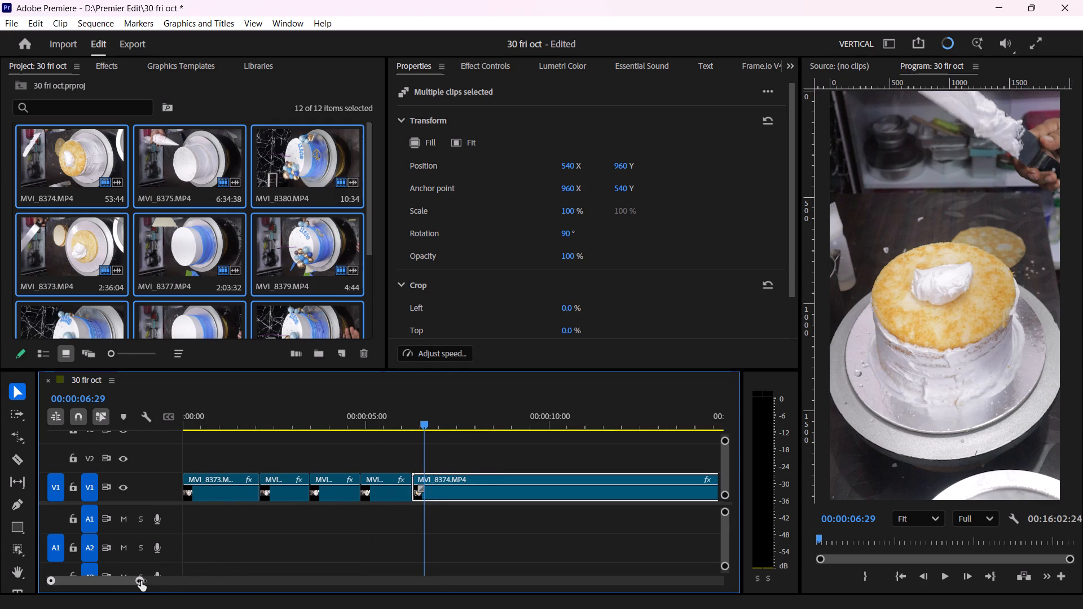
left_click_drag(141, 581, 127, 602)
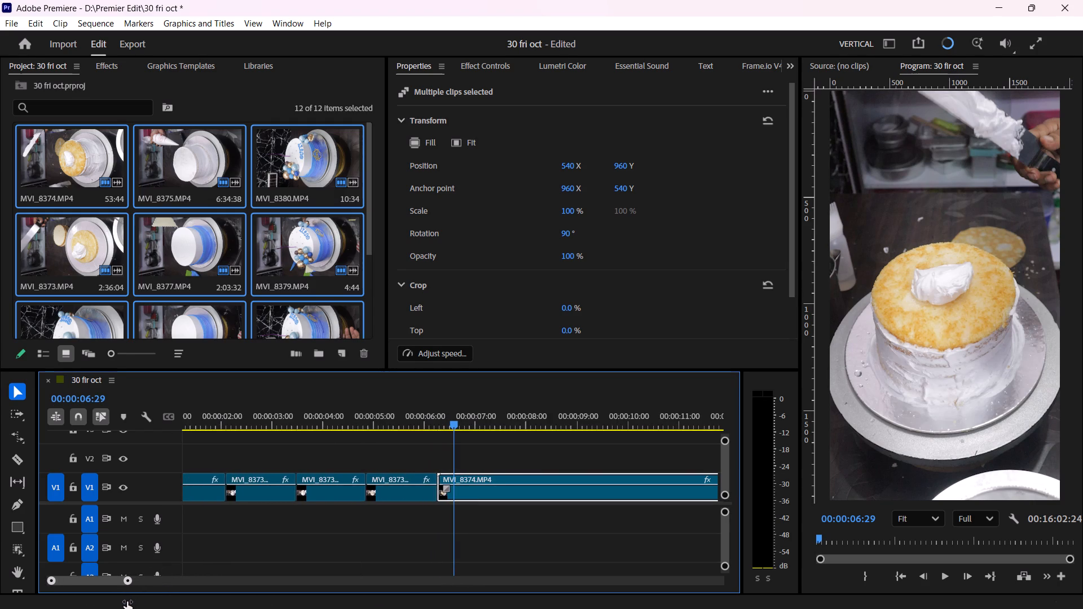
left_click_drag(127, 602, 125, 603)
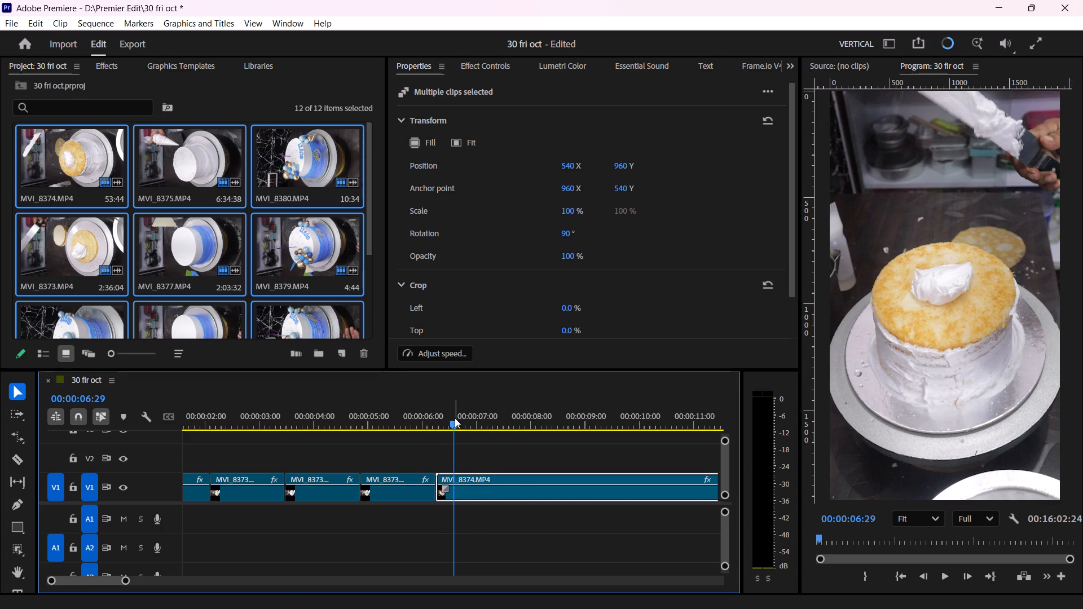
left_click_drag(455, 421, 483, 425)
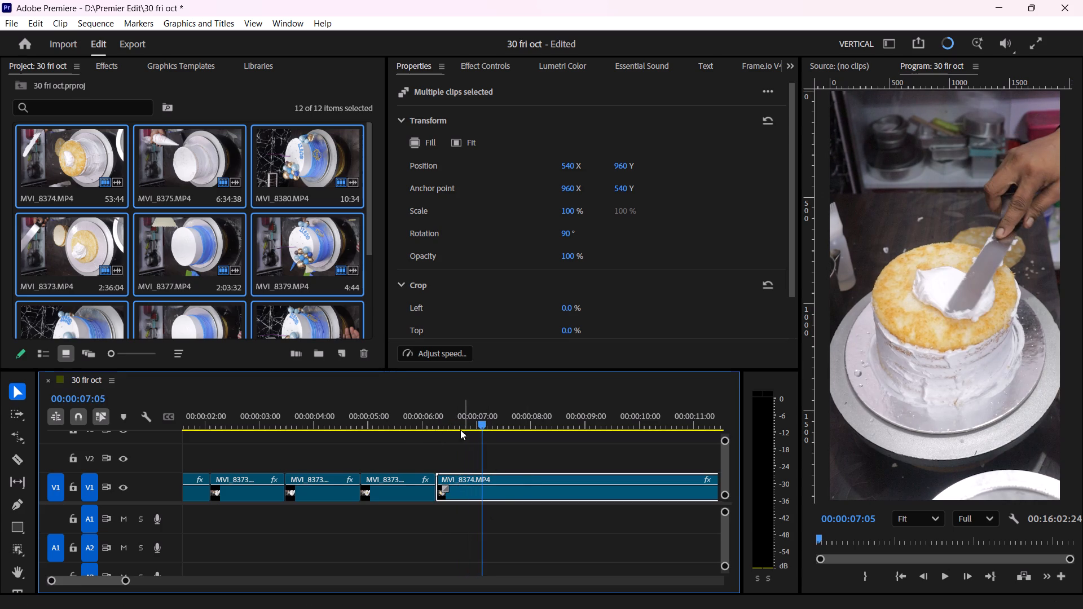
left_click(125, 584)
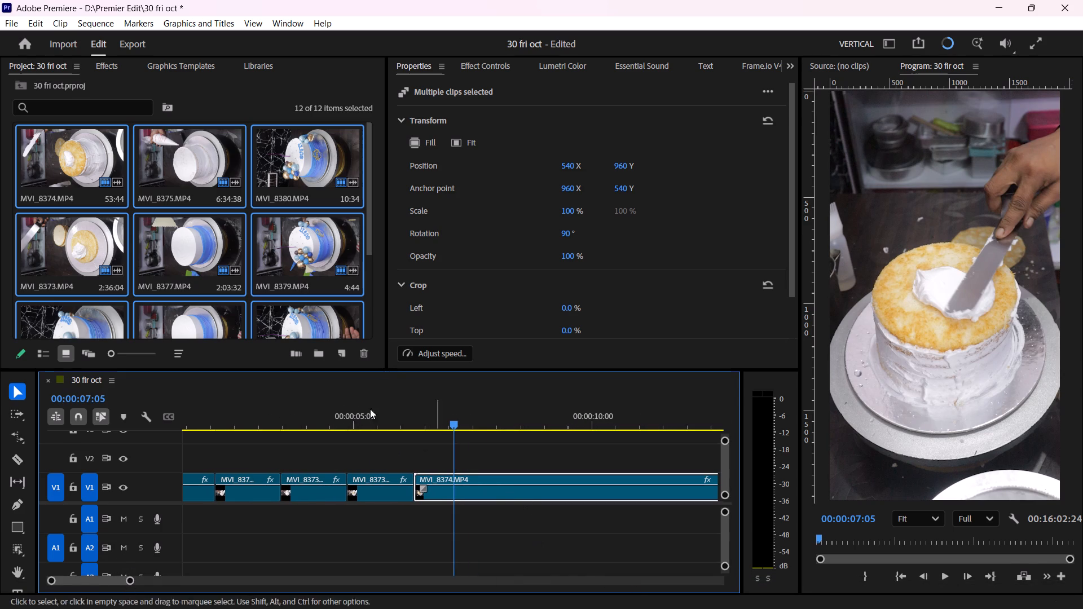
left_click(418, 425)
key("space")
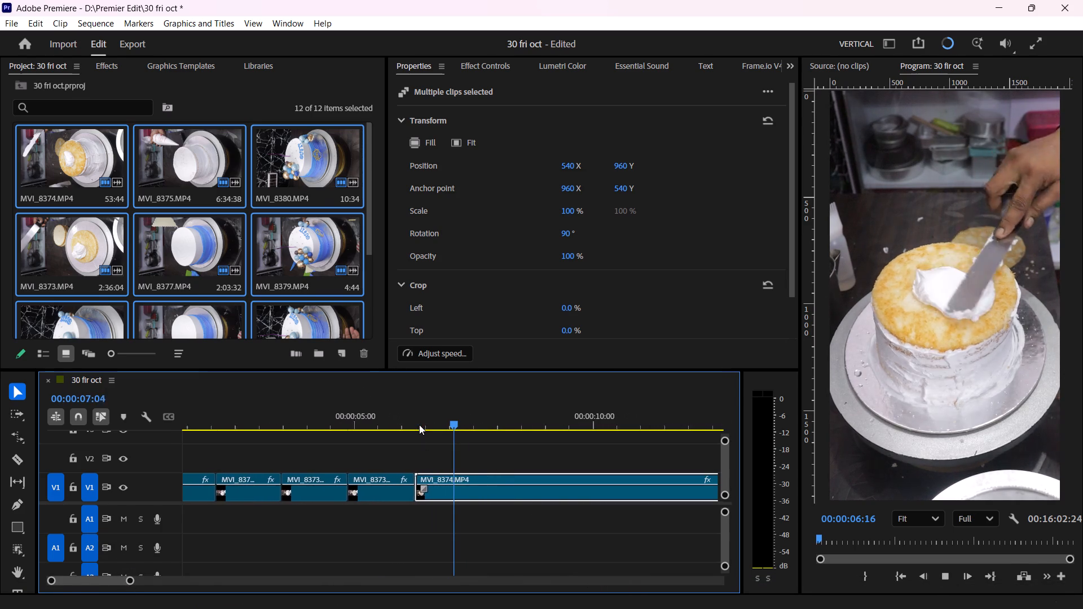
key("space")
left_click_drag(404, 480, 413, 479)
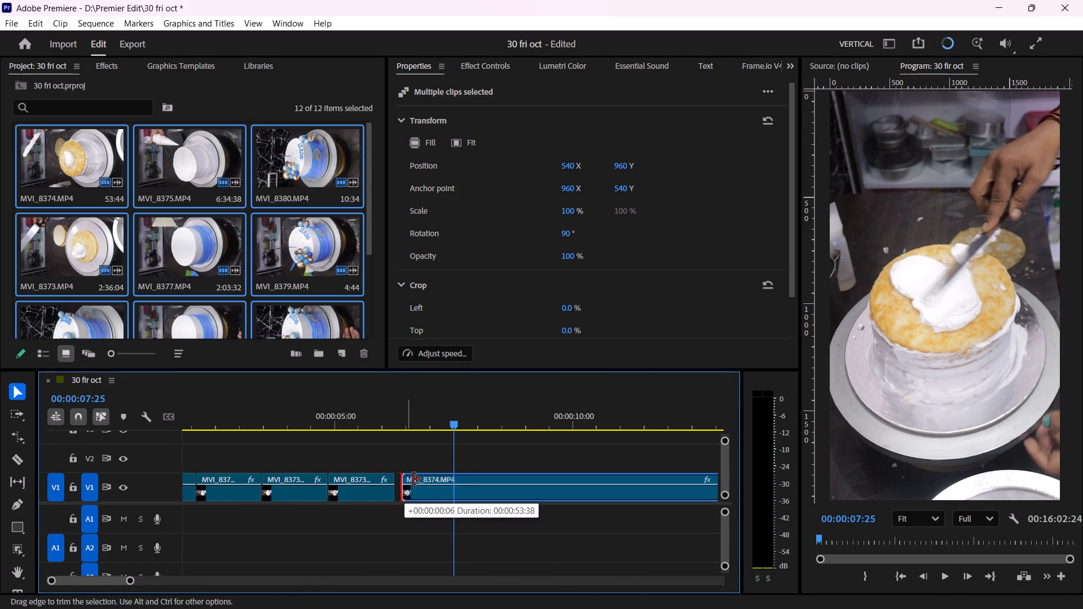
left_click_drag(413, 479, 459, 486)
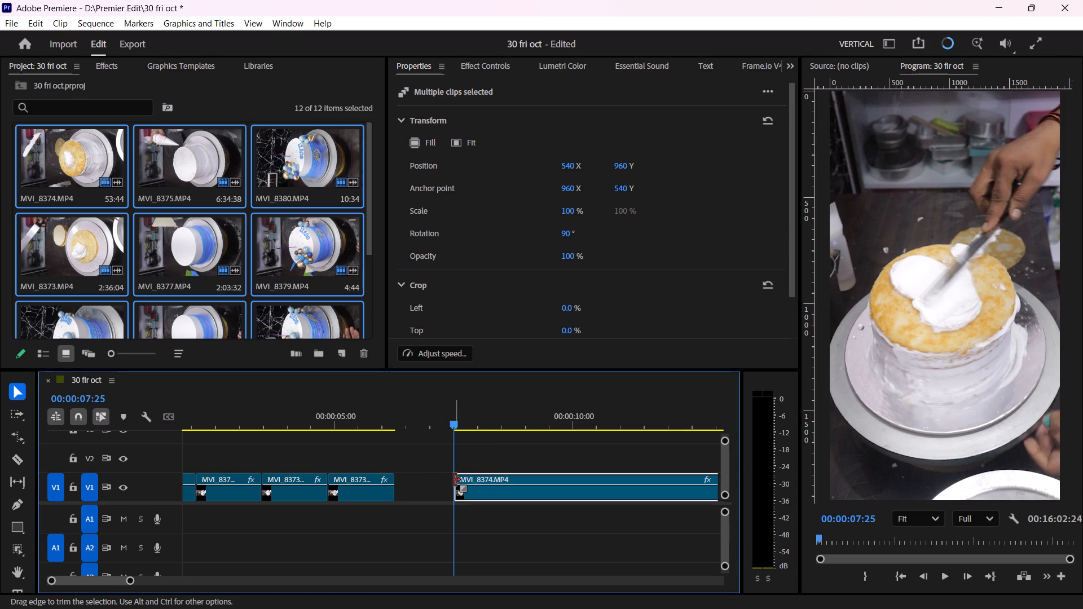
left_click(495, 514)
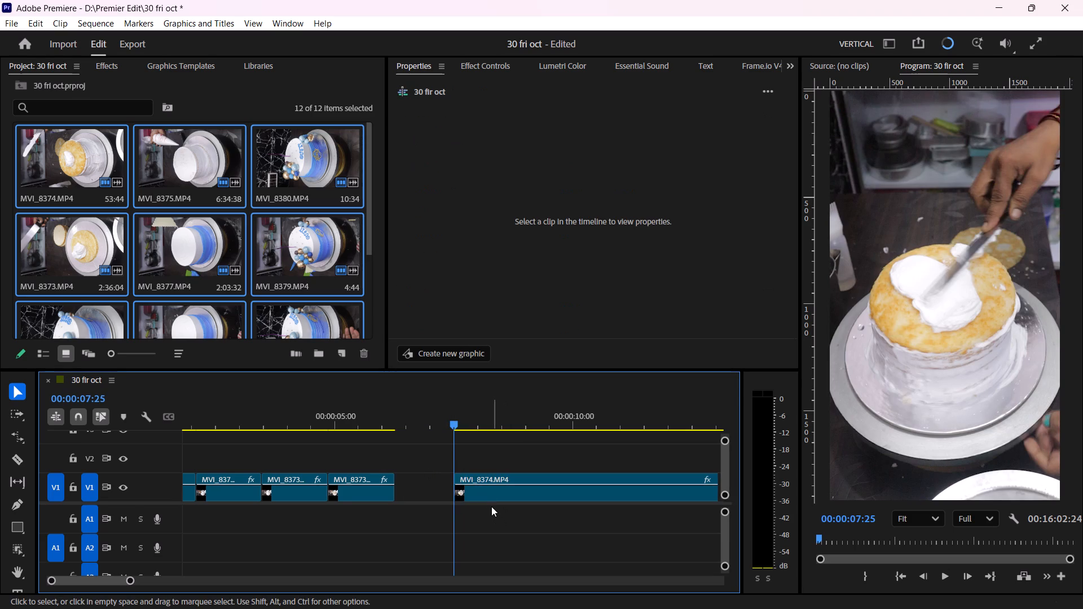
Move the trimmed MVI_8374.MP4 clip on V1 back against the end of the last MVI_8373.MP4 piece.
left_click_drag(485, 492, 329, 354)
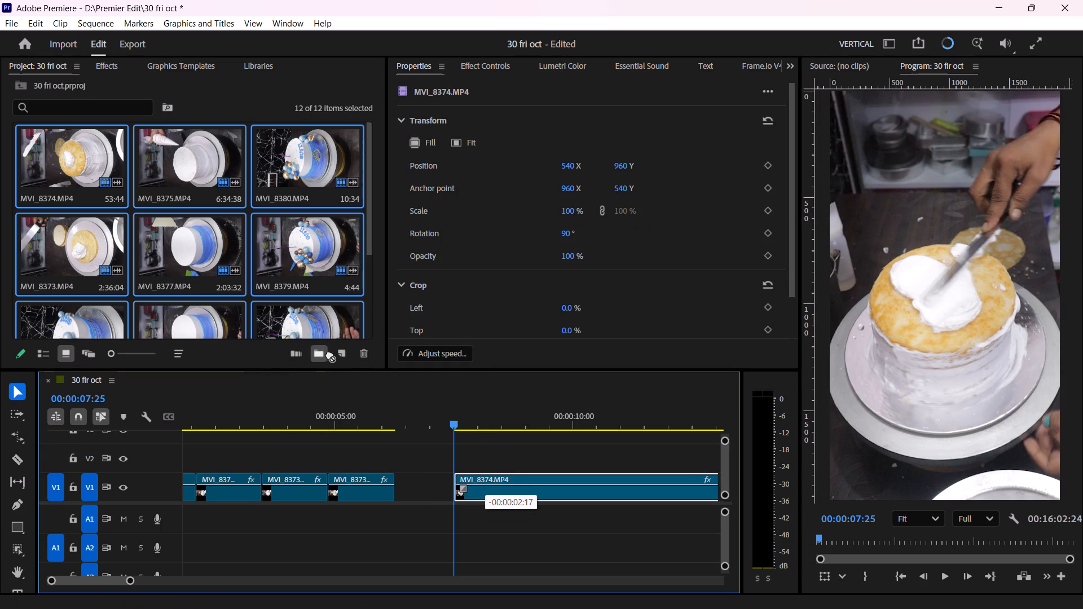
left_click_drag(329, 354, 433, 501)
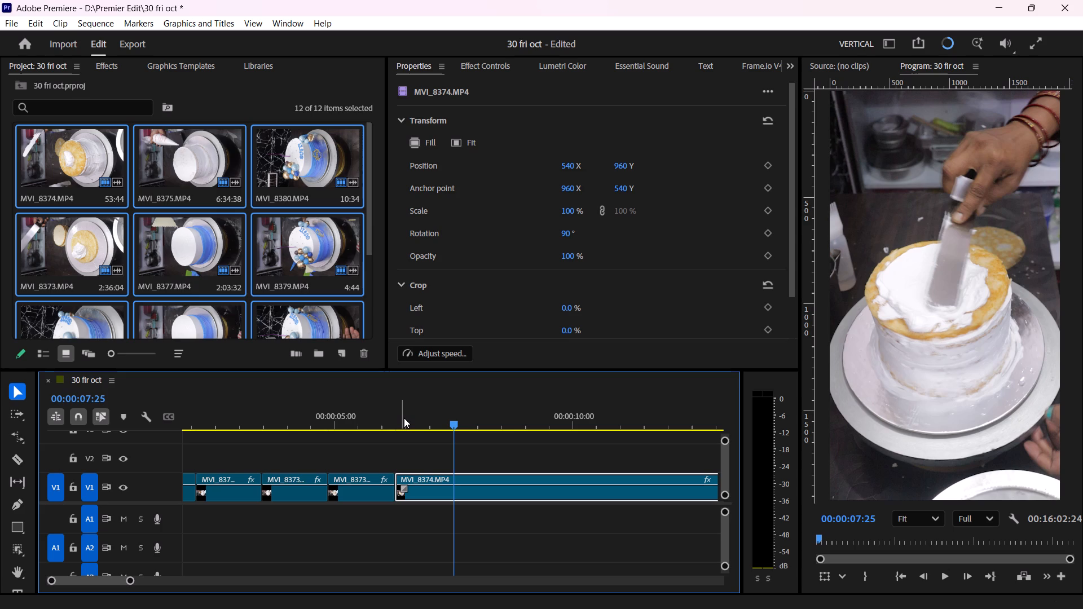
Scrub through the start of MVI_8374.MP4 and split the clip on V1 just after 00:00:08:22.
left_click_drag(400, 421, 498, 444)
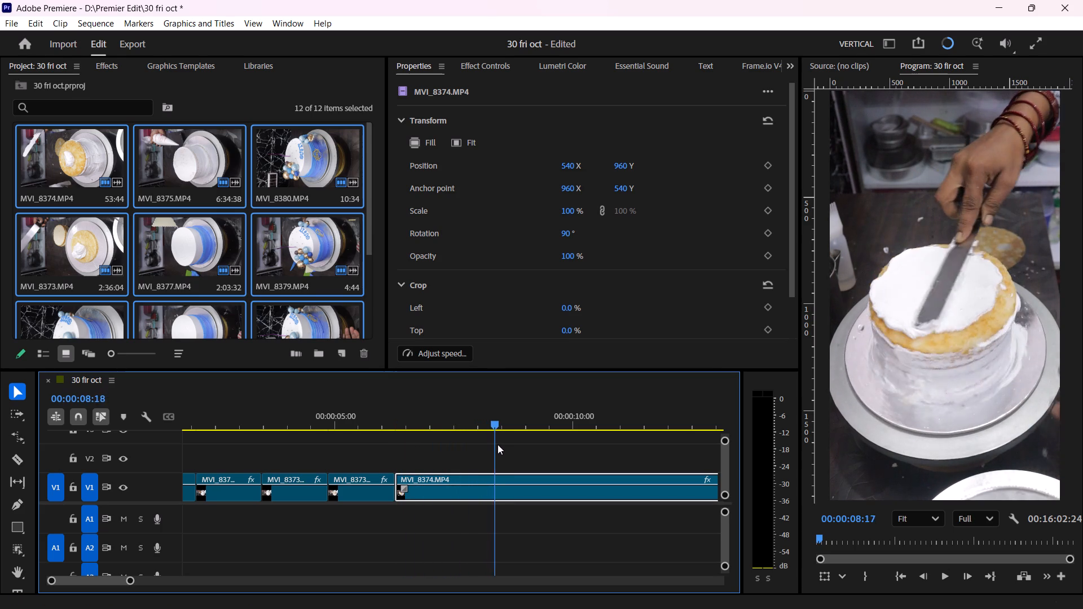
left_click_drag(498, 444, 500, 447)
key("c")
left_click(509, 484)
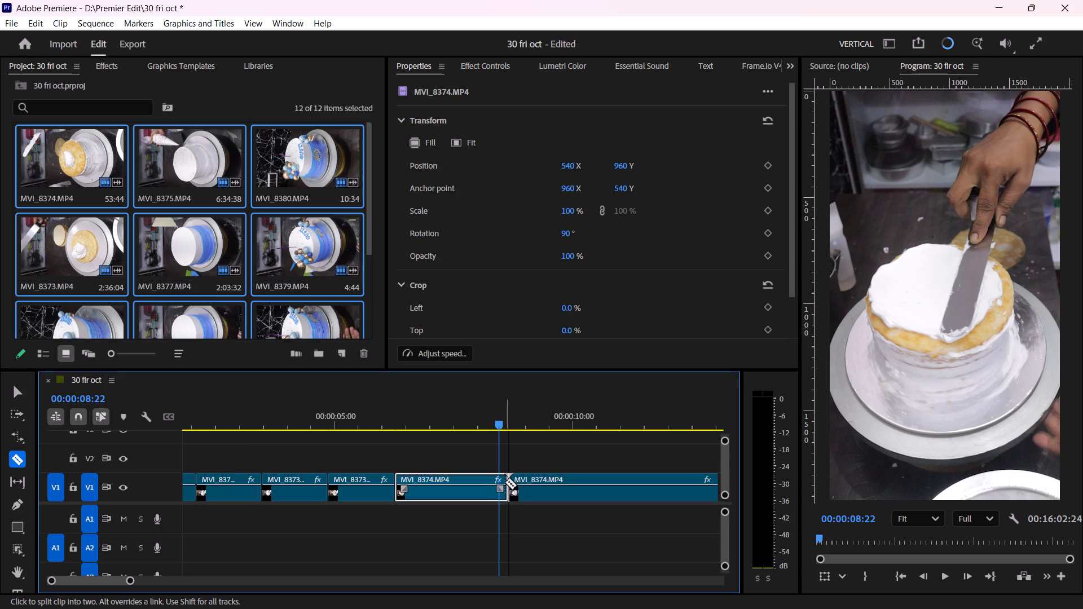
Speed up the short first MVI_8374.MP4 piece with Rate Stretch to about 1.5 seconds, playing it back to judge the pace.
key("r")
left_click_drag(505, 482, 443, 483)
key("v")
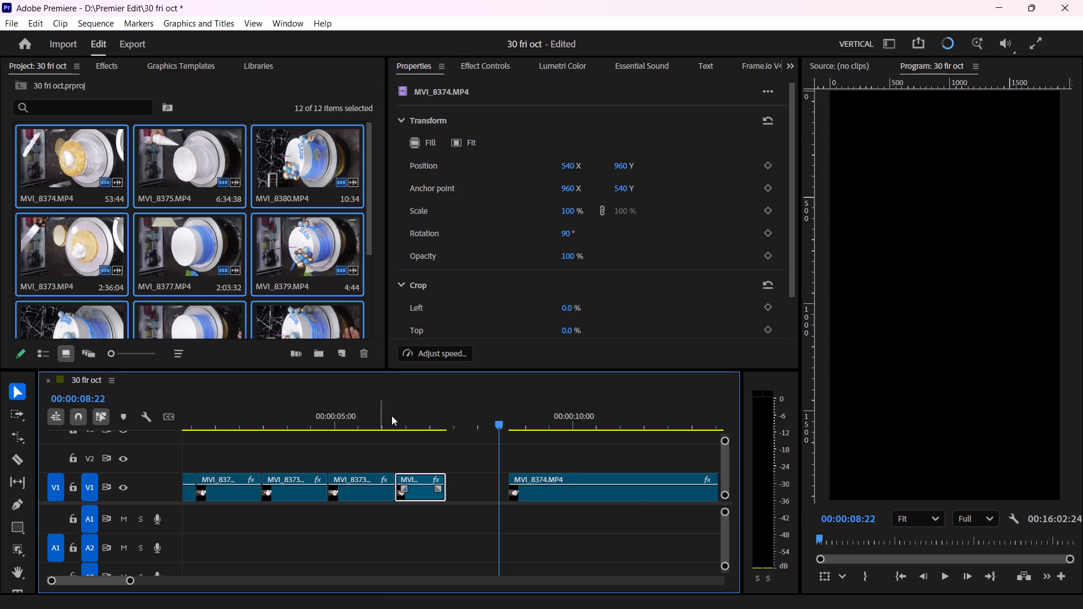
left_click_drag(402, 419, 400, 425)
key("space")
key("space")
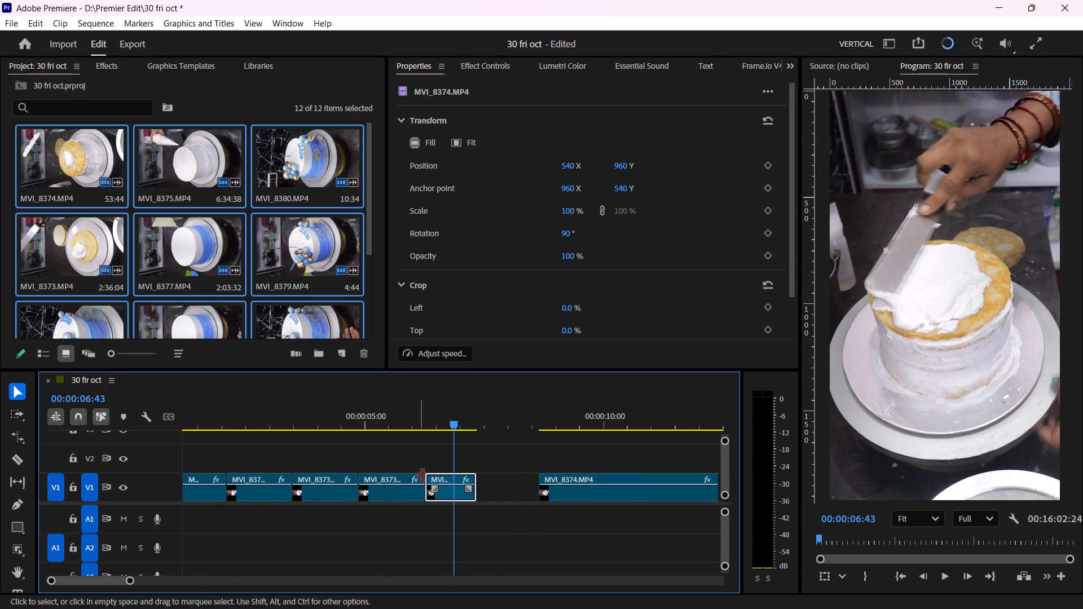
key("r")
left_click_drag(473, 480, 494, 482)
key("v")
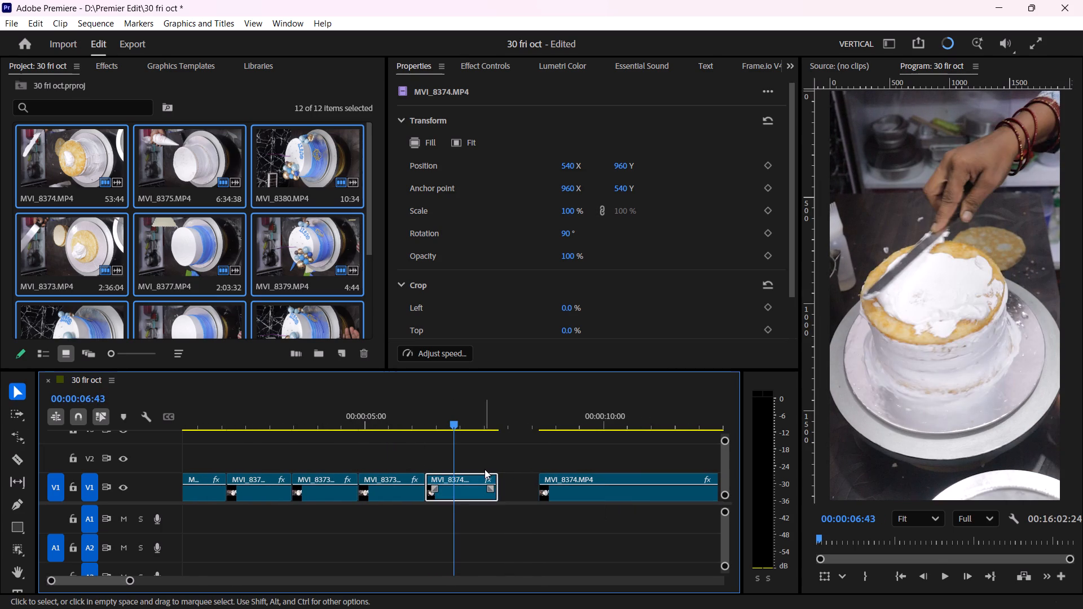
key("space")
key("space")
key("space")
key("space")
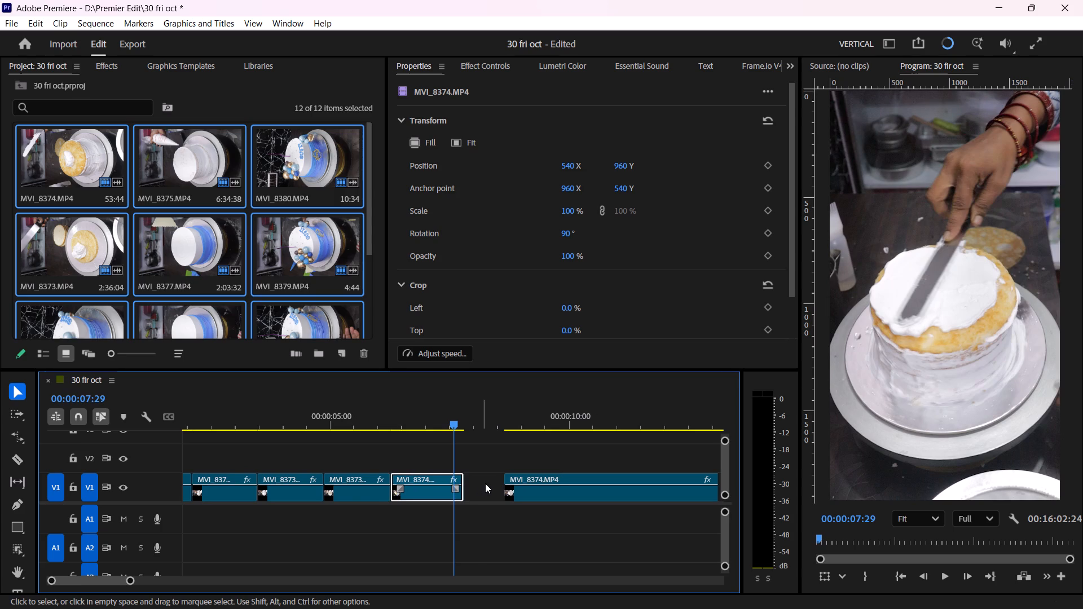
Play and scrub the remaining MVI_8374.MP4 clip, and trim its start to 00:00:16:38, where the cake's side is being smoothed.
key("space")
key("v")
key("space")
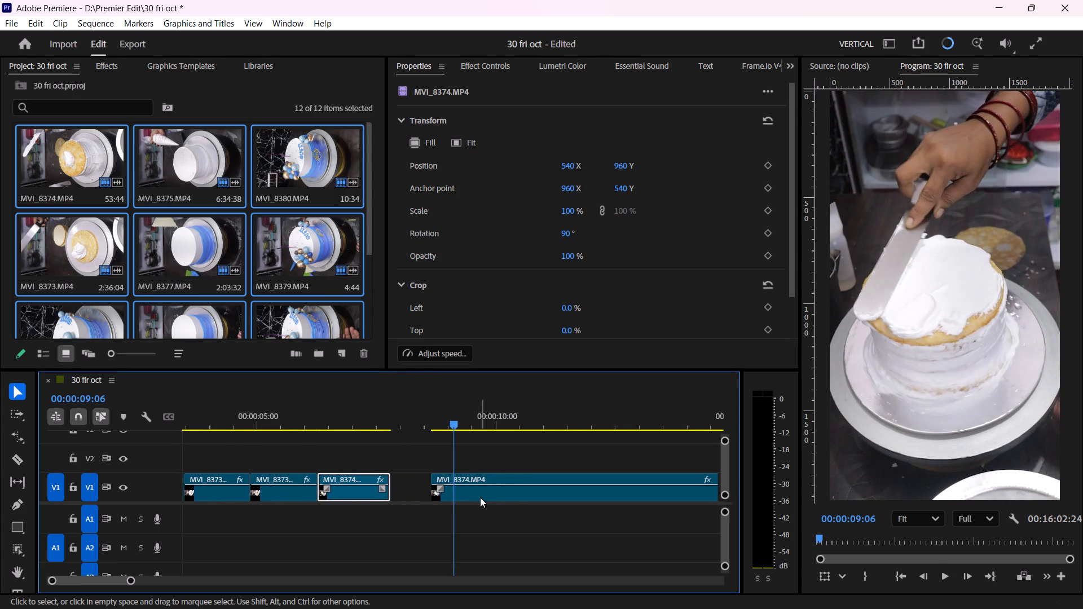
key("space")
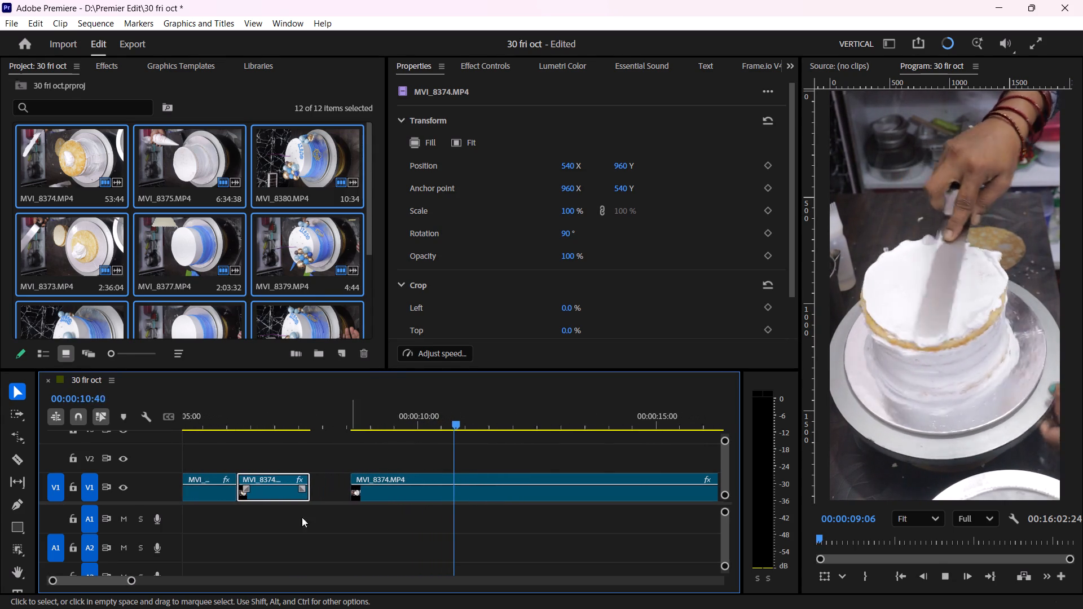
key("space")
left_click_drag(133, 582, 206, 578)
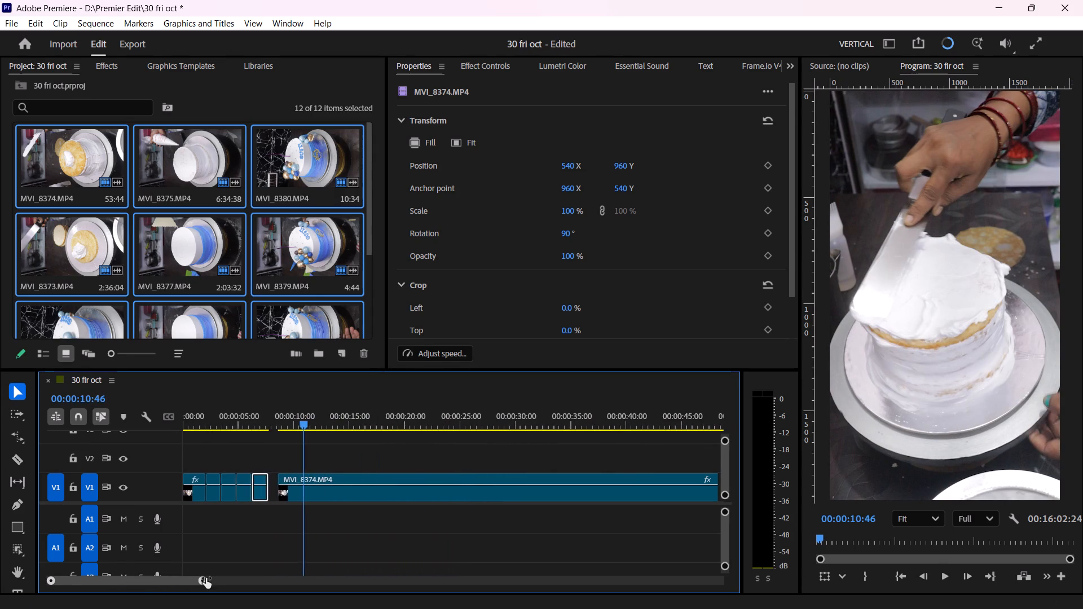
left_click_drag(206, 578, 207, 576)
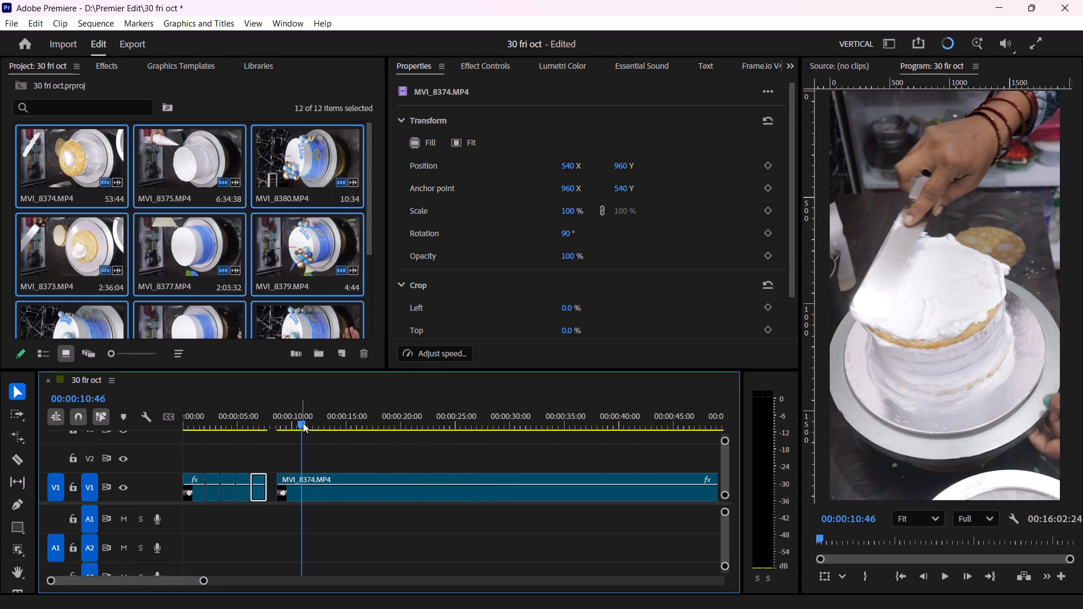
left_click_drag(303, 422, 402, 443)
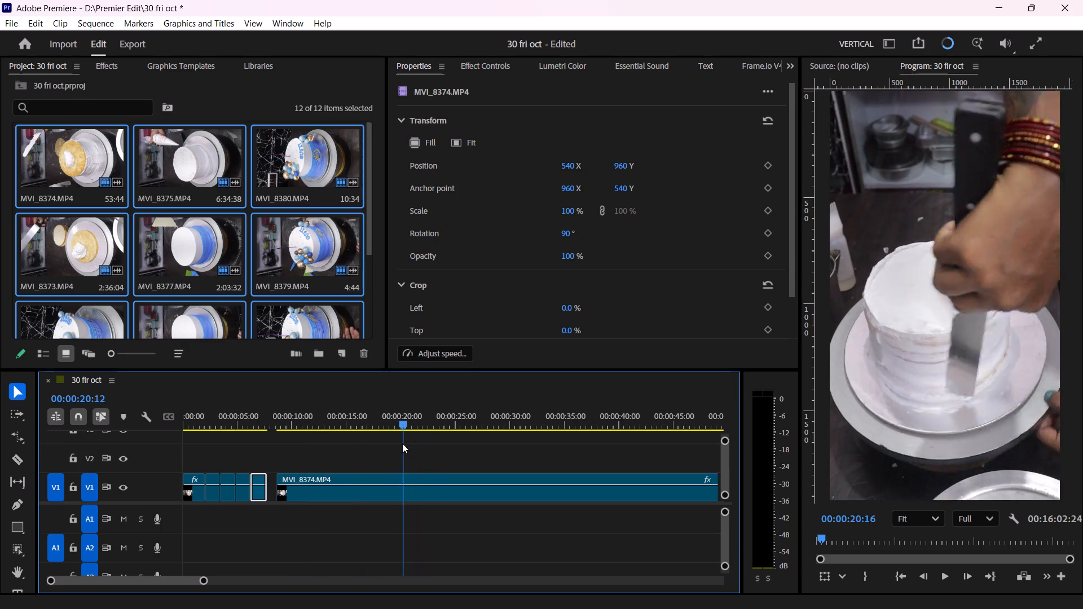
left_click_drag(402, 443, 369, 471)
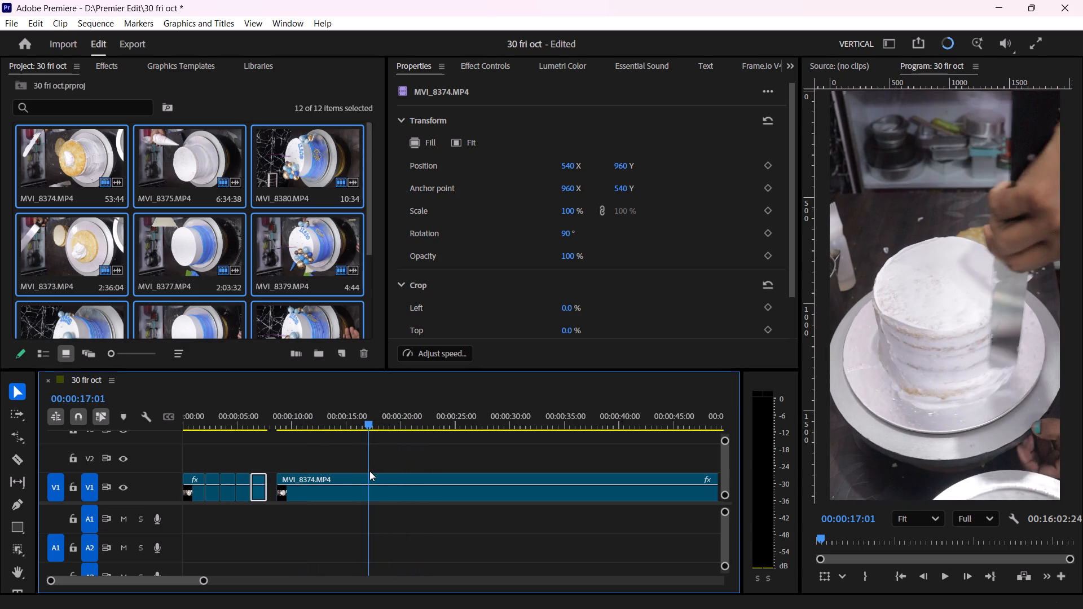
left_click_drag(369, 471, 367, 475)
left_click(333, 498)
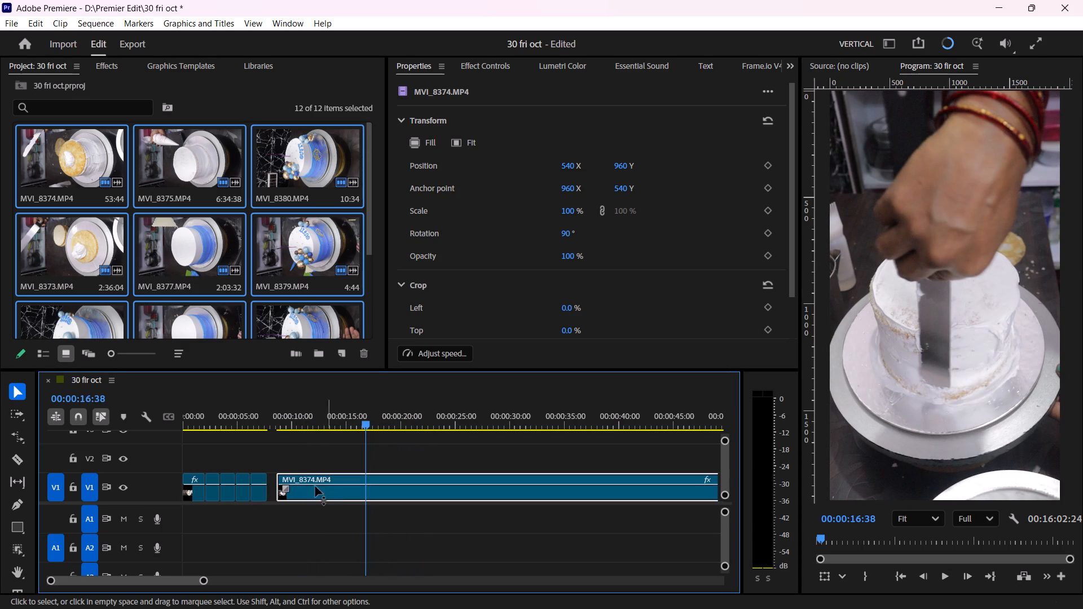
left_click_drag(284, 476, 365, 484)
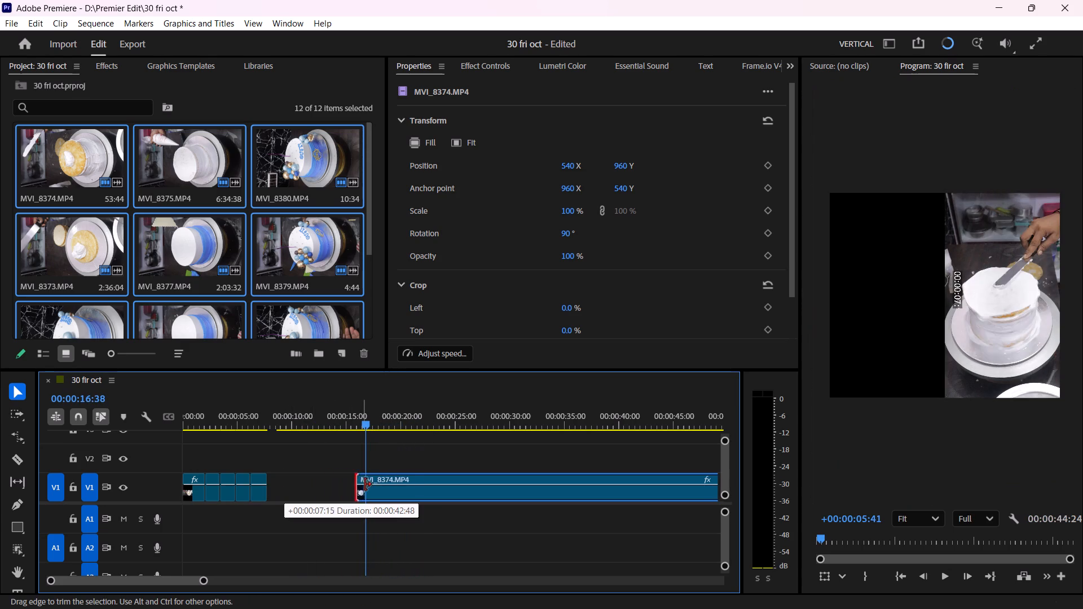
left_click_drag(365, 484, 367, 486)
Move the trimmed MVI_8374.MP4 clip on V1 back against the end of the sped-up MVI_8374.MP4 piece.
left_click_drag(390, 491, 362, 481)
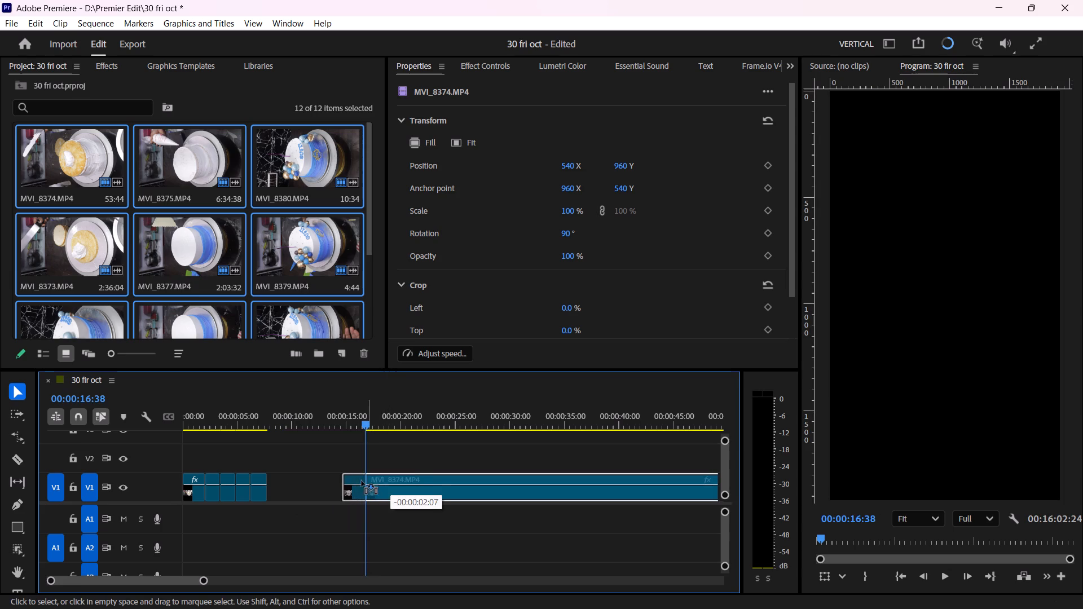
left_click_drag(362, 481, 298, 479)
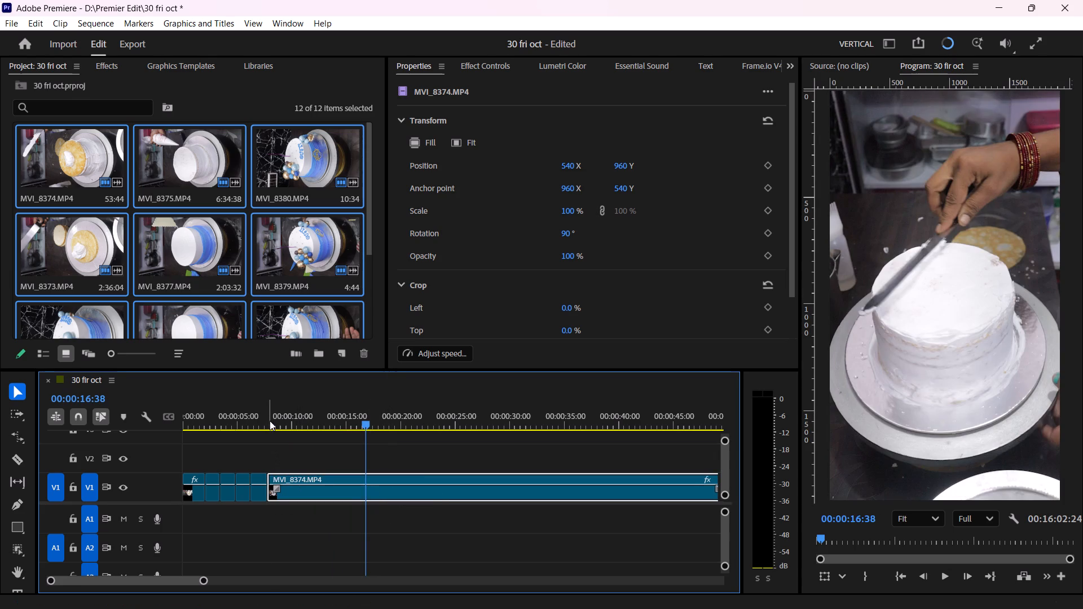
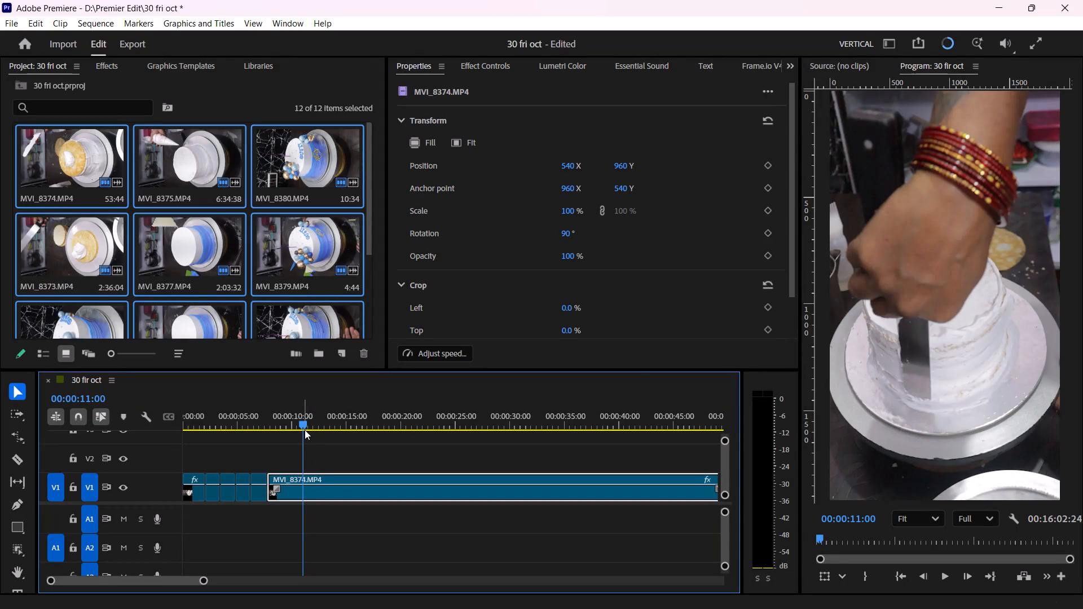
Play and scrub the start of the MVI_8374.MP4 clip on V1 and split it just after 00:00:10:07.
left_click_drag(278, 417, 273, 428)
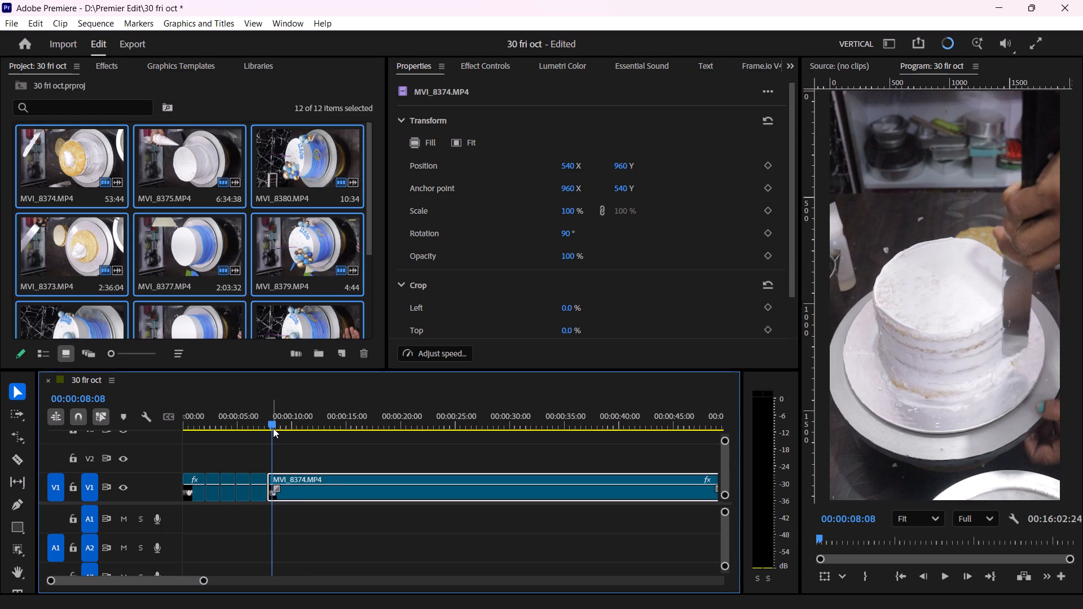
left_click_drag(273, 419, 270, 425)
key("space")
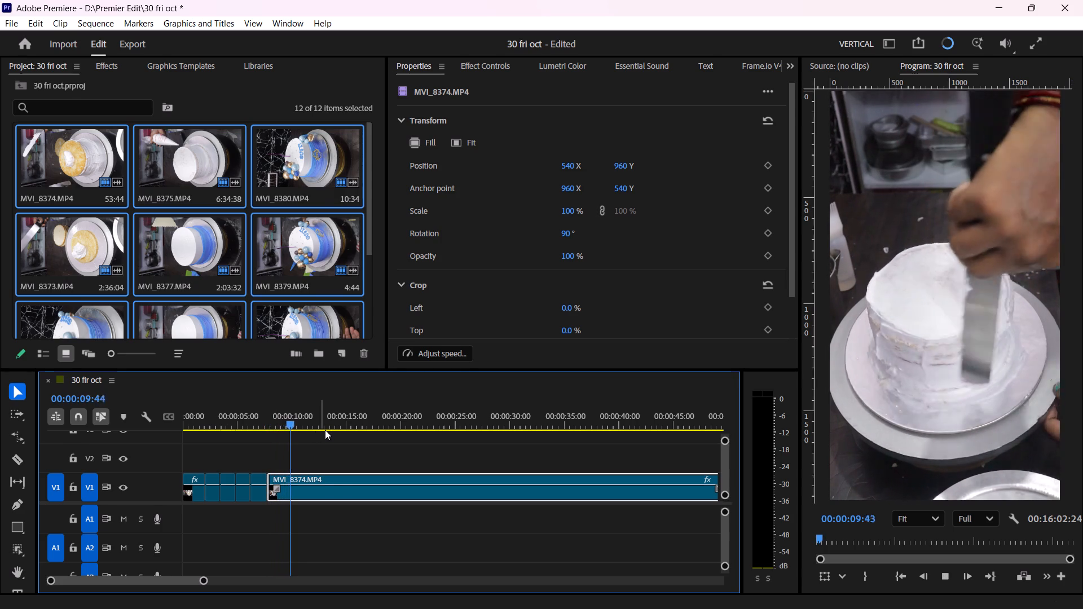
key("space")
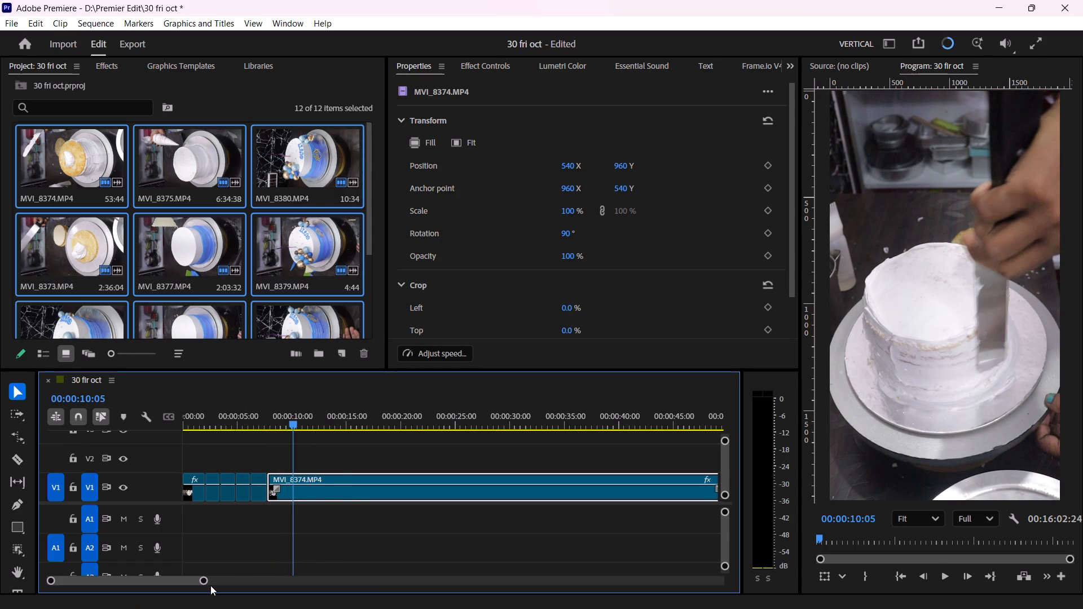
left_click_drag(202, 582, 142, 600)
left_click_drag(391, 422, 386, 427)
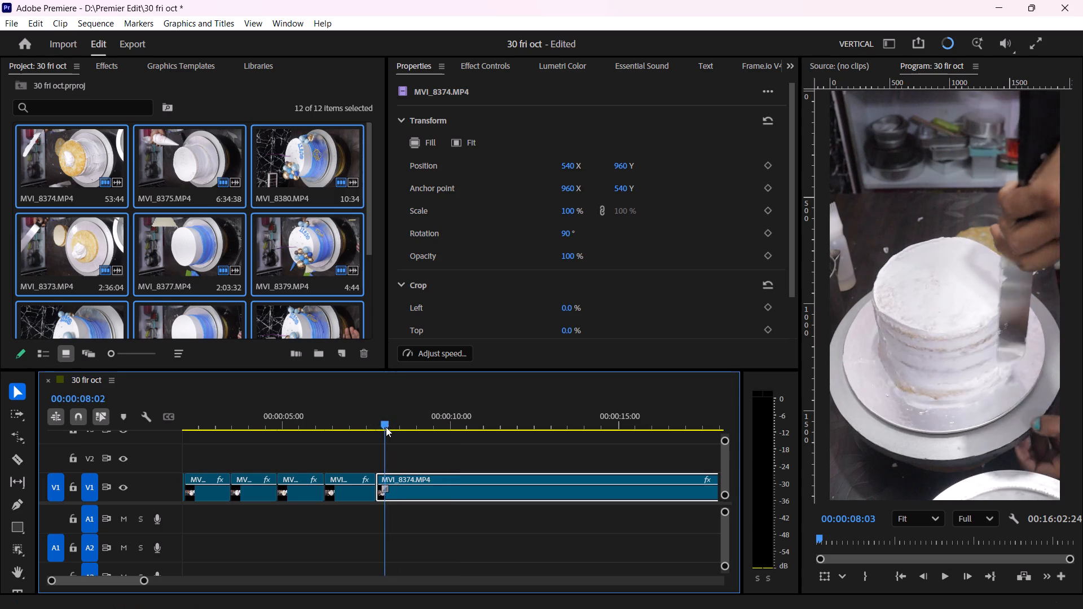
left_click_drag(386, 427, 381, 433)
key("space")
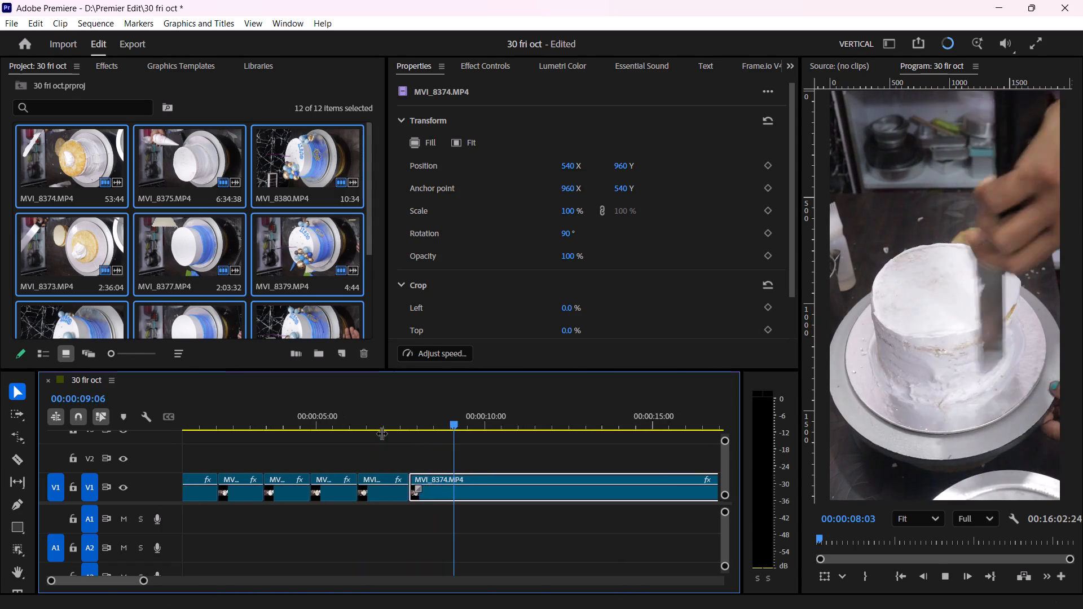
key("space")
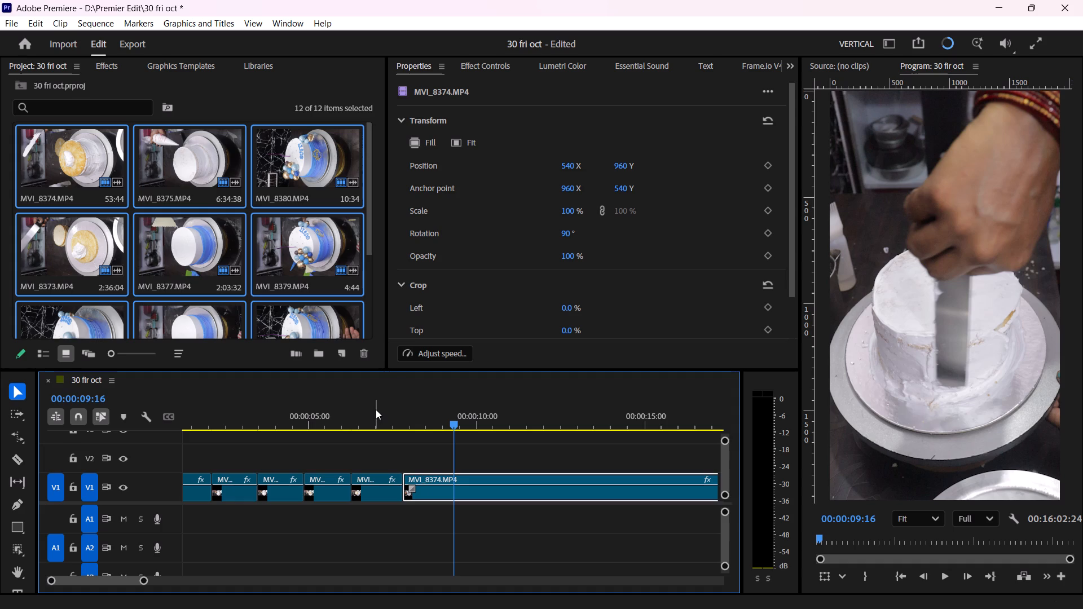
left_click(407, 422)
key("space")
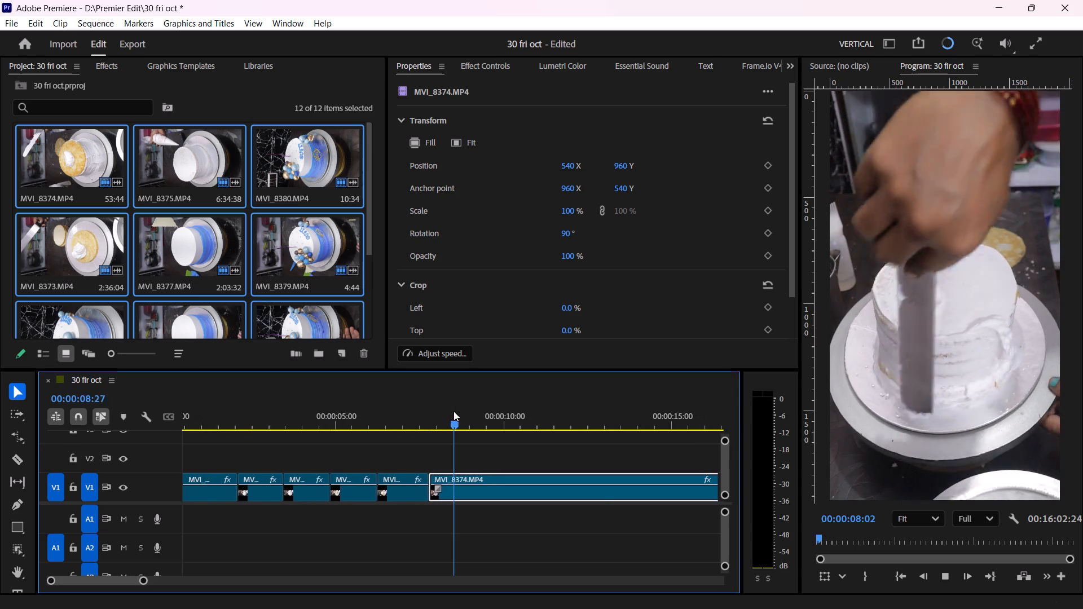
key("space")
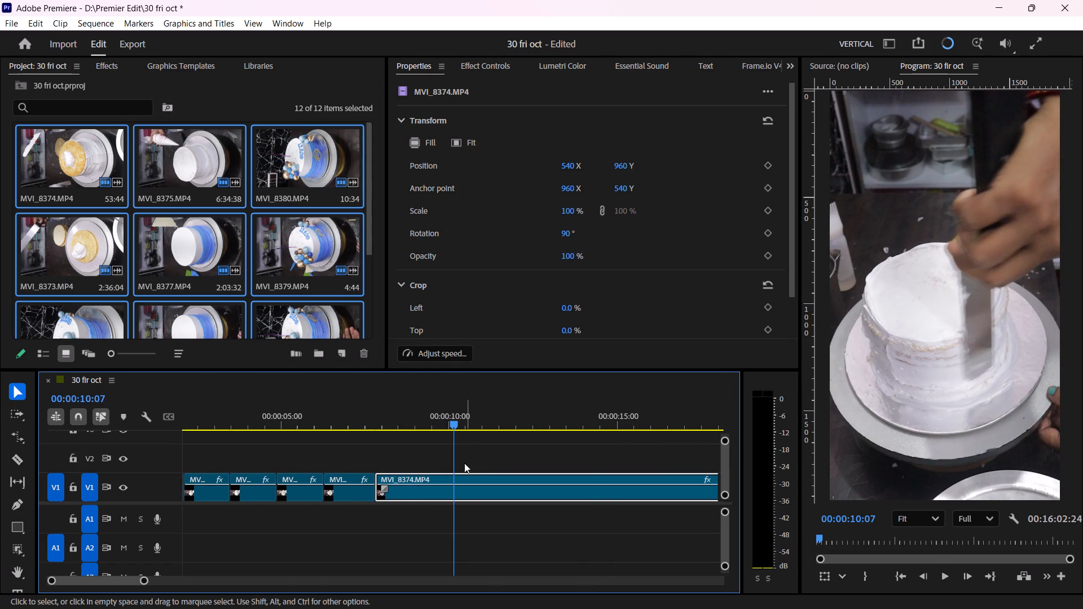
key("c")
left_click(460, 482)
Speed up the newly cut MVI_8374.MP4 piece with Rate Stretch to about 1.5 seconds, playing it back to judge the pace.
key("r")
left_click_drag(460, 482, 442, 487)
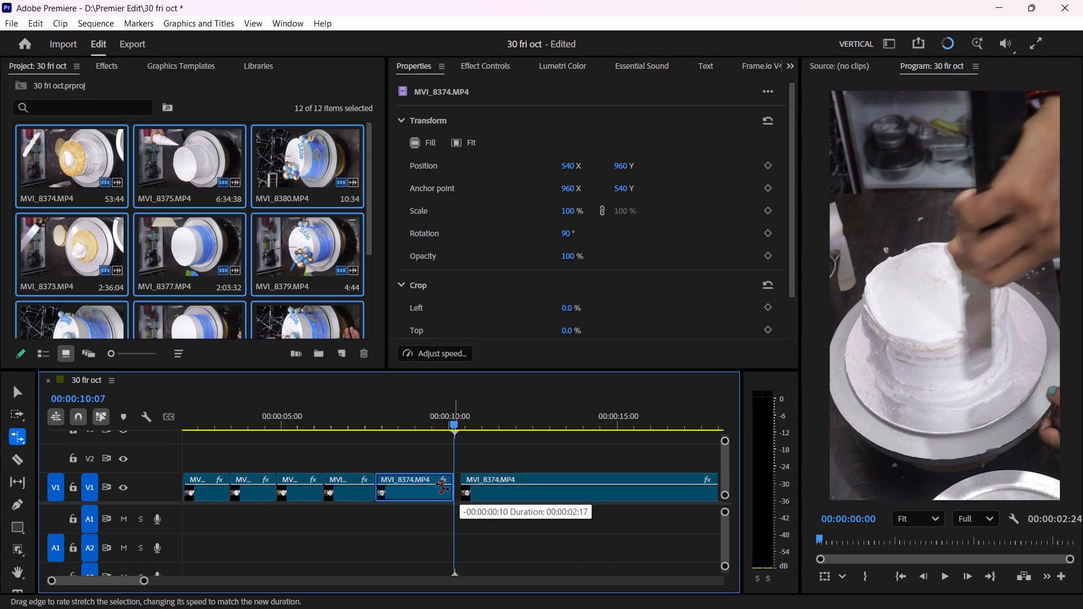
left_click_drag(442, 487, 420, 497)
key("v")
left_click(377, 420)
key("space")
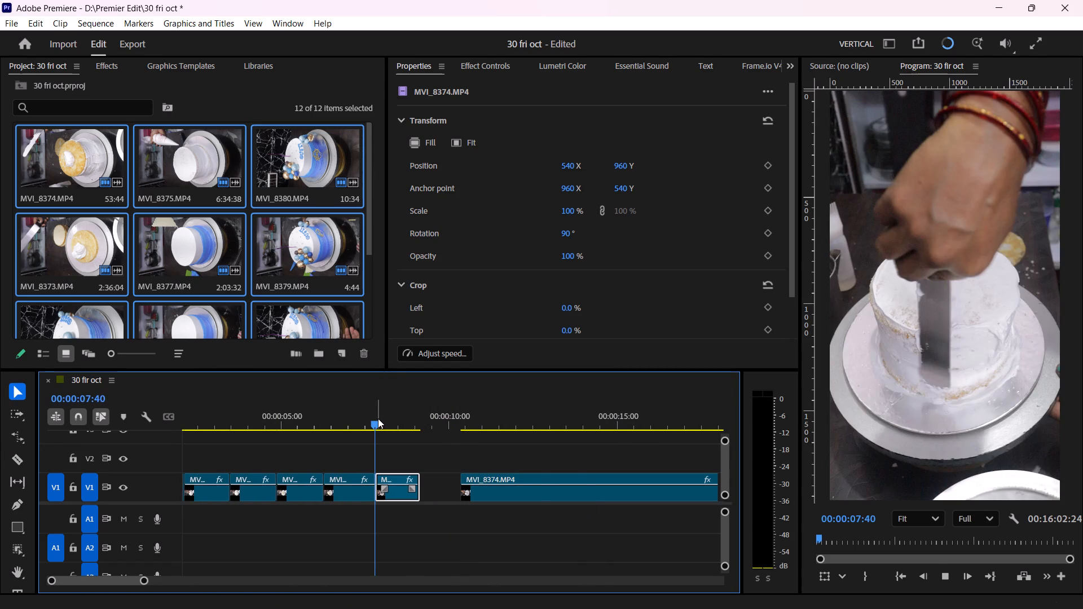
key("space")
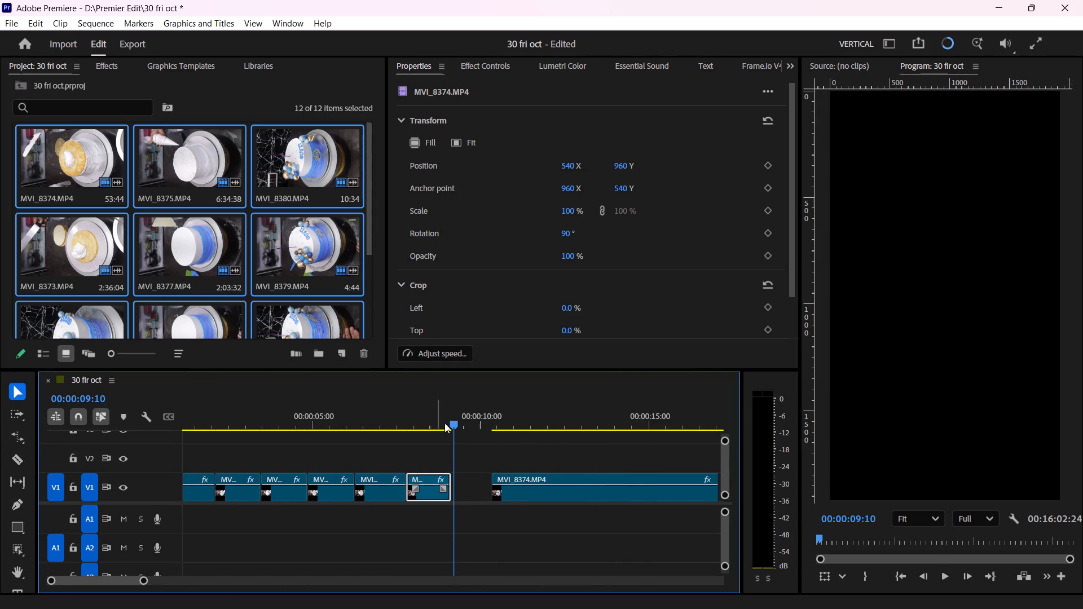
key("space")
key("space")
key("r")
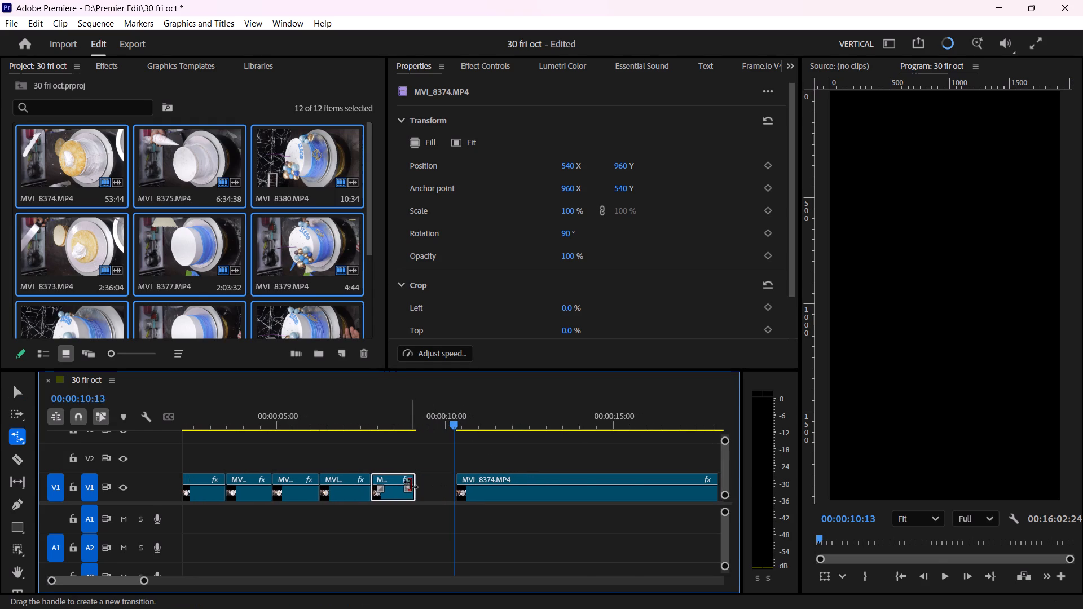
left_click_drag(411, 484, 417, 487)
key("b")
key("v")
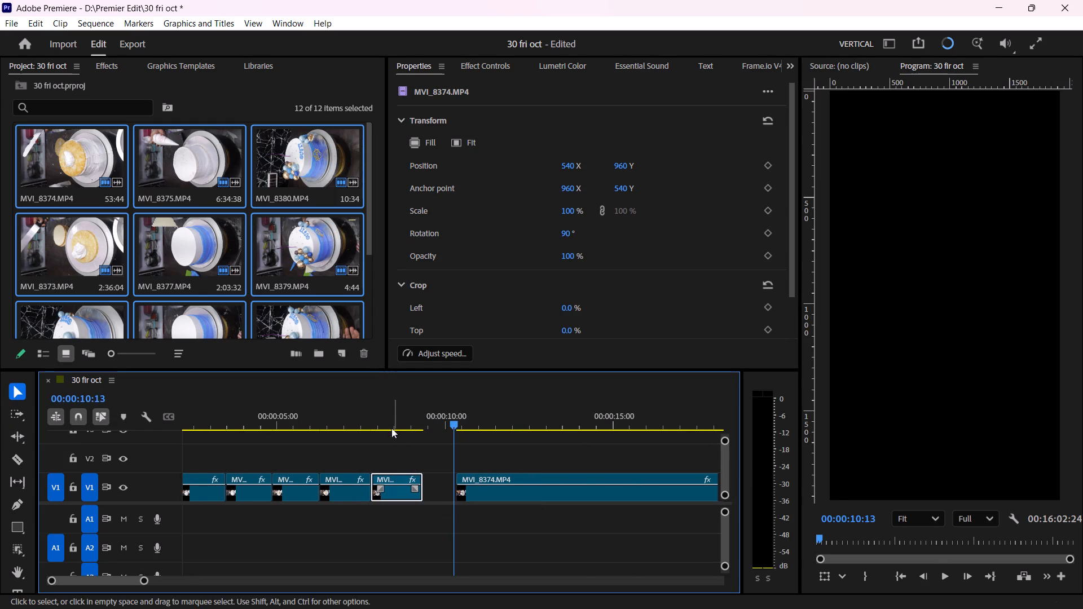
left_click_drag(384, 411, 381, 418)
key("space")
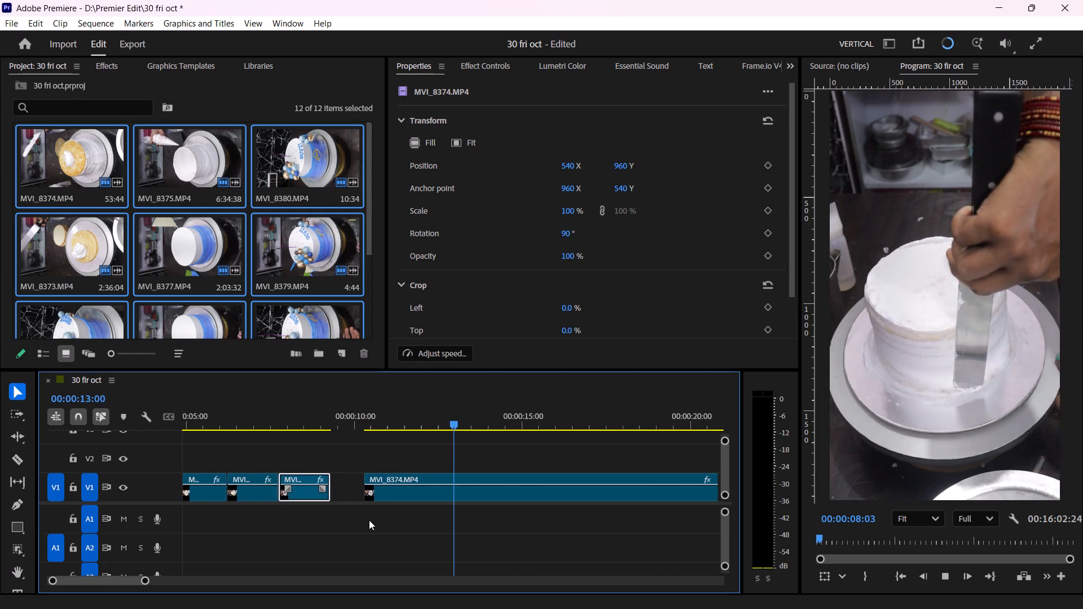
Review the remaining MVI_8374.MP4 clip through to its end and delete it from V1.
key("space")
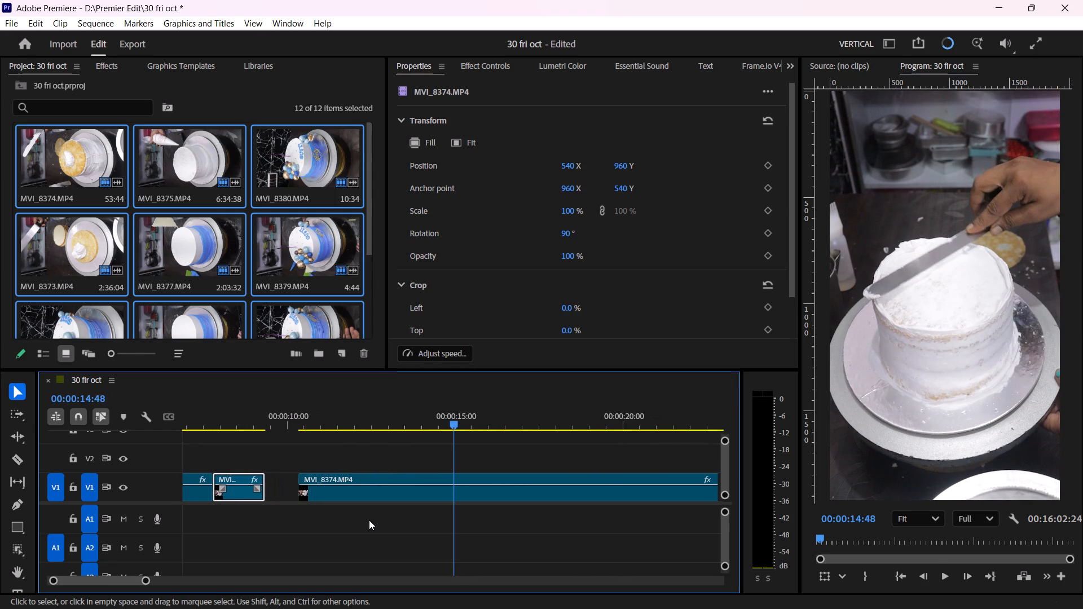
key("space")
key("space")
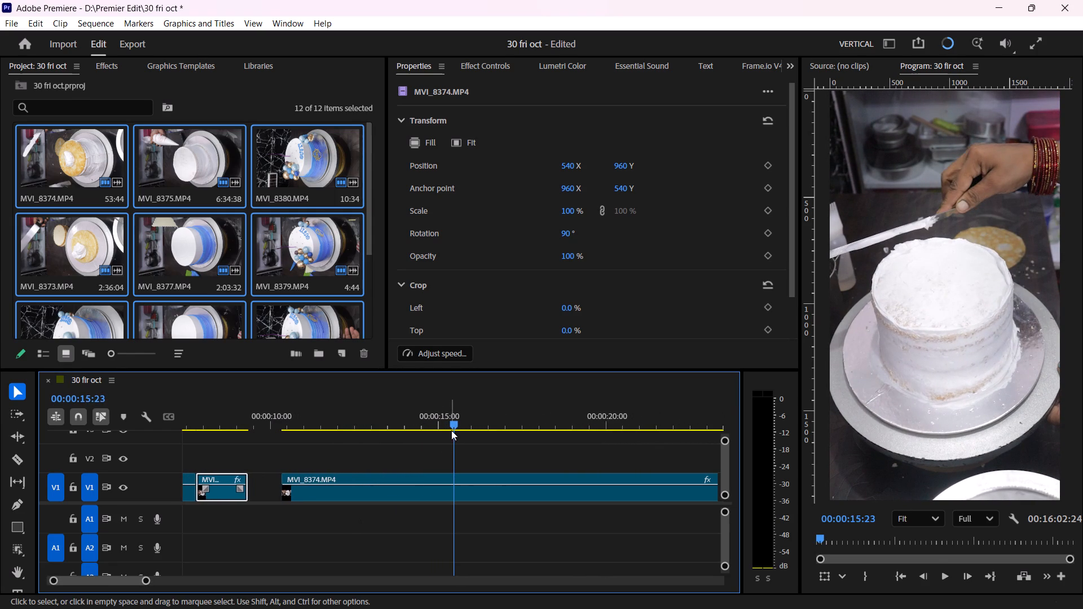
left_click_drag(452, 426, 421, 447)
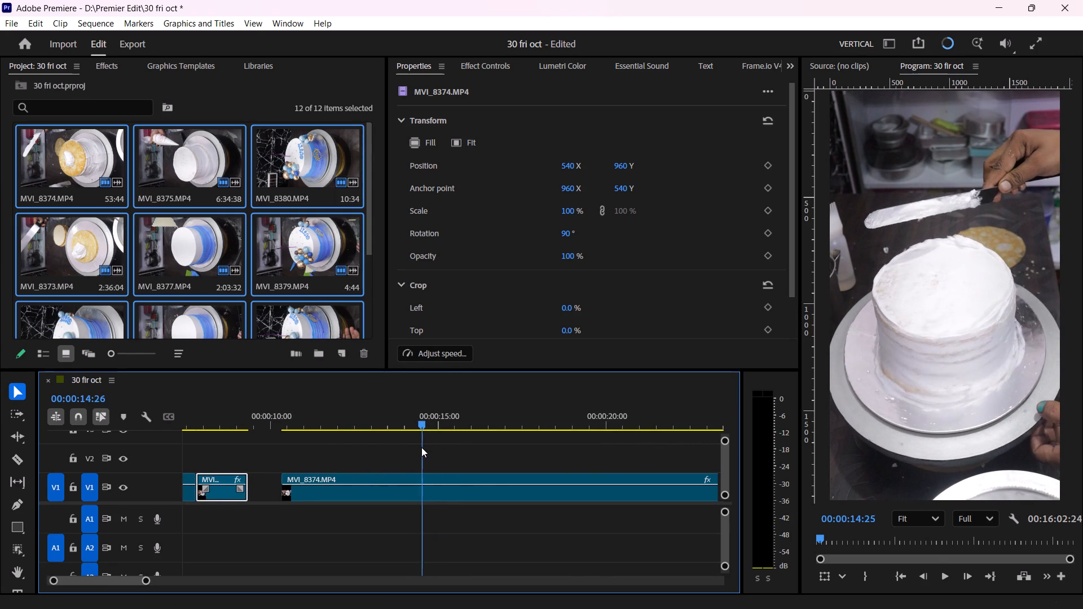
left_click_drag(421, 447, 423, 446)
left_click(380, 494)
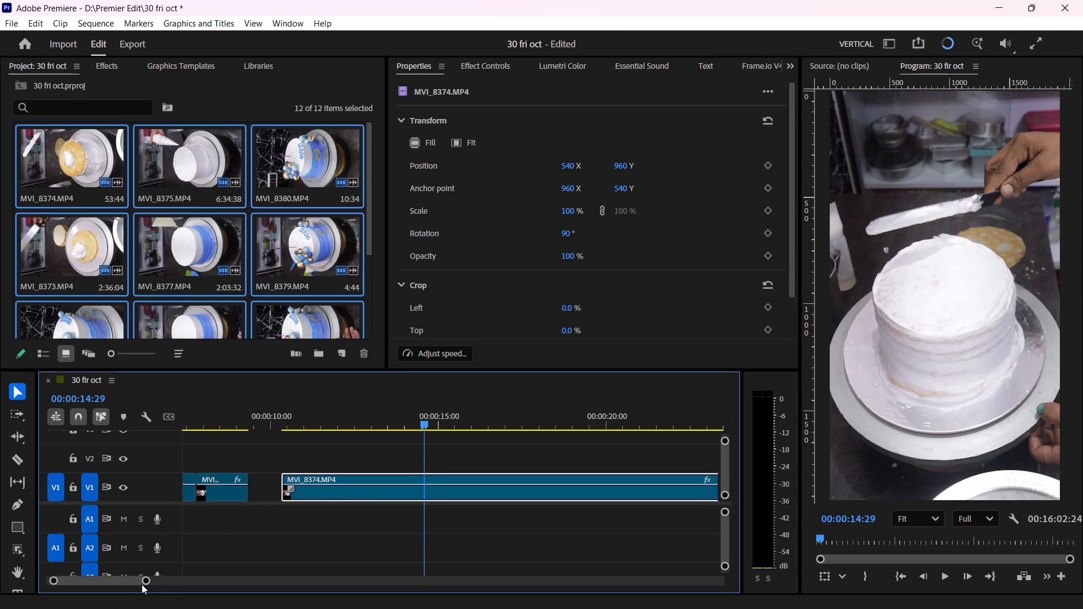
left_click_drag(146, 581, 247, 556)
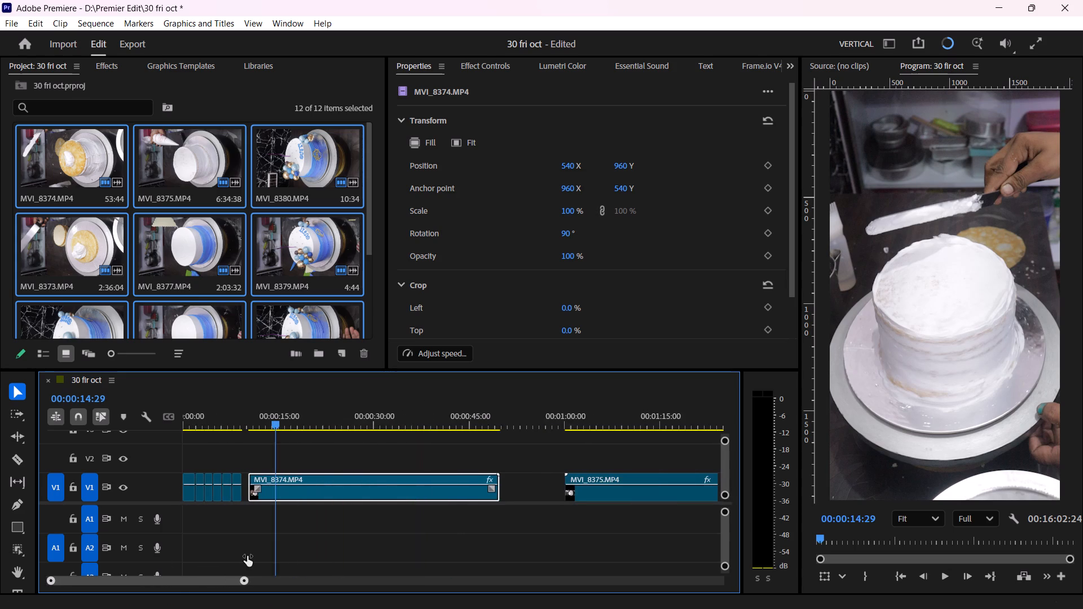
left_click_drag(247, 556, 254, 553)
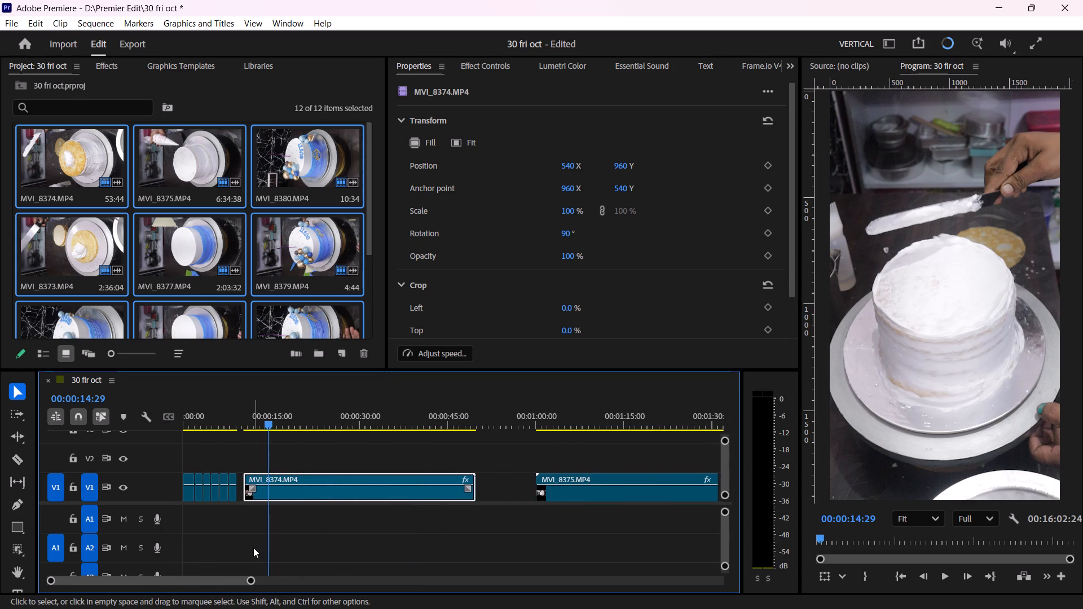
left_click_drag(278, 420, 369, 423)
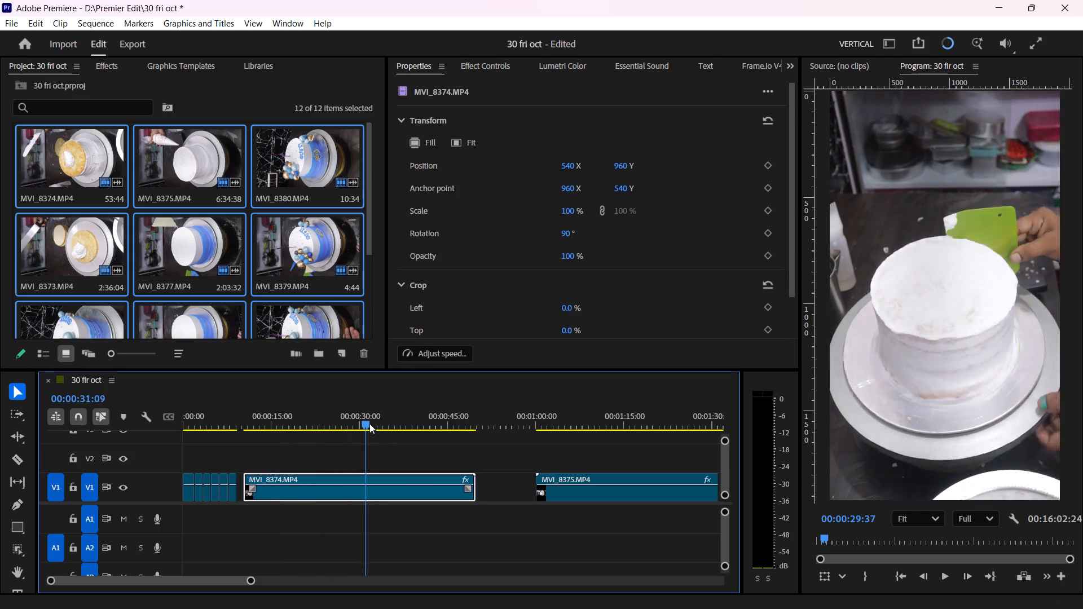
left_click_drag(369, 423, 474, 449)
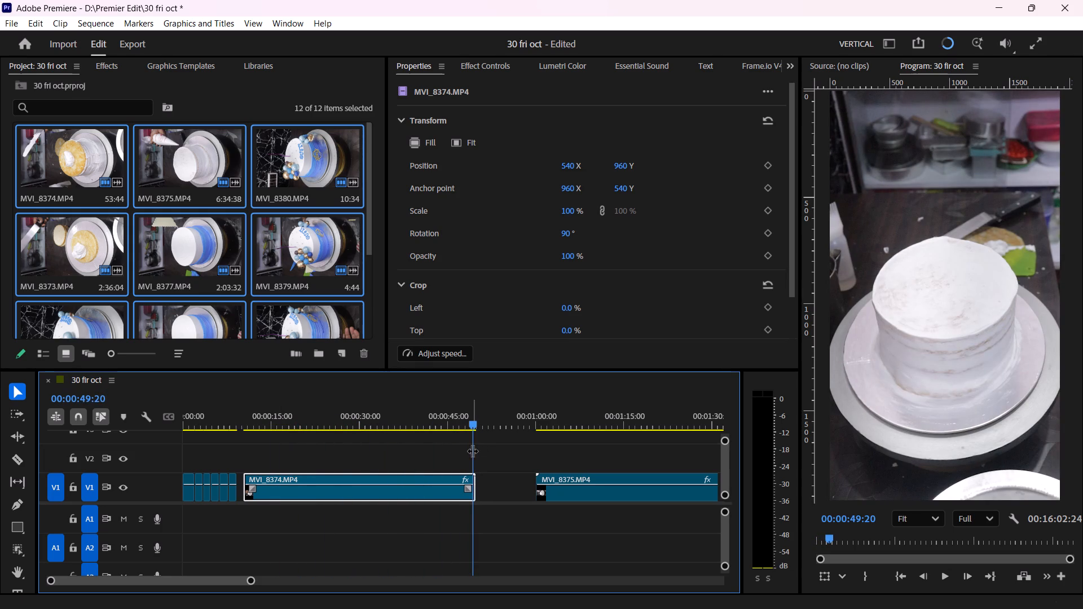
key("Delete")
Move the MVI_8375.MP4 clip on V1 back against the end of the last sped-up MVI_8374.MP4 piece.
left_click_drag(560, 492, 539, 490)
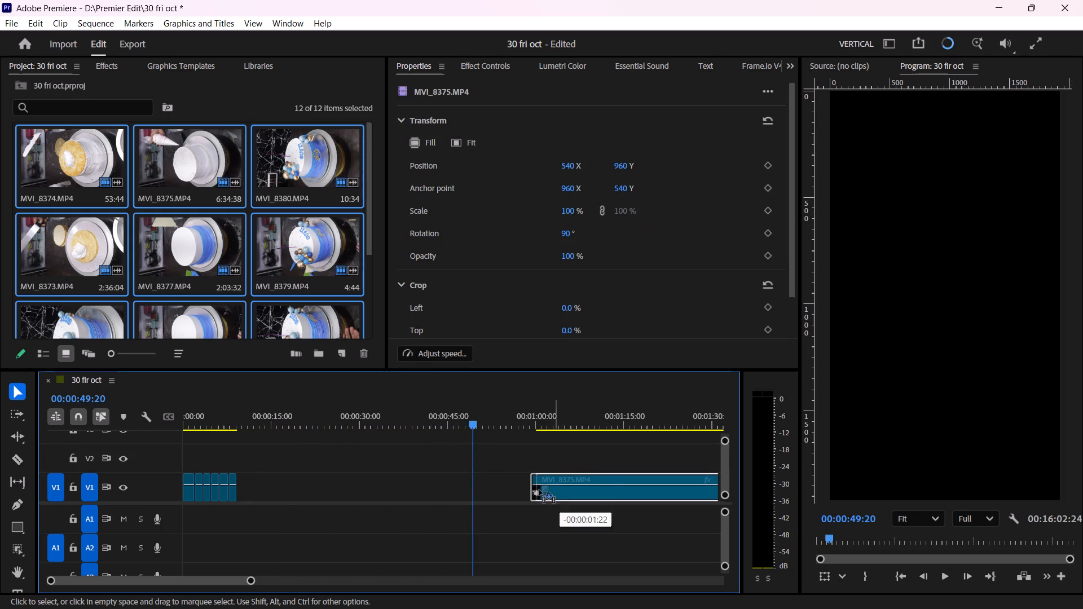
left_click_drag(539, 490, 268, 504)
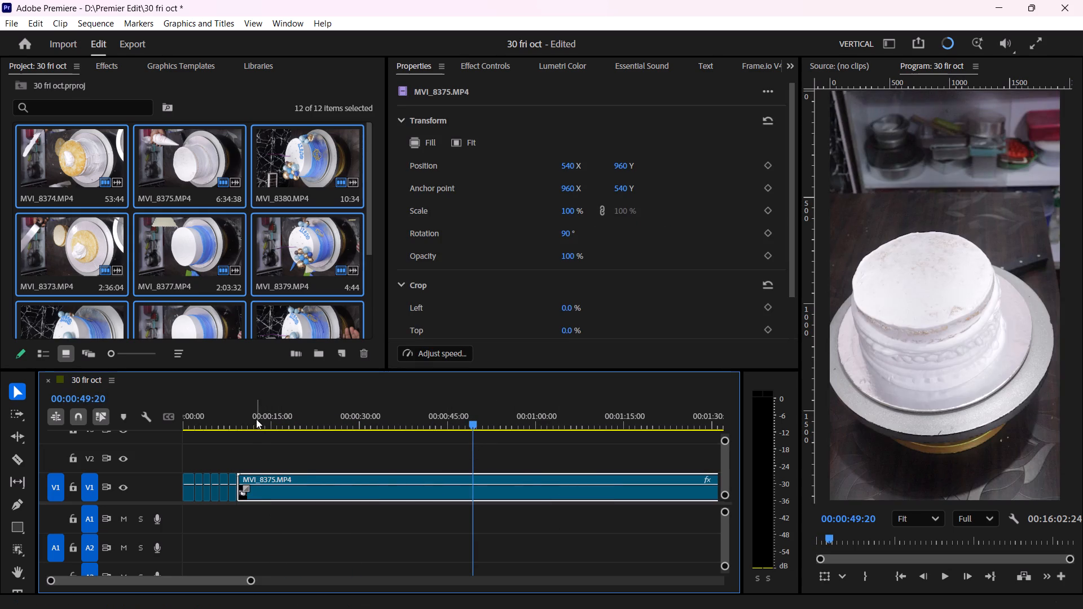
Trim the start of MVI_8375.MP4 to 00:00:12:36, with the piping bag at the cake, and close the gap before it.
left_click_drag(256, 417, 248, 449)
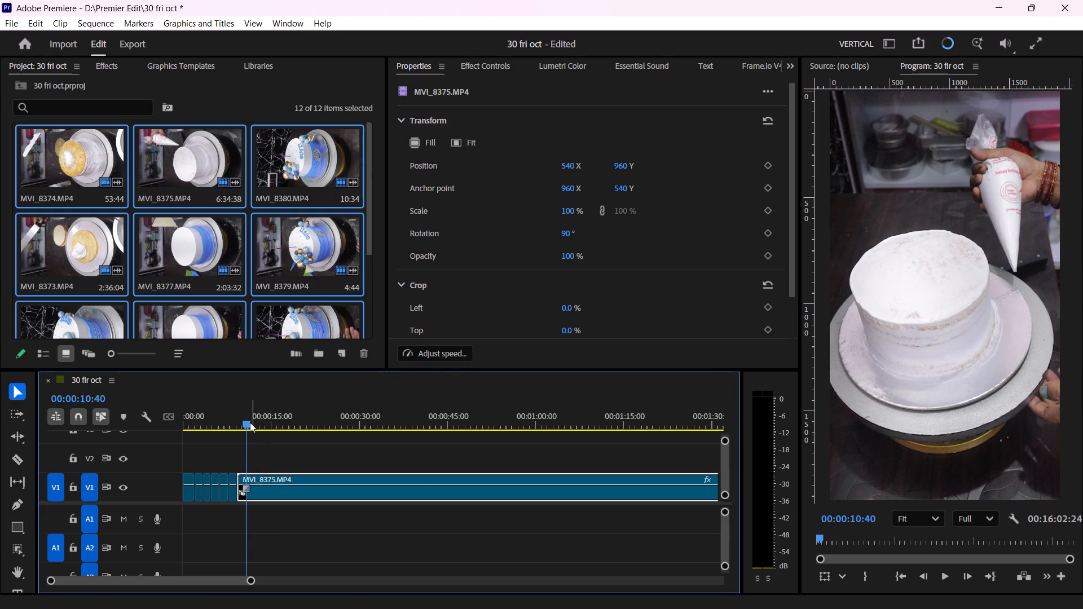
left_click_drag(249, 420, 262, 431)
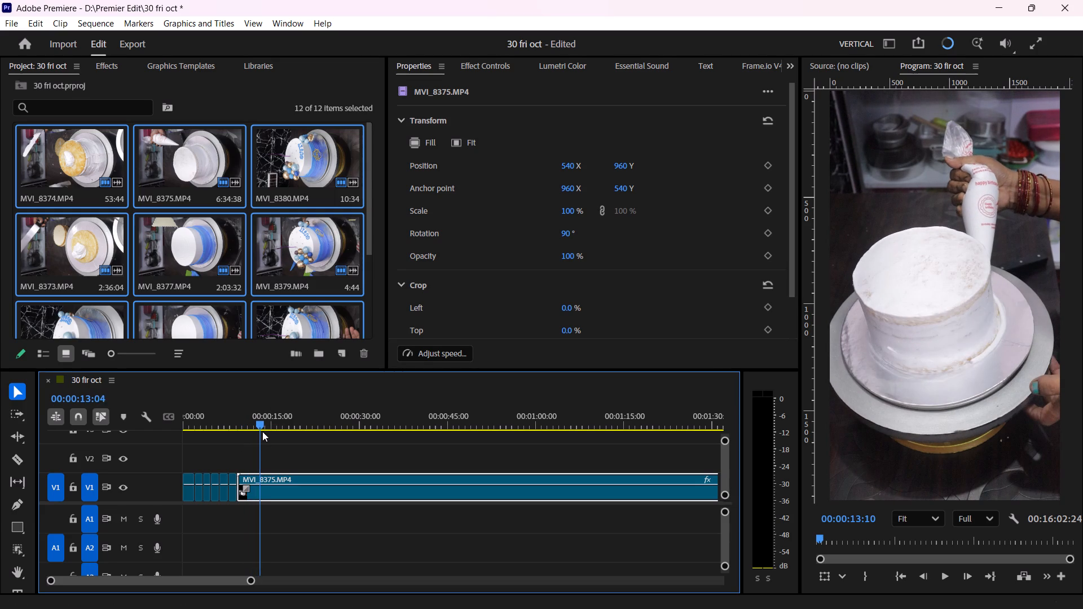
left_click_drag(262, 431, 261, 438)
left_click_drag(244, 477, 260, 483)
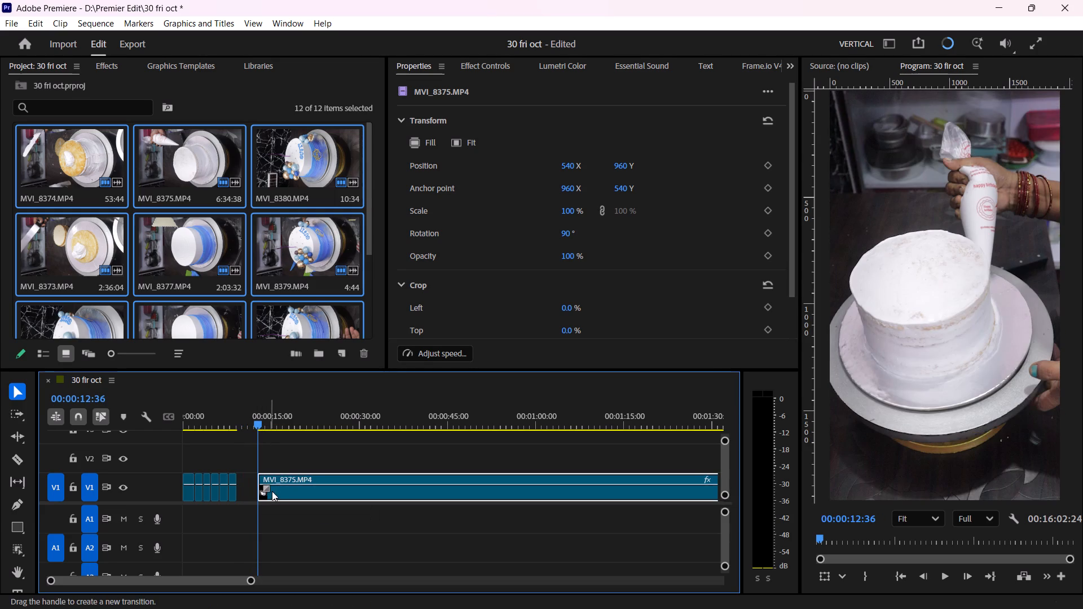
left_click_drag(280, 492, 267, 492)
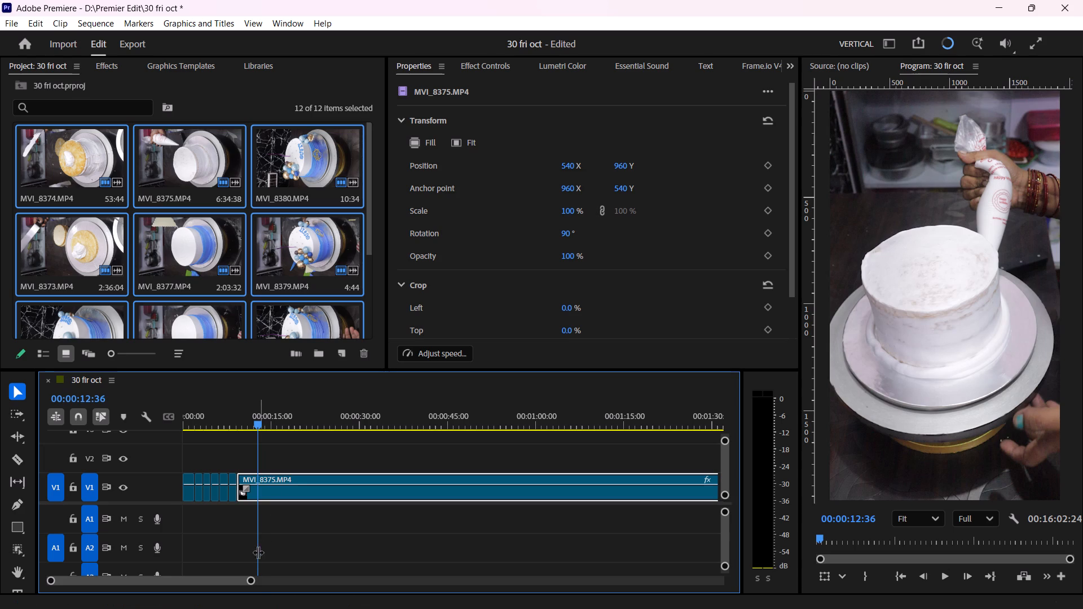
Play and scrub through the opening of MVI_8375.MP4 to examine the pace of the piping around the cake.
left_click_drag(253, 583, 178, 608)
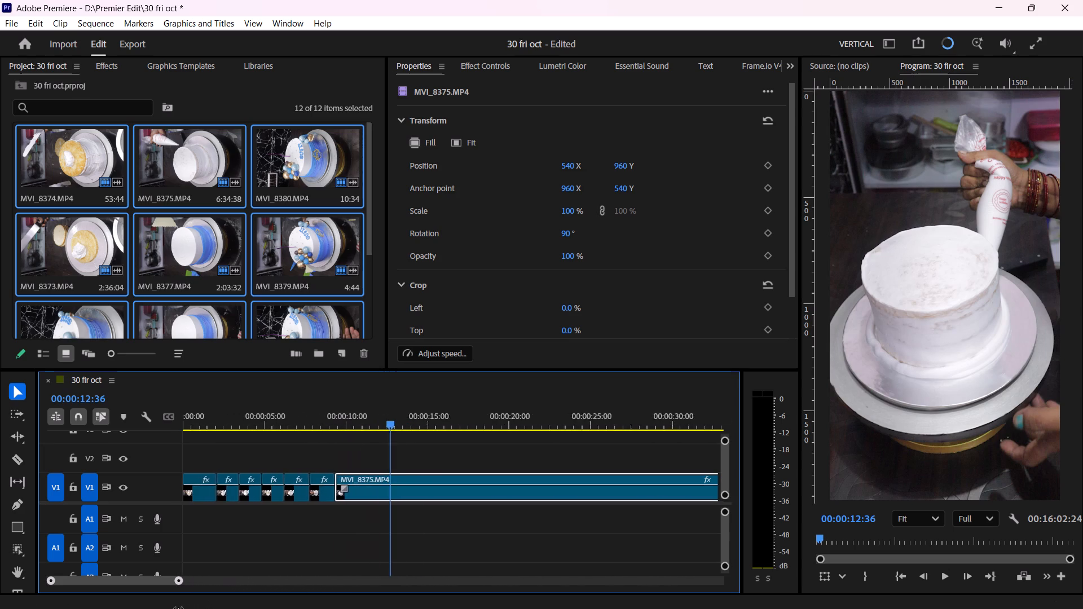
left_click_drag(178, 608, 155, 608)
left_click(374, 426)
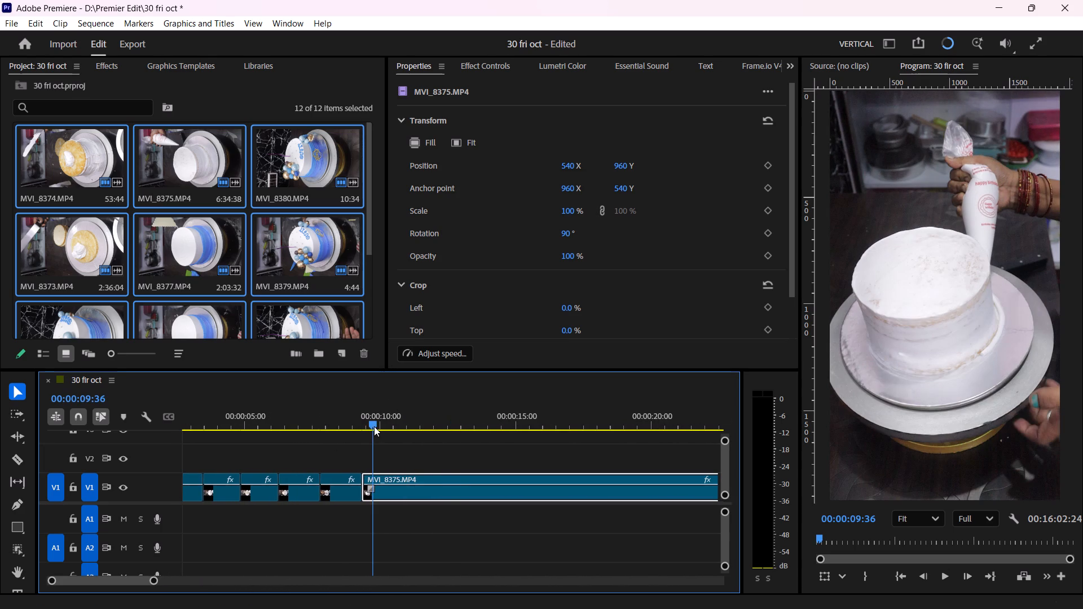
left_click_drag(156, 582, 140, 588)
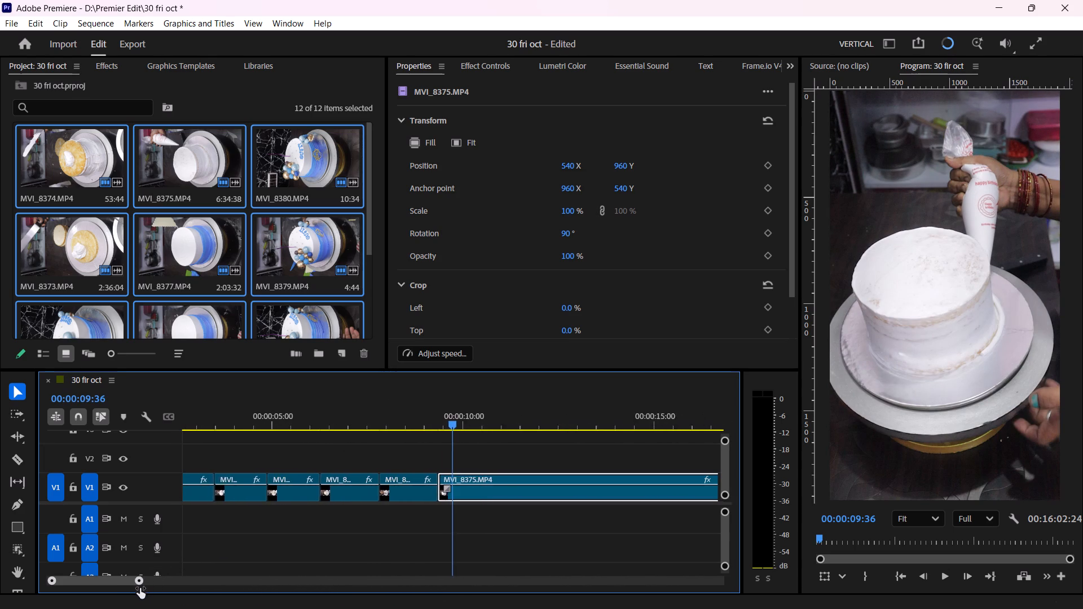
left_click_drag(140, 588, 126, 592)
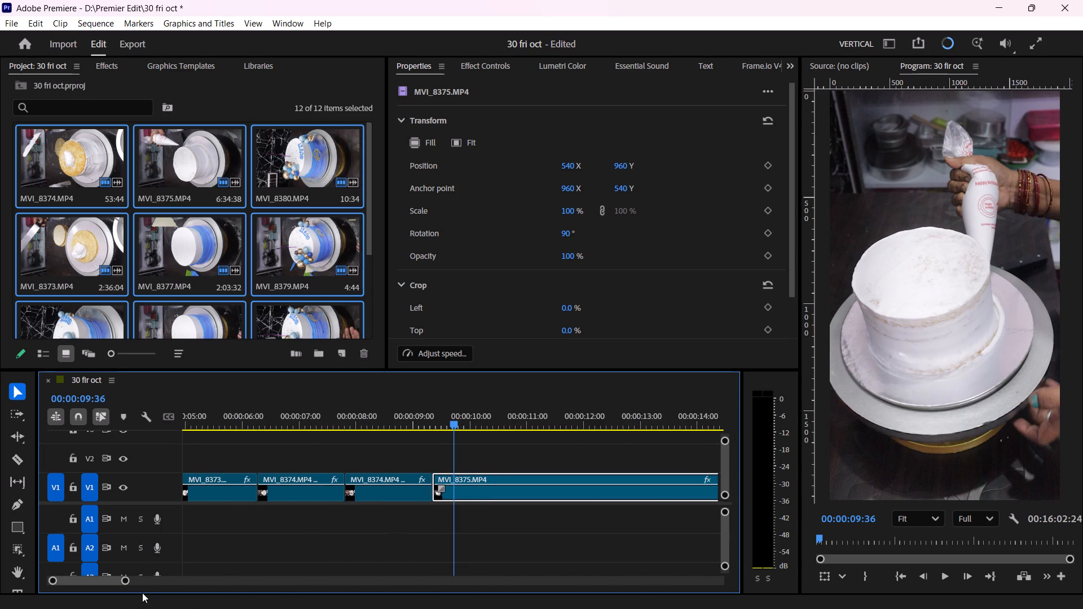
left_click_drag(125, 582, 132, 584)
key("space")
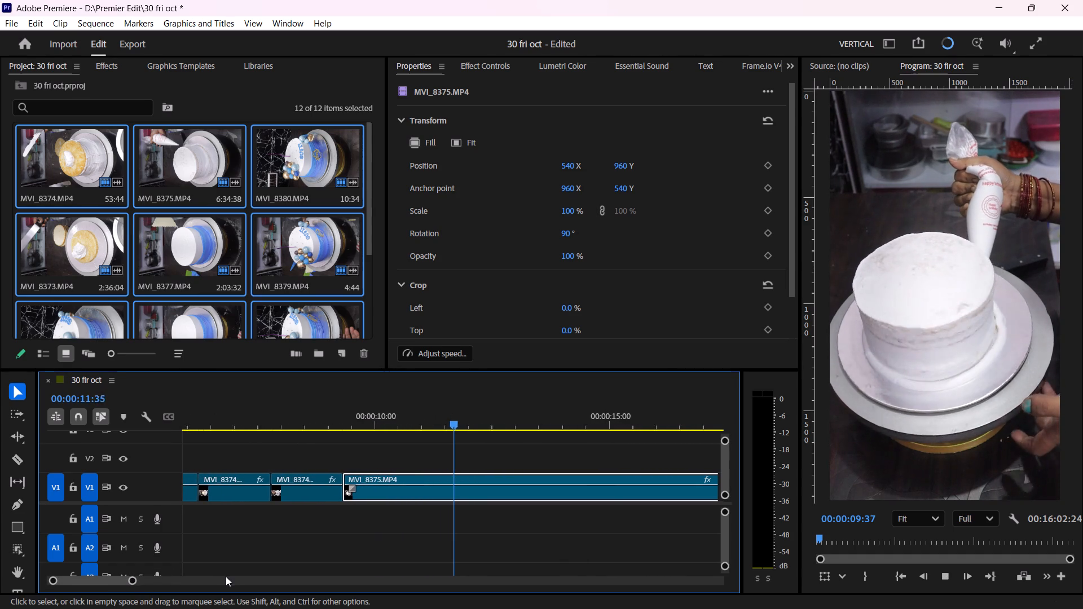
key("space")
key("space")
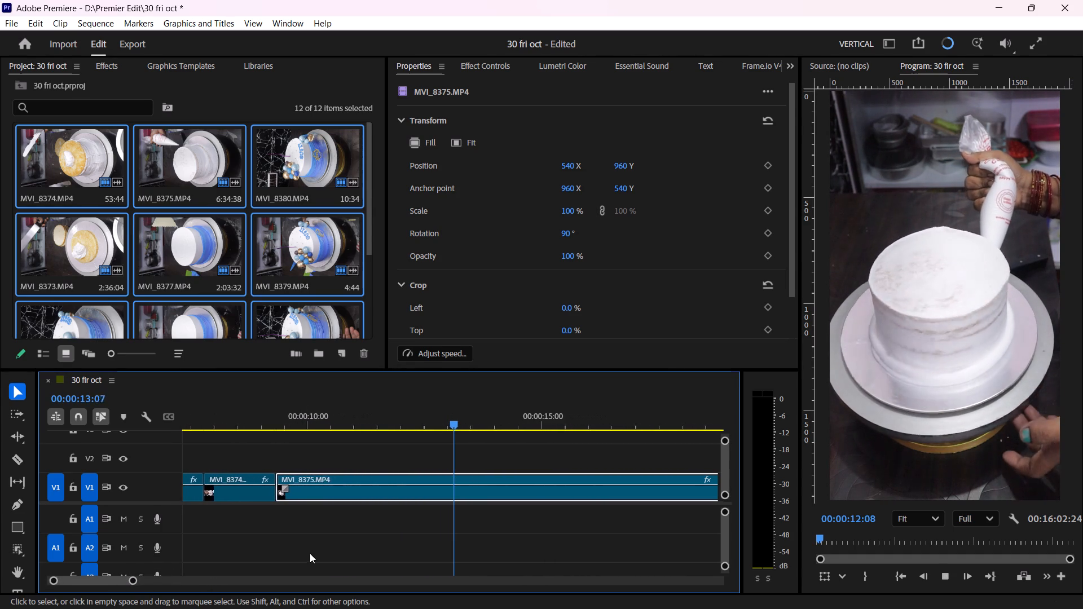
key("space")
left_click_drag(135, 582, 137, 582)
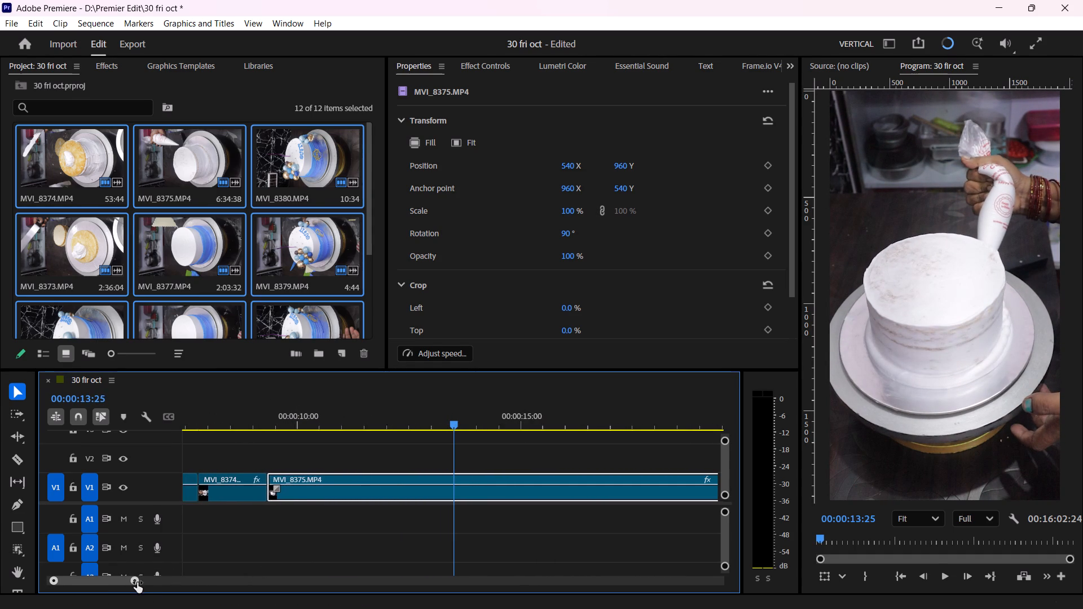
left_click_drag(137, 582, 151, 582)
left_click_drag(456, 425, 512, 425)
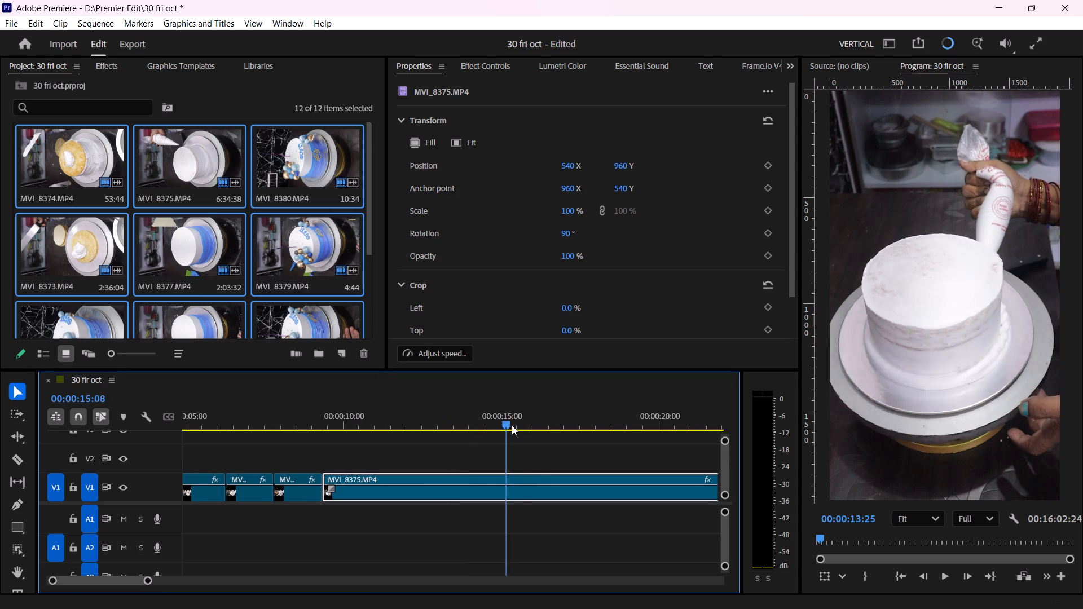
left_click_drag(512, 425, 495, 456)
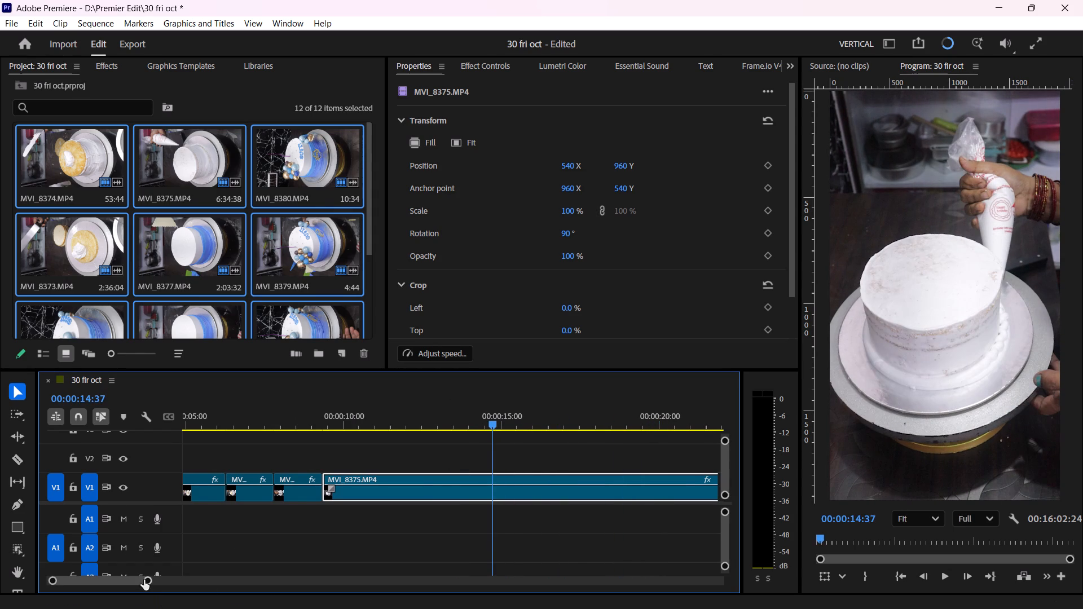
Cut MVI_8375.MP4 on V1 at 00:00:38:13, once several rows of cream are piped around the cake.
left_click_drag(147, 581, 249, 570)
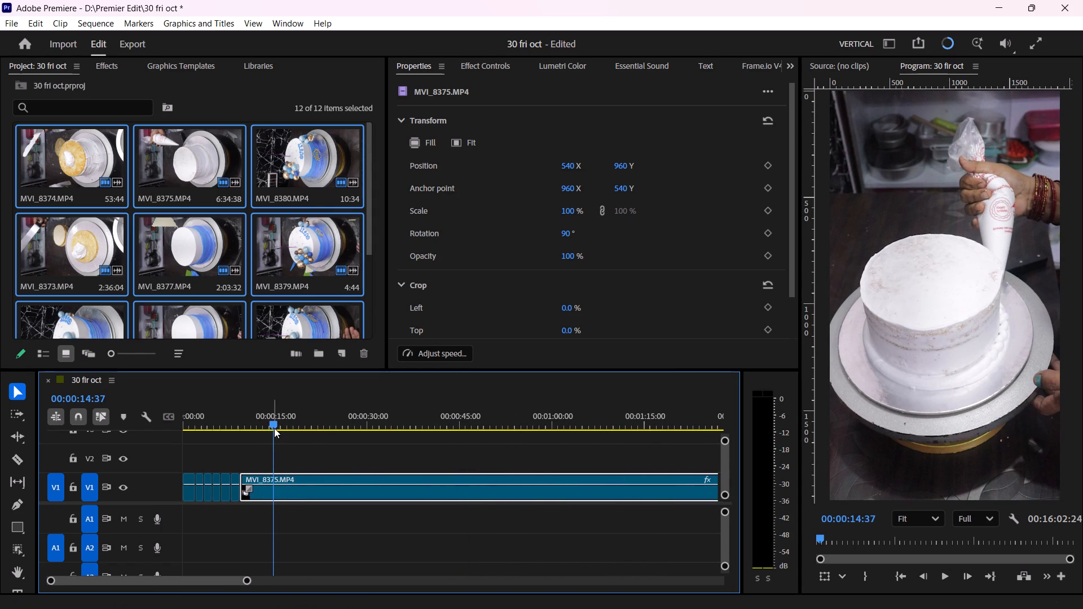
left_click_drag(274, 425, 444, 437)
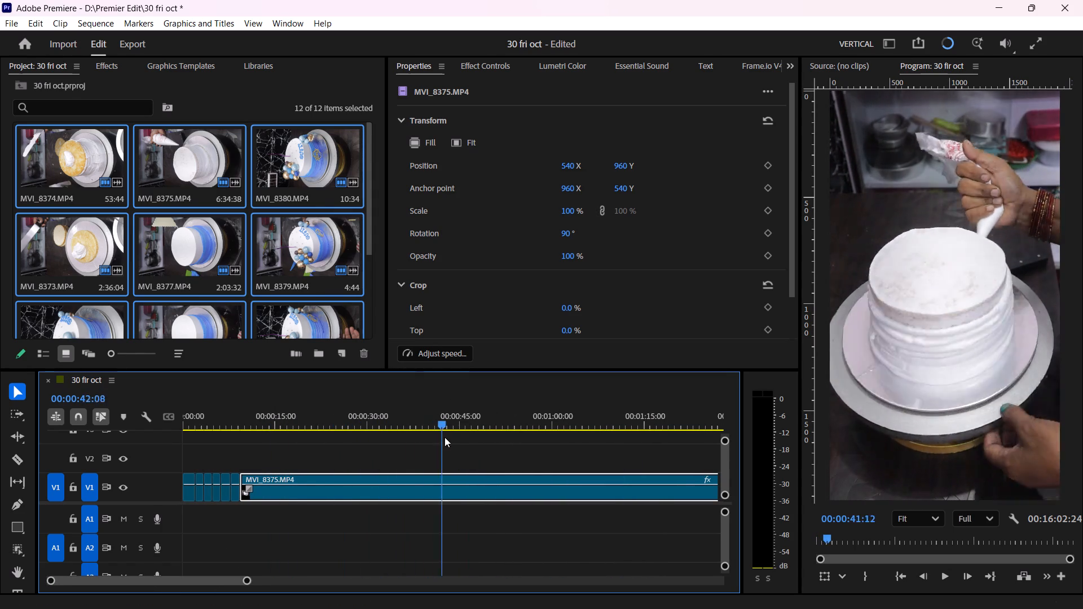
left_click_drag(444, 437, 420, 464)
key("c")
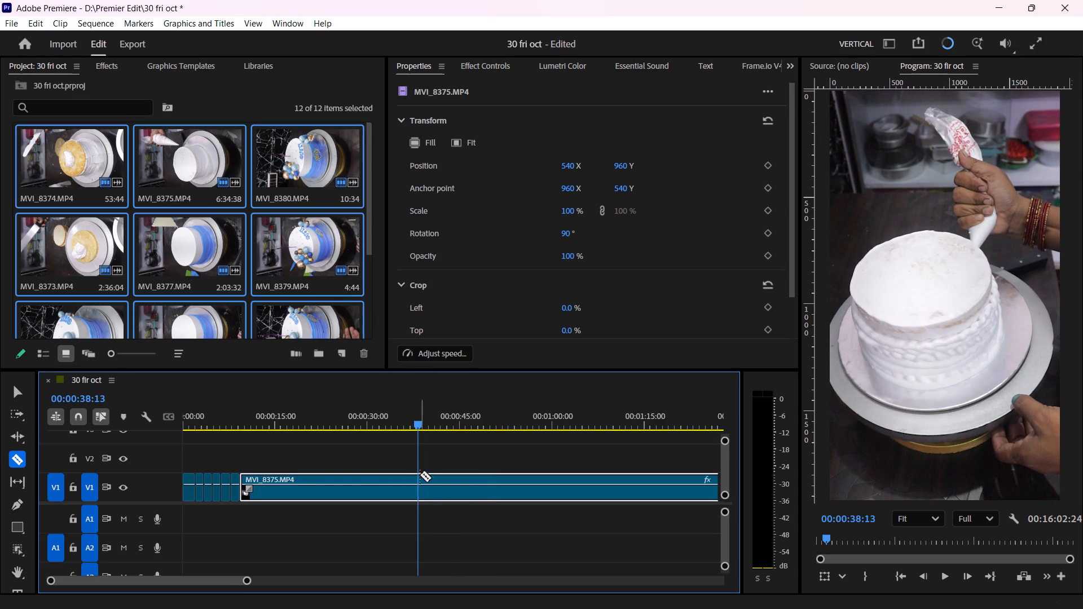
left_click(420, 482)
Speed up the first MVI_8375.MP4 piece to about 201% with Rate Stretch.
key("r")
left_click_drag(411, 484, 322, 507)
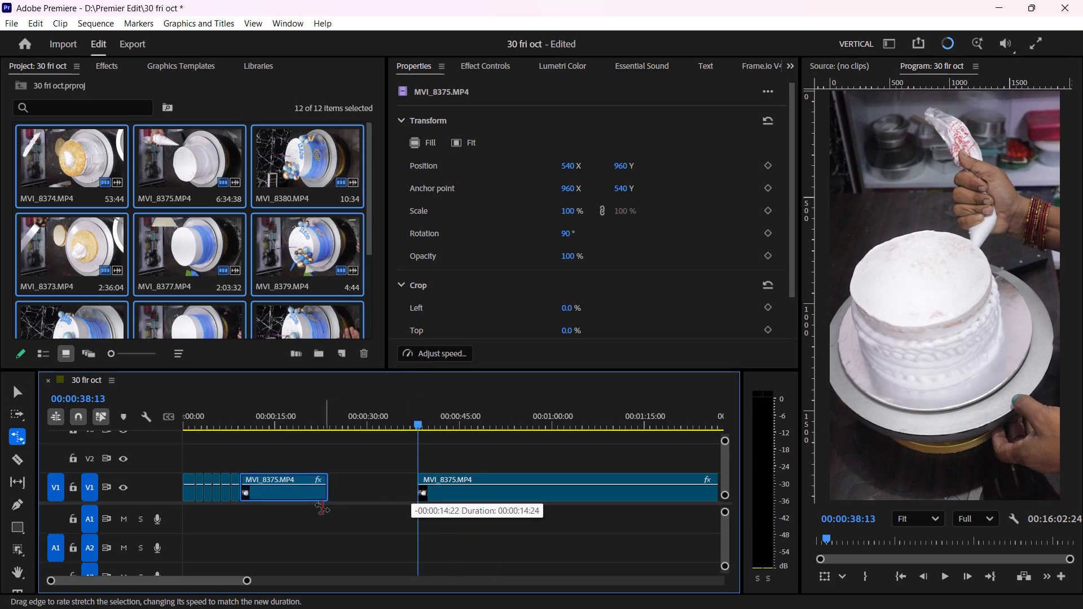
left_click_drag(322, 507, 322, 509)
key("v")
Split the sped-up MVI_8375.MP4 piece at 00:00:17:16.
left_click_drag(415, 419, 284, 482)
left_click_drag(249, 579, 195, 608)
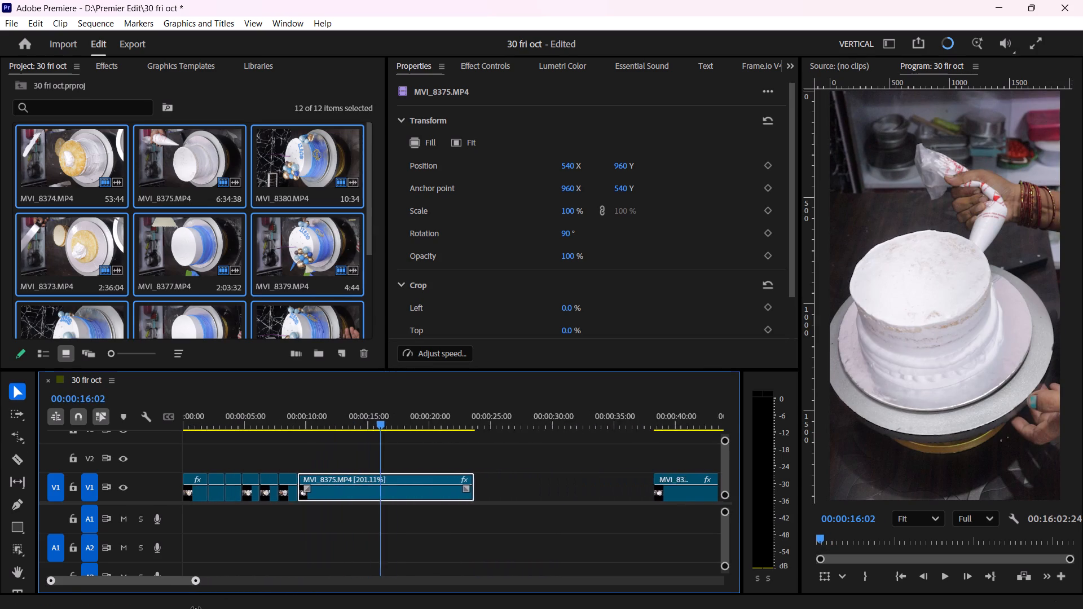
left_click_drag(195, 608, 192, 608)
left_click_drag(322, 421, 362, 425)
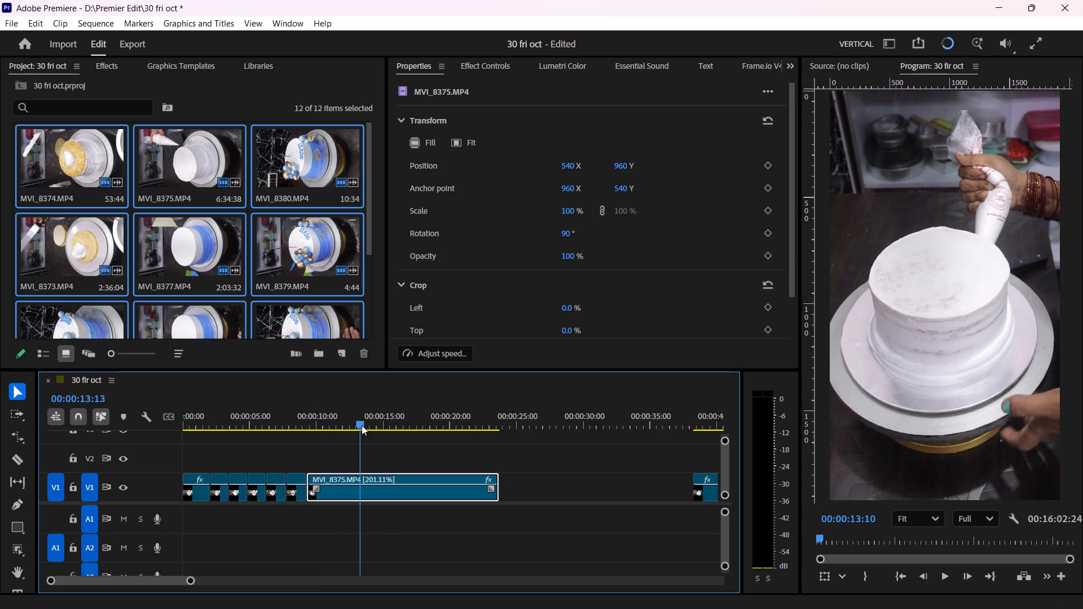
left_click_drag(362, 425, 416, 479)
key("c")
left_click(412, 491)
Speed up the front MVI_8375.MP4 piece to about 422% with Rate Stretch, and play it back to judge the pace.
key("r")
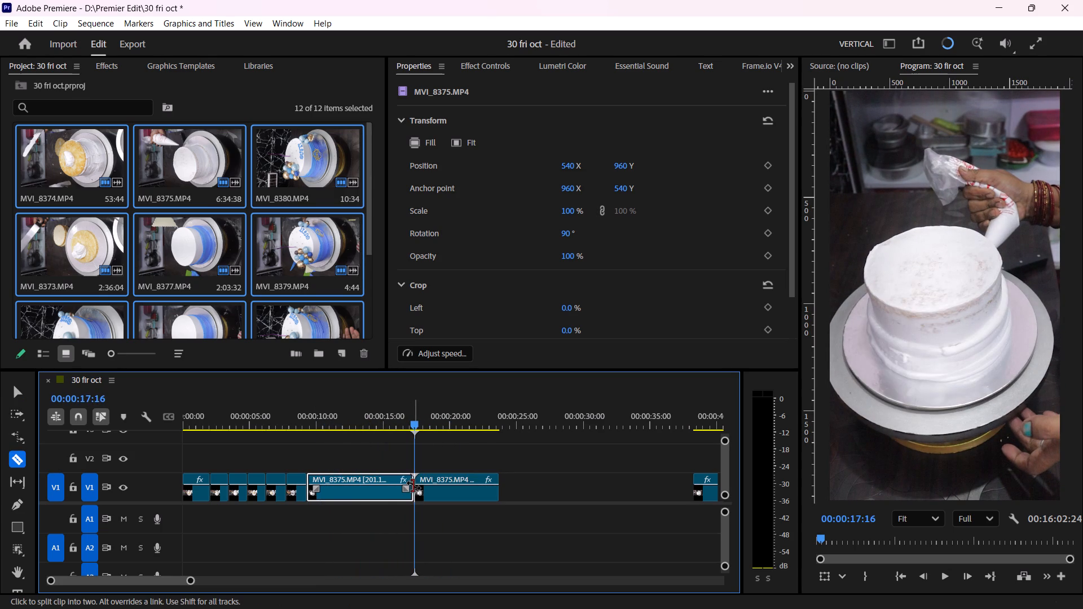
left_click_drag(413, 484, 358, 500)
key("v")
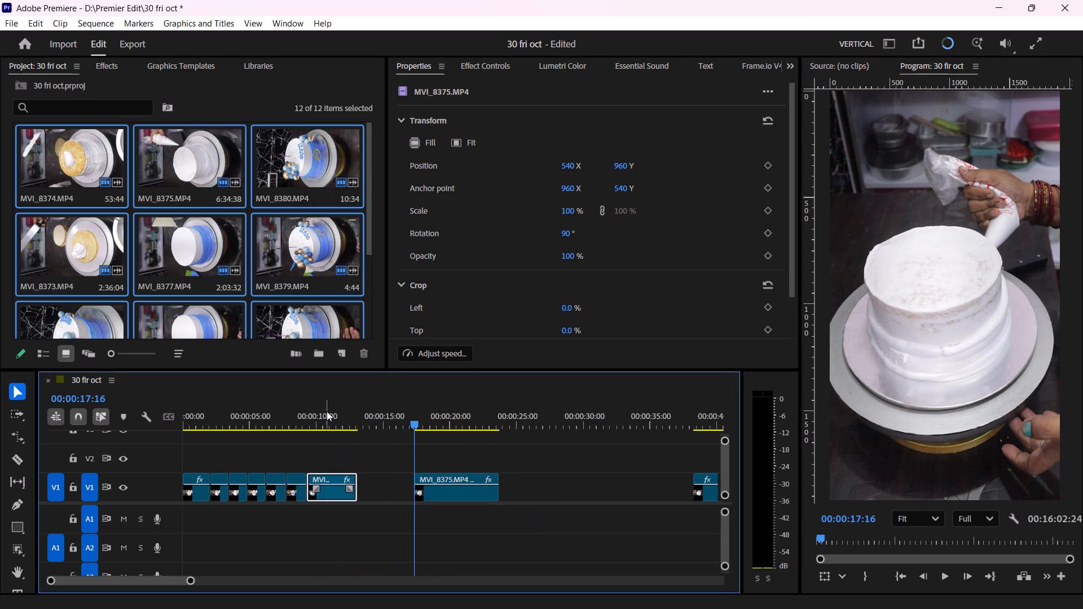
left_click_drag(327, 411, 310, 439)
key("space")
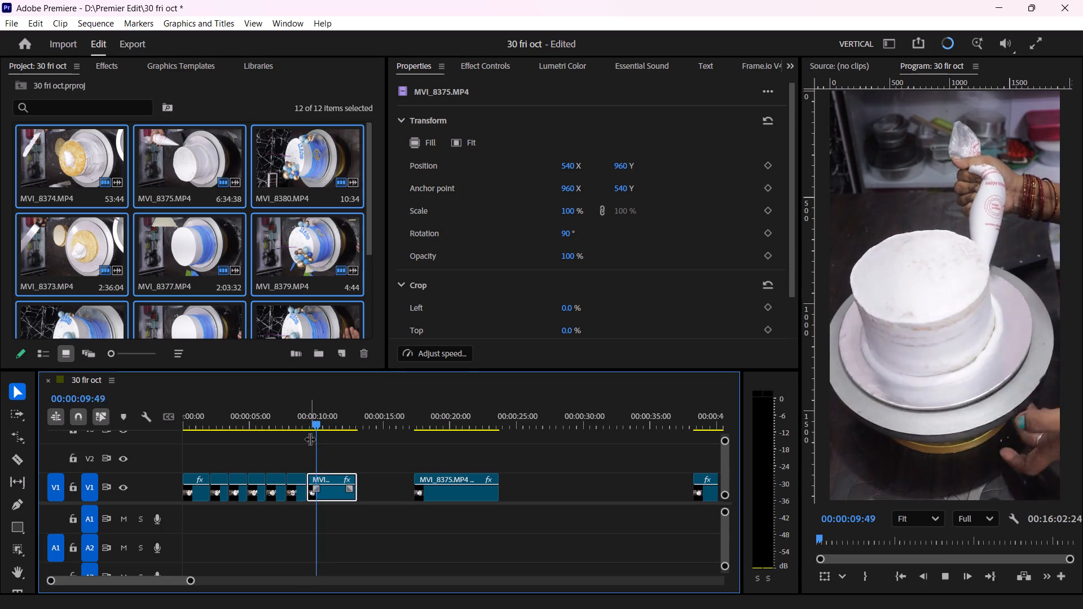
key("space")
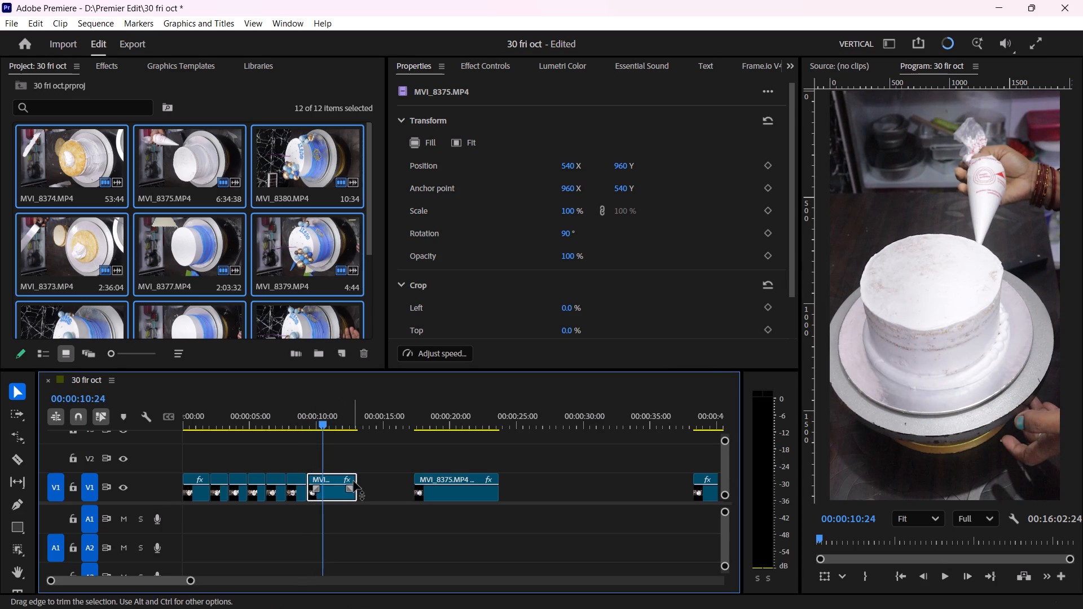
key("space")
key("space")
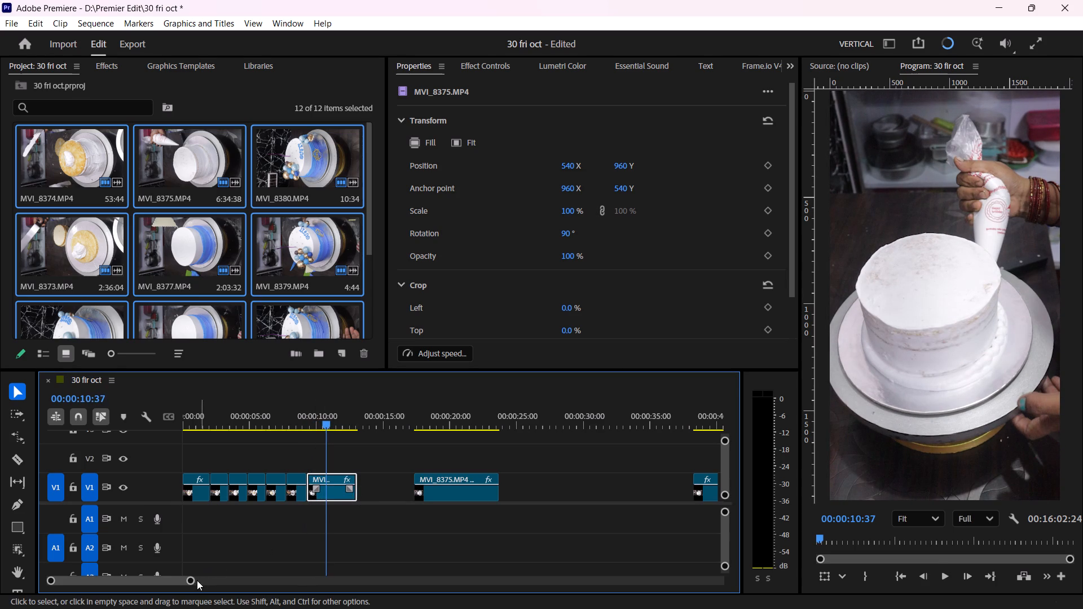
Play the 422% MVI_8375.MP4 piece from its start and split it at about 10.3 seconds on the timeline.
key("v")
left_click_drag(192, 582, 170, 586)
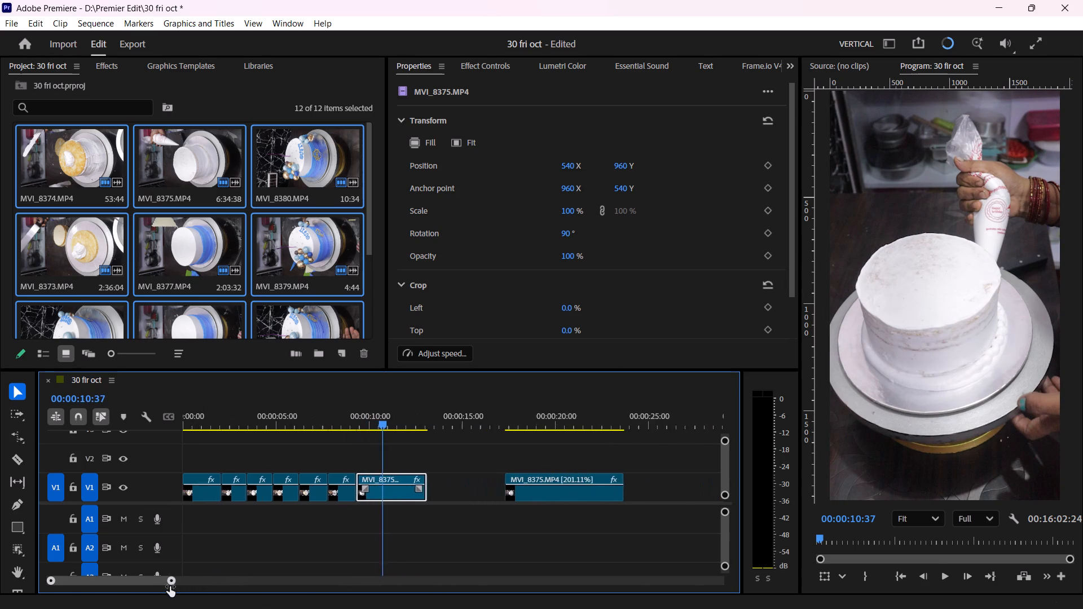
left_click_drag(170, 586, 147, 594)
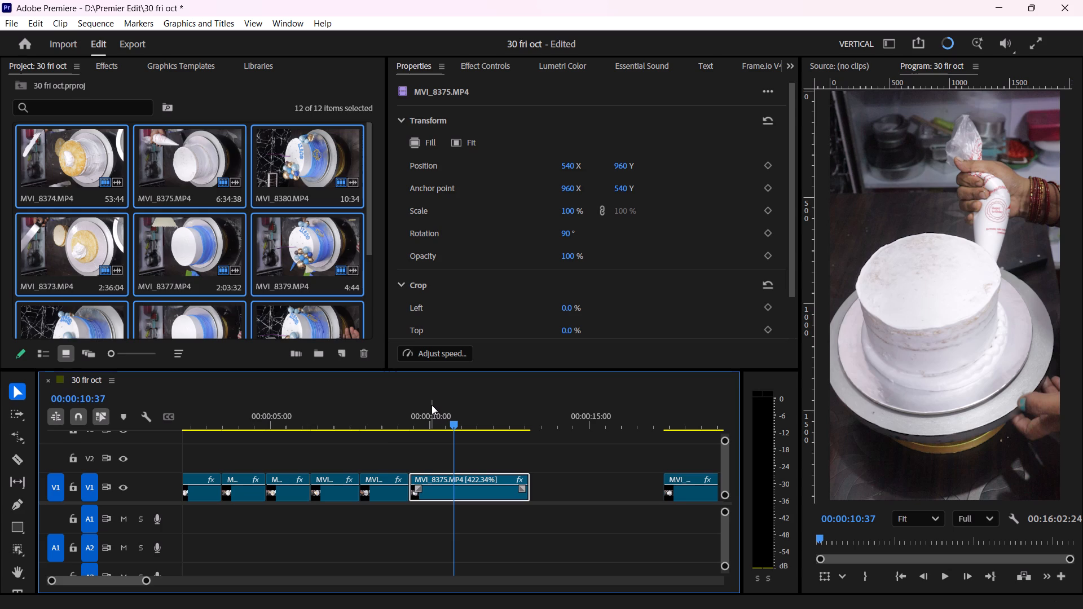
left_click_drag(429, 420, 419, 431)
key("space")
key("space")
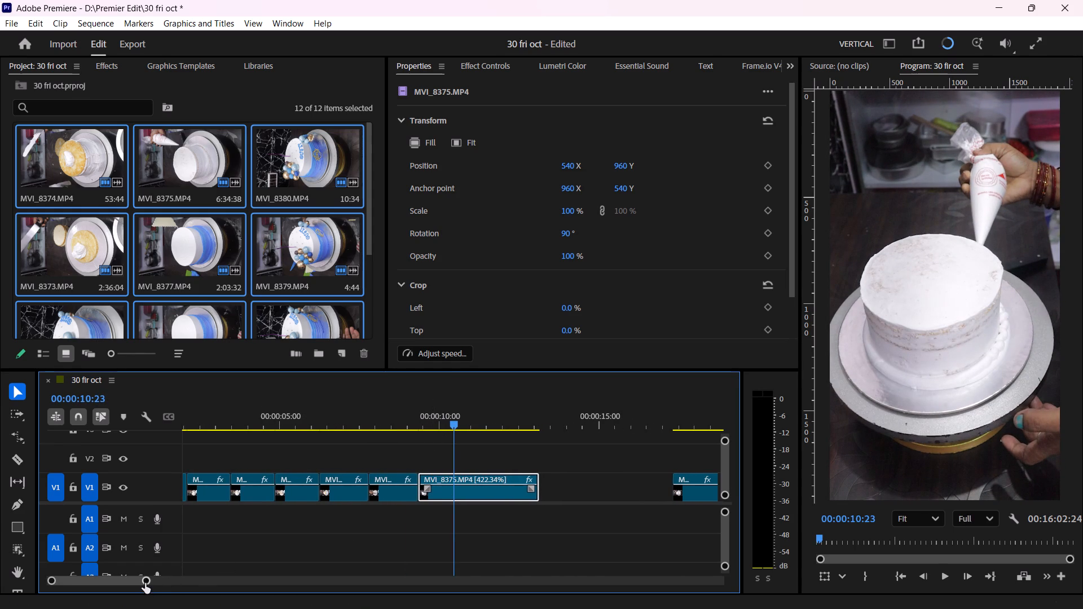
left_click_drag(145, 583, 127, 590)
key("c")
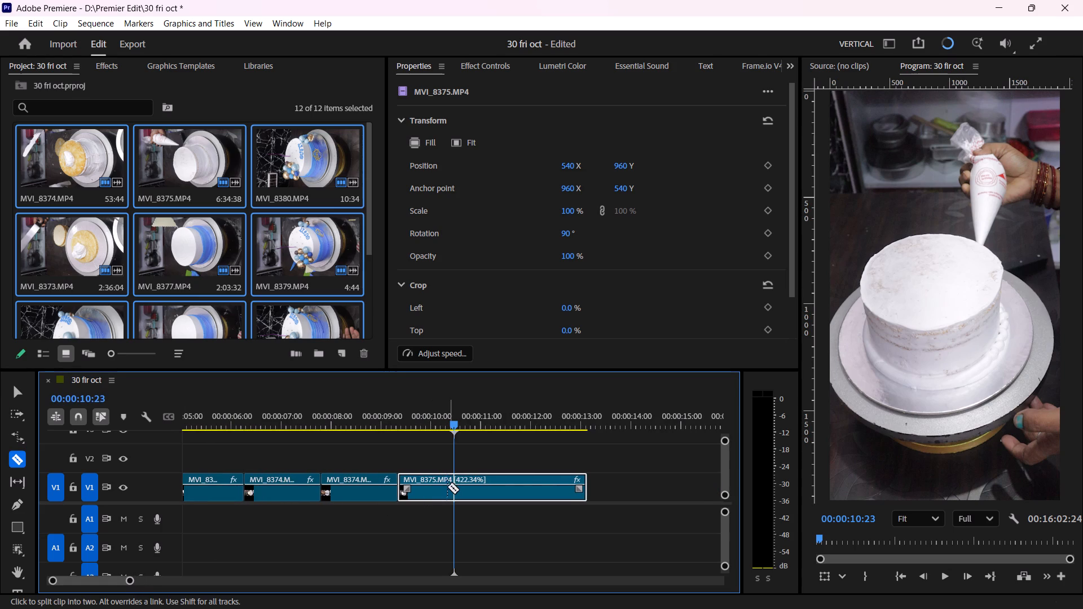
left_click(446, 487)
key("v")
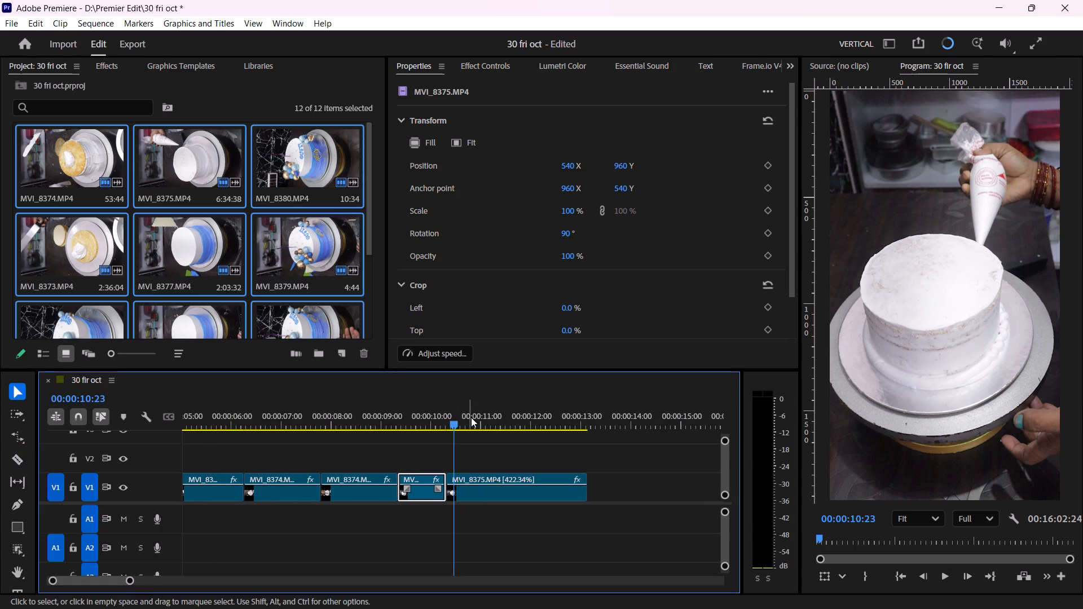
Trim the start of the MVI_8375.MP4 piece after the new cut to 00:00:10:35.
left_click_drag(455, 421, 467, 429)
left_click(479, 489)
left_click_drag(454, 478, 461, 482)
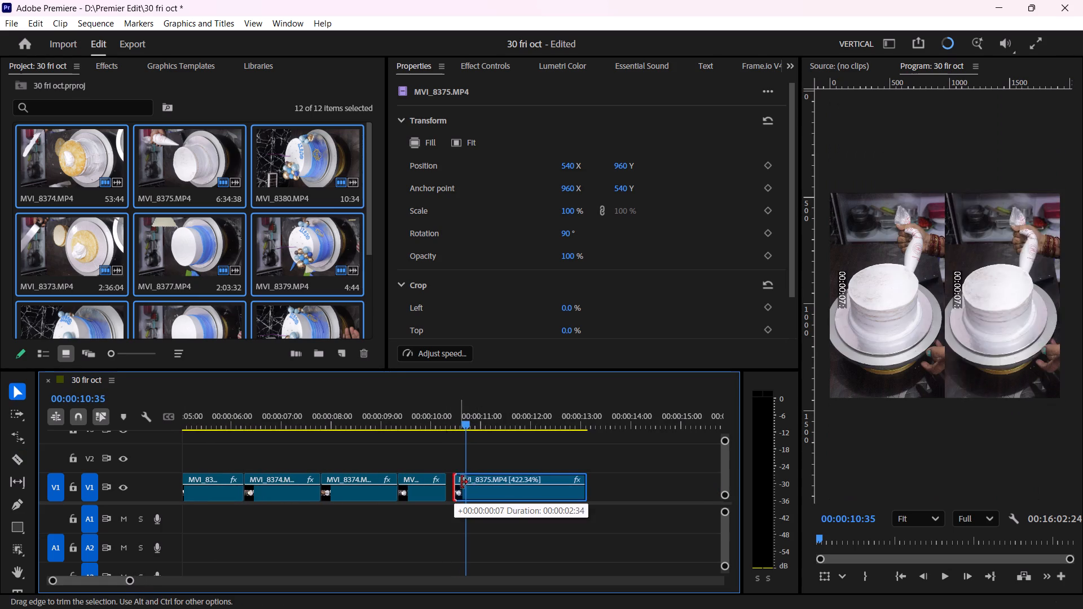
left_click_drag(461, 482, 466, 488)
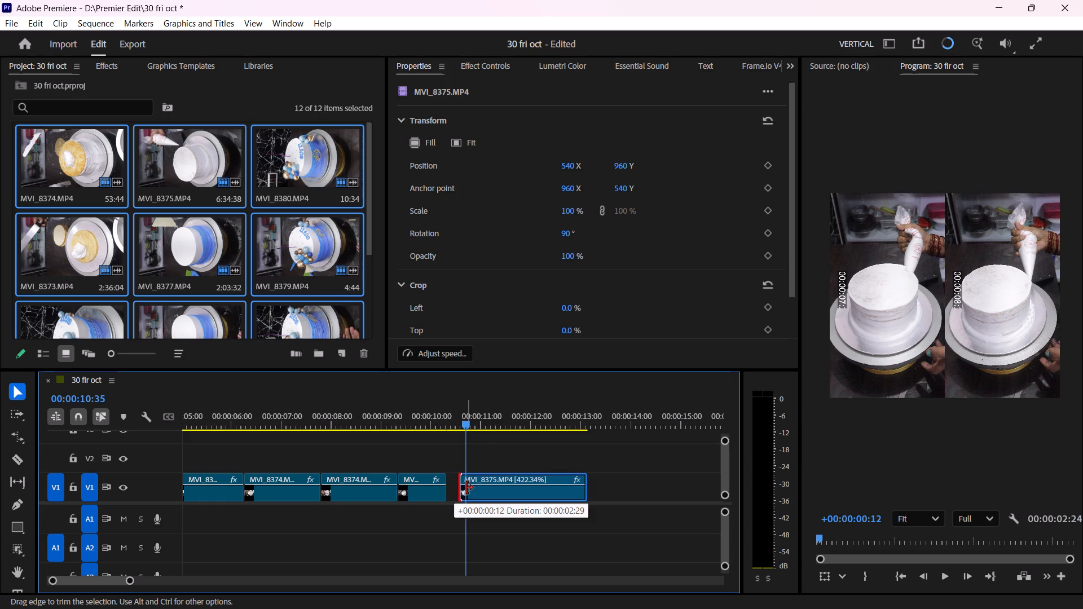
left_click_drag(466, 488, 471, 487)
Shorten the short first MVI_8375.MP4 piece to about 0.75 seconds with Rate Stretch and play it back.
key("r")
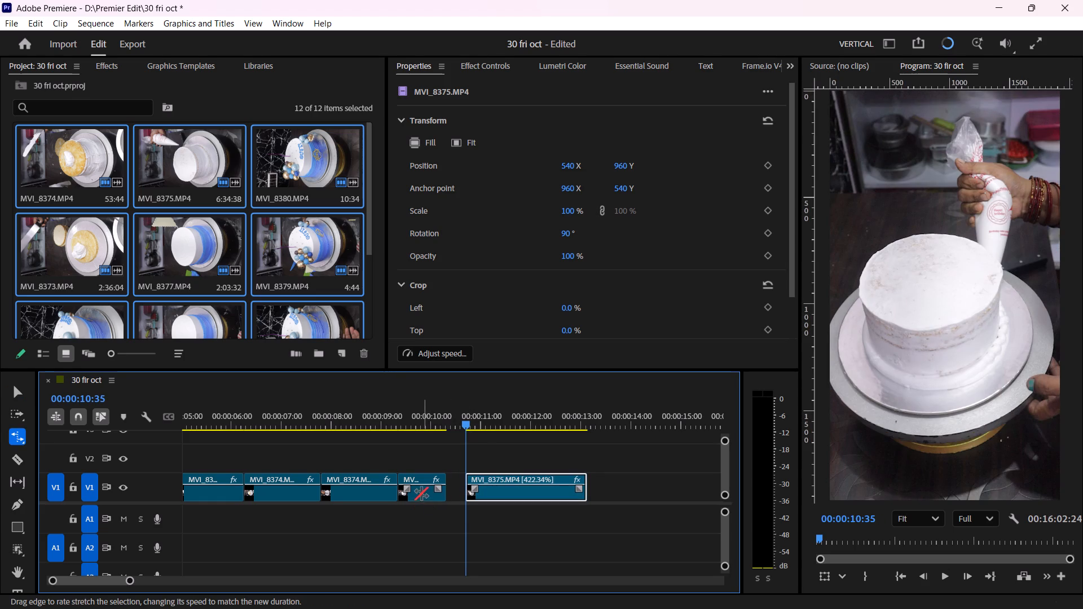
left_click(421, 493)
left_click_drag(442, 480, 432, 490)
key("v")
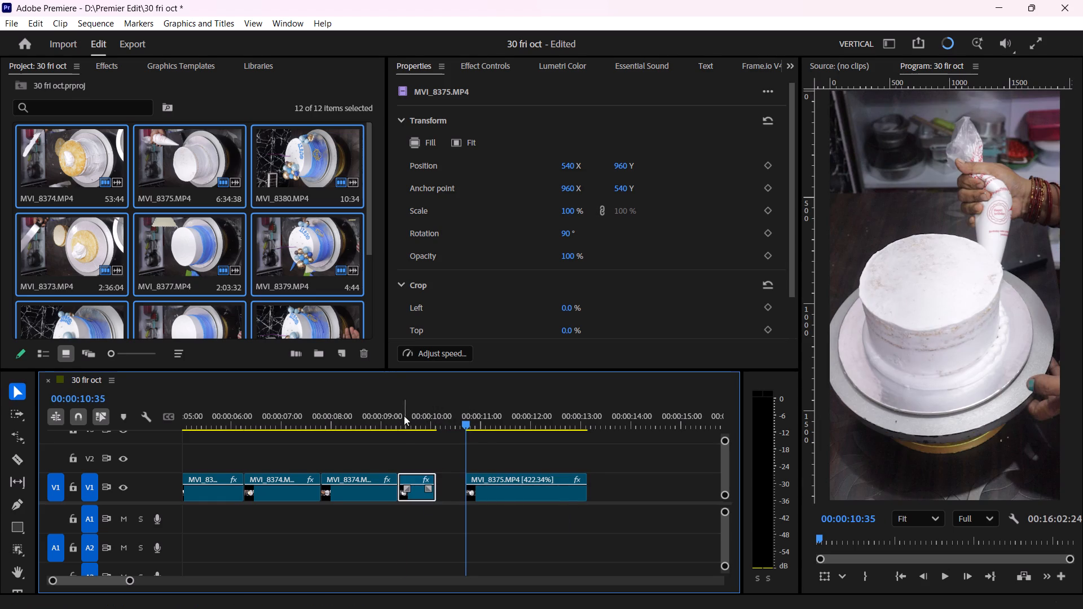
left_click(404, 421)
key("space")
key("space")
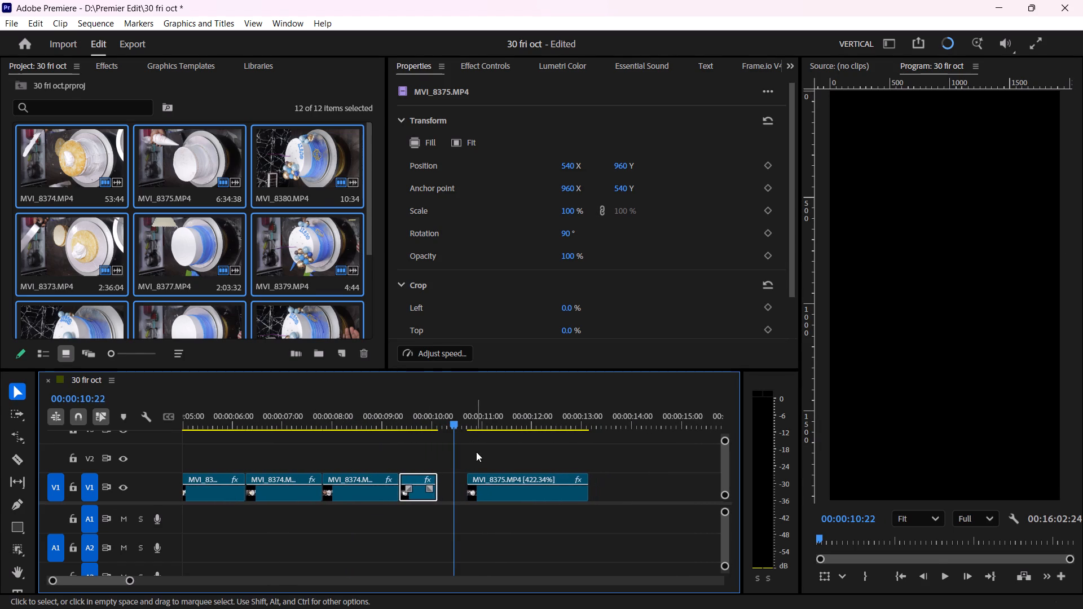
Move the following MVI_8375.MP4 piece back against the end of the shortened first piece and play it back.
key("v")
left_click_drag(493, 492, 470, 492)
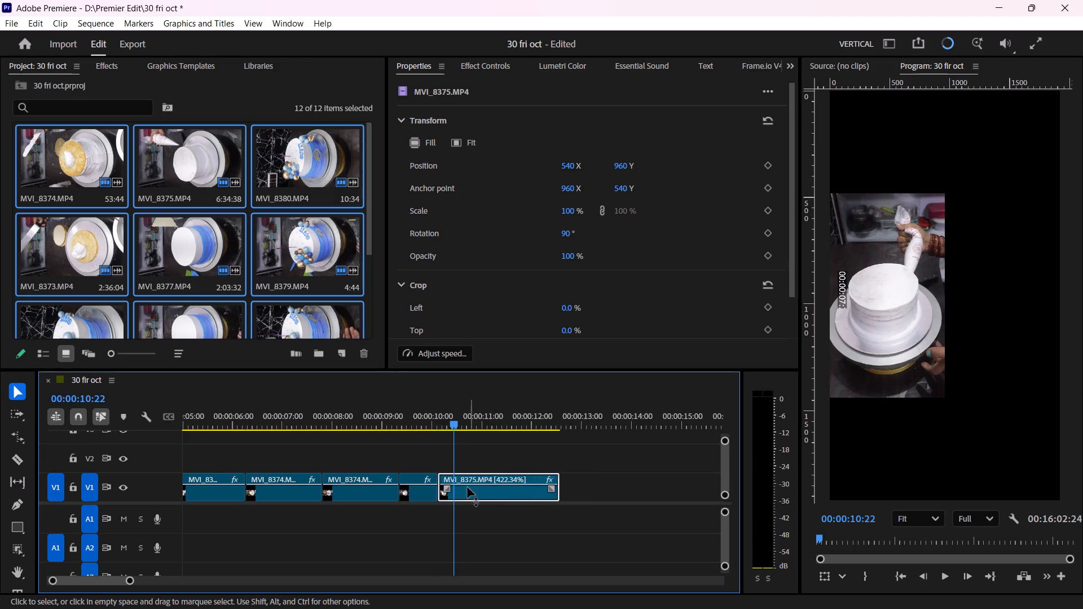
key("space")
key("space")
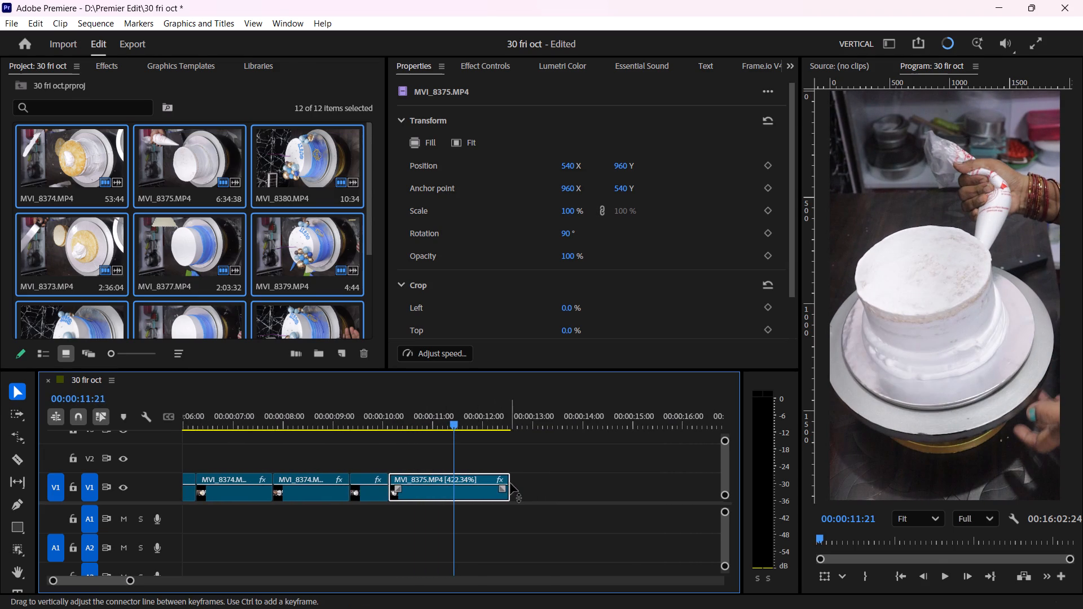
Trim the end of the second MVI_8375.MP4 piece to a duration of about 00:00:01:08.
left_click(520, 479)
left_click_drag(508, 480, 458, 486)
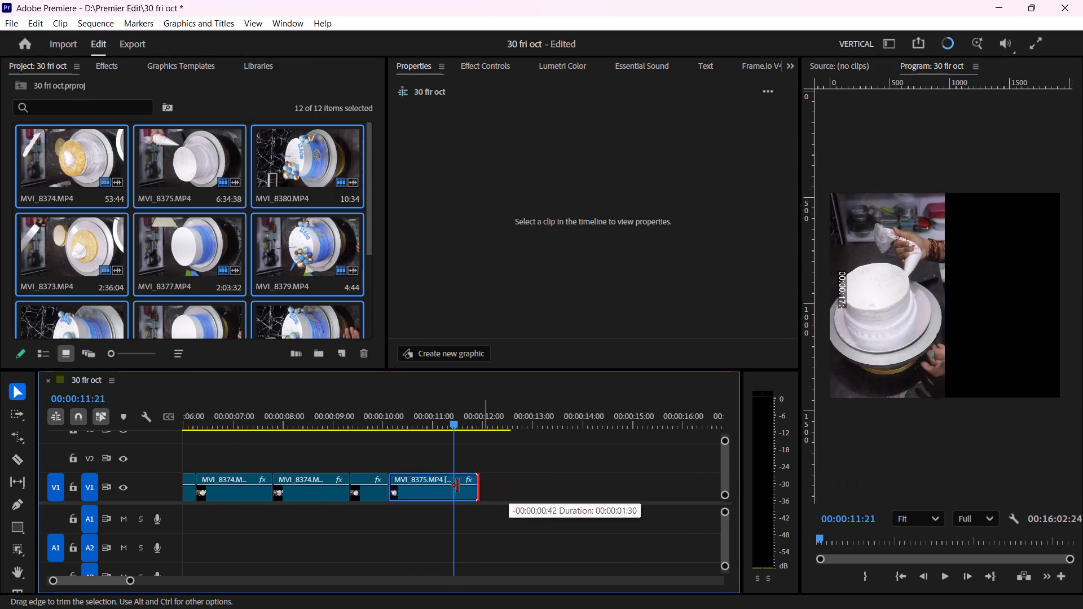
left_click_drag(458, 486, 444, 491)
Shorten the second MVI_8375.MP4 piece to about 0.7 seconds with Rate Stretch and play it back.
key("r")
left_click_drag(448, 485, 434, 487)
left_click(433, 487)
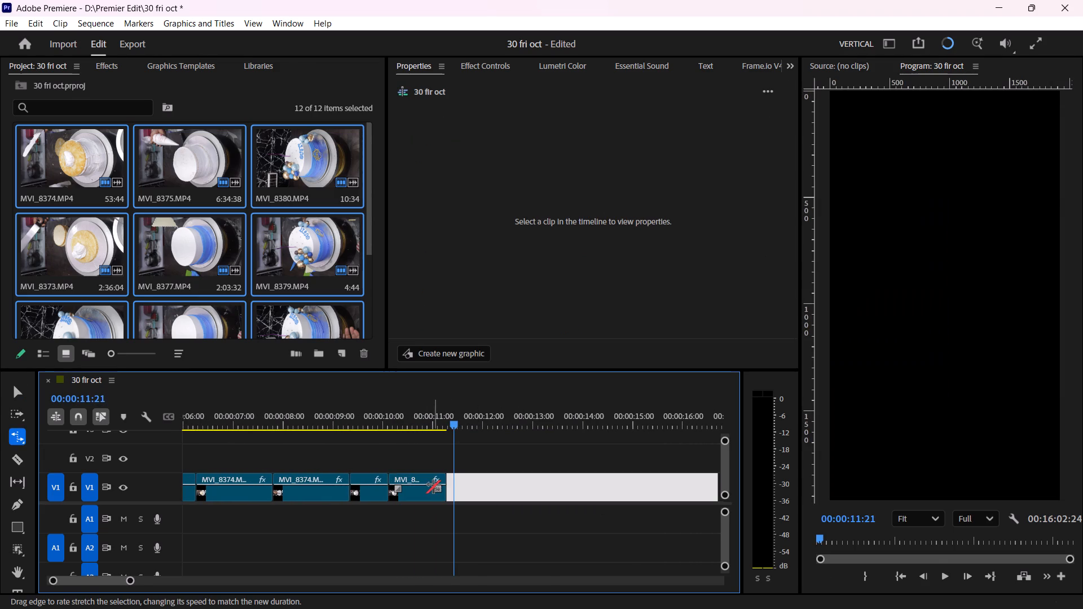
left_click(417, 483)
left_click_drag(443, 482, 426, 491)
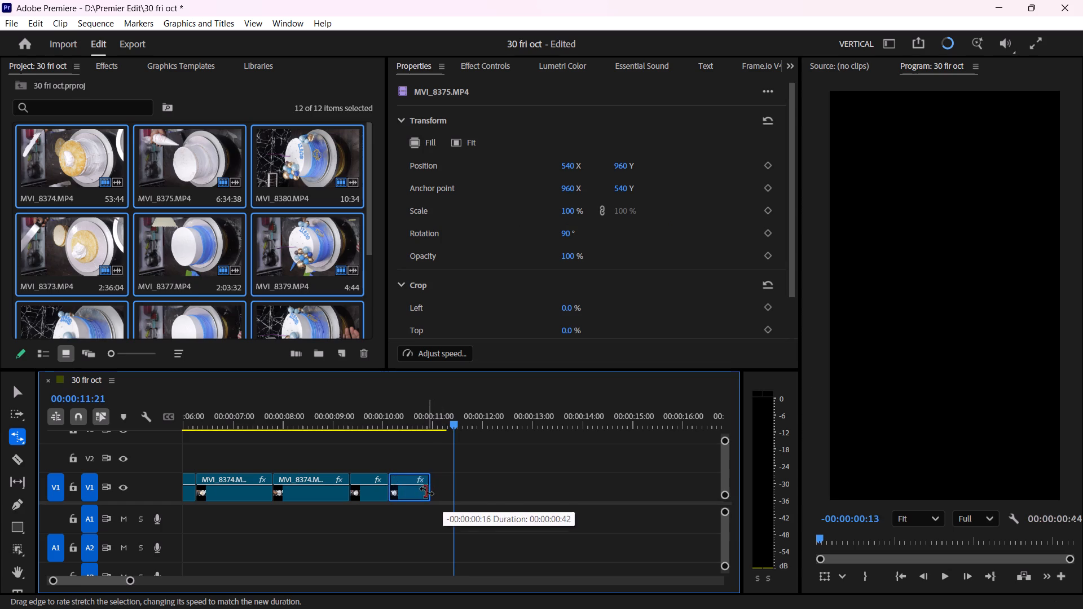
left_click_drag(426, 491, 422, 494)
key("v")
left_click_drag(394, 418, 368, 430)
key("space")
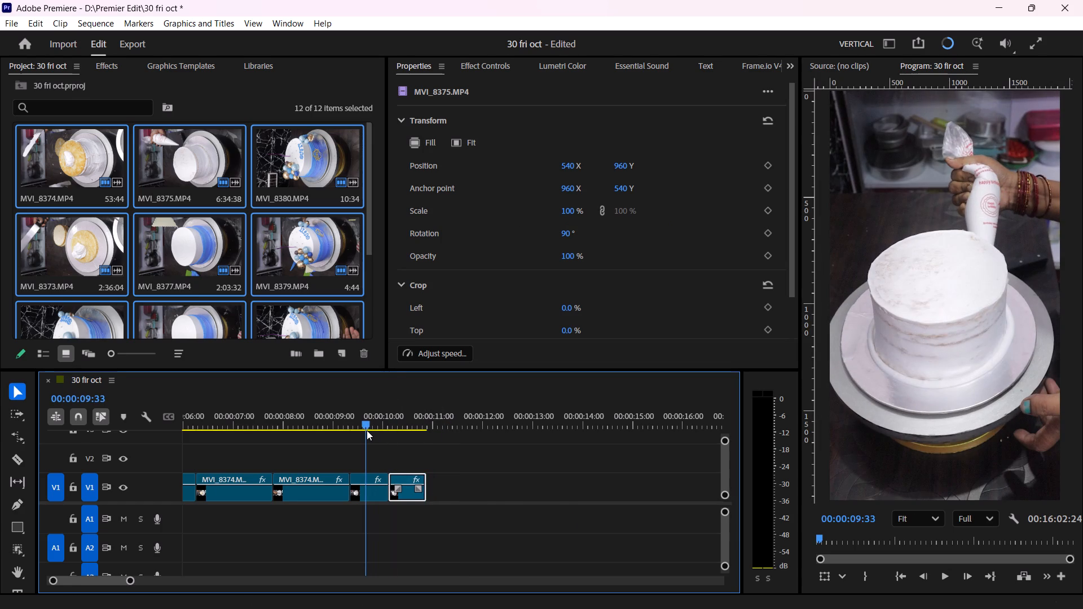
key("space")
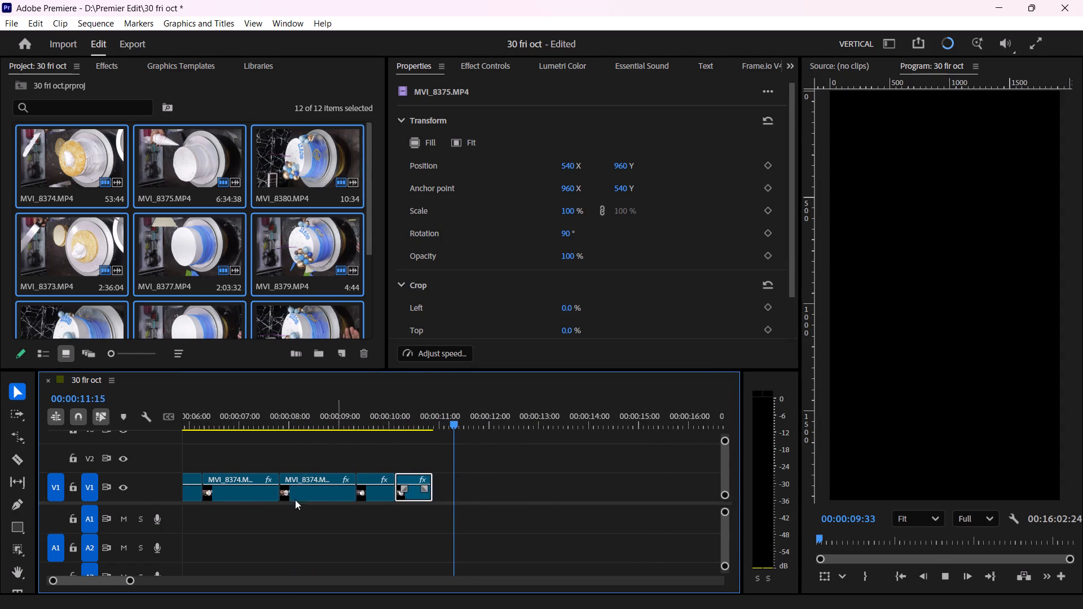
Delete the separate MVI_8375.MP4 piece that sits between the short pieces and the long remaining piece.
left_click_drag(129, 582, 213, 604)
left_click_drag(377, 411, 410, 419)
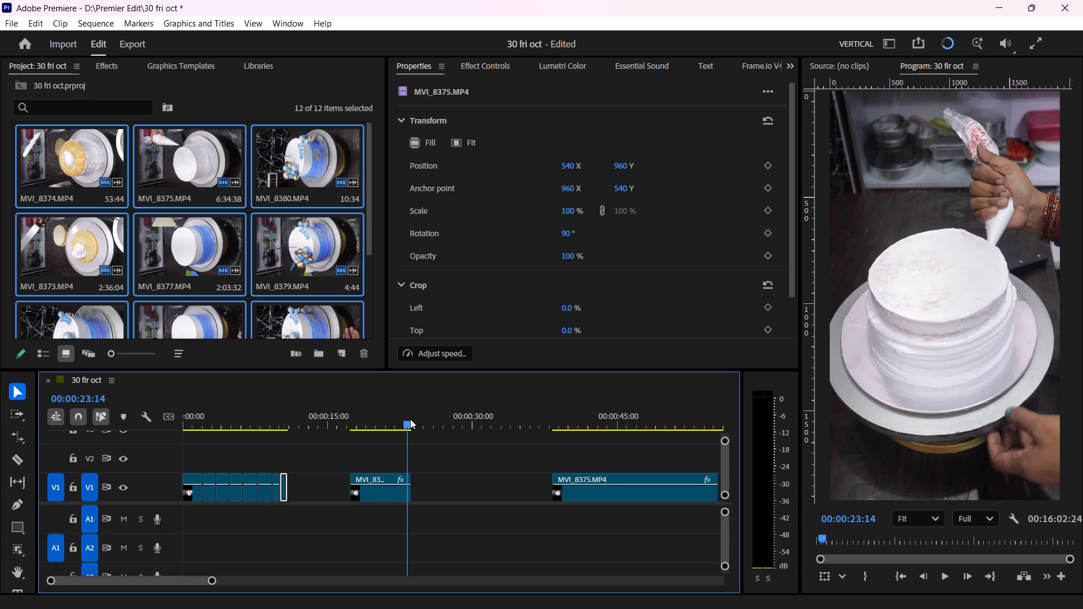
left_click_drag(410, 419, 387, 452)
left_click(369, 488)
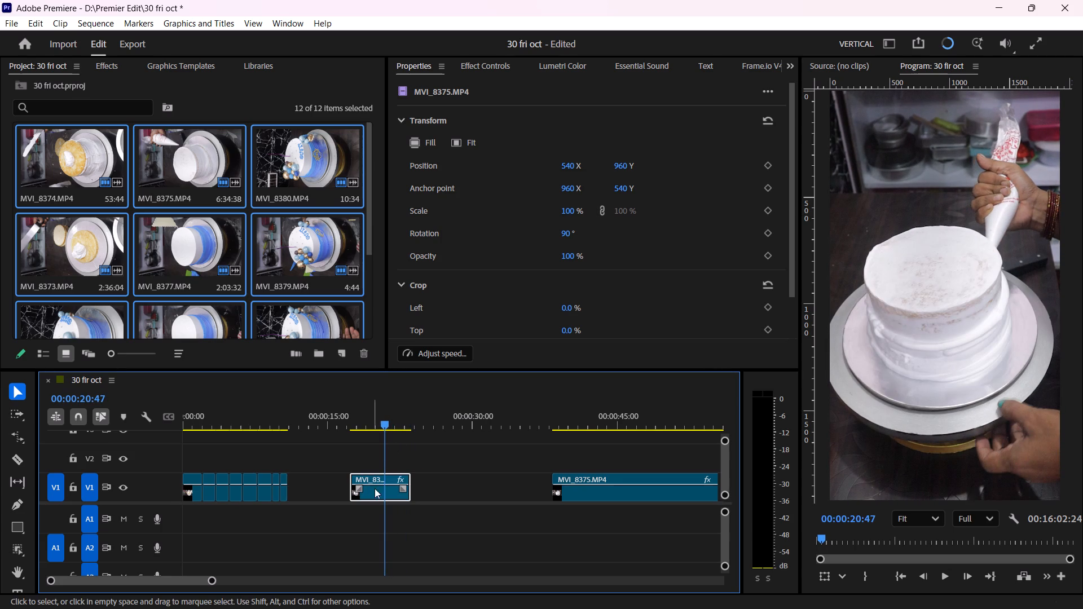
key("Delete")
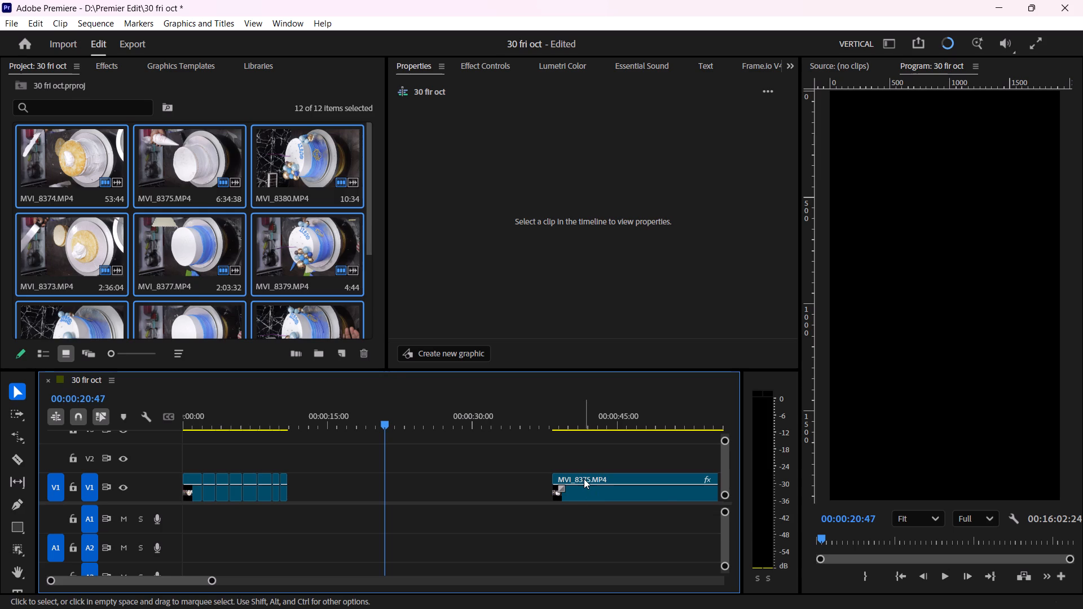
Move the long remaining MVI_8375.MP4 piece back against the end of the short sped-up pieces.
left_click_drag(584, 494, 563, 490)
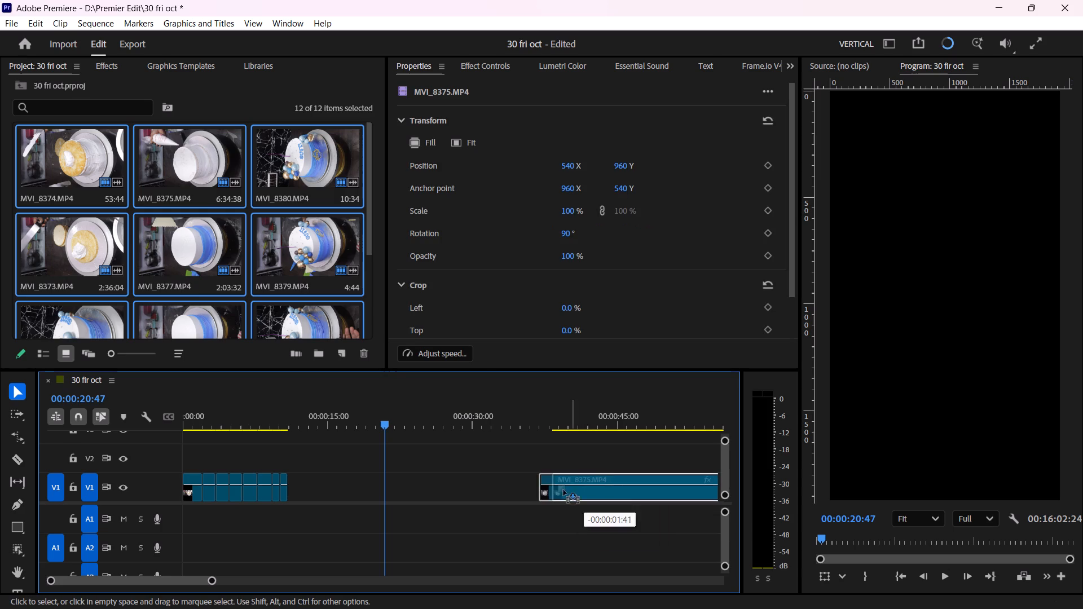
left_click_drag(563, 490, 323, 495)
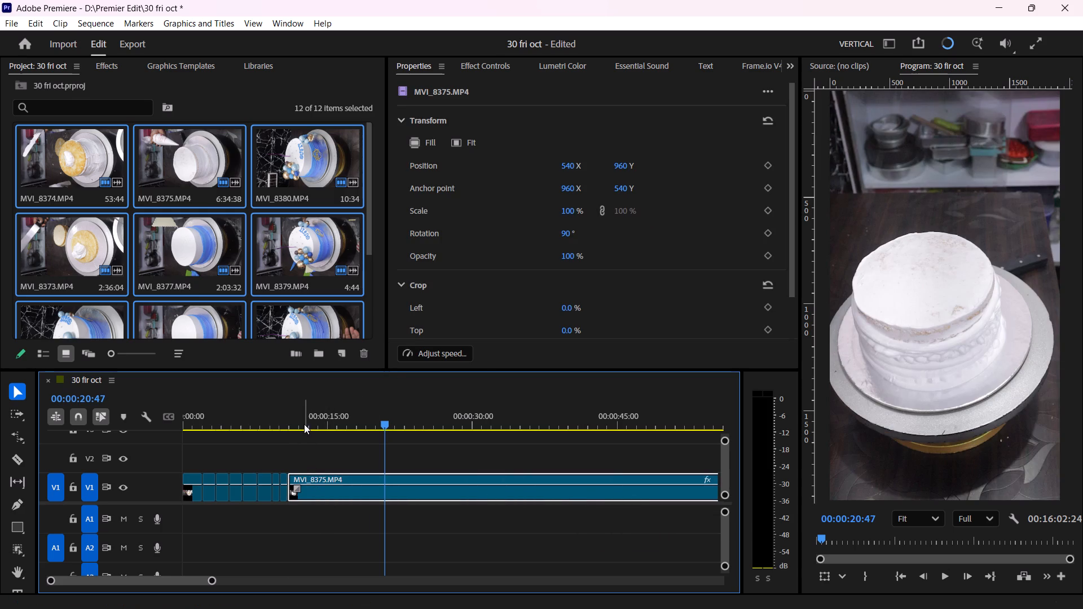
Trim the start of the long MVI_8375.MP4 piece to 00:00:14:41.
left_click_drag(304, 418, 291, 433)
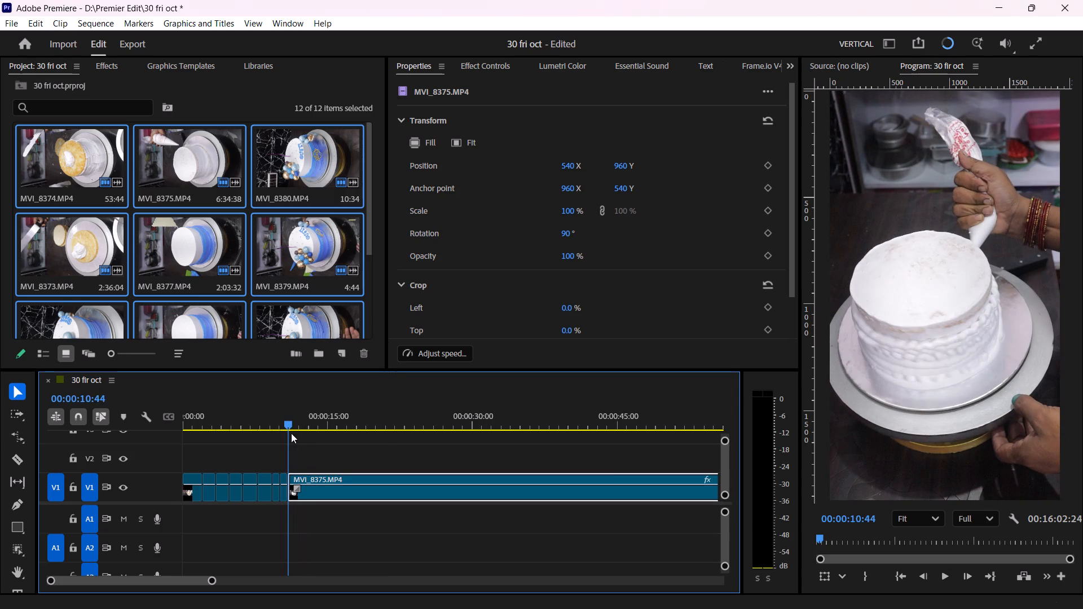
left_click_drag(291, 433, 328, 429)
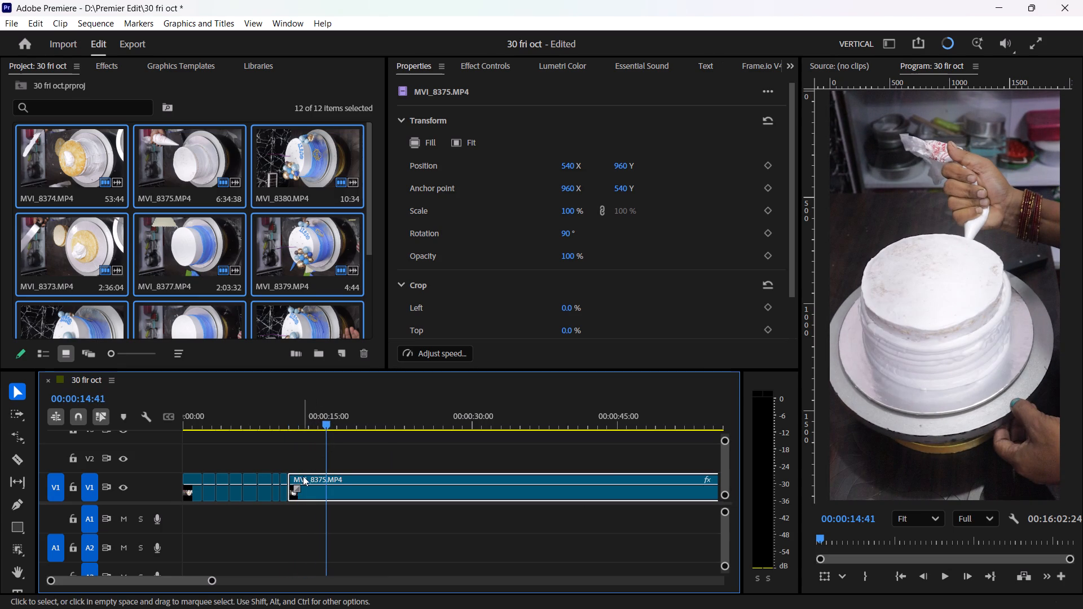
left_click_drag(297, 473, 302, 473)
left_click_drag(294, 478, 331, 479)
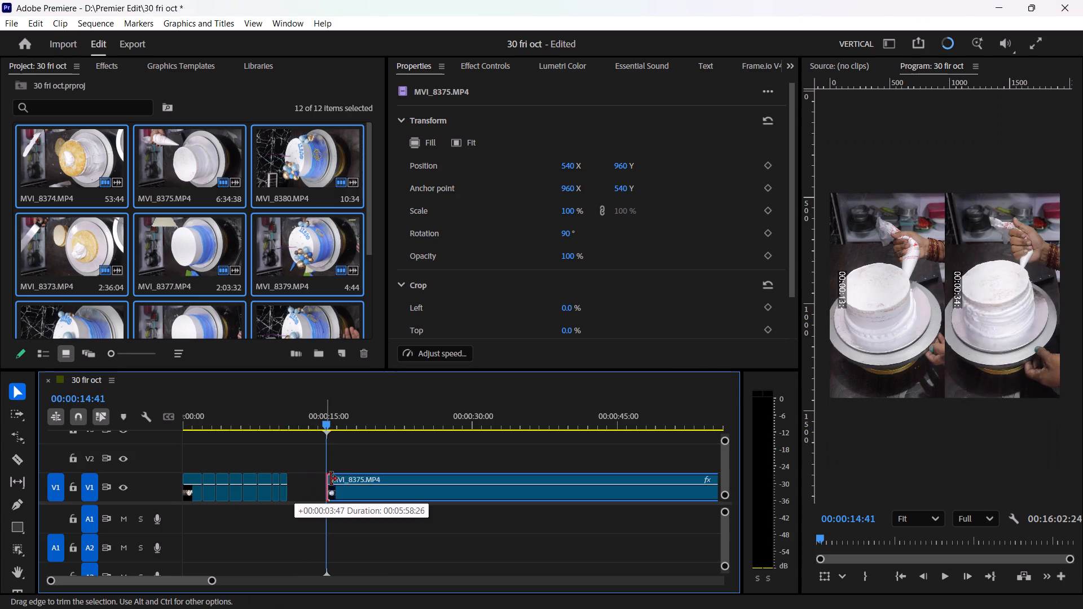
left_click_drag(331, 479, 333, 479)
Find the shot piping the cake's upper edge and trim the long MVI_8375.MP4 piece's start to 00:00:36:03.
left_click_drag(325, 419, 340, 422)
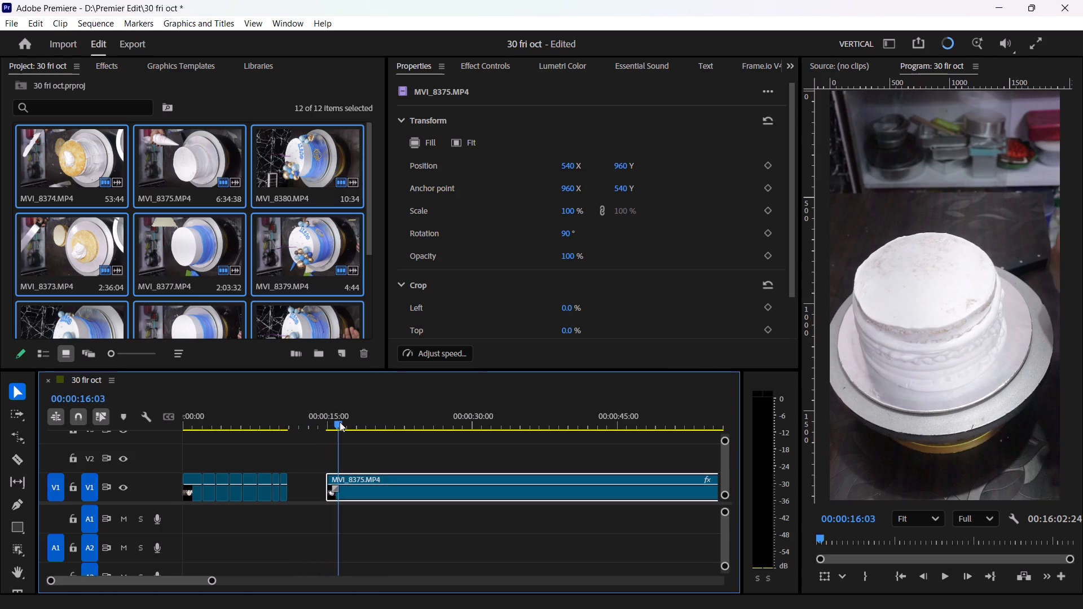
left_click_drag(340, 422, 340, 422)
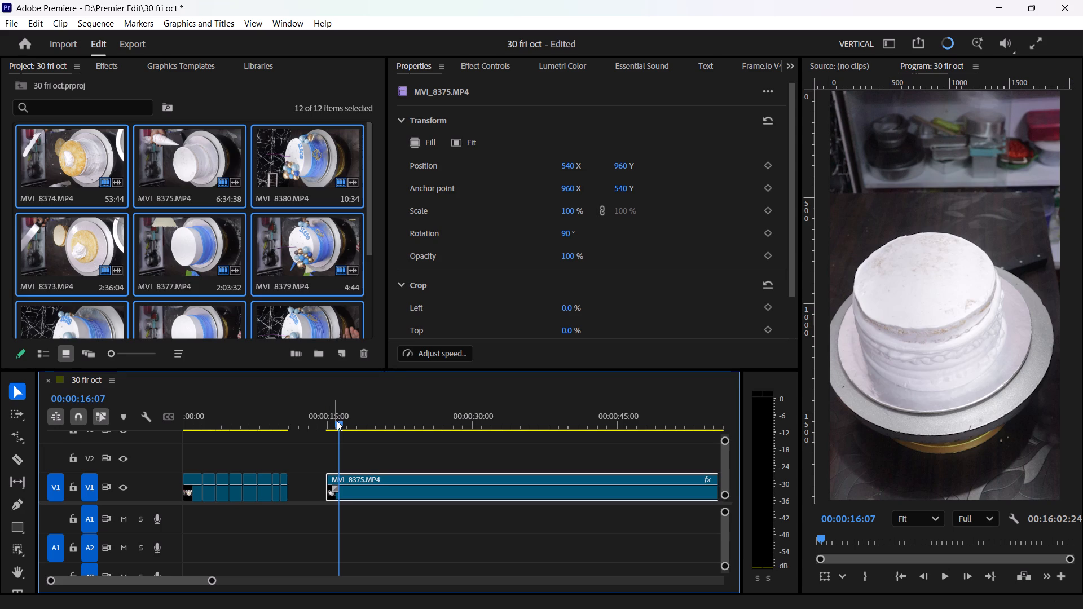
left_click_drag(337, 421, 349, 440)
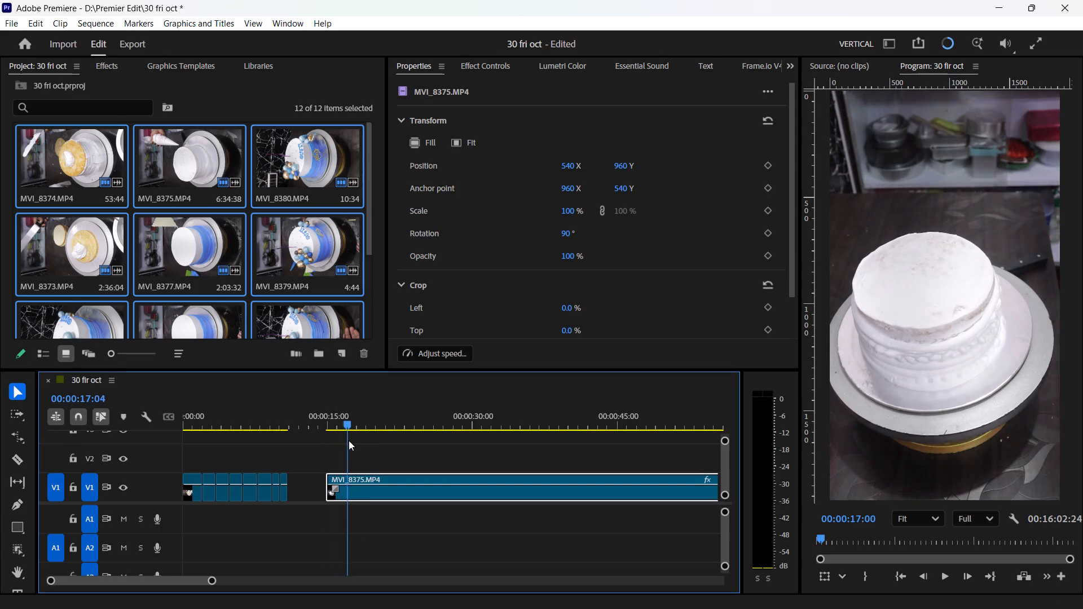
left_click_drag(349, 440, 402, 442)
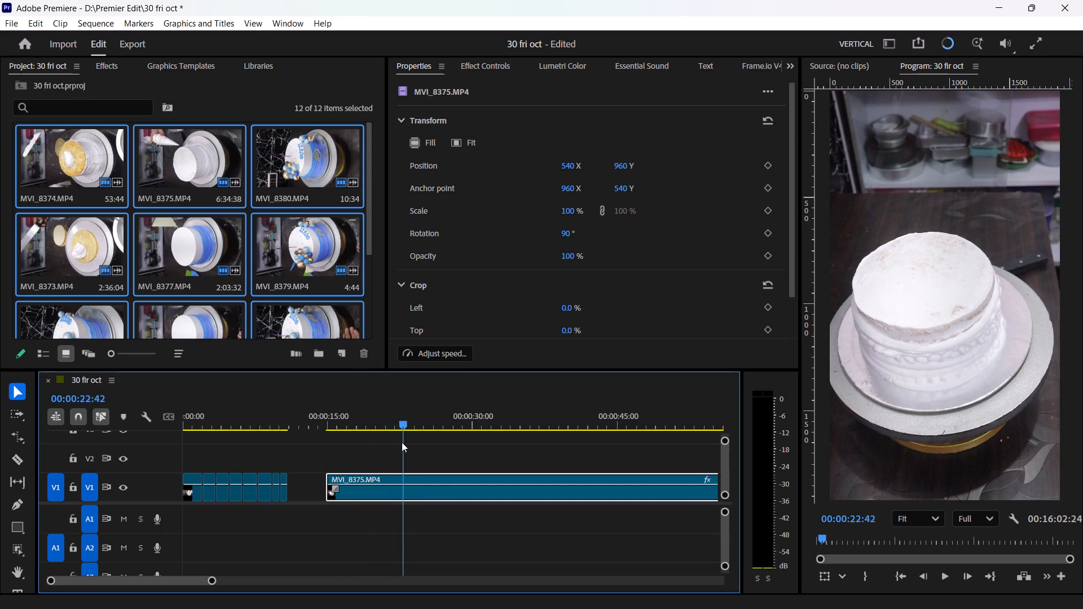
left_click_drag(402, 442, 403, 442)
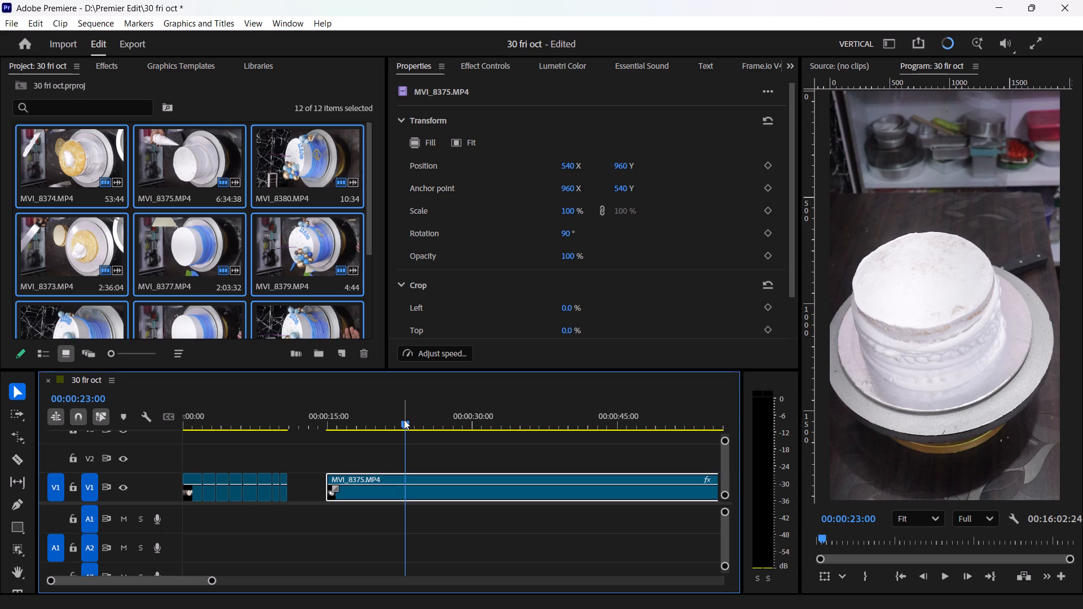
left_click_drag(404, 423, 423, 433)
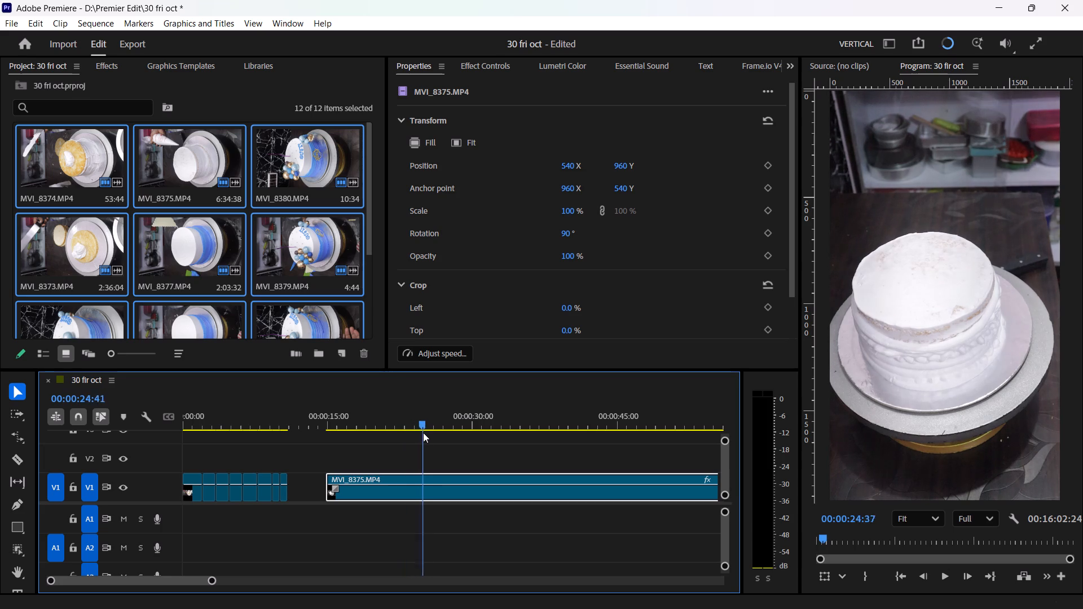
left_click_drag(423, 433, 514, 436)
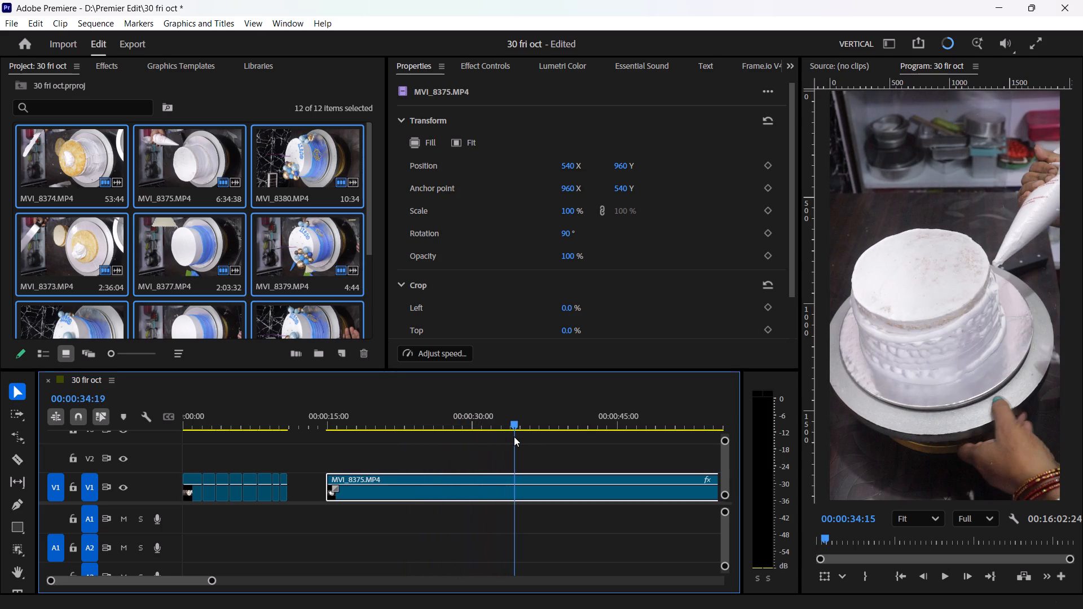
left_click_drag(514, 436, 530, 438)
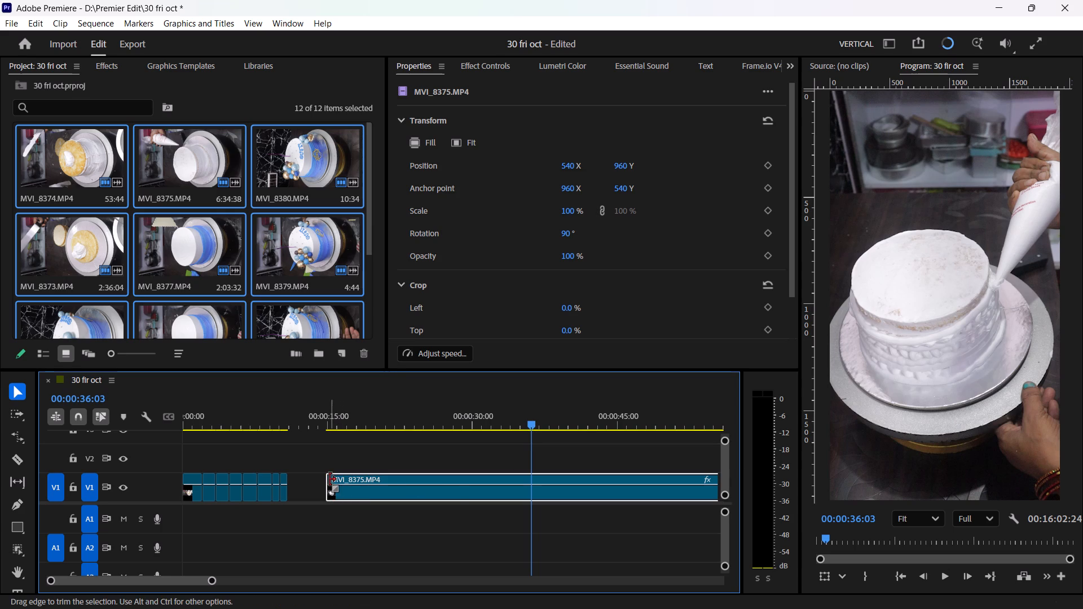
left_click_drag(329, 479, 534, 489)
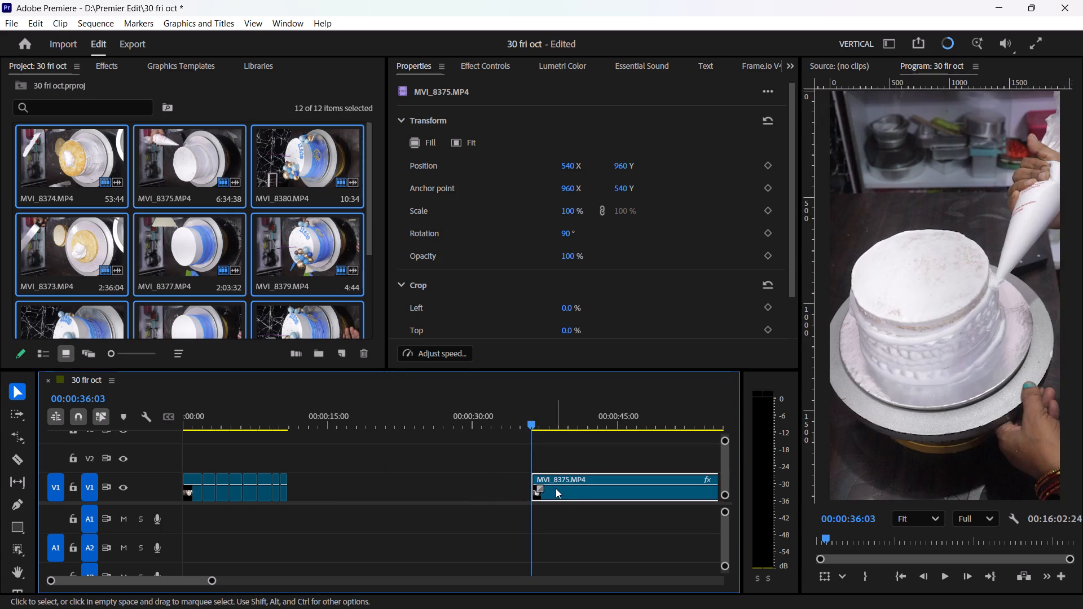
Move the trimmed long MVI_8375.MP4 piece back against the end of the short sped-up pieces.
left_click_drag(556, 494, 297, 493)
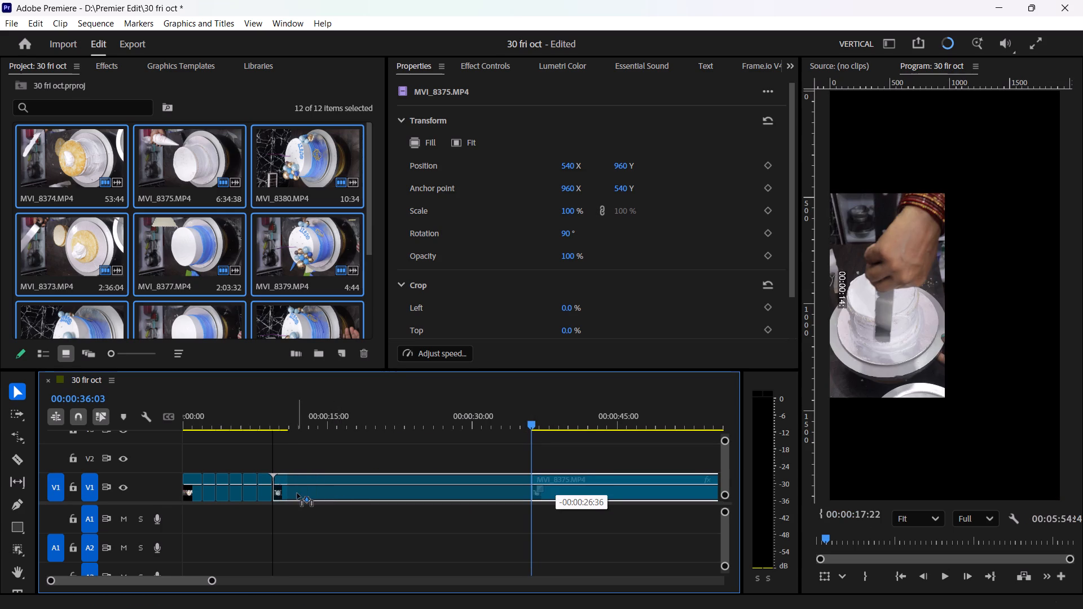
left_click_drag(297, 493, 311, 489)
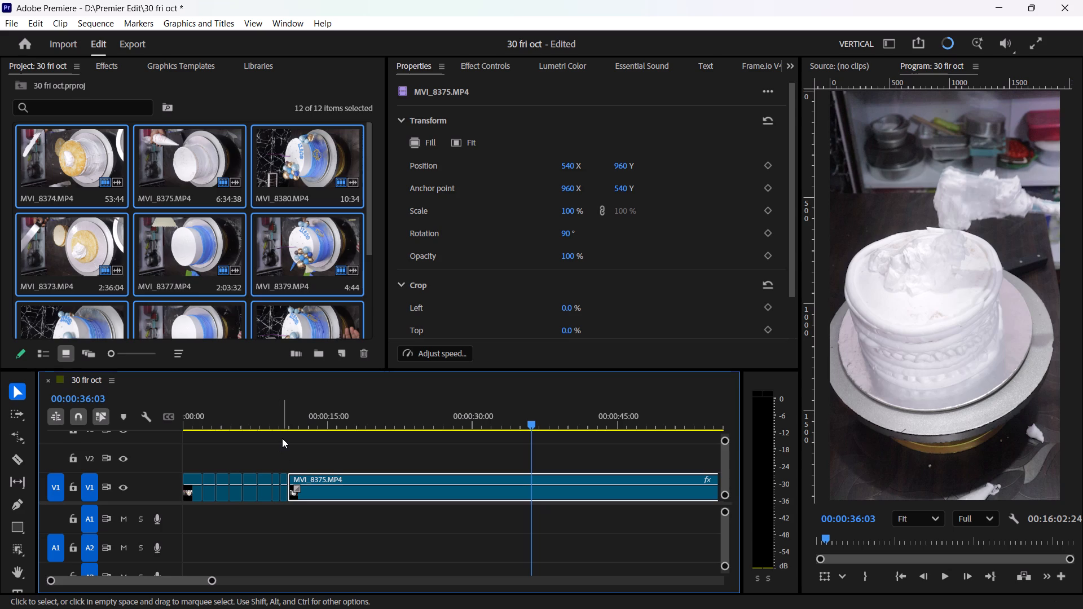
Play the long MVI_8375.MP4 piece from its start and split it at 00:00:15:46 with the Razor tool.
left_click(296, 417)
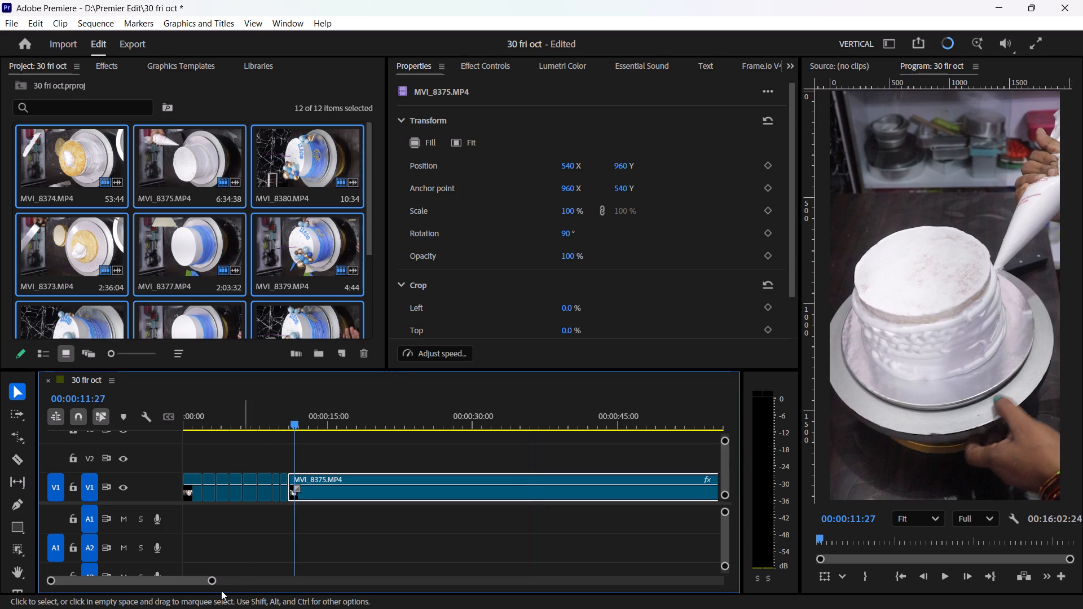
left_click_drag(210, 582, 155, 597)
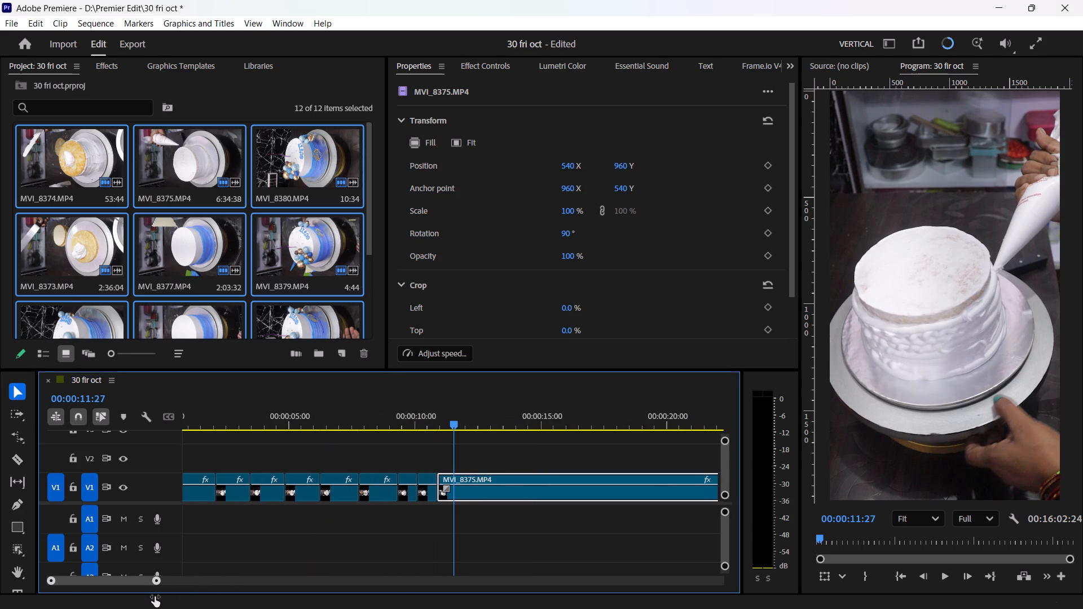
left_click_drag(155, 597, 151, 607)
left_click(440, 420)
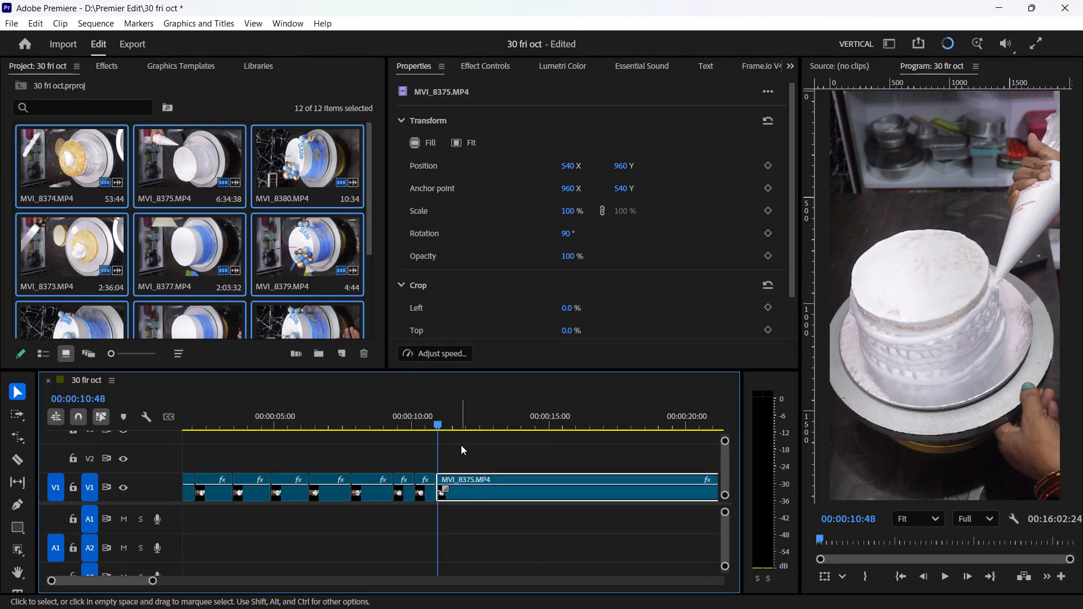
key("space")
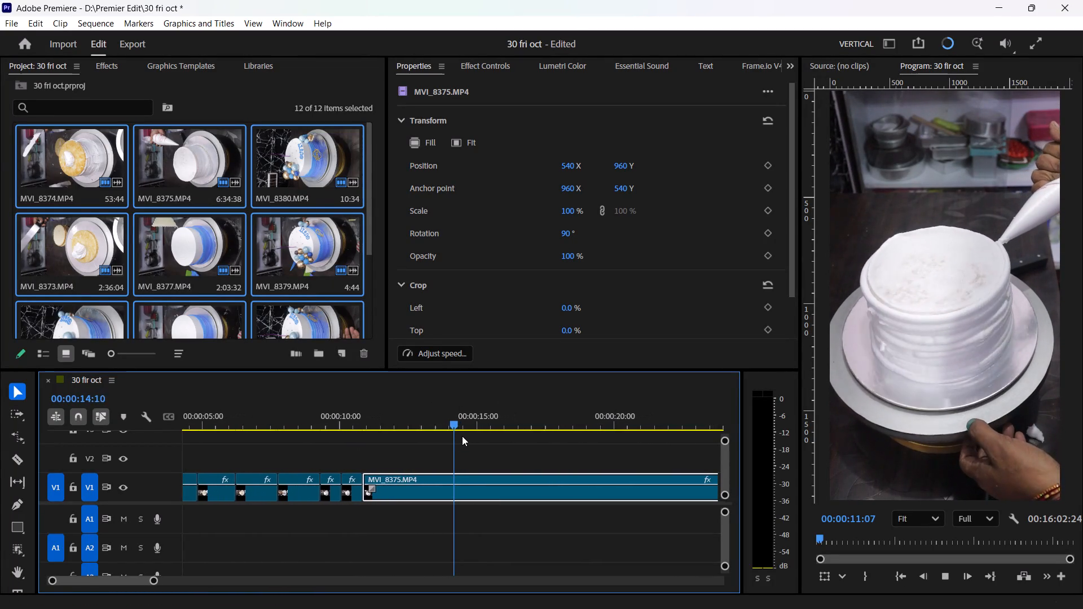
key("space")
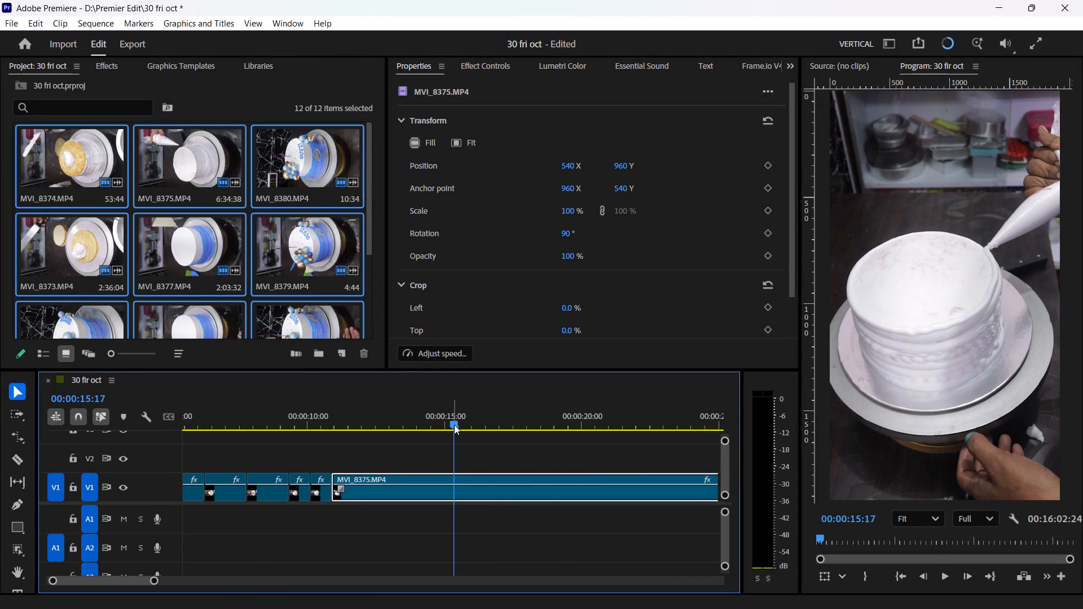
left_click_drag(454, 419, 476, 442)
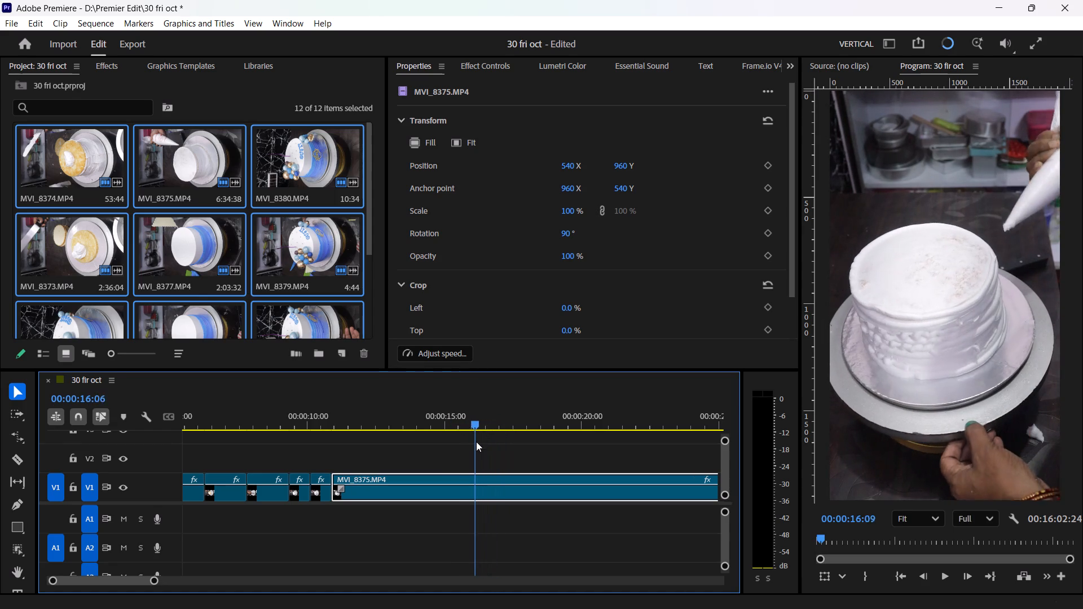
left_click_drag(476, 442, 472, 446)
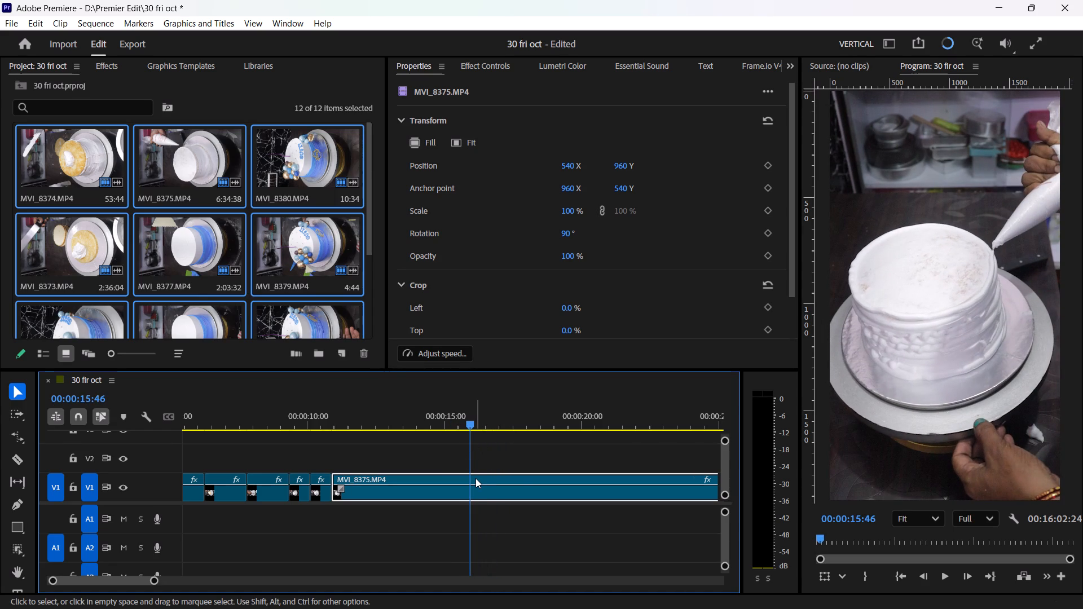
key("c")
left_click(476, 480)
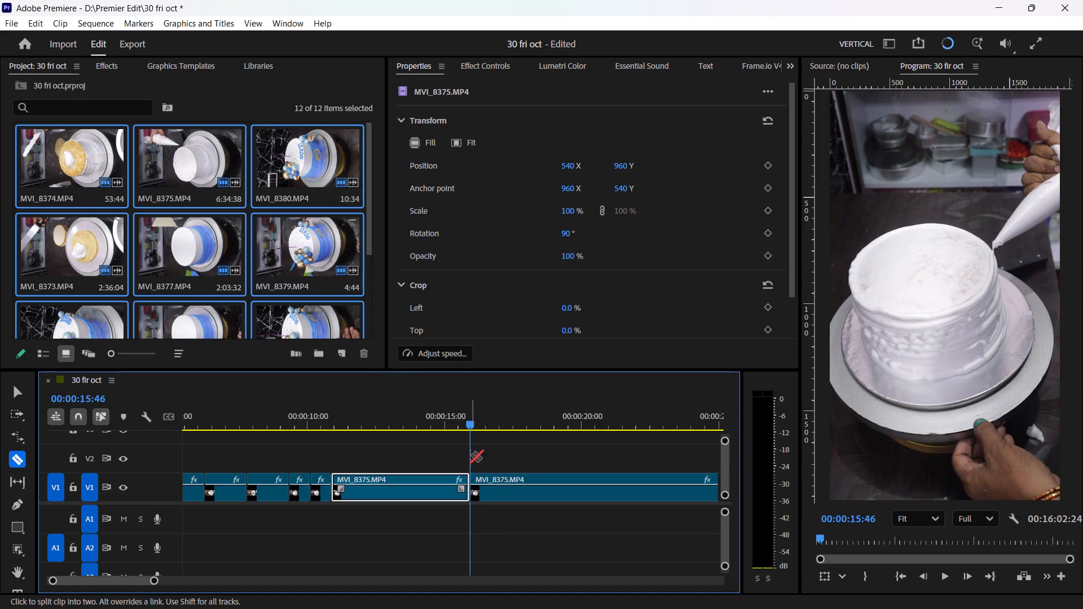
Trim the start of the MVI_8375.MP4 piece before the new cut to 00:00:11:08.
key("v")
left_click_drag(470, 419, 370, 496)
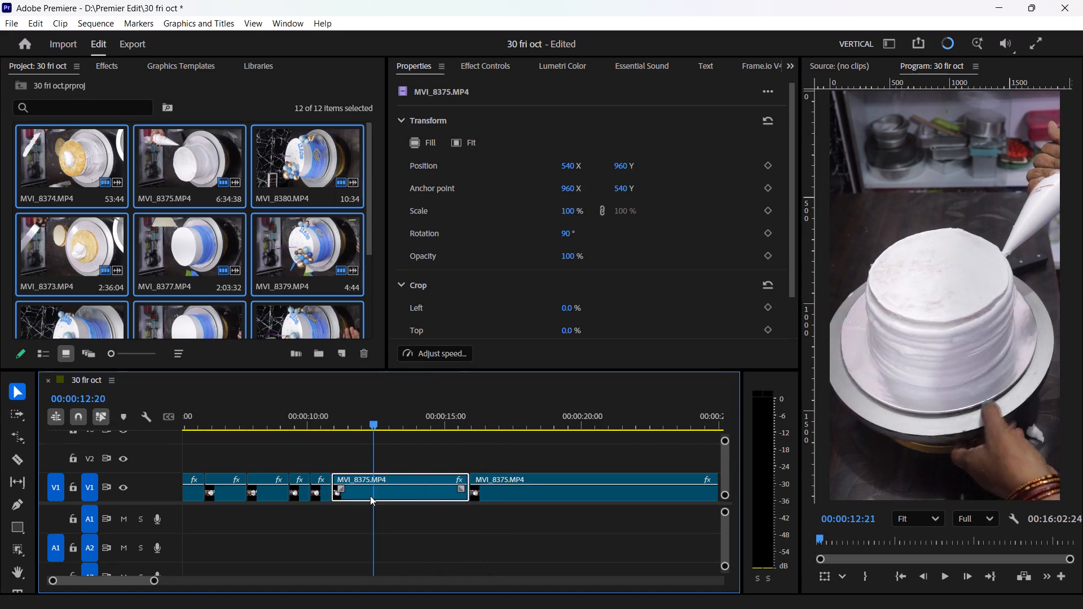
left_click_drag(370, 496, 341, 524)
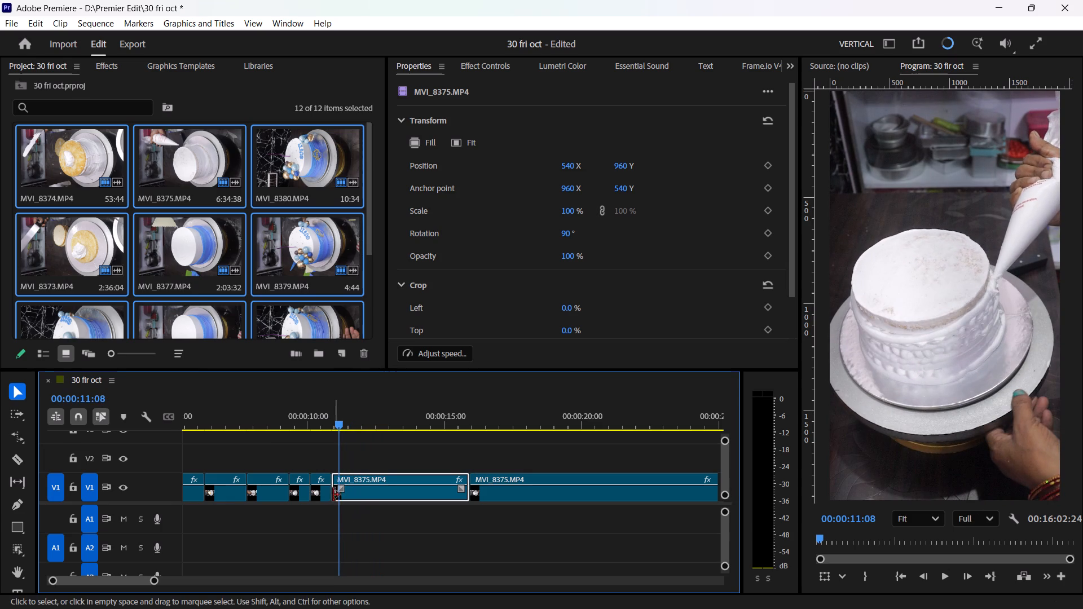
left_click(333, 487)
left_click(334, 476)
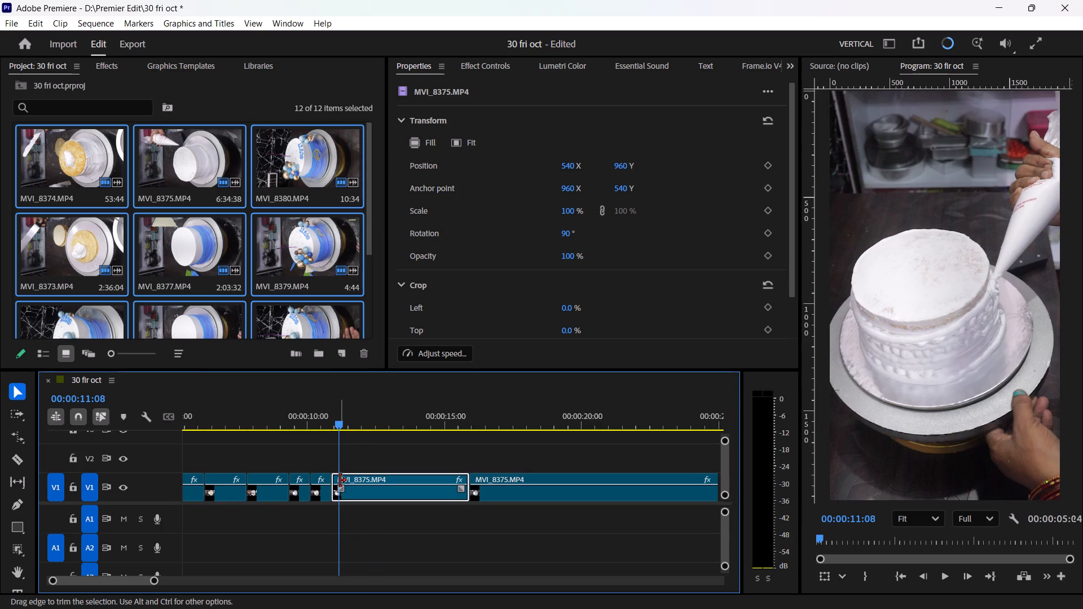
left_click_drag(334, 478, 340, 481)
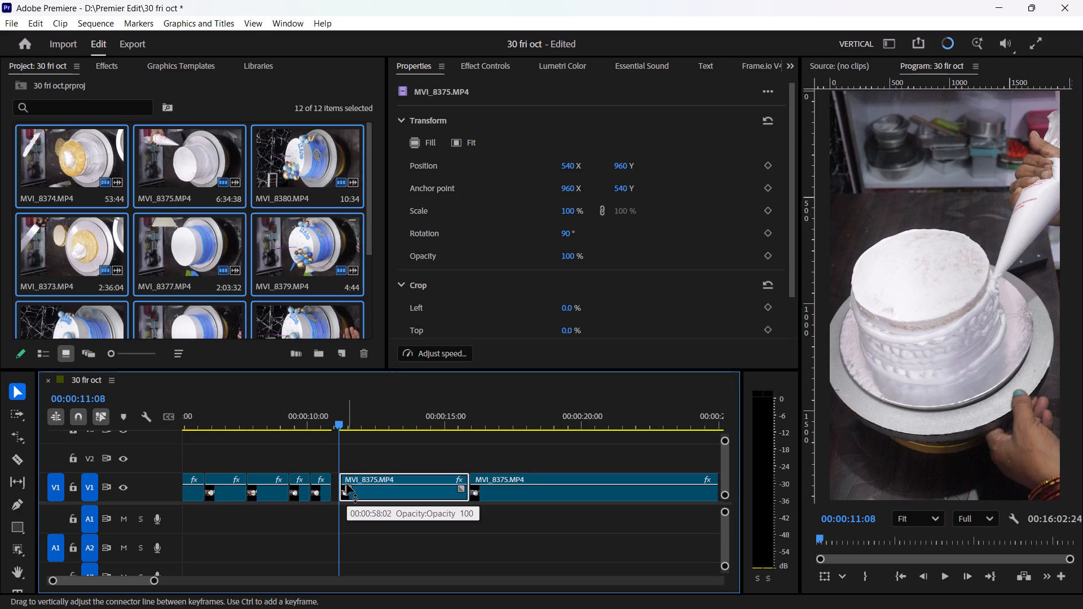
Speed up the trimmed MVI_8375.MP4 piece with Rate Stretch to about one second, place it against the preceding piece, and play it back.
key("r")
left_click_drag(466, 485, 463, 484)
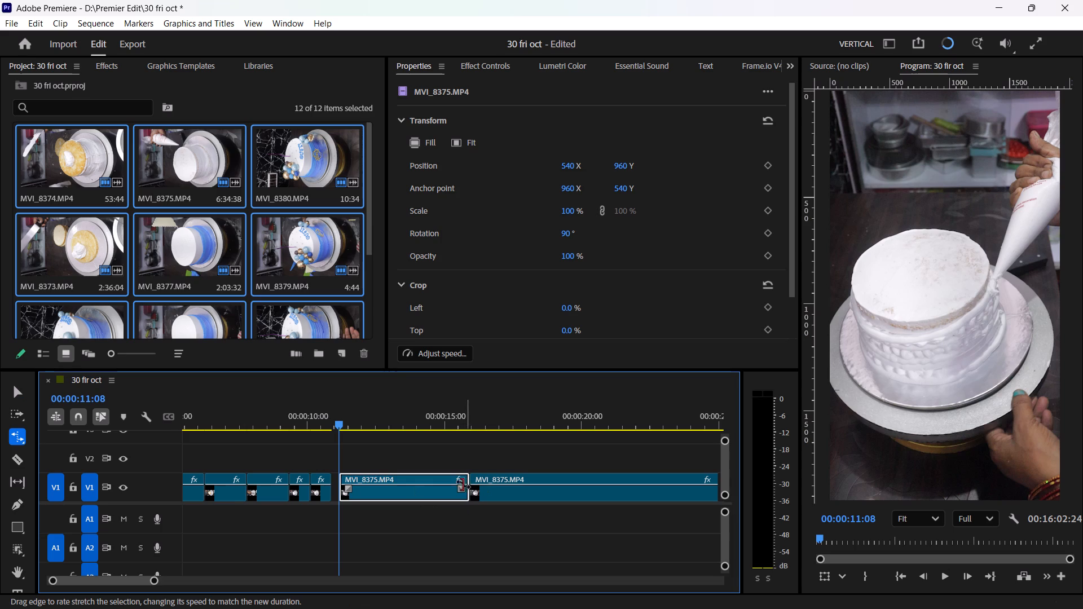
left_click_drag(463, 484, 366, 518)
key("v")
left_click_drag(354, 492, 349, 493)
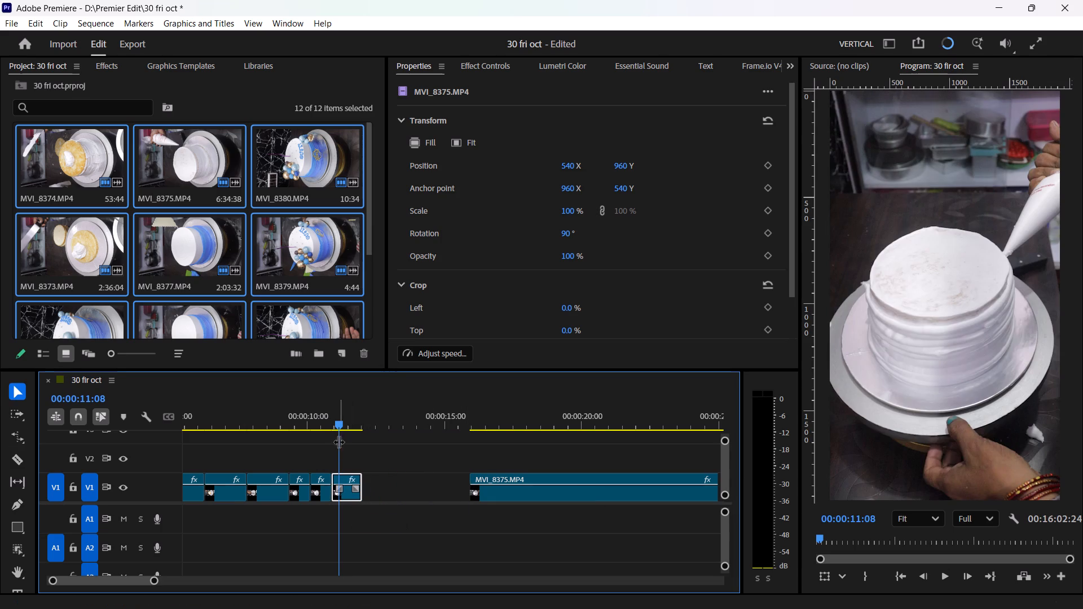
left_click_drag(338, 426, 328, 442)
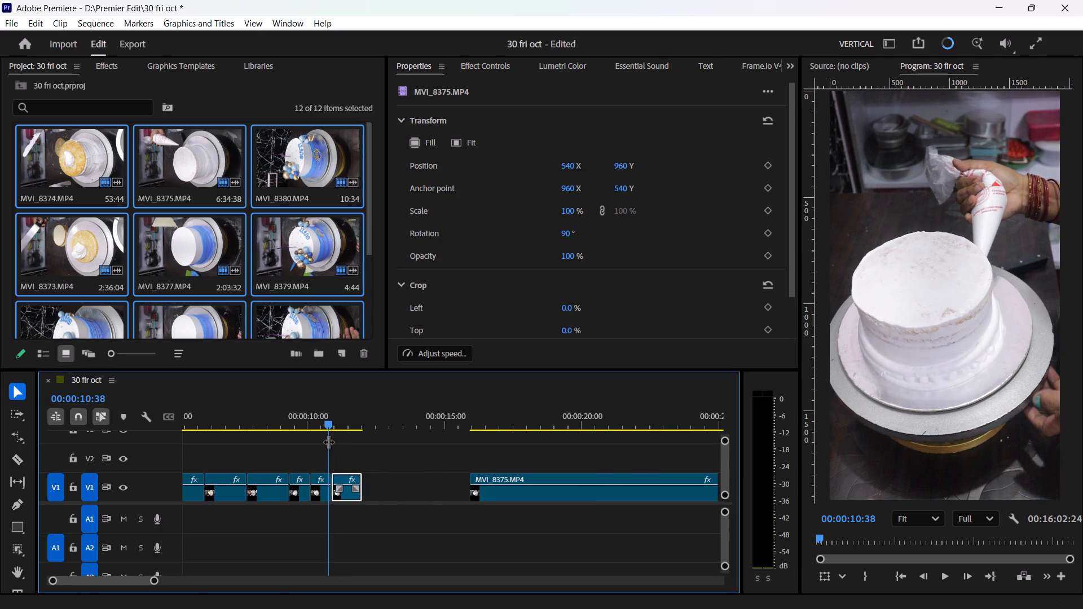
key("space")
key("space")
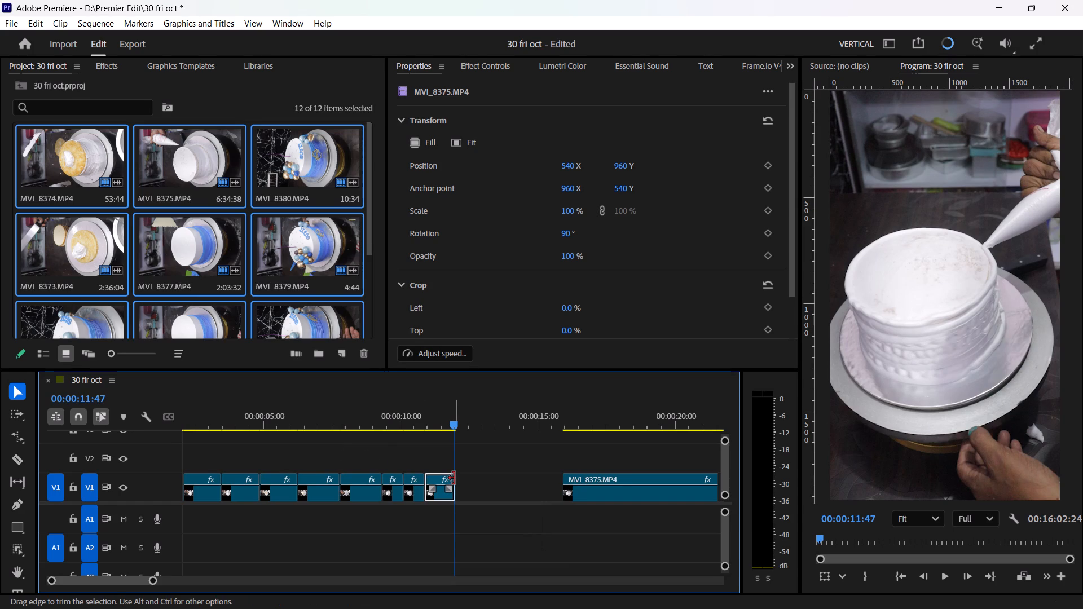
Rate-stretch the last short MVI_8375.MP4 piece slightly shorter, play it back, and save the project.
key("r")
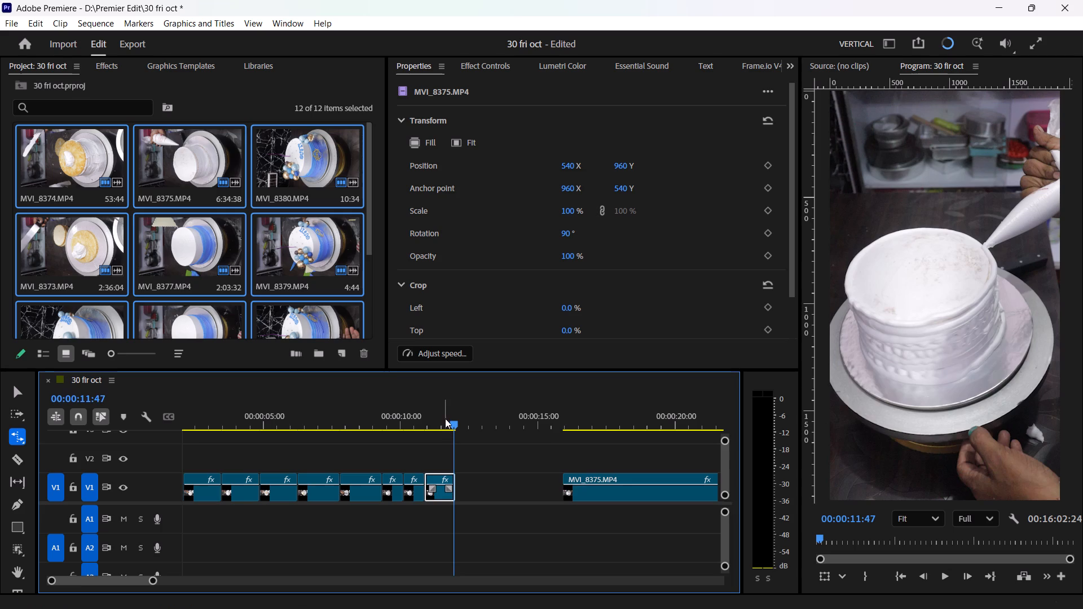
left_click(445, 420)
left_click(452, 485)
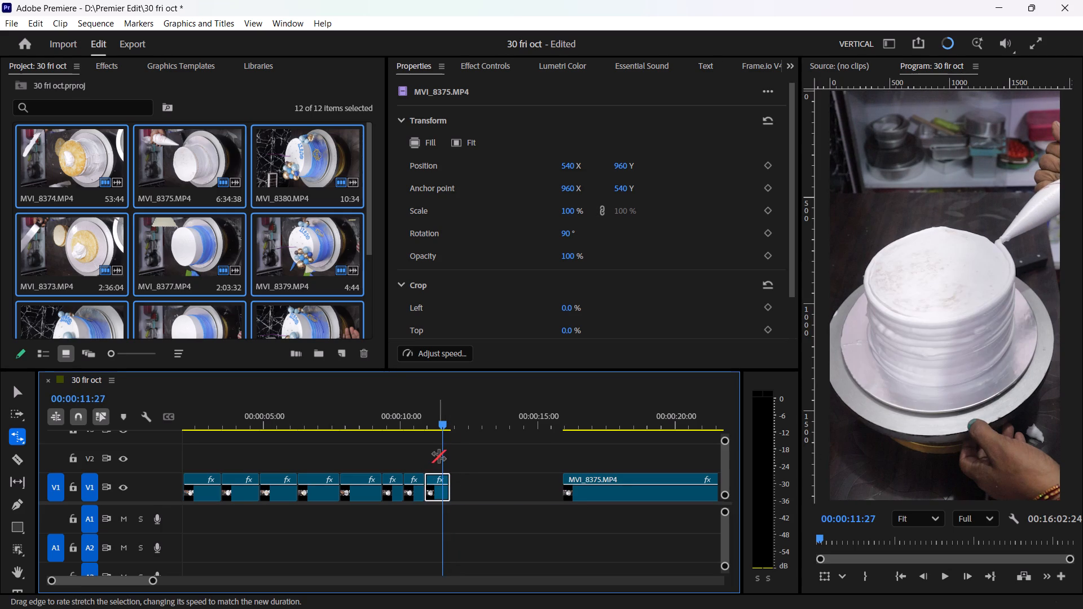
key("v")
left_click(429, 417)
key("space")
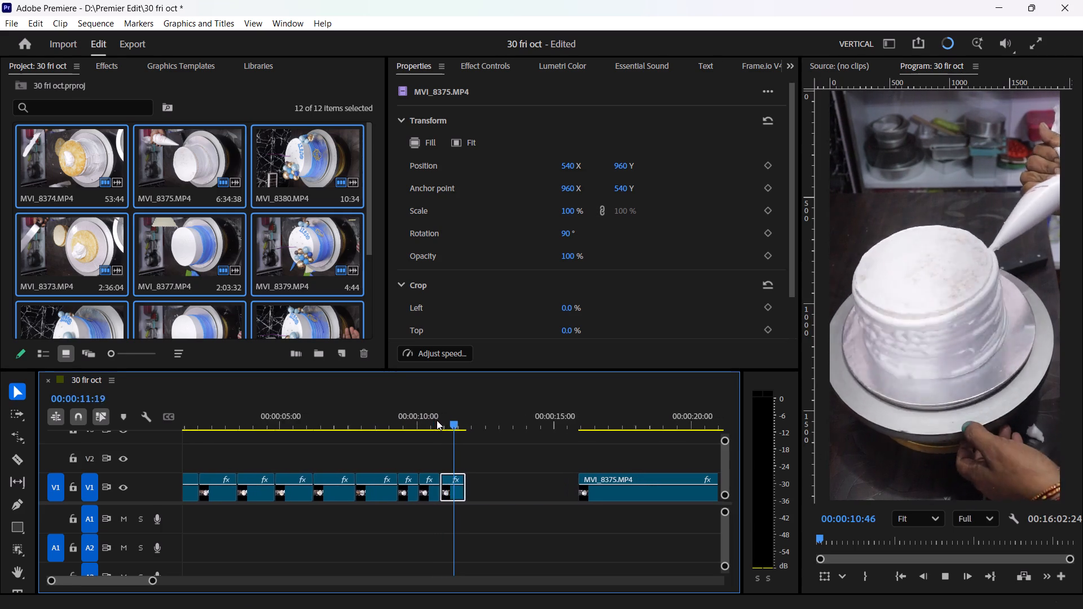
key("v")
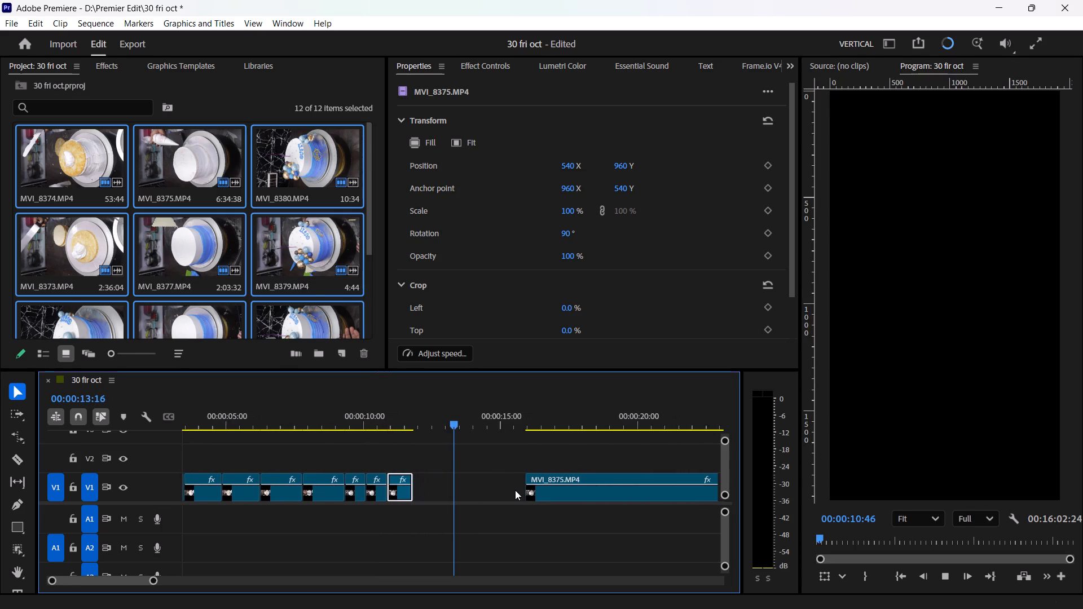
key("ctrl+s")
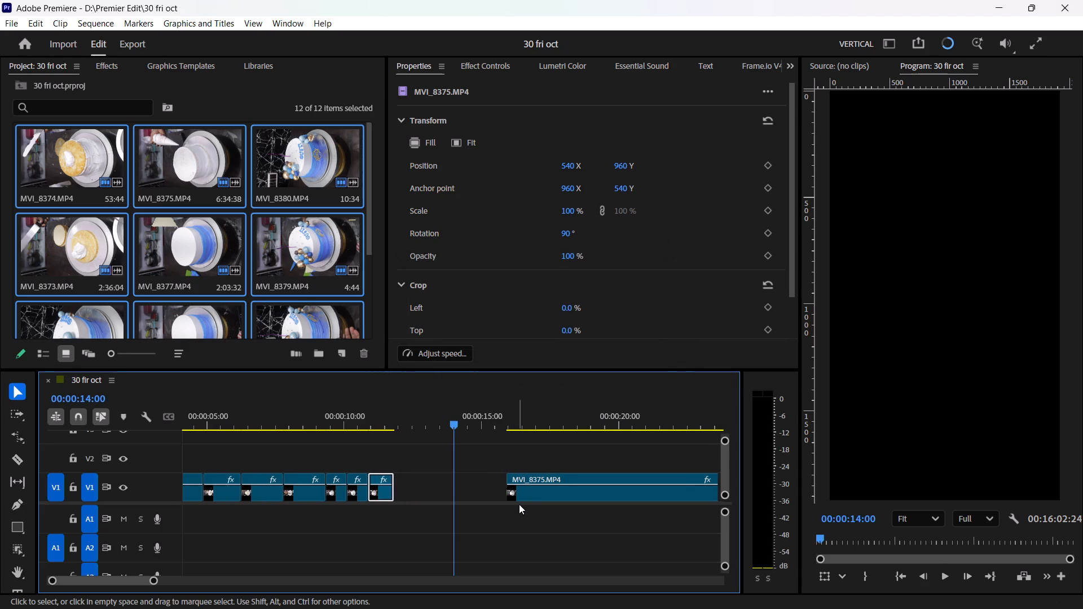
Move the remaining long MVI_8375.MP4 piece back against the end of the short sped-up pieces.
key("v")
left_click_drag(531, 492, 425, 496)
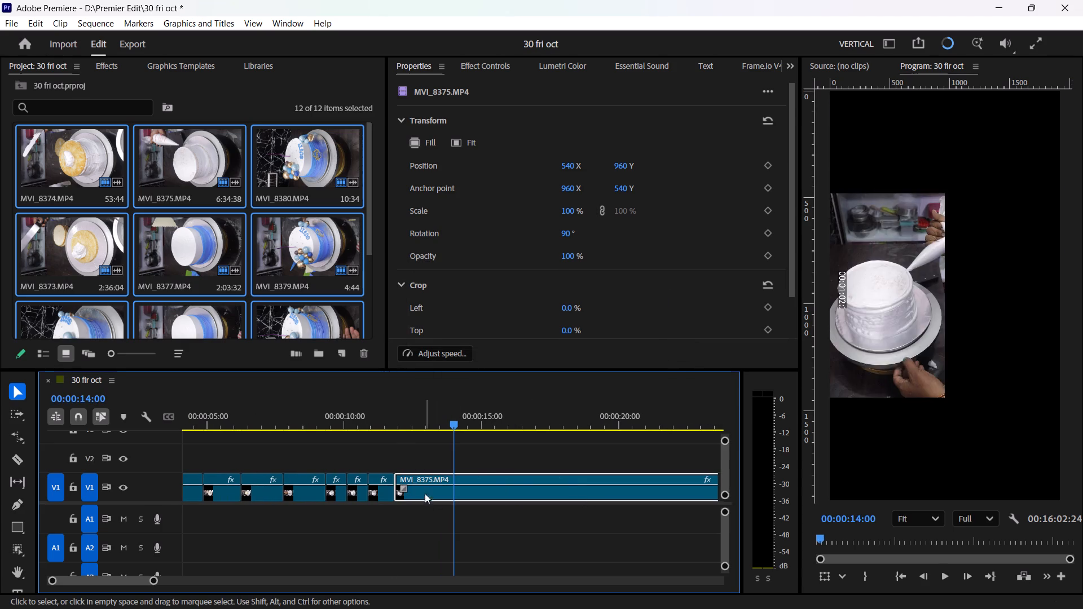
Find the shot spreading cream on the cake's top, trim the long MVI_8375.MP4 piece's start to 00:00:38:35, and close the gap before it.
left_click_drag(410, 423, 715, 453)
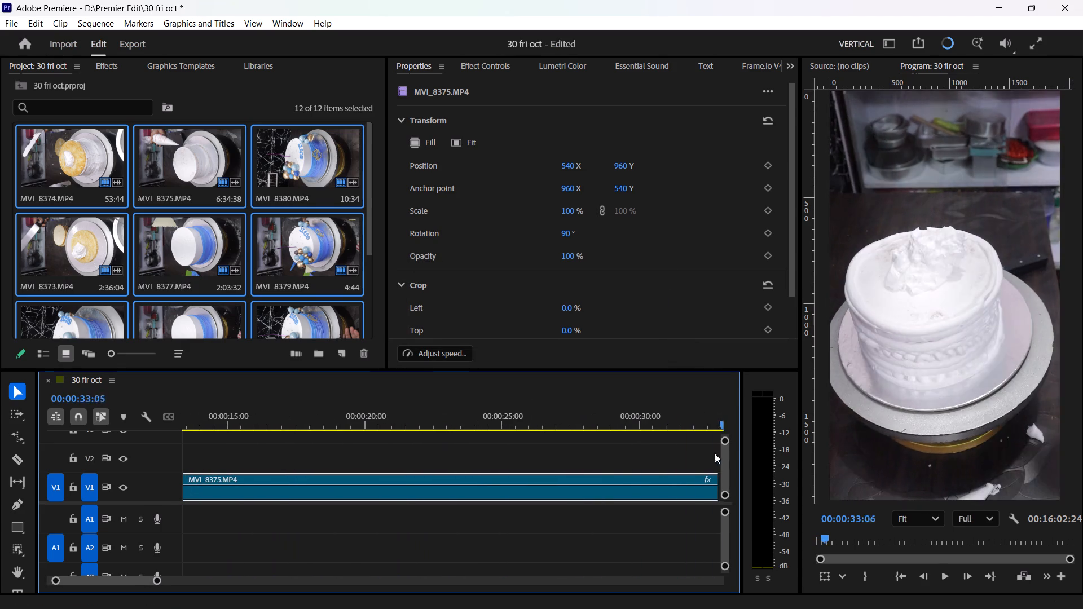
left_click_drag(715, 453, 337, 518)
left_click_drag(156, 581, 165, 582)
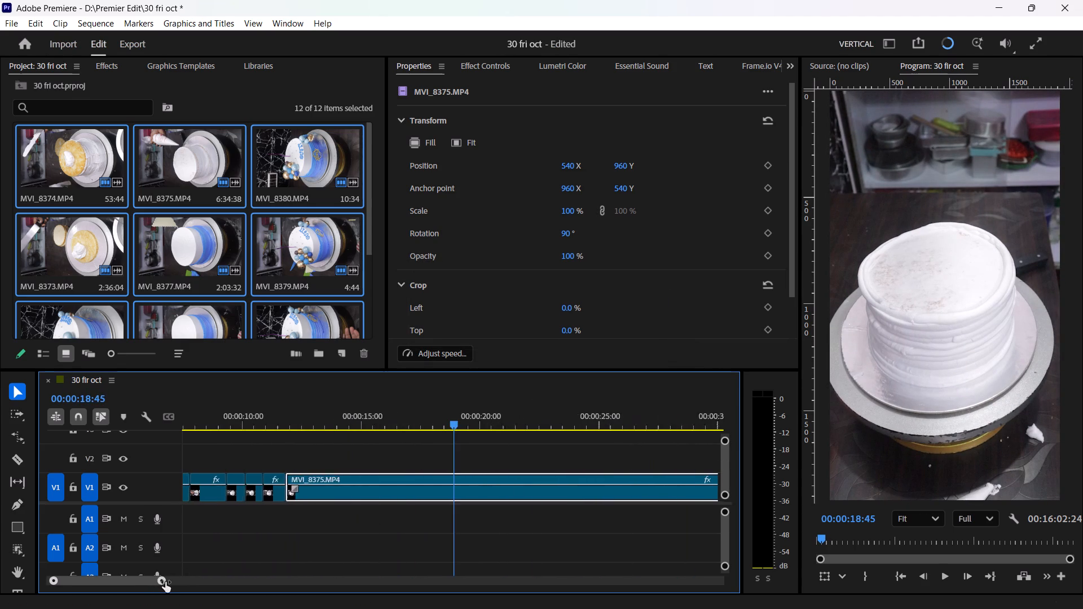
left_click_drag(165, 582, 235, 569)
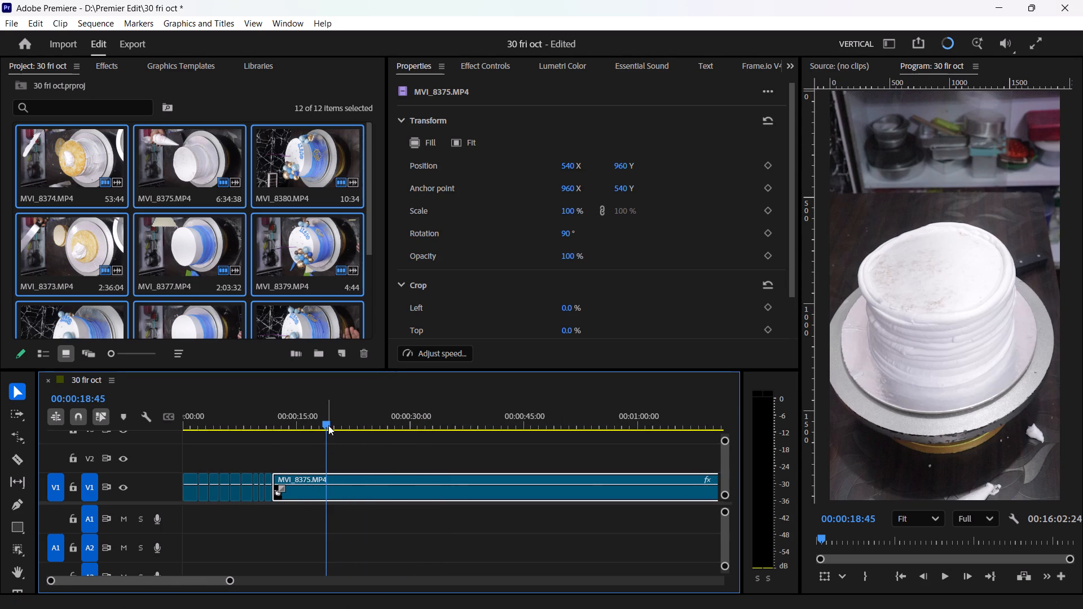
left_click_drag(328, 425, 466, 447)
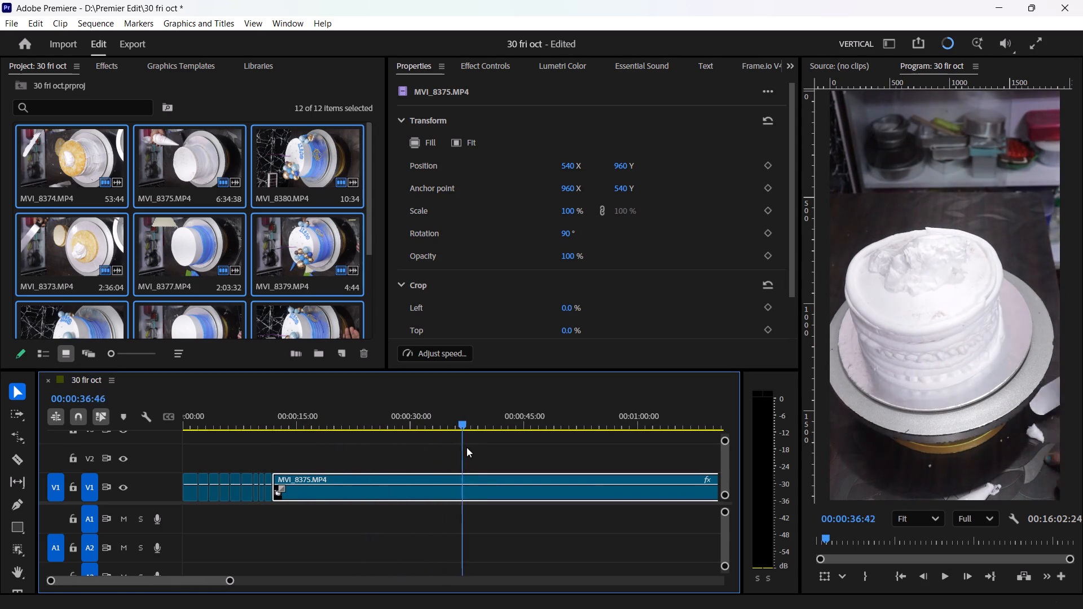
left_click_drag(466, 447, 476, 459)
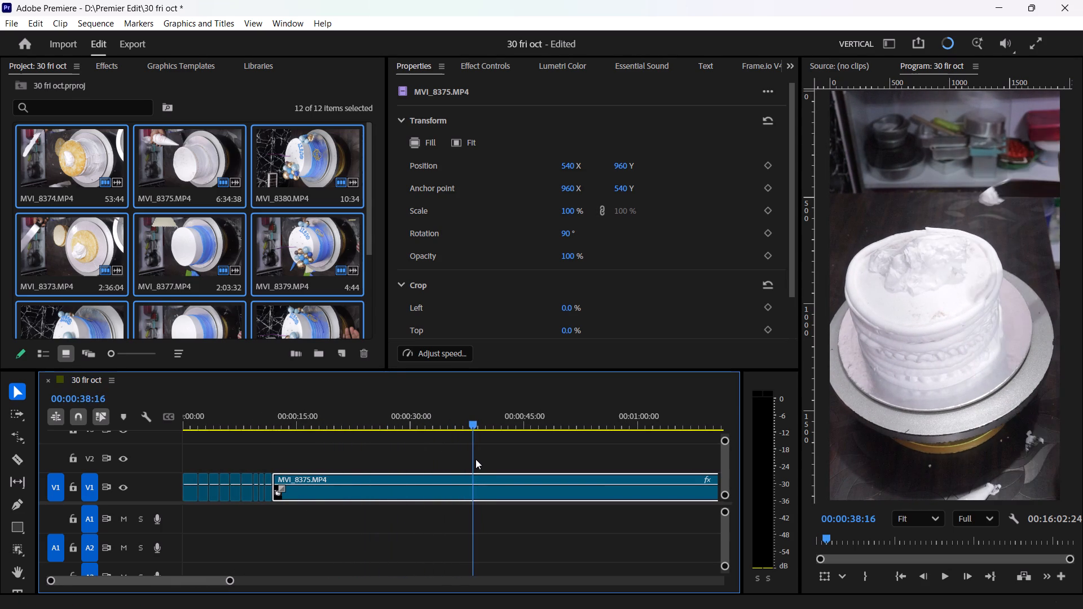
left_click_drag(476, 459, 478, 460)
left_click_drag(281, 479, 315, 474)
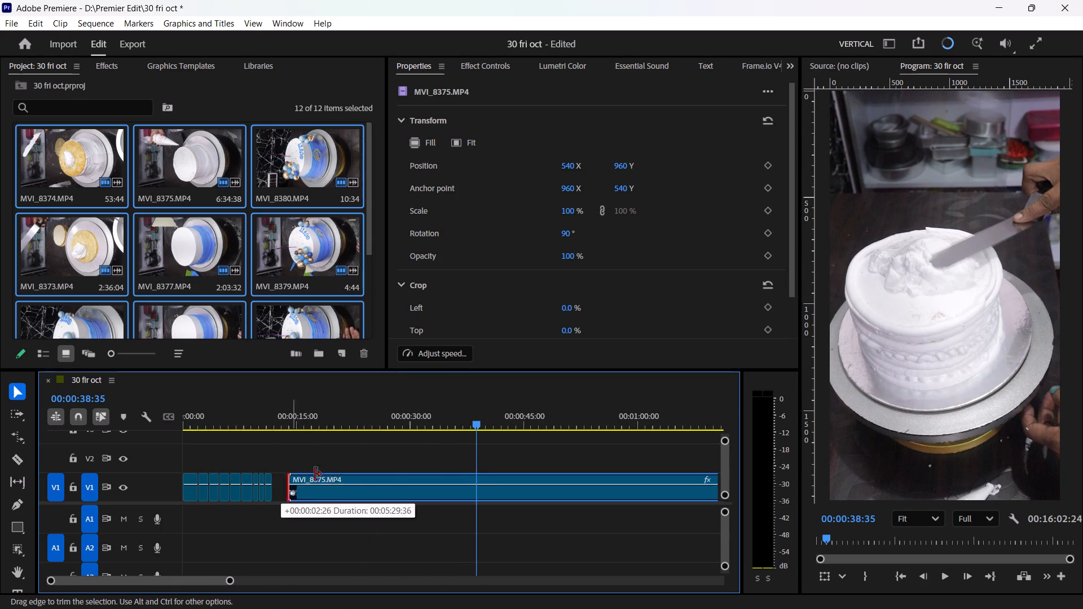
left_click_drag(315, 474, 479, 498)
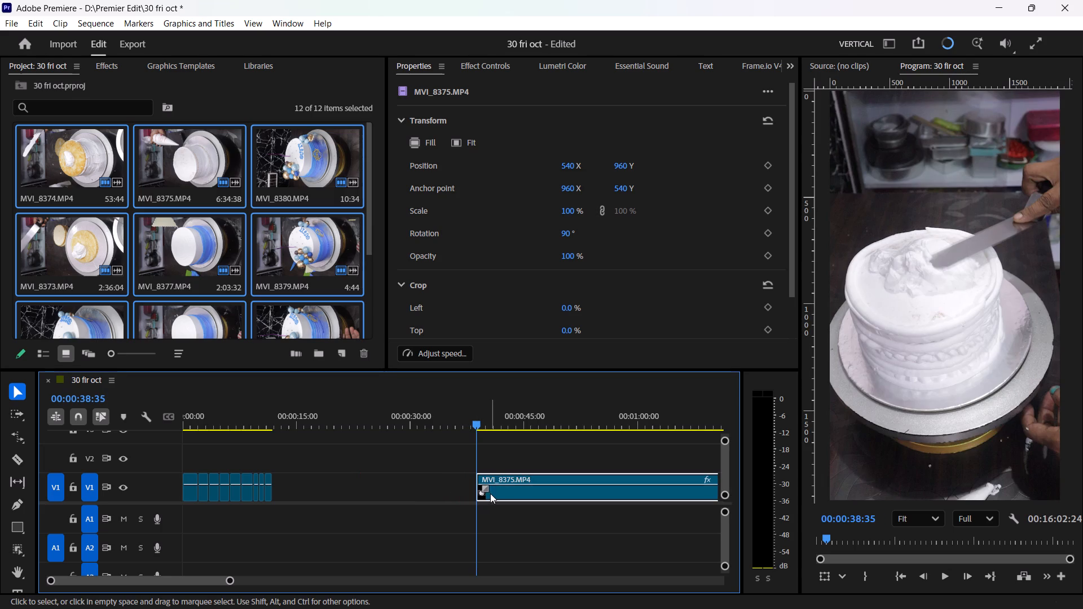
left_click_drag(501, 489, 304, 478)
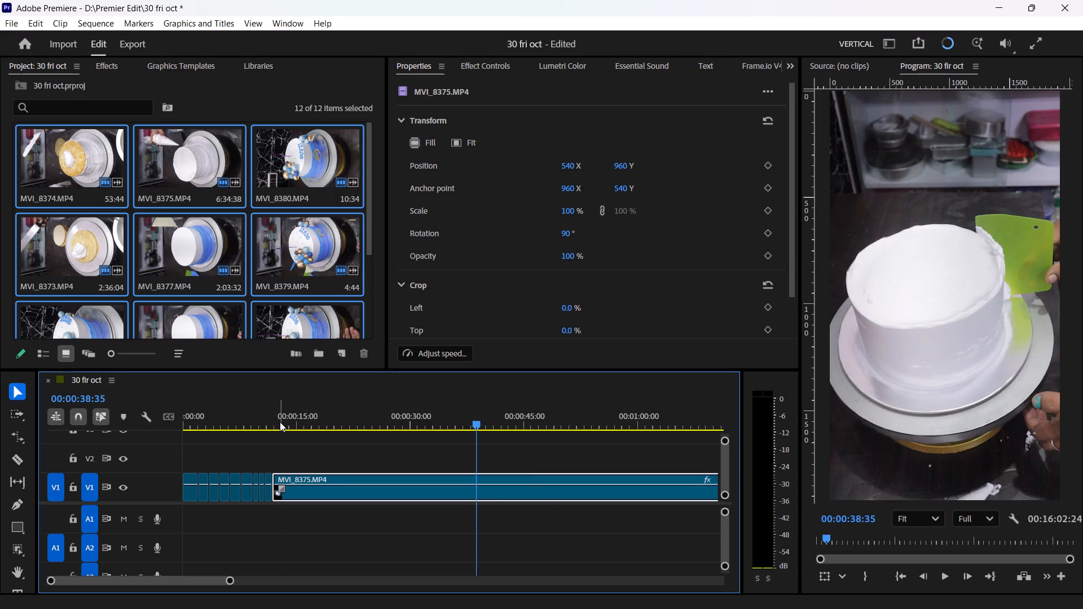
Split the long MVI_8375.MP4 piece at 00:00:19:36 with the Razor tool.
left_click_drag(280, 422, 337, 432)
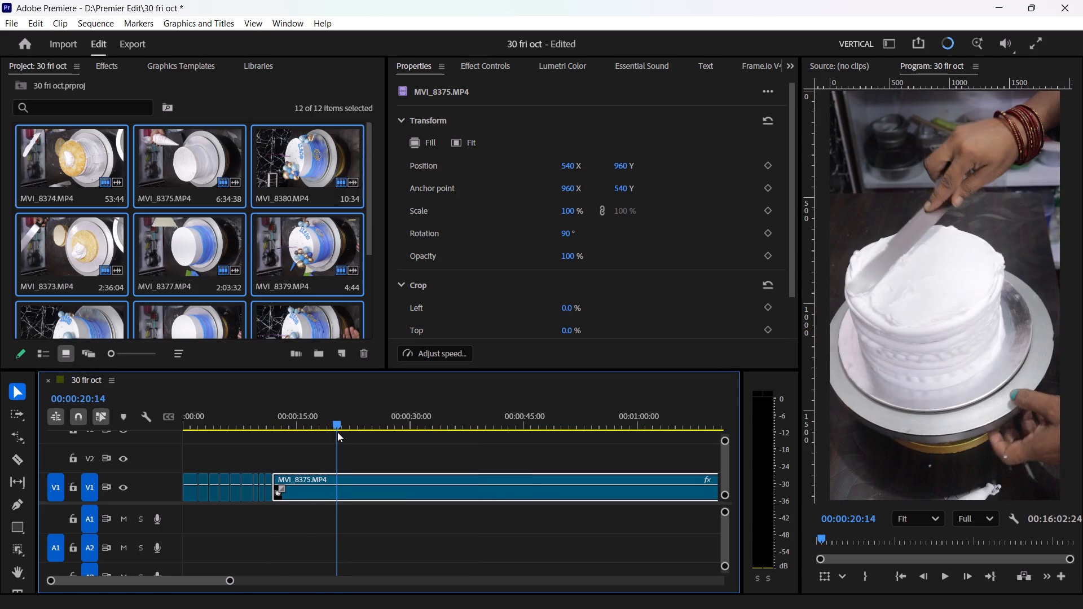
left_click_drag(337, 432, 333, 436)
key("c")
left_click(333, 480)
Speed up the cream-spreading piece before the new cut with Rate Stretch, ending it at about 00:00:16:25, and play its beginning.
key("r")
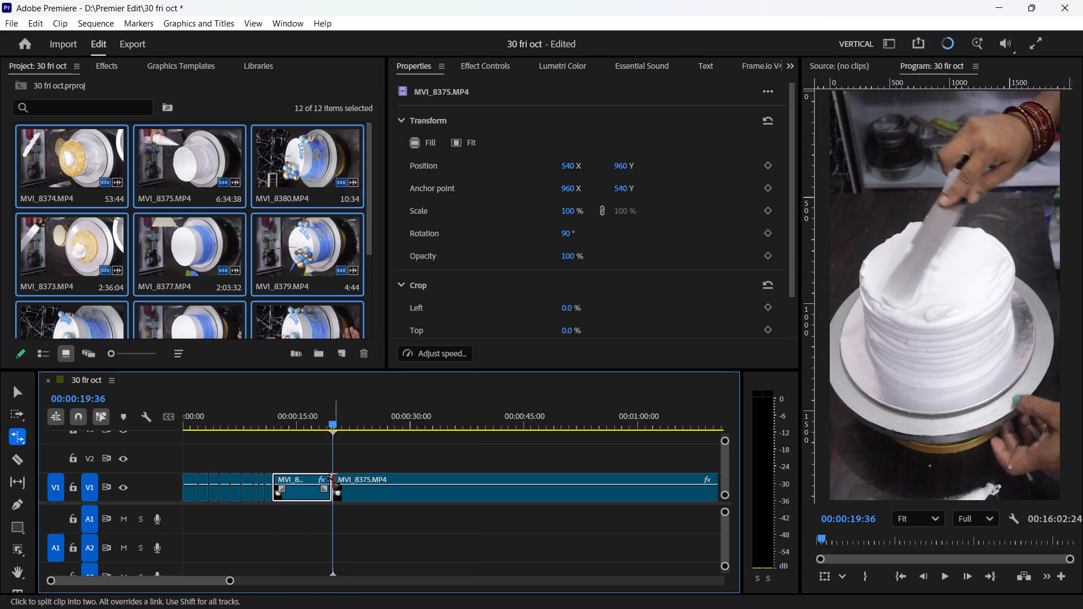
left_click_drag(331, 481, 307, 496)
key("v")
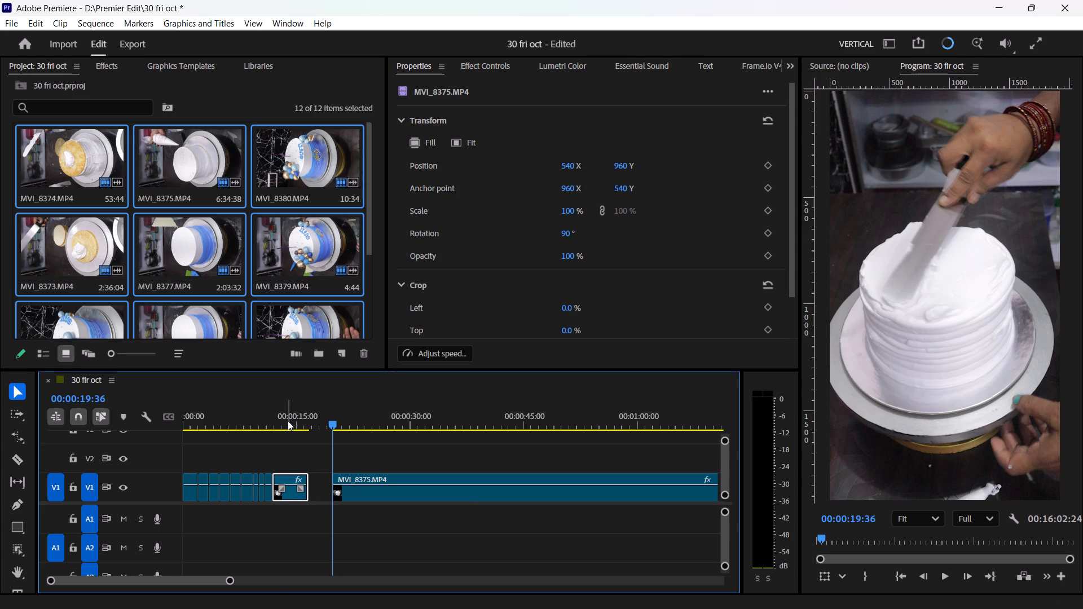
left_click_drag(286, 420, 277, 453)
key("space")
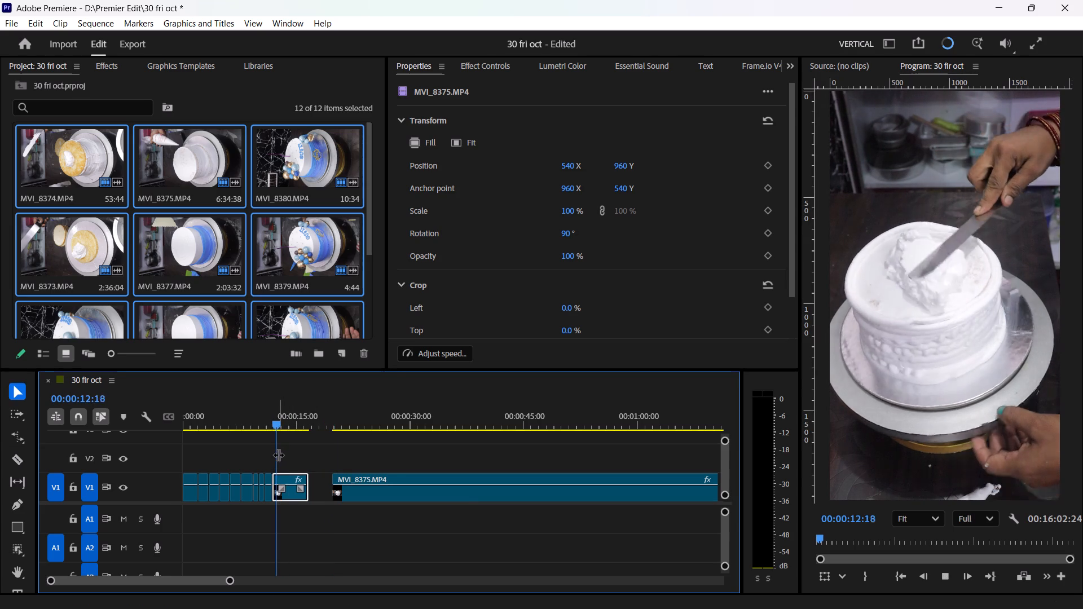
key("space")
Trim the sped-up cream-spreading piece's start to 00:00:13:13 and its end to about 00:00:15:00.
left_click_drag(276, 476, 282, 480)
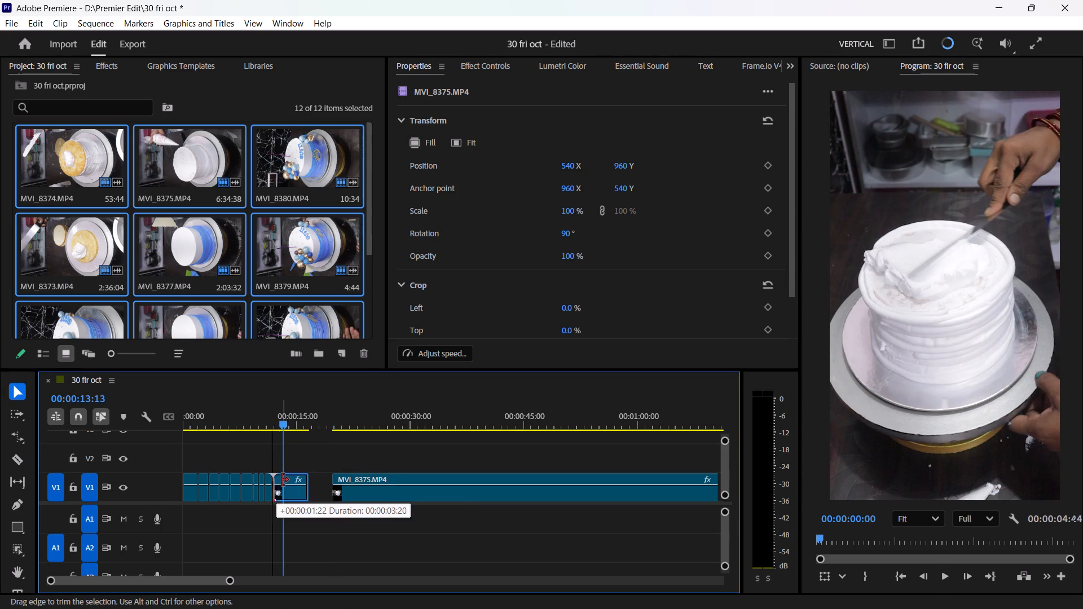
left_click_drag(282, 480, 283, 480)
key("space")
key("space")
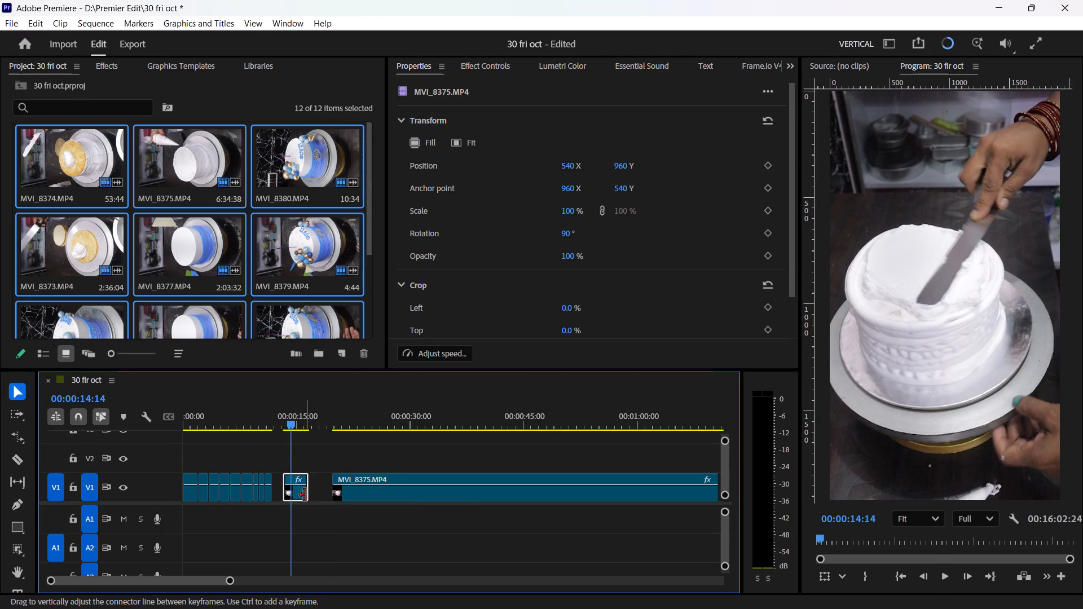
left_click_drag(307, 479, 297, 484)
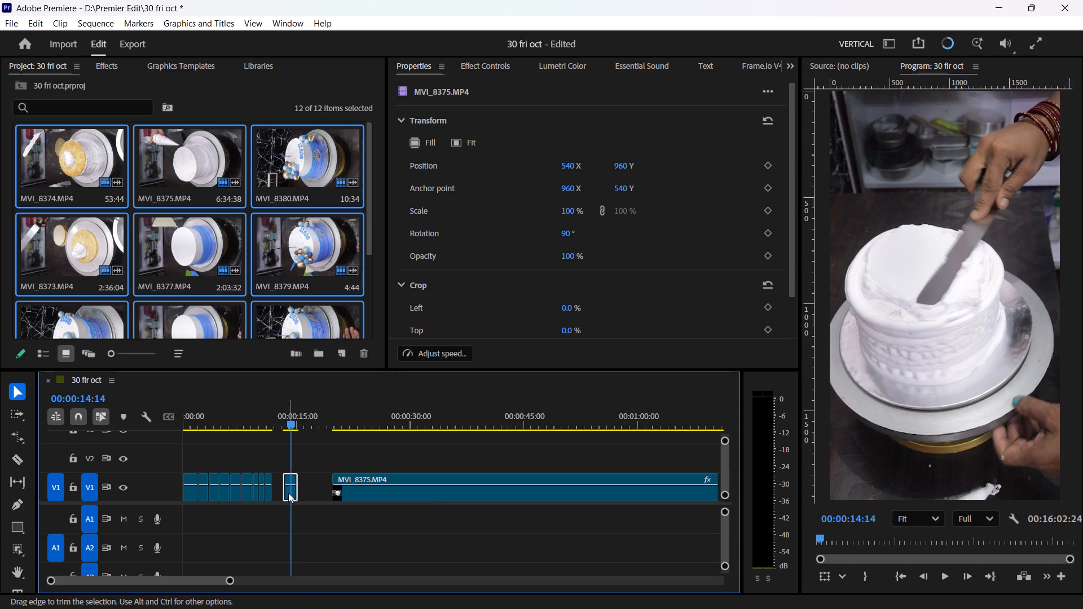
Move the trimmed cream-spreading piece back against the preceding short piece and play it.
left_click_drag(292, 494, 281, 493)
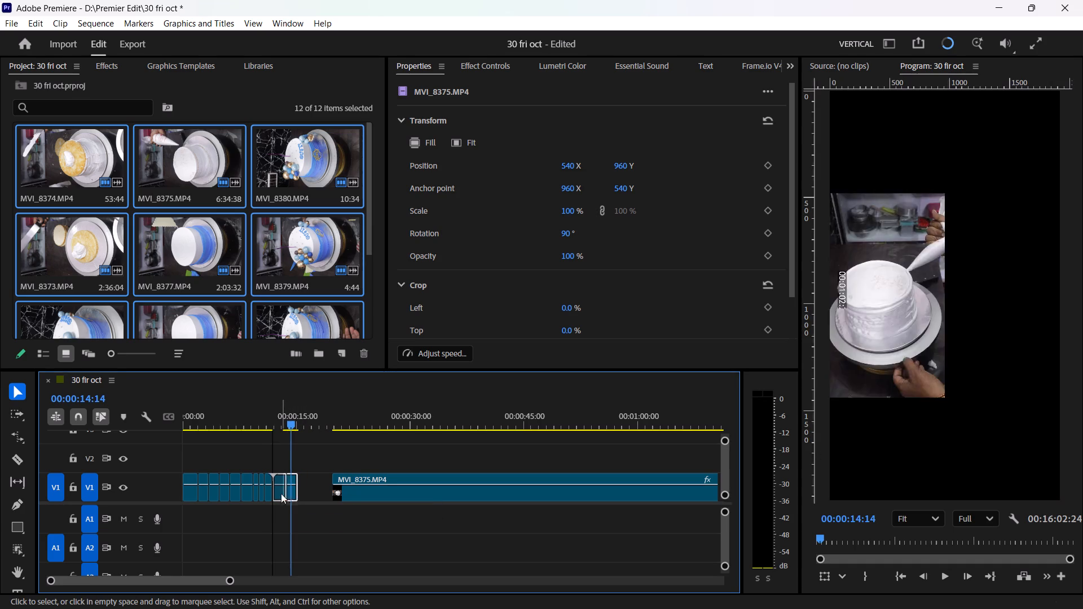
left_click(271, 424)
key("space")
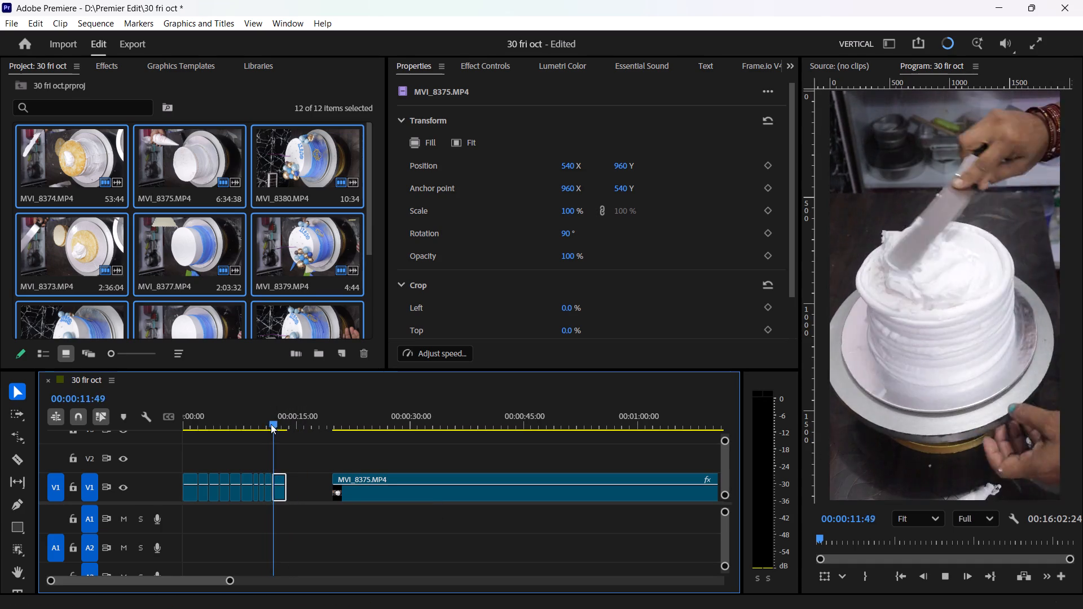
key("space")
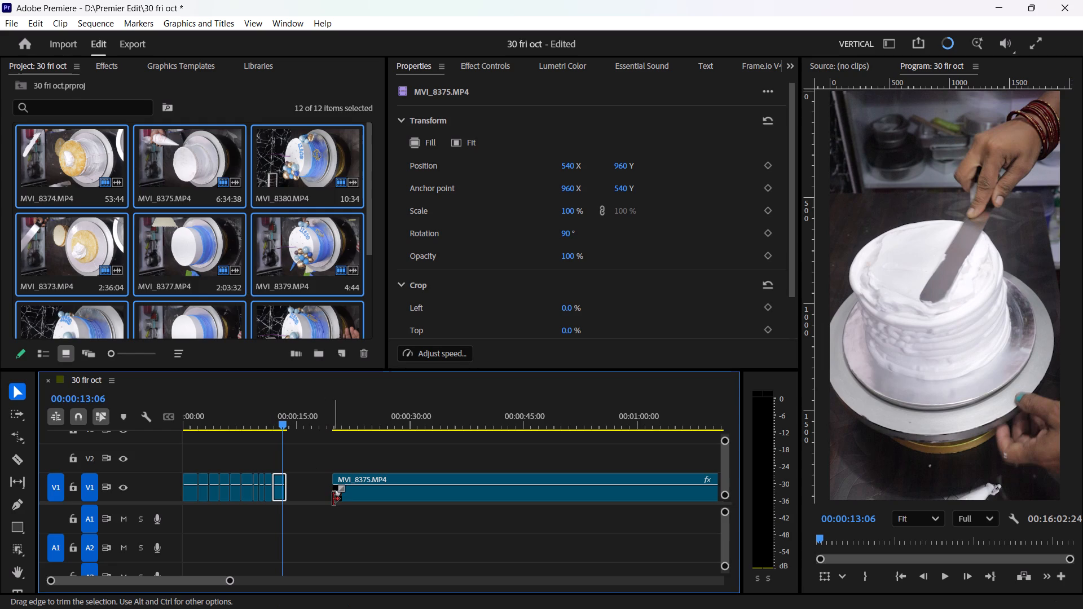
Trim the end of the cream-spreading piece to just past 00:00:13:00.
left_click(283, 424)
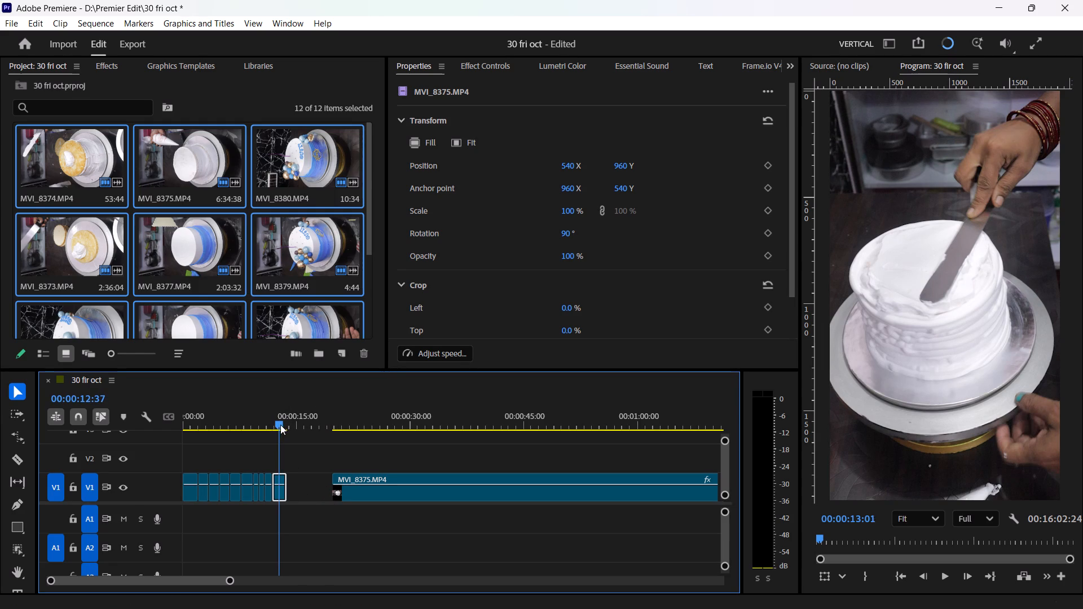
left_click(286, 482)
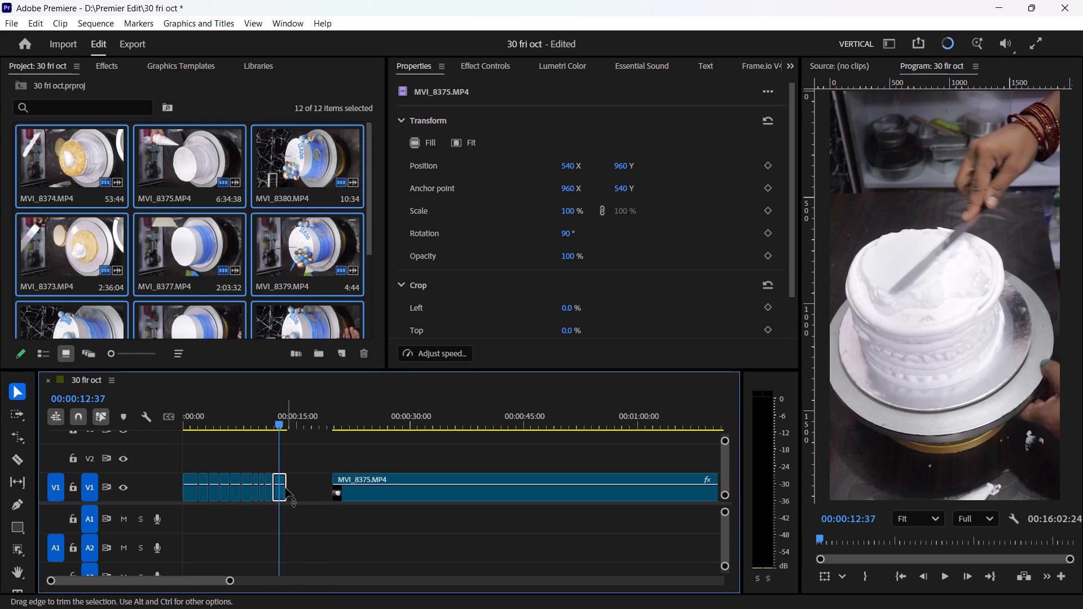
left_click_drag(230, 584, 157, 597)
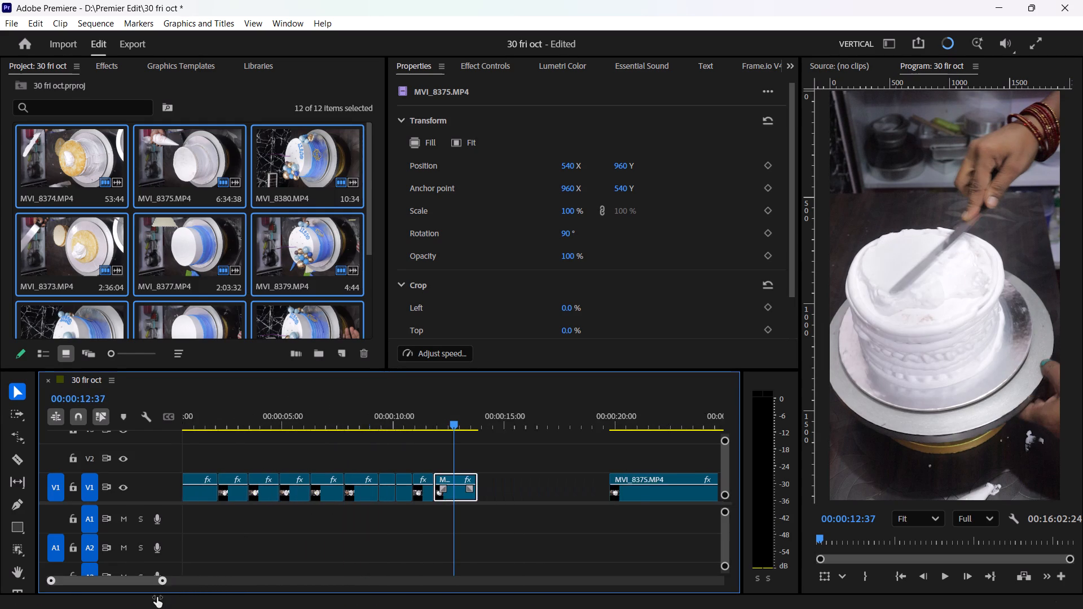
left_click_drag(157, 597, 156, 598)
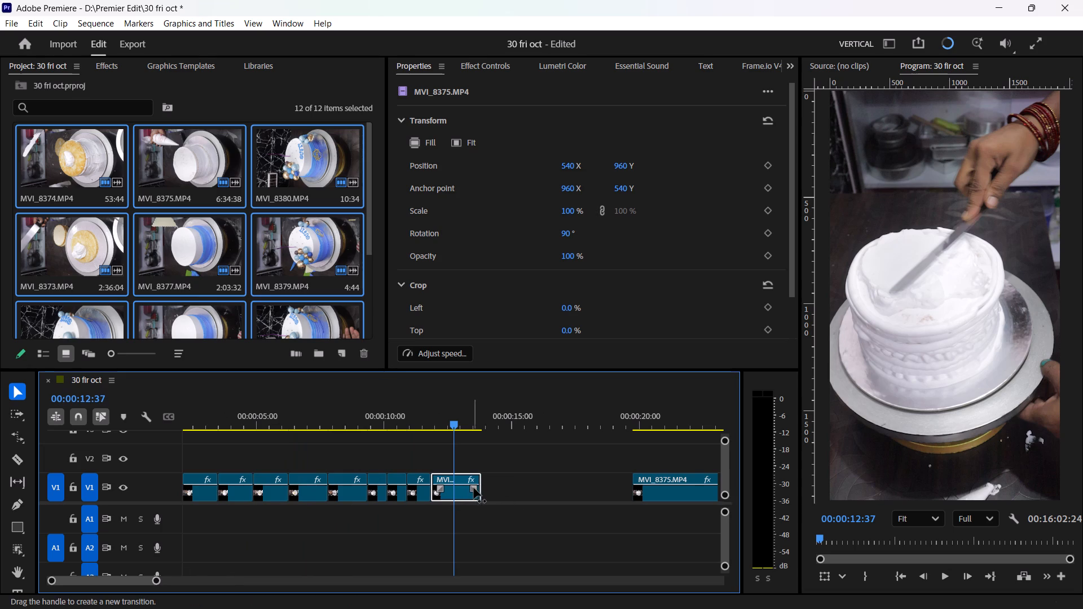
left_click_drag(479, 478, 465, 487)
Move the remaining long MVI_8375.MP4 piece back against the cream-spreading piece and play on into it.
left_click_drag(658, 489, 503, 487)
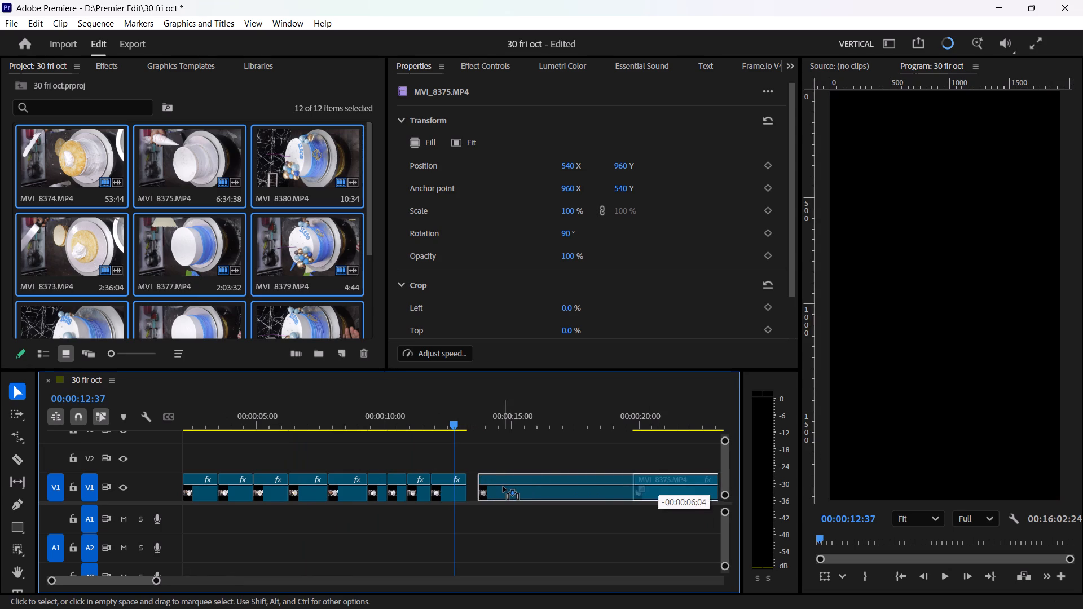
left_click_drag(503, 487, 500, 488)
key("space")
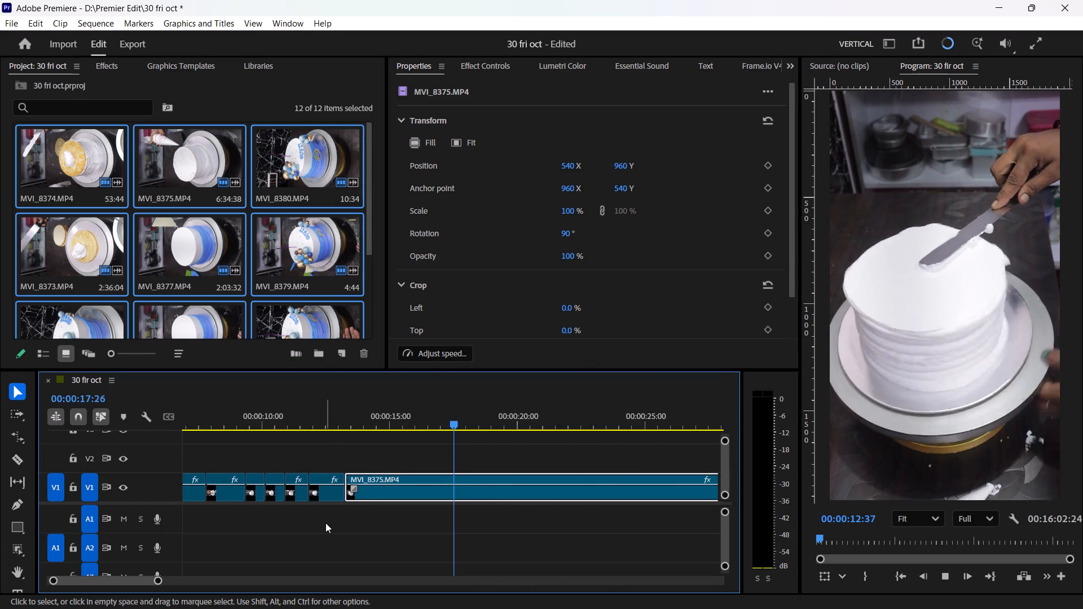
key("space")
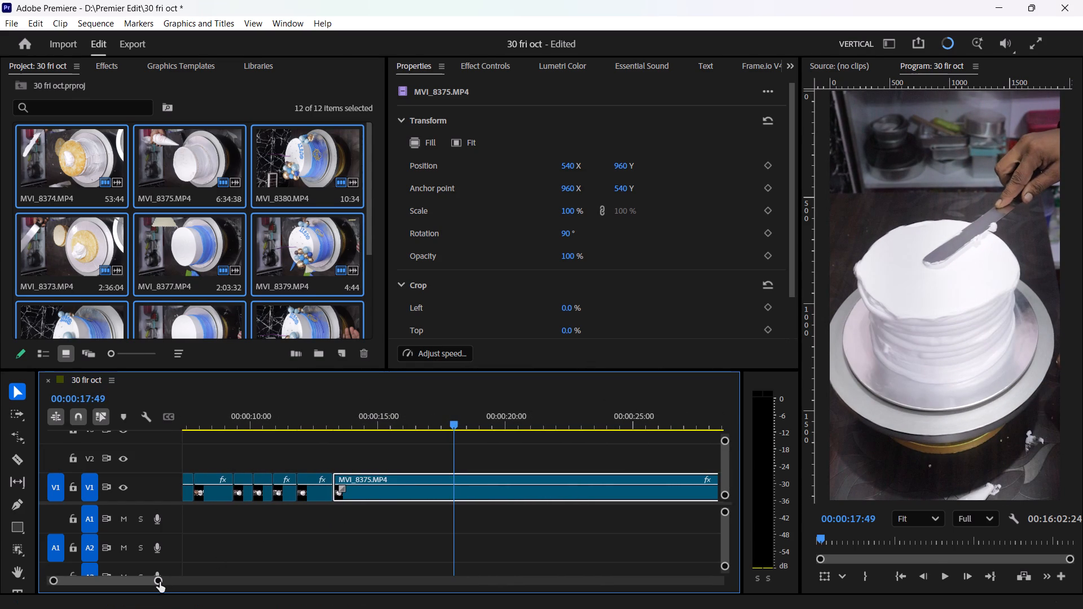
Trim the start of the long MVI_8375.MP4 piece to about 00:00:34:00 and move it back against the preceding short pieces.
left_click_drag(160, 582, 236, 561)
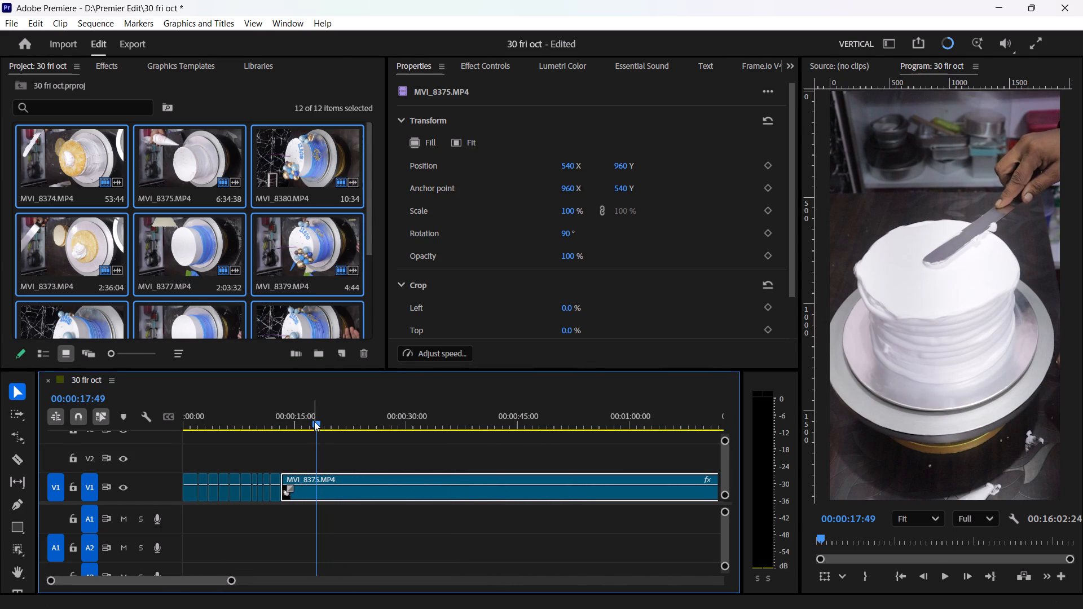
left_click_drag(314, 421, 455, 471)
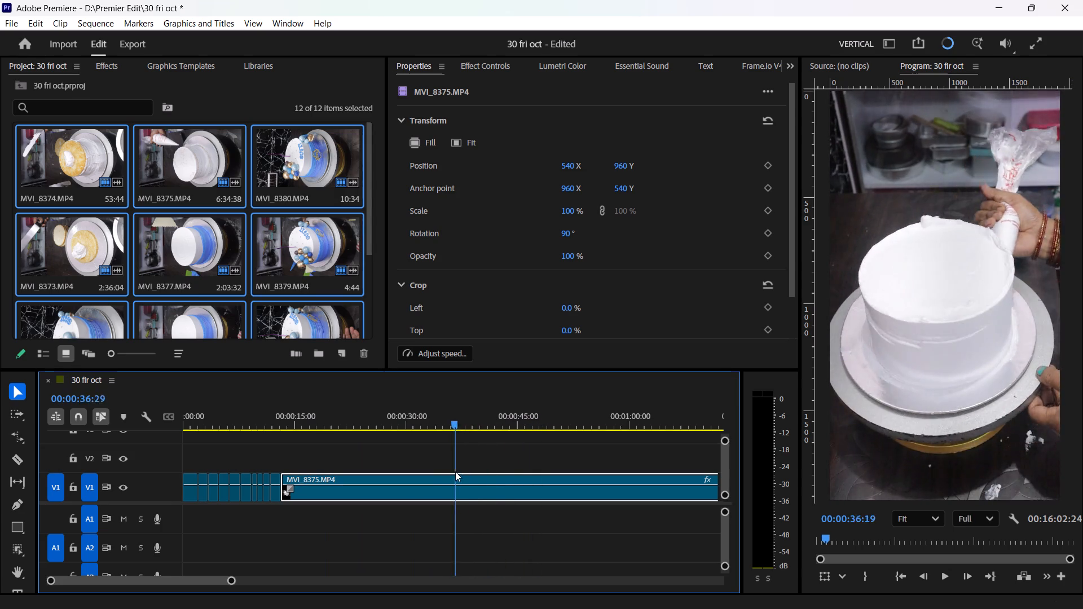
left_click_drag(455, 471, 500, 443)
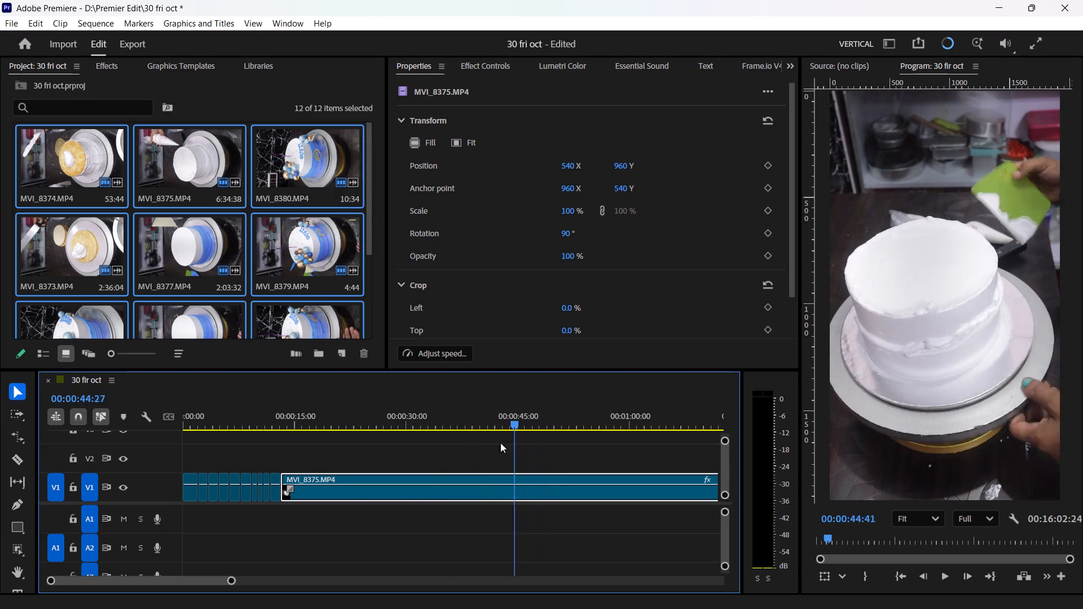
left_click_drag(500, 443, 498, 439)
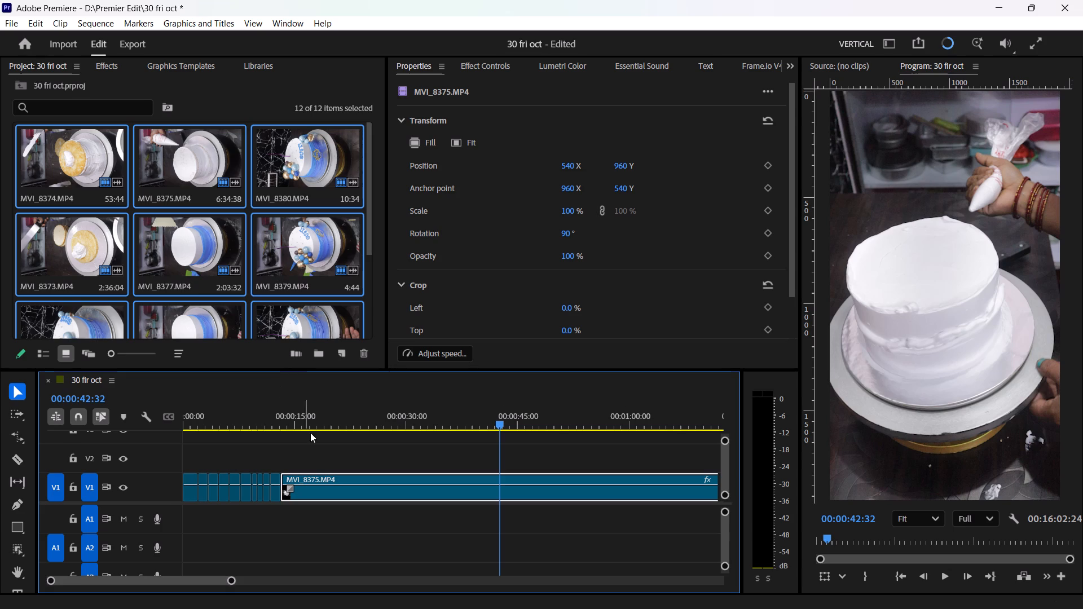
left_click_drag(283, 478, 381, 467)
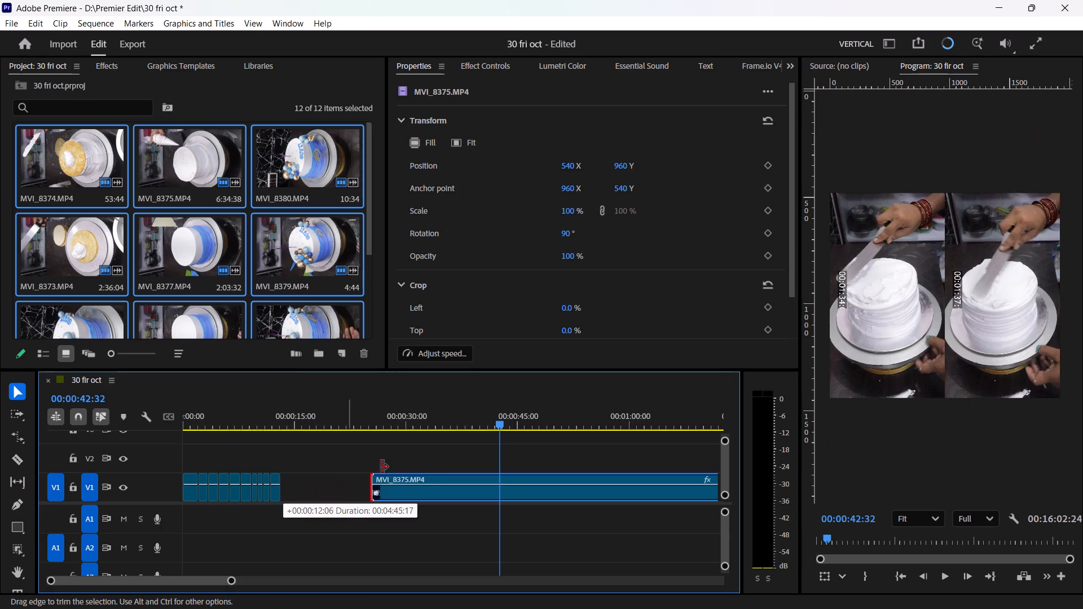
left_click_drag(381, 467, 439, 465)
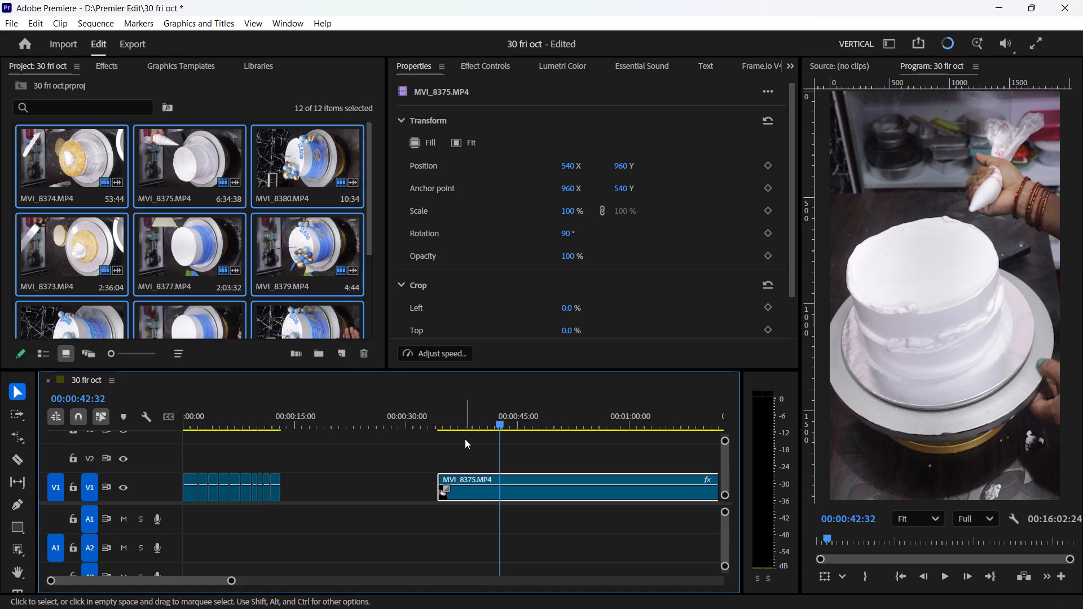
left_click_drag(478, 491, 327, 504)
Trim the start of the long MVI_8375.MP4 piece to 00:00:25:01, at the green-scraper shot, and close the gap before it.
left_click_drag(286, 426, 308, 436)
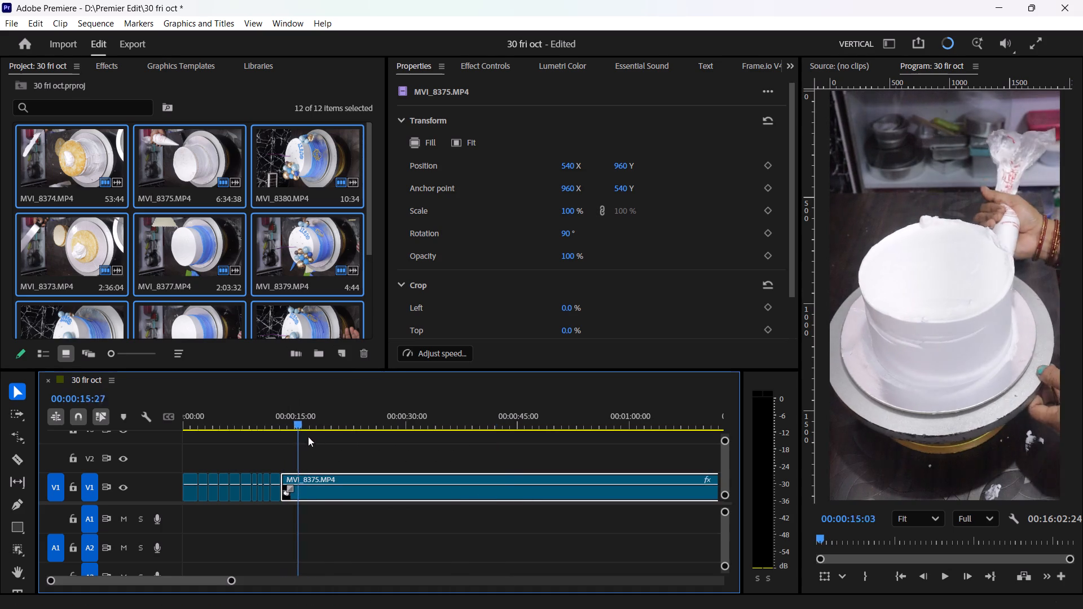
left_click_drag(308, 436, 371, 458)
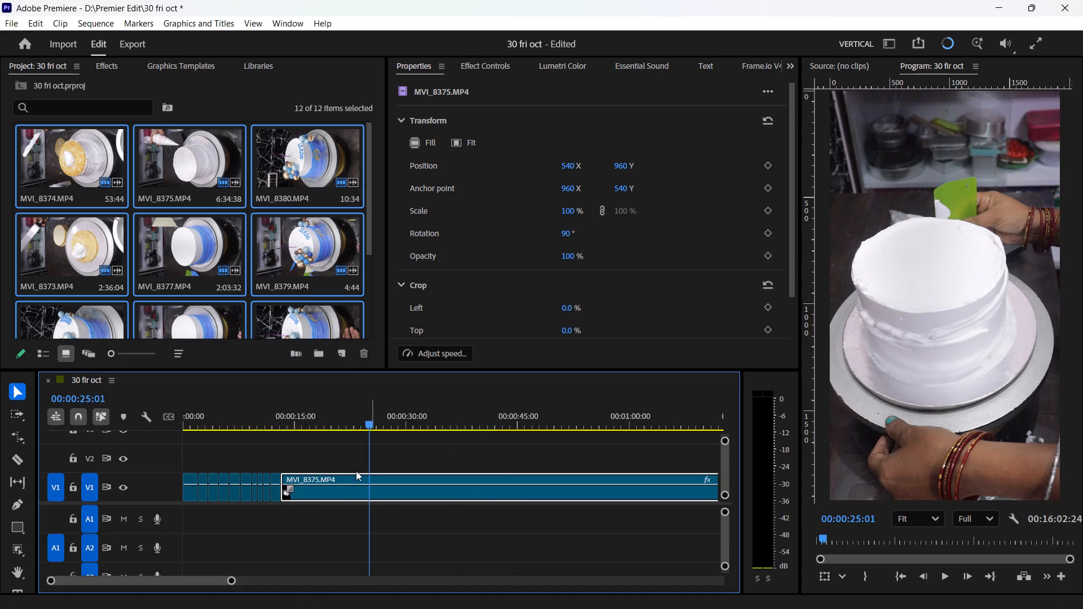
left_click_drag(287, 476, 372, 495)
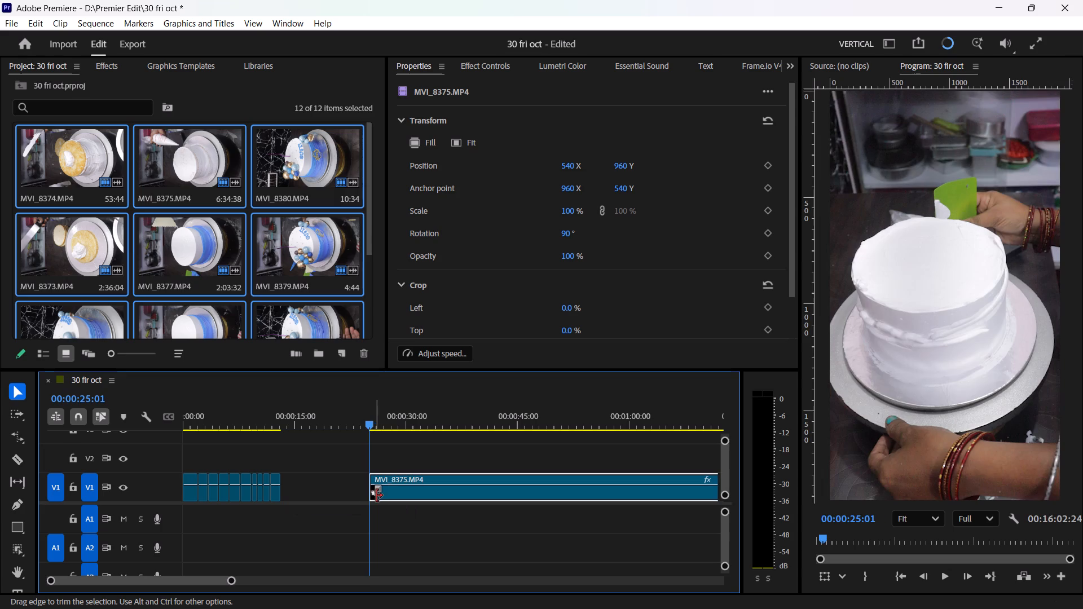
left_click_drag(389, 491, 309, 493)
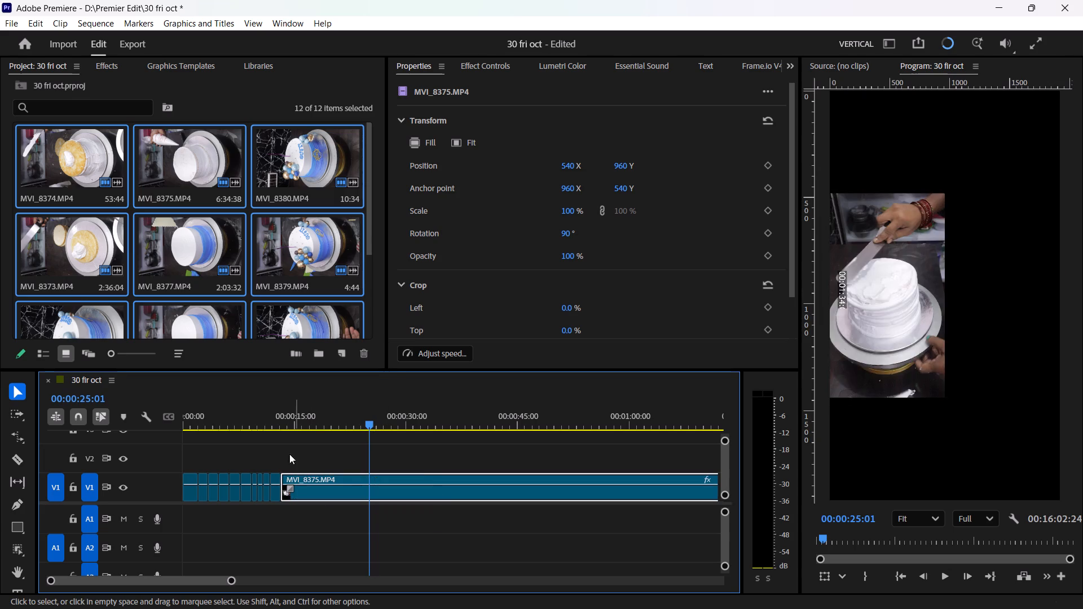
Split the long MVI_8375.MP4 piece at 00:00:17:36 and speed up its first part with Rate Stretch to end just past 00:00:15:00.
left_click_drag(284, 423, 317, 436)
key("c")
left_click(318, 482)
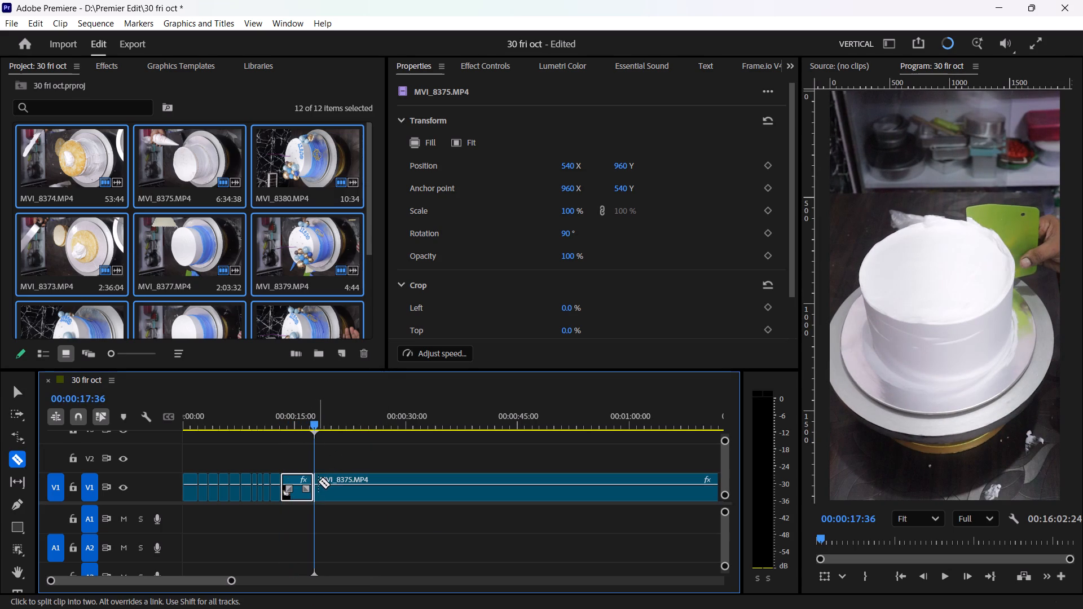
key("r")
left_click_drag(314, 479, 301, 488)
key("v")
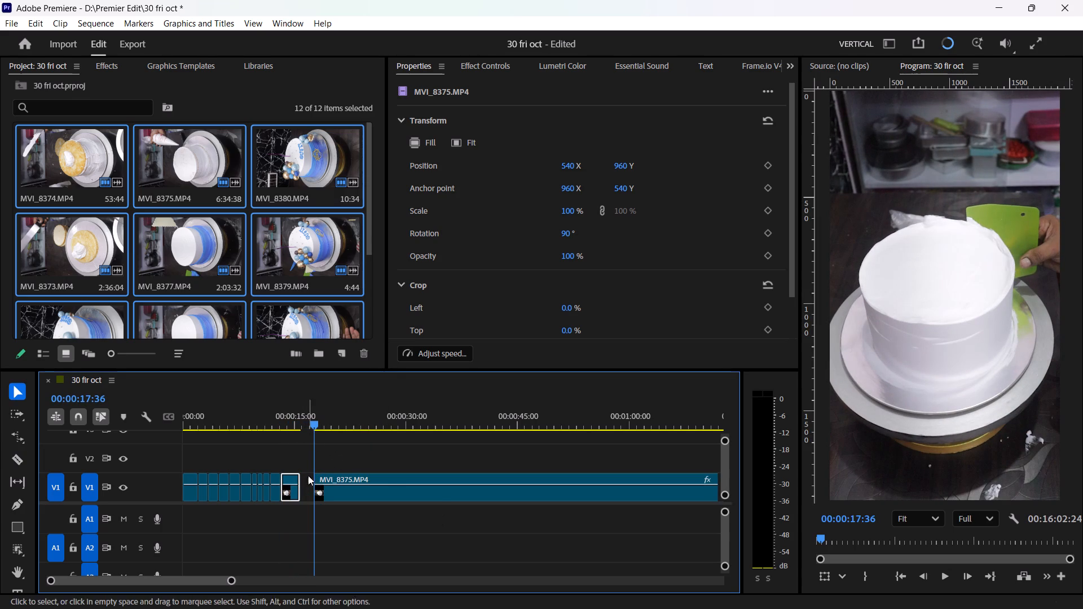
Play the sped-up scraper piece, trim its start to 00:00:14:07, and move it back against the preceding piece.
left_click(279, 425)
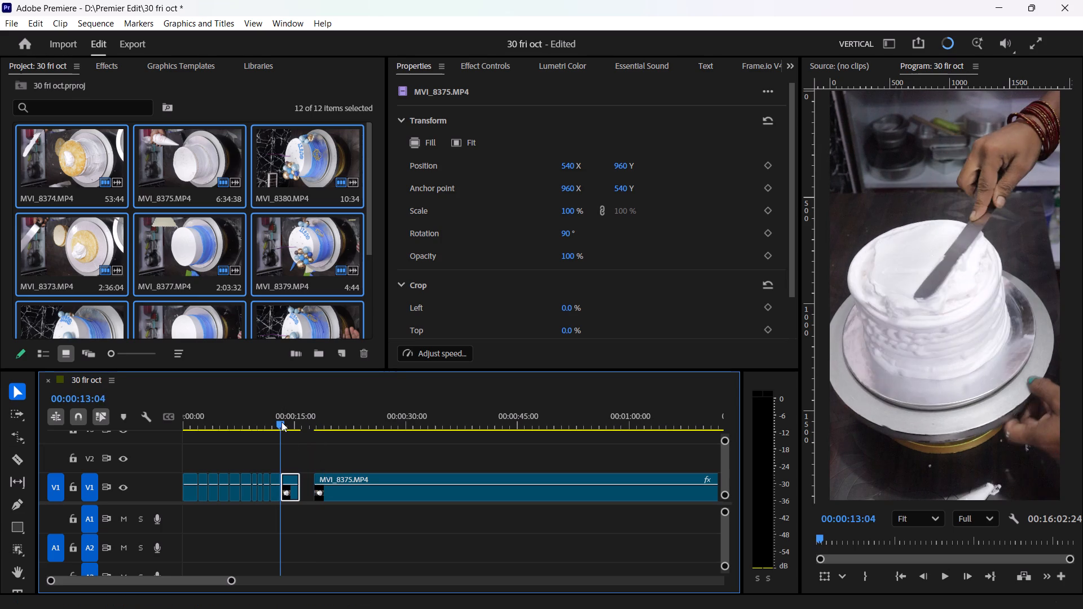
key("space")
key("space")
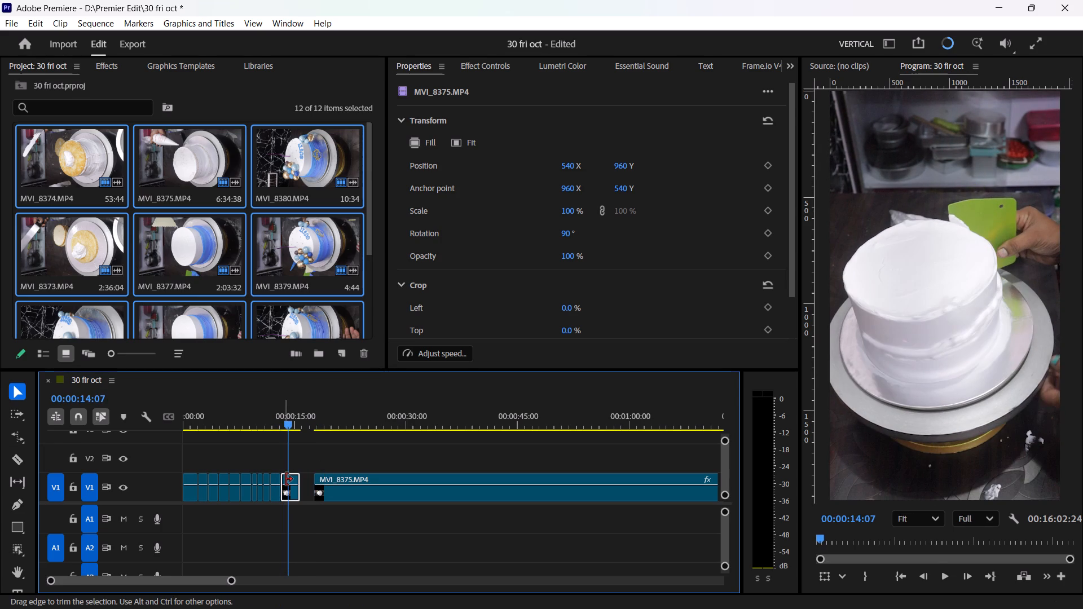
left_click_drag(282, 475, 287, 476)
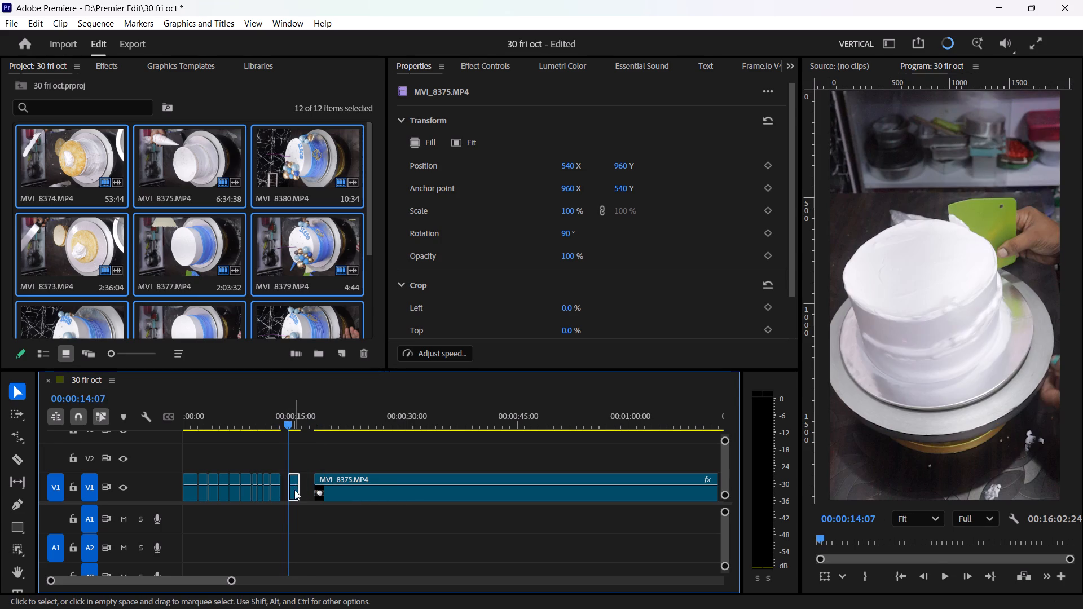
left_click_drag(294, 490, 288, 490)
Speed up the short scraper piece further with Rate Stretch so it ends at 00:00:14:07, and play it.
key("r")
left_click(293, 484)
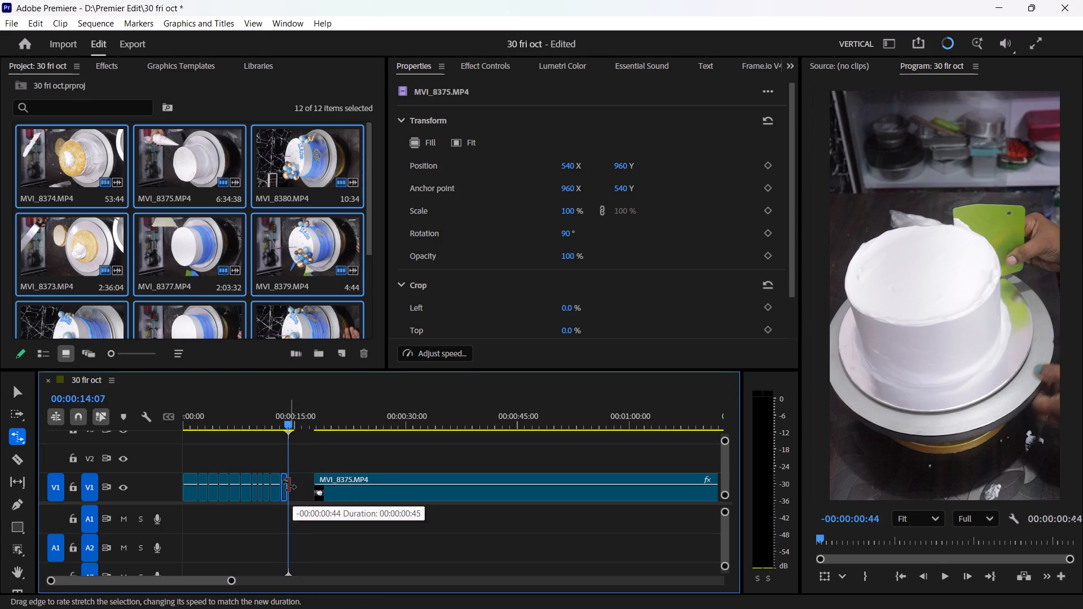
key("v")
left_click(281, 422)
key("space")
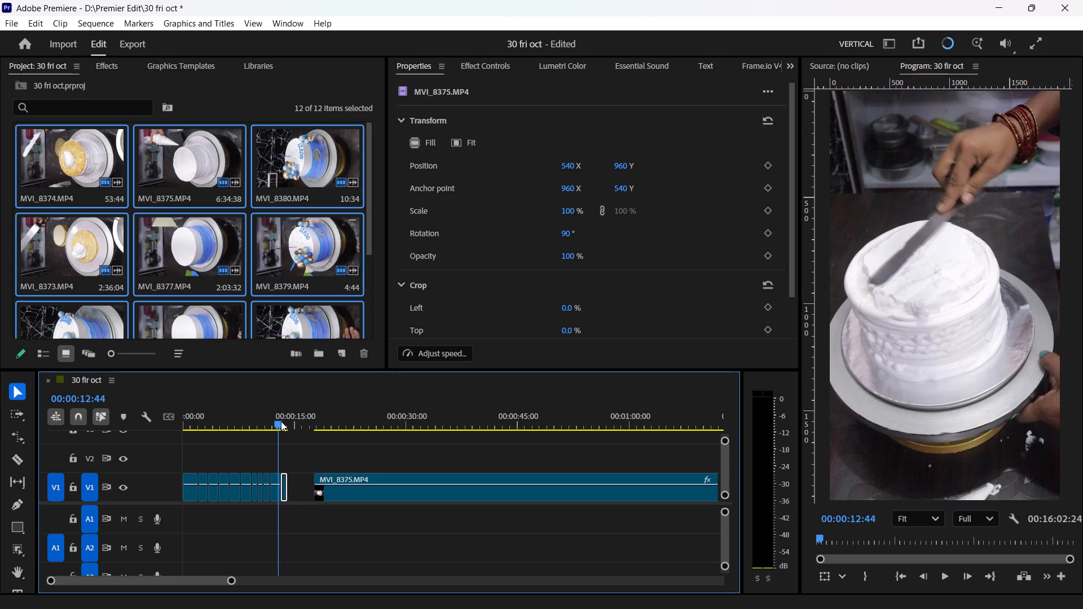
key("space")
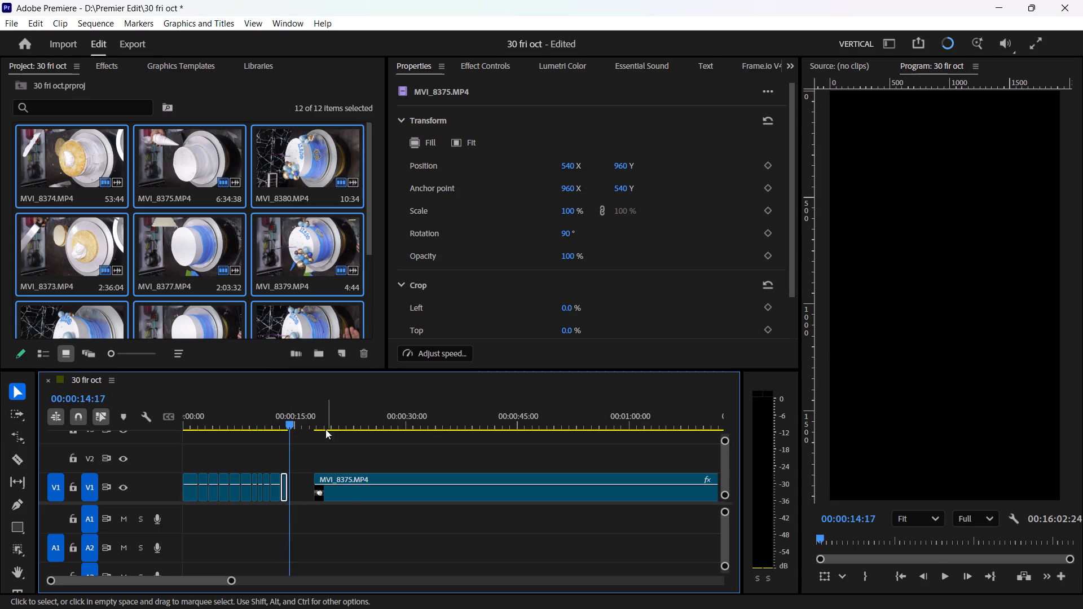
Trim the start of the remaining long MVI_8375.MP4 piece to 00:00:32:49.
left_click_drag(323, 411, 430, 436)
left_click(395, 488)
left_click_drag(322, 478, 388, 471)
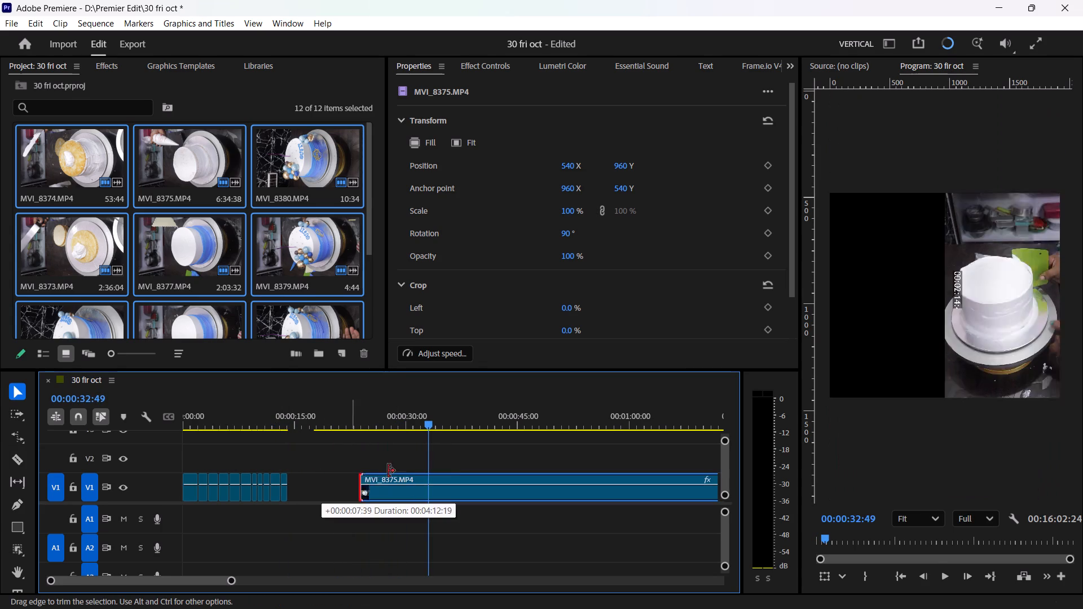
left_click_drag(388, 471, 430, 498)
Play the start of the remaining long MVI_8375.MP4 piece and split it at 00:00:35:15.
key("space")
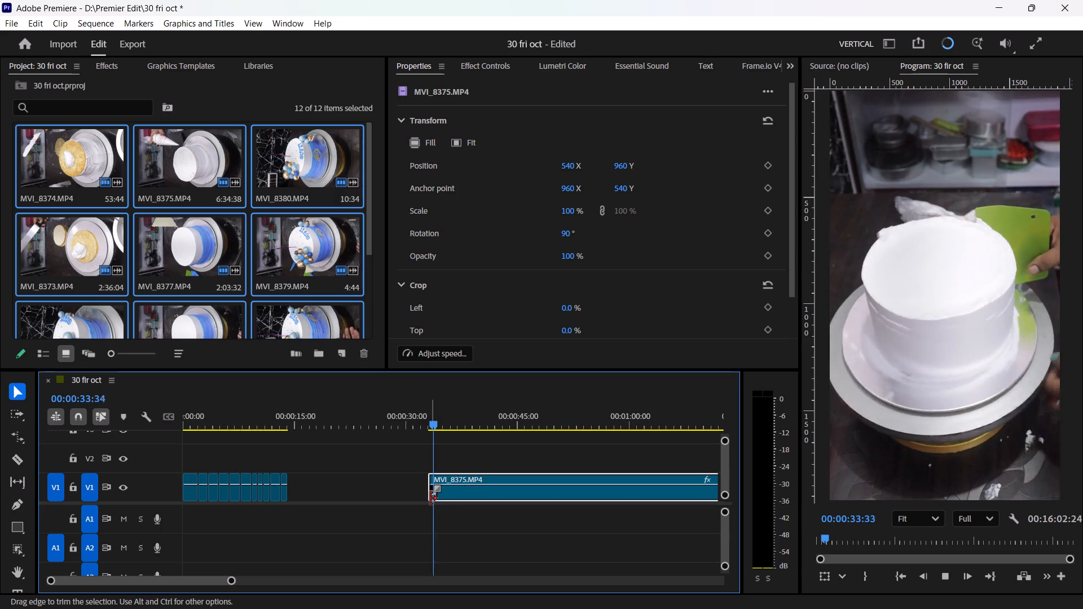
key("space")
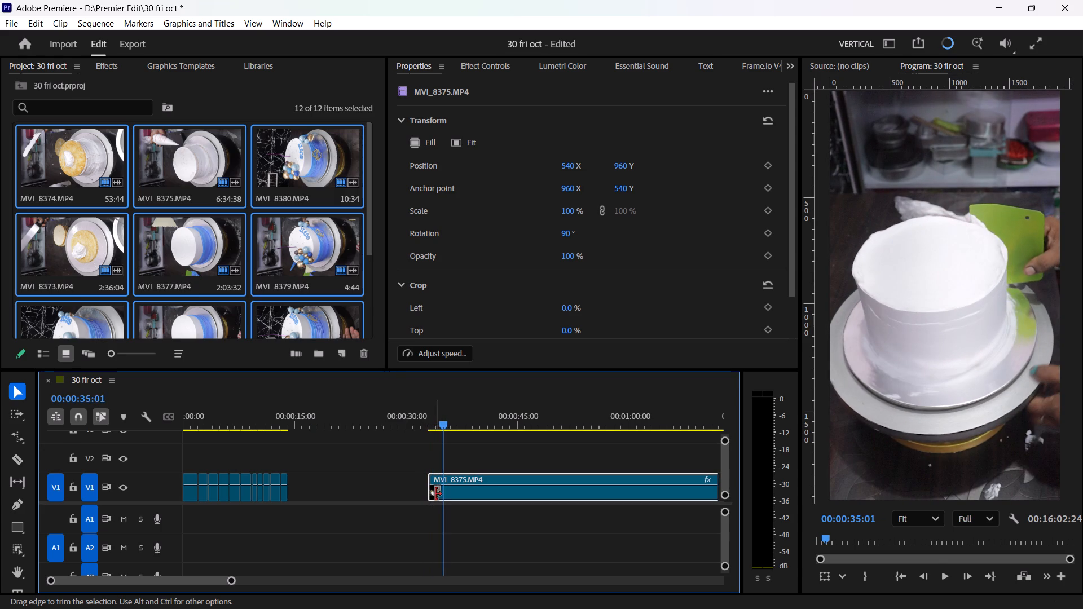
key("space")
key("space")
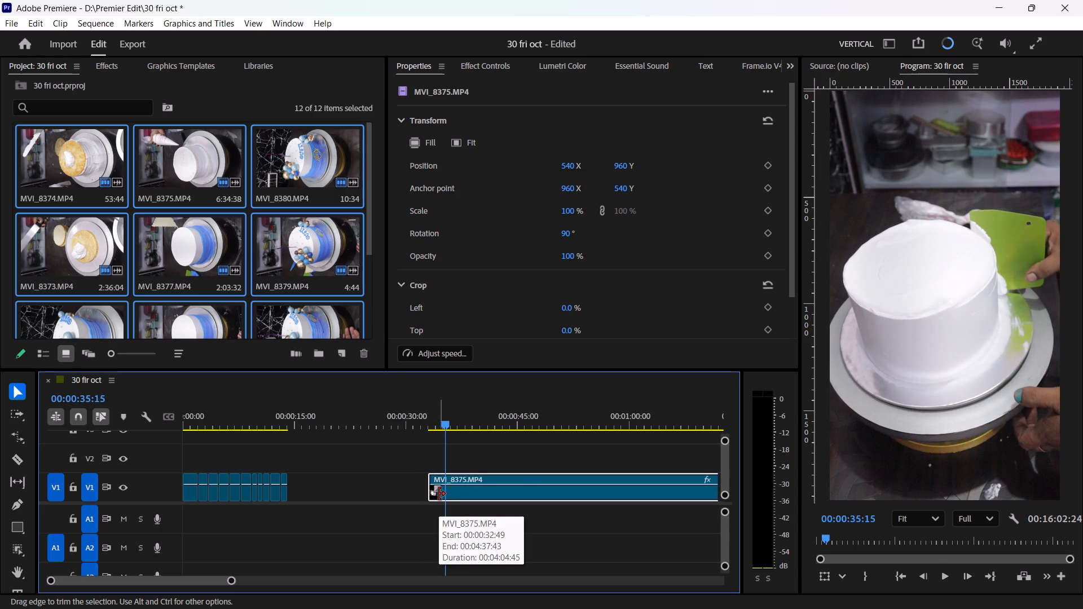
key("c")
left_click(450, 488)
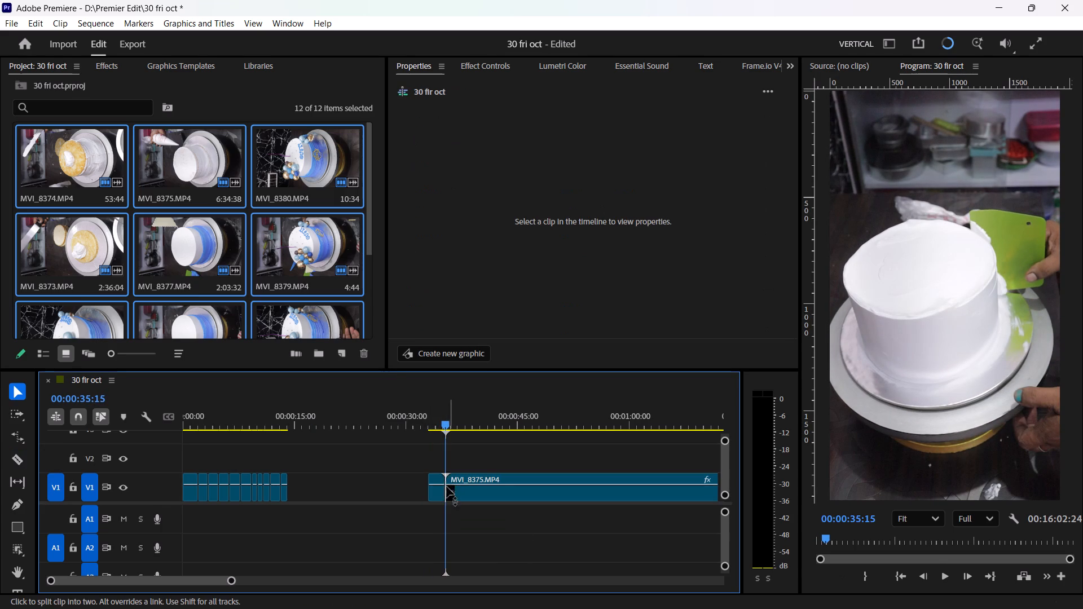
Move the newly cut scraper piece back against the preceding piece and speed it up with Rate Stretch to end at 00:00:15:13.
key("v")
left_click_drag(439, 490, 393, 489)
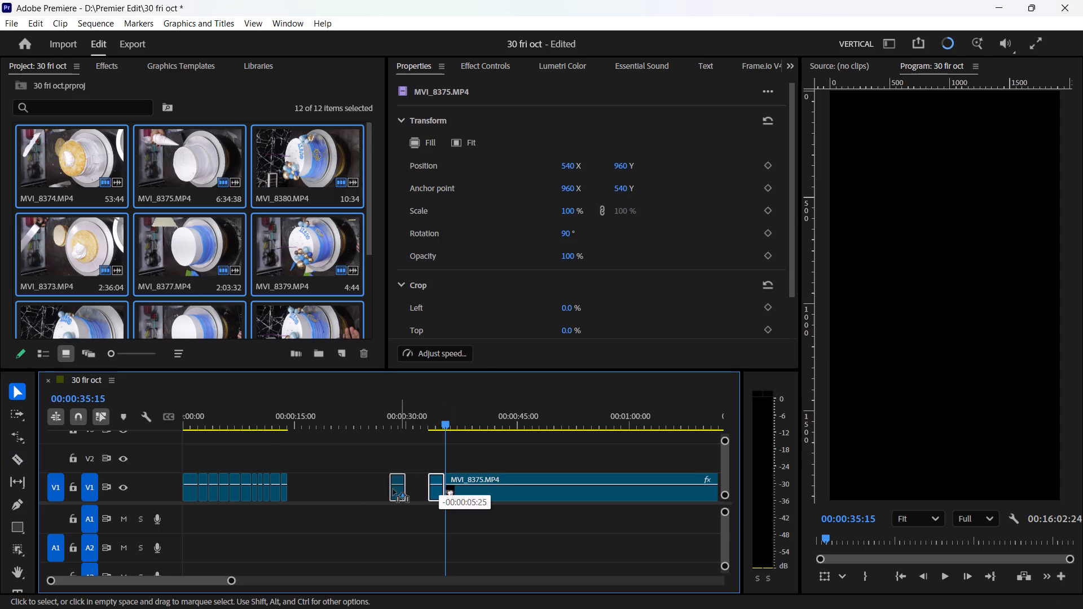
left_click_drag(393, 489, 304, 493)
key("r")
left_click_drag(303, 480, 298, 486)
key("v")
left_click(293, 421)
key("space")
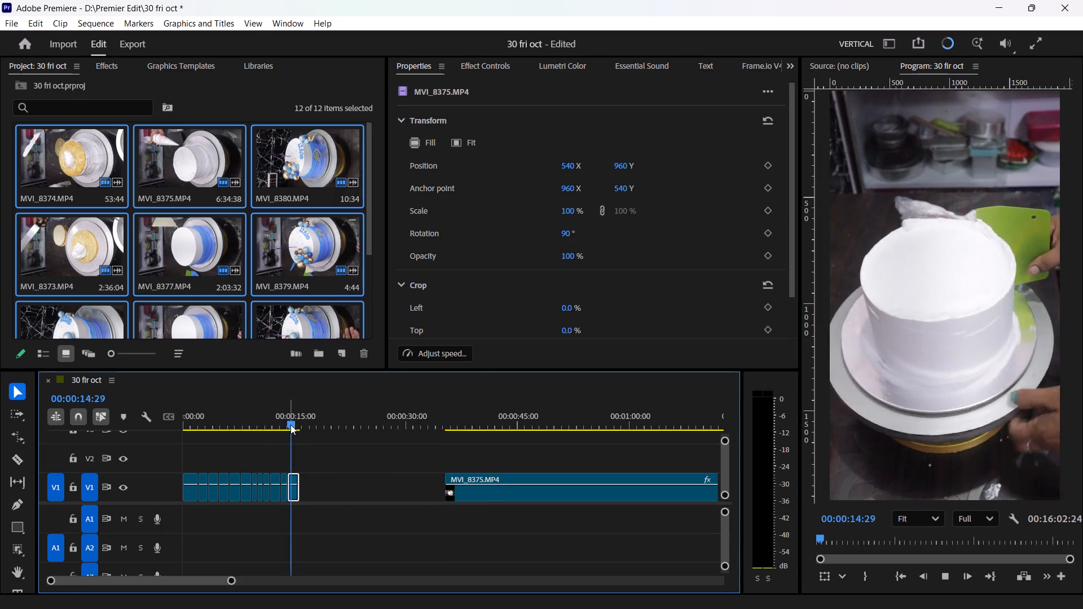
key("space")
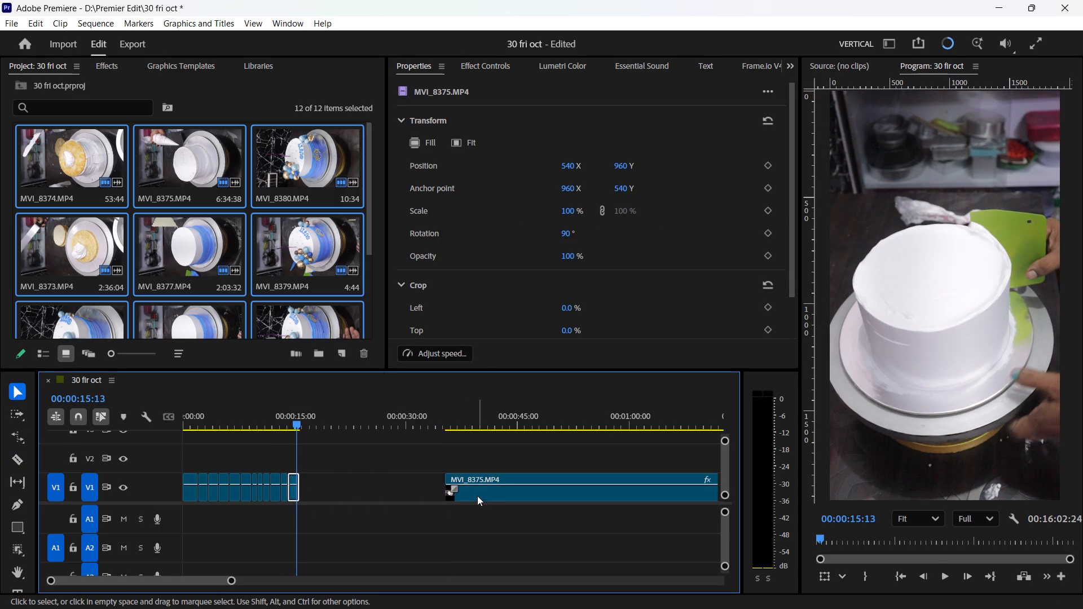
key("r")
left_click(298, 479)
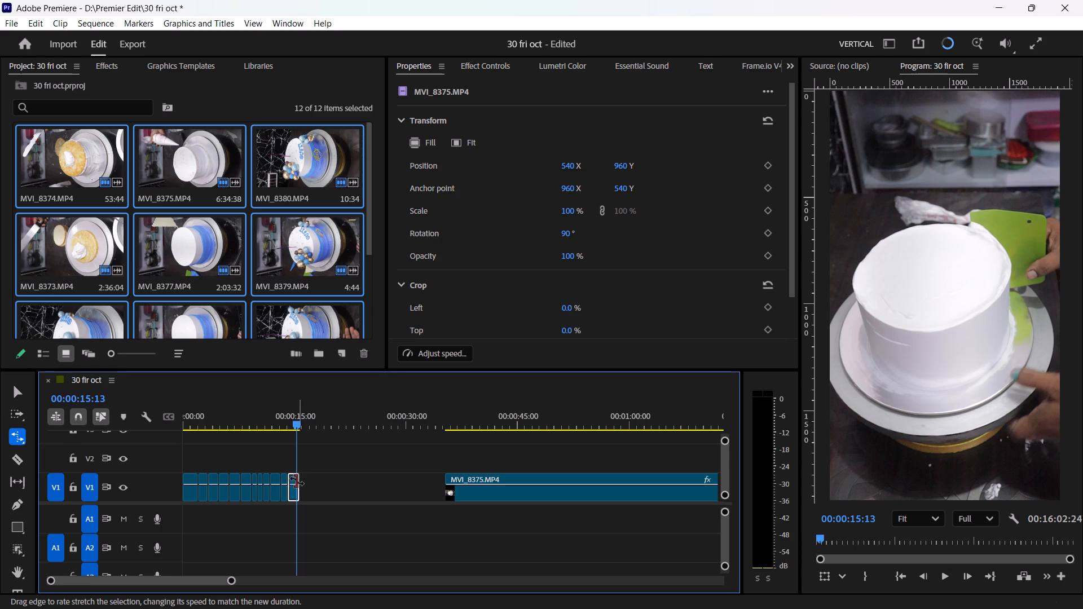
key("v")
Move the remaining long MVI_8375.MP4 piece back against the sped-up scraper piece.
left_click_drag(477, 494, 392, 488)
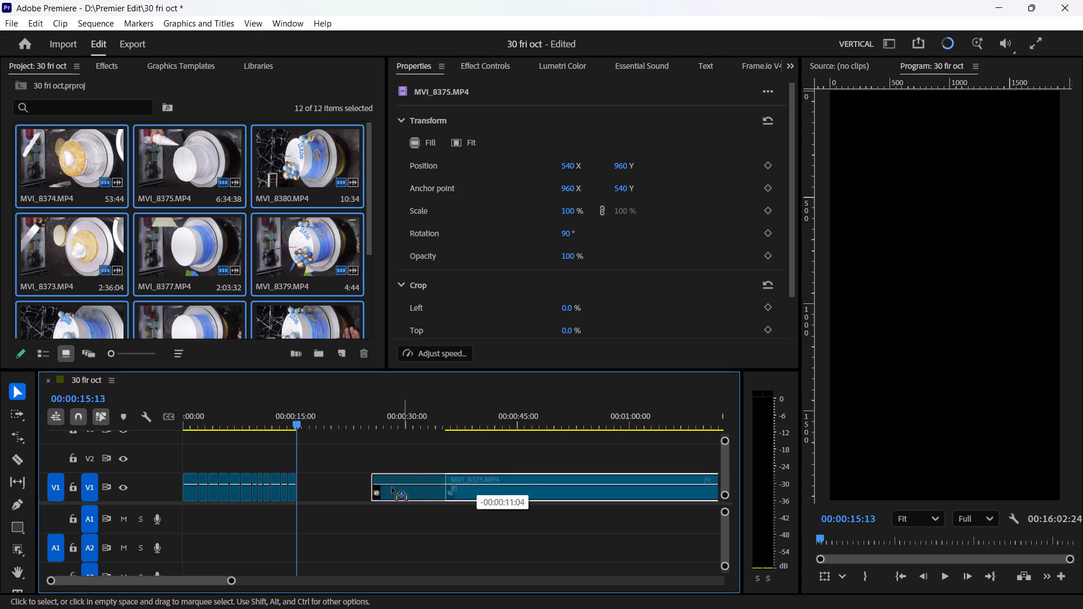
left_click_drag(392, 488, 334, 497)
Review the long MVI_8375.MP4 piece, trim its start to about 00:00:45:00, and move it back against the short pieces.
left_click_drag(302, 416, 416, 433)
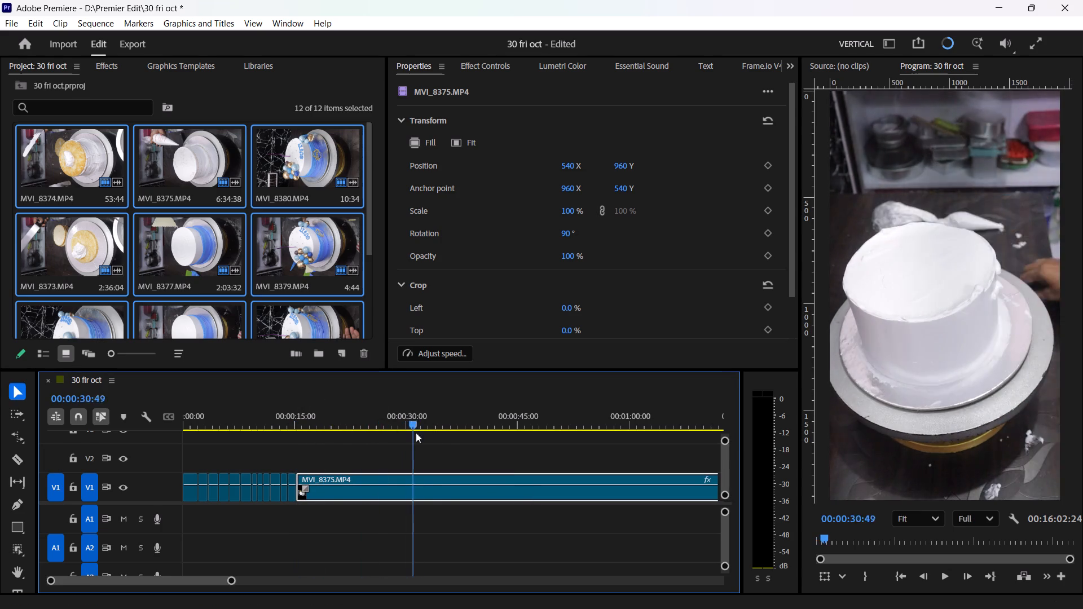
left_click_drag(416, 433, 619, 462)
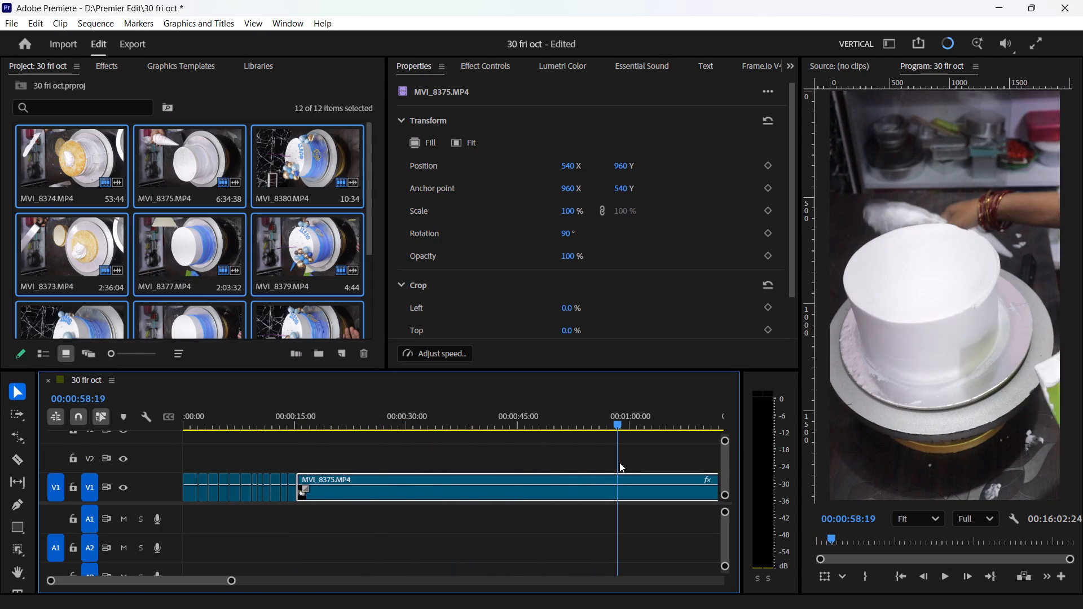
left_click_drag(619, 462, 620, 462)
left_click_drag(306, 476, 531, 474)
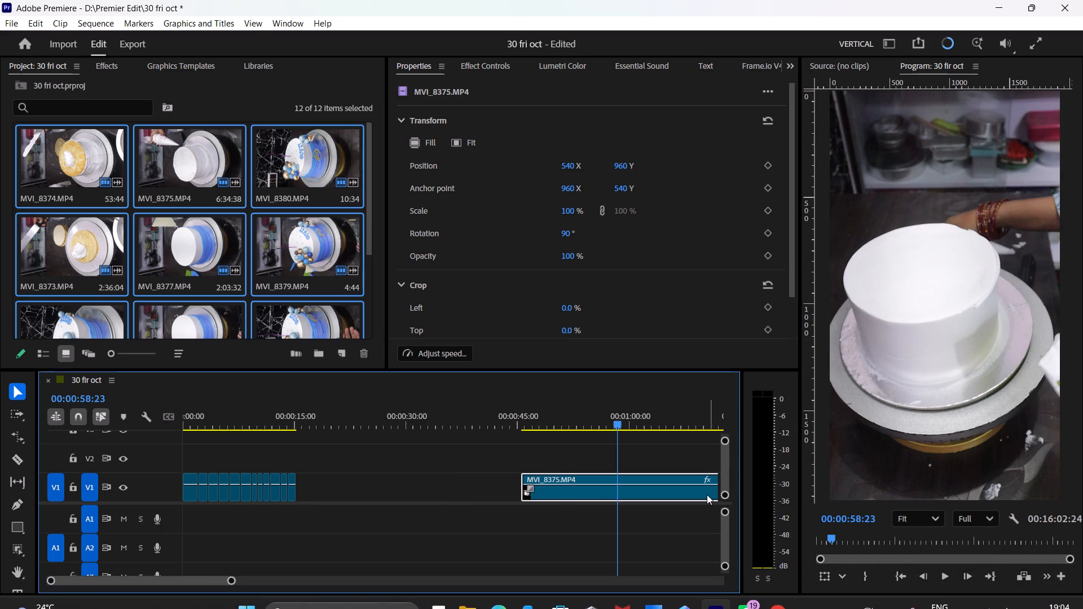
left_click(596, 487)
left_click_drag(596, 489, 557, 487)
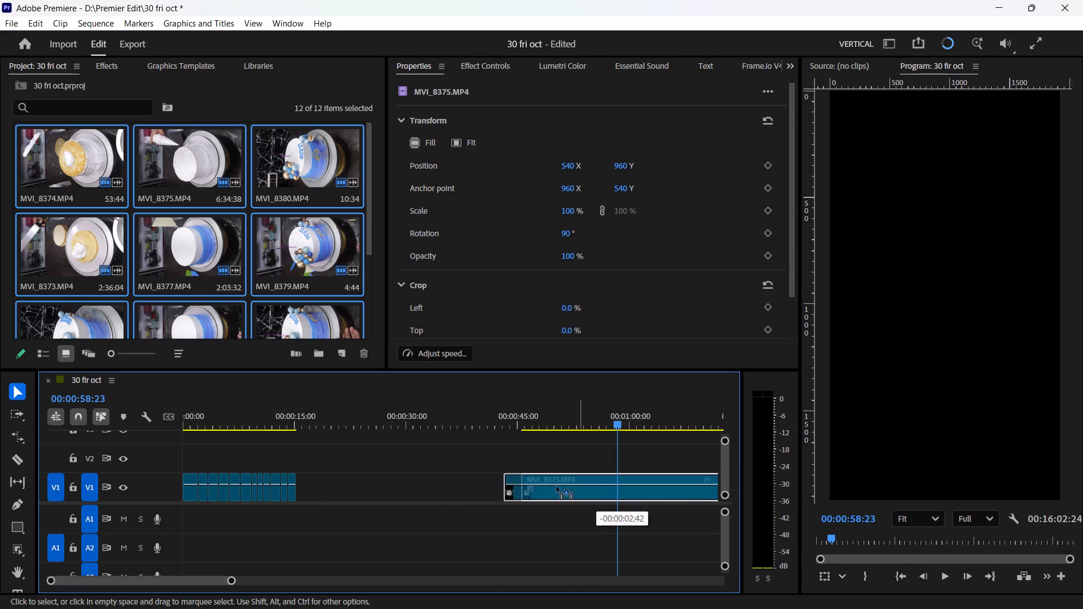
left_click_drag(557, 487, 377, 493)
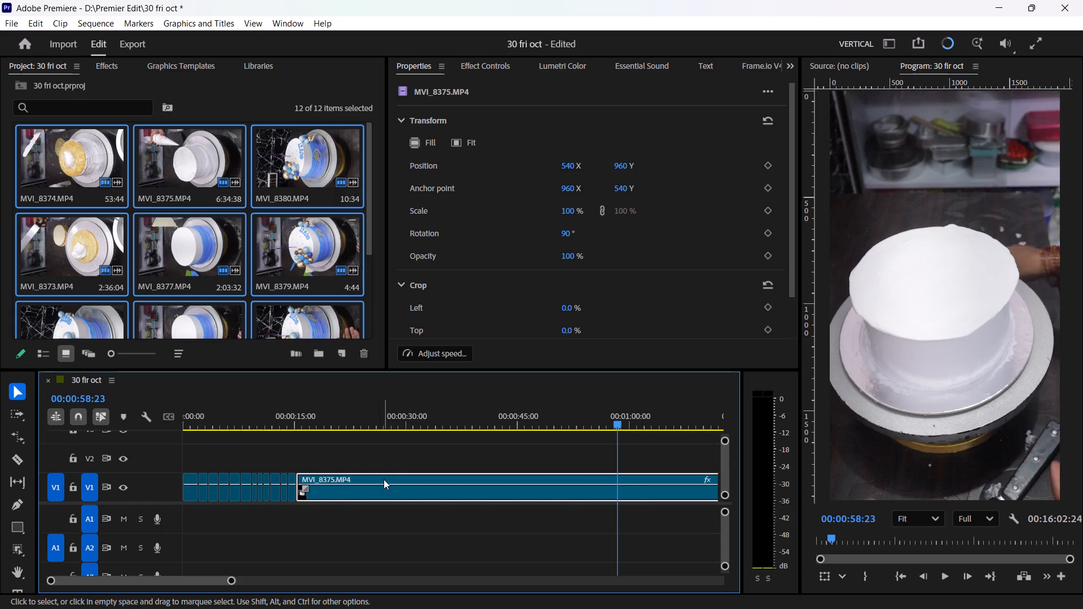
Review the long MVI_8375.MP4 piece, trim its start to 00:00:34:15, and move it back against the short pieces.
left_click_drag(297, 420, 382, 432)
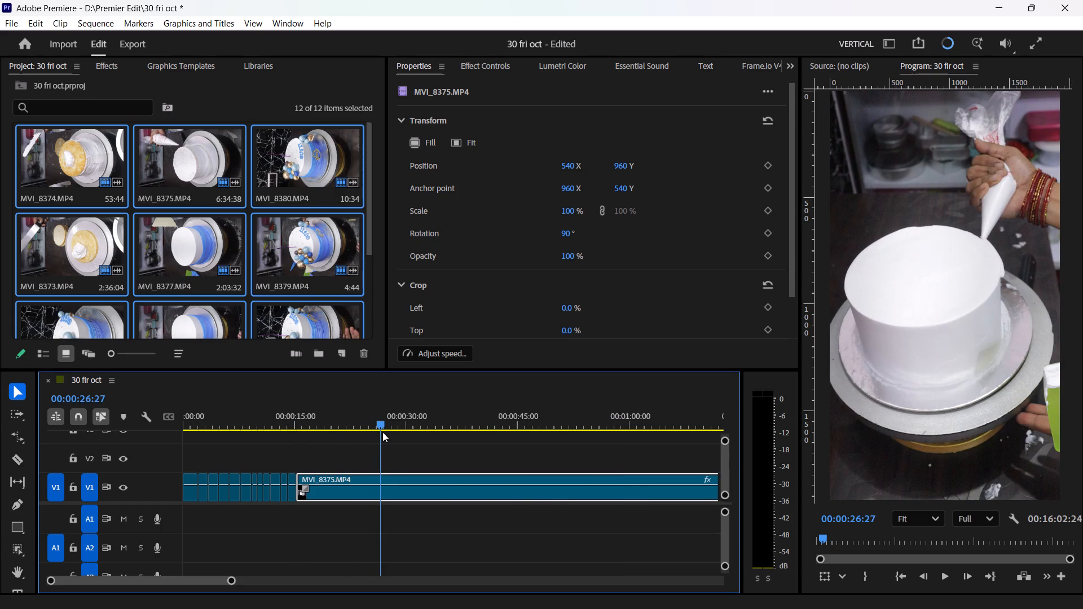
left_click_drag(382, 432, 383, 433)
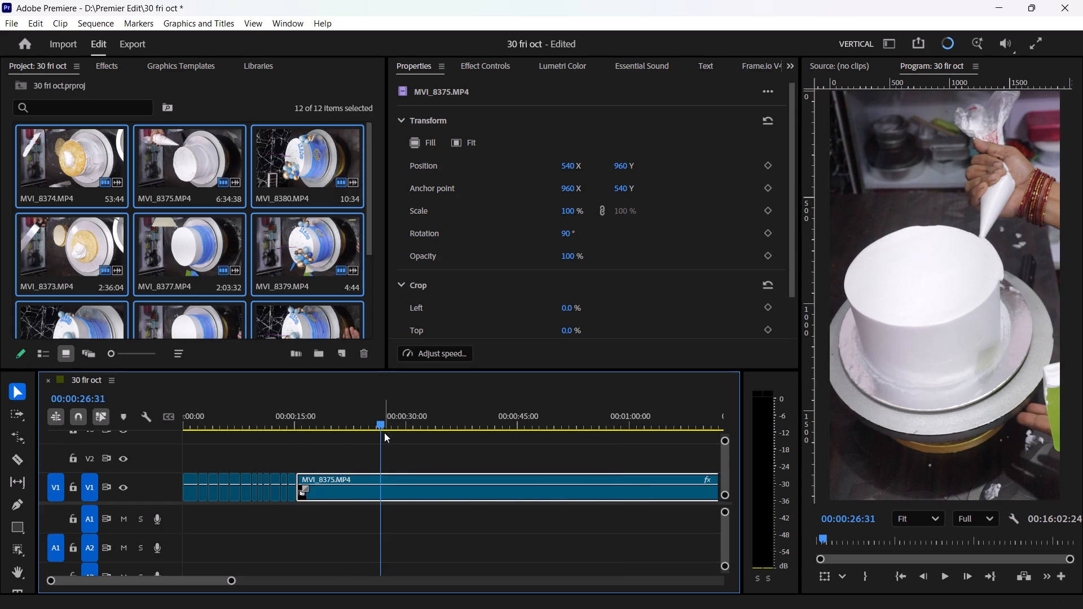
left_click_drag(379, 423, 392, 422)
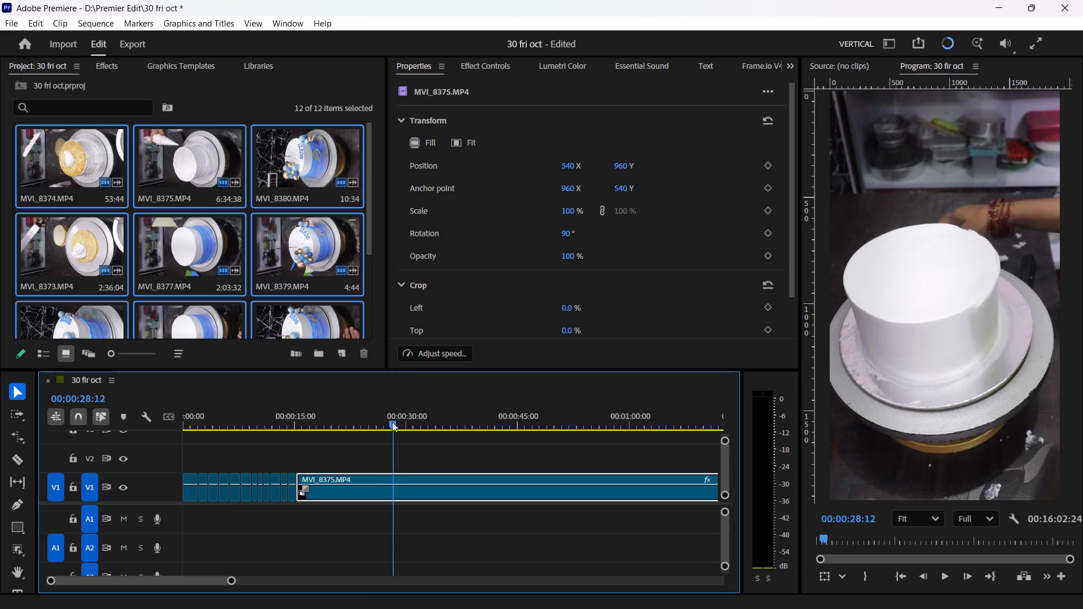
left_click_drag(392, 422, 492, 432)
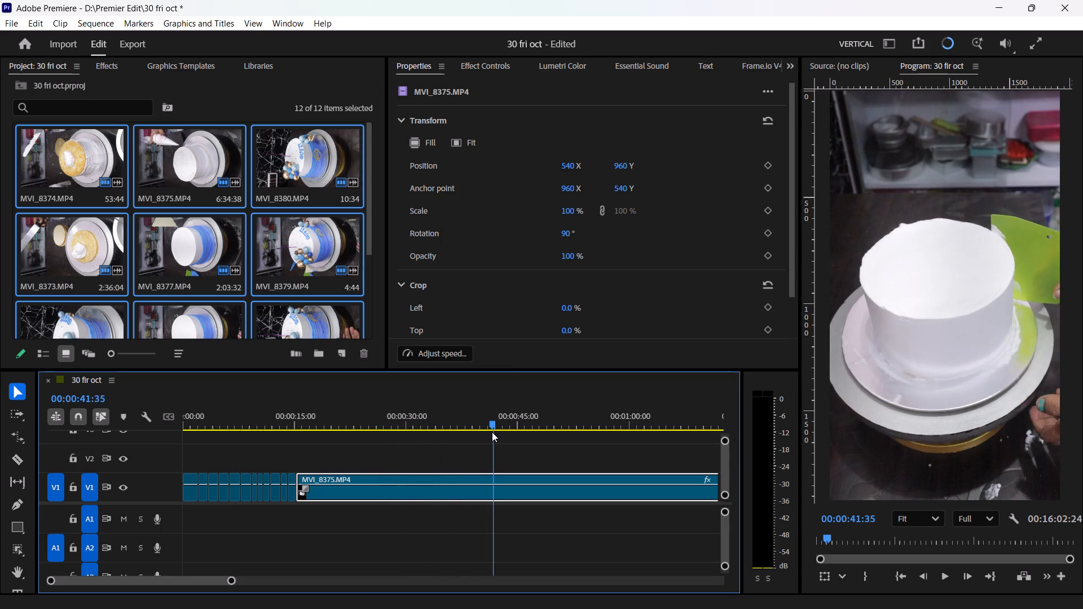
left_click_drag(492, 432, 455, 452)
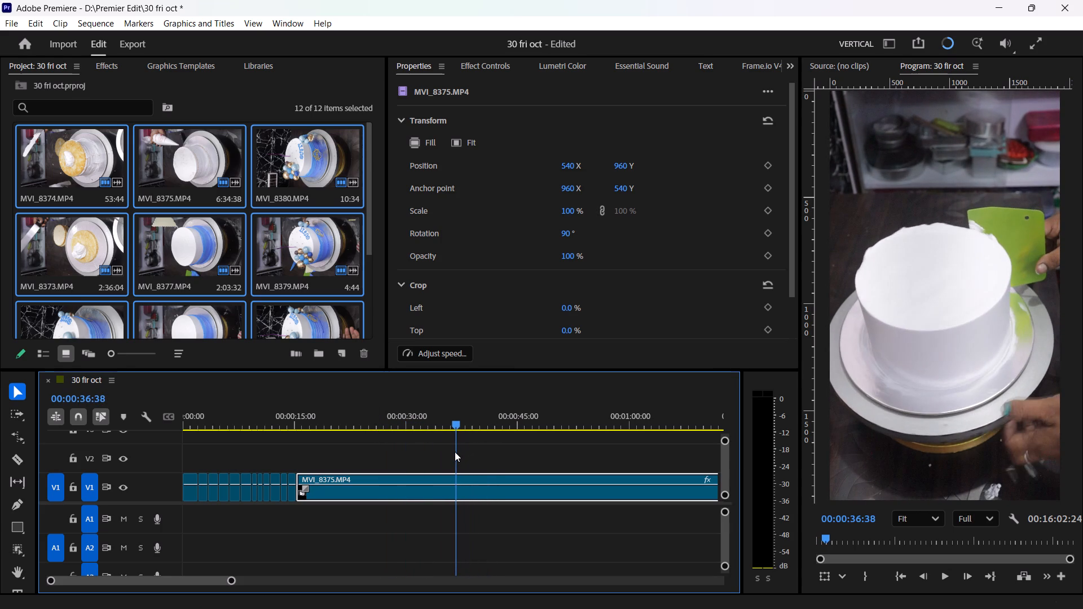
left_click_drag(455, 452, 433, 462)
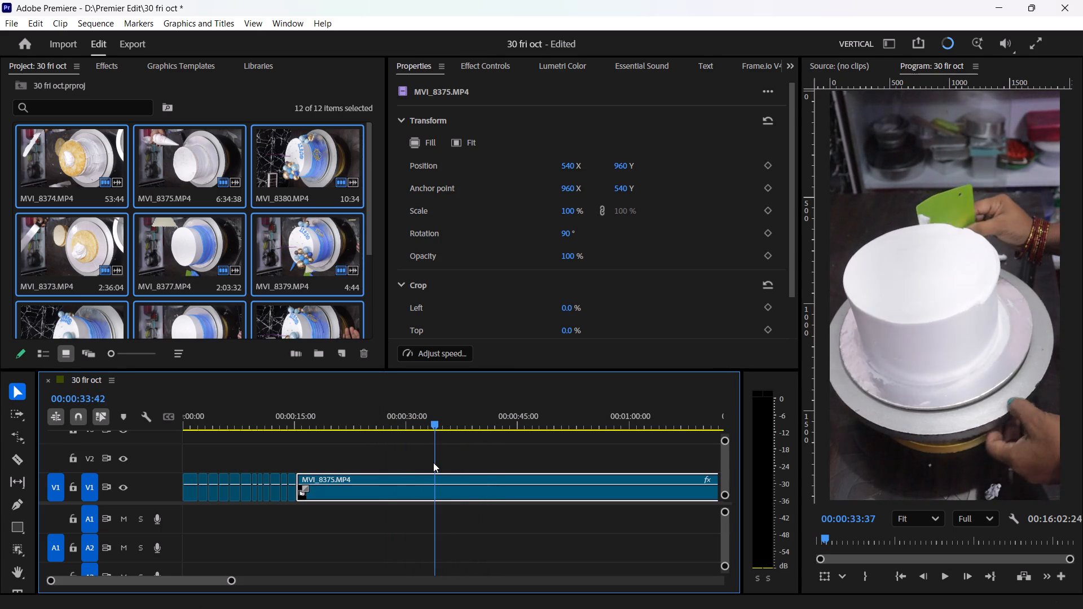
left_click_drag(433, 462, 437, 465)
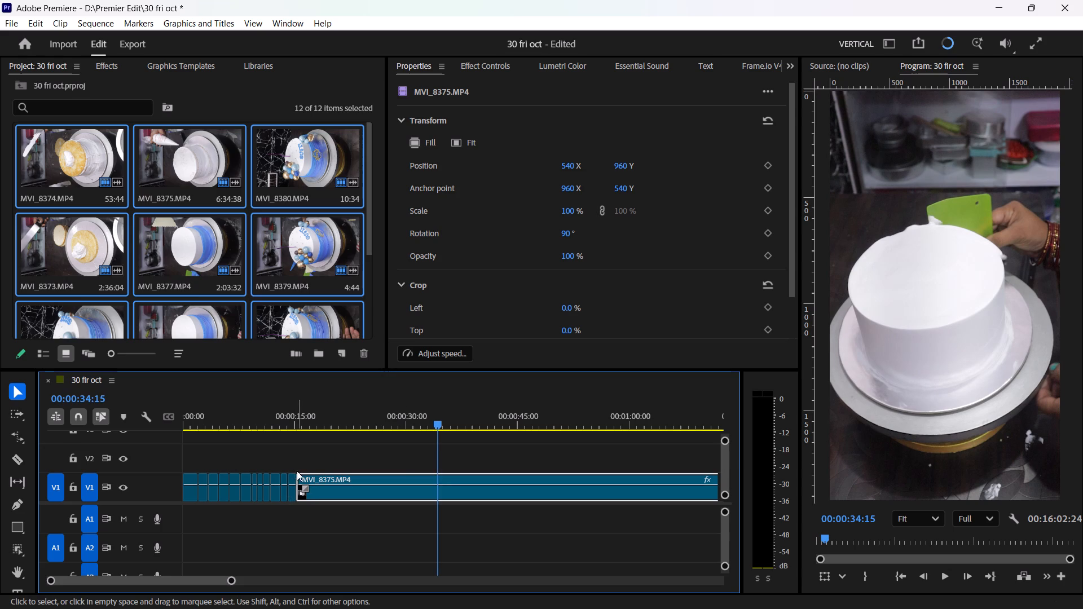
left_click_drag(298, 475, 437, 487)
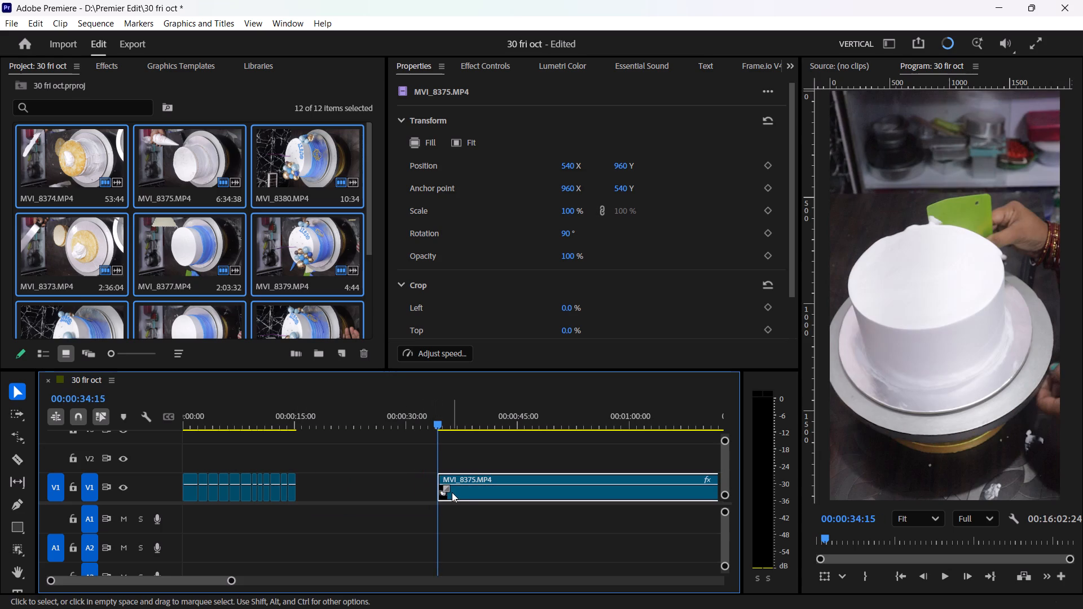
left_click_drag(461, 491, 319, 488)
Split the long MVI_8375.MP4 piece at about 00:00:18:00 and speed up the cut part with Rate Stretch to end at about 00:00:16:29.
left_click_drag(297, 413, 299, 416)
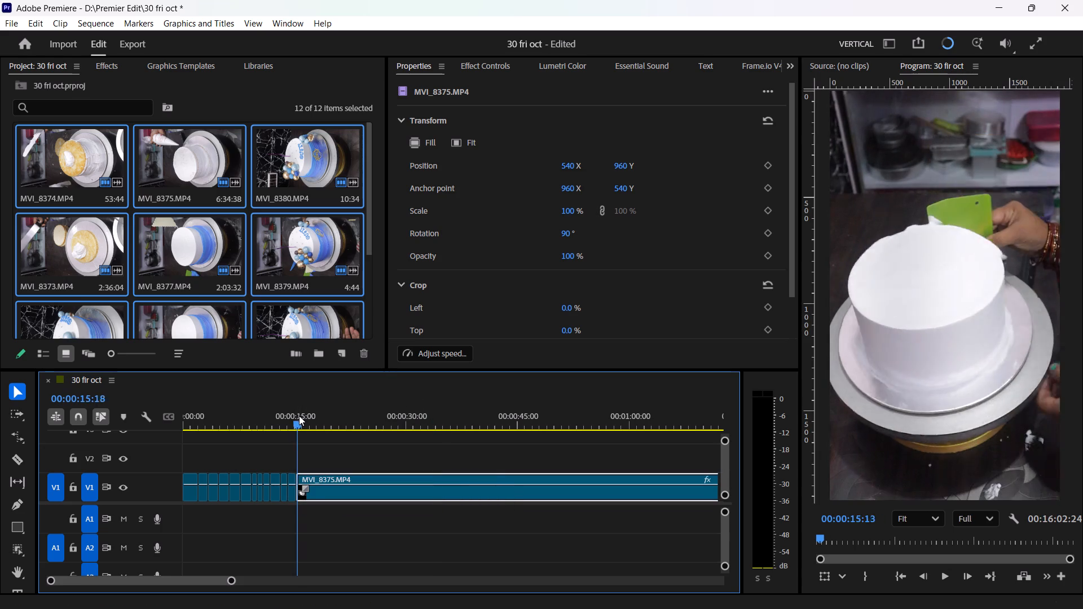
left_click_drag(299, 416, 323, 429)
key("c")
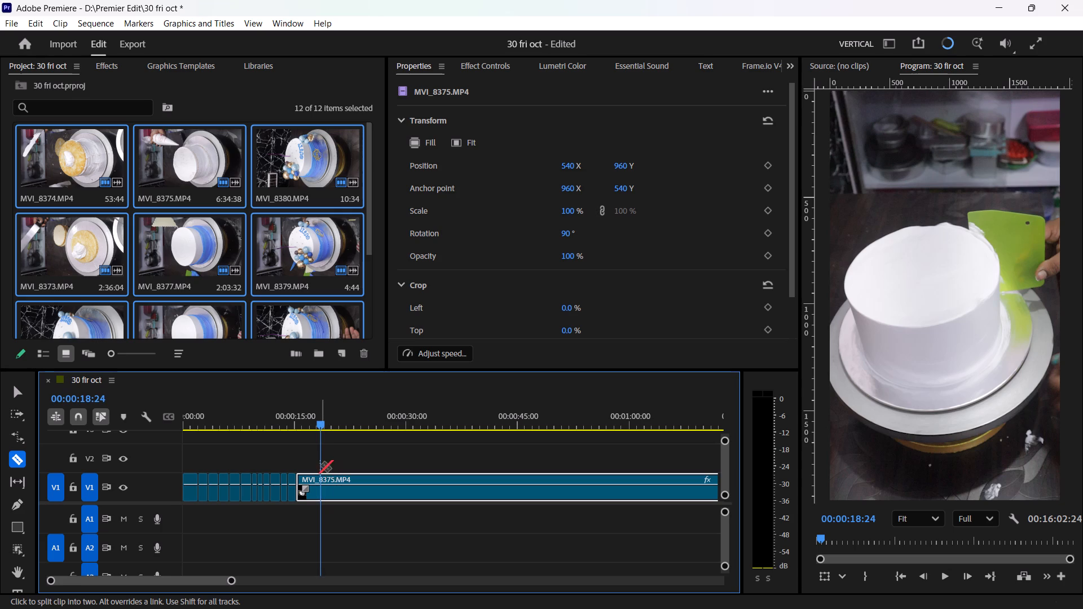
key("v")
left_click_drag(313, 418, 246, 440)
key("space")
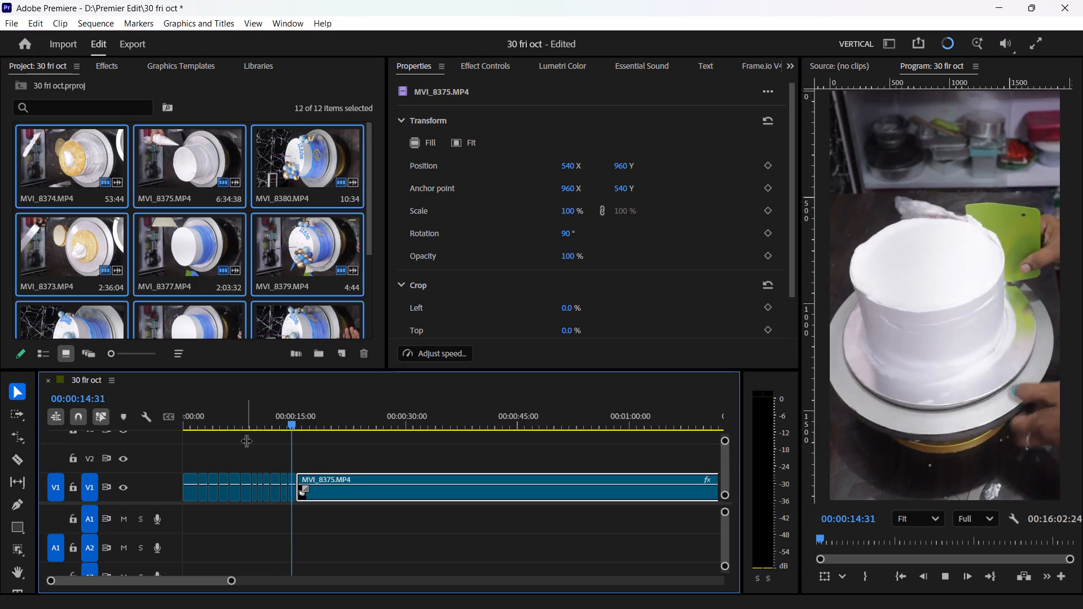
key("space")
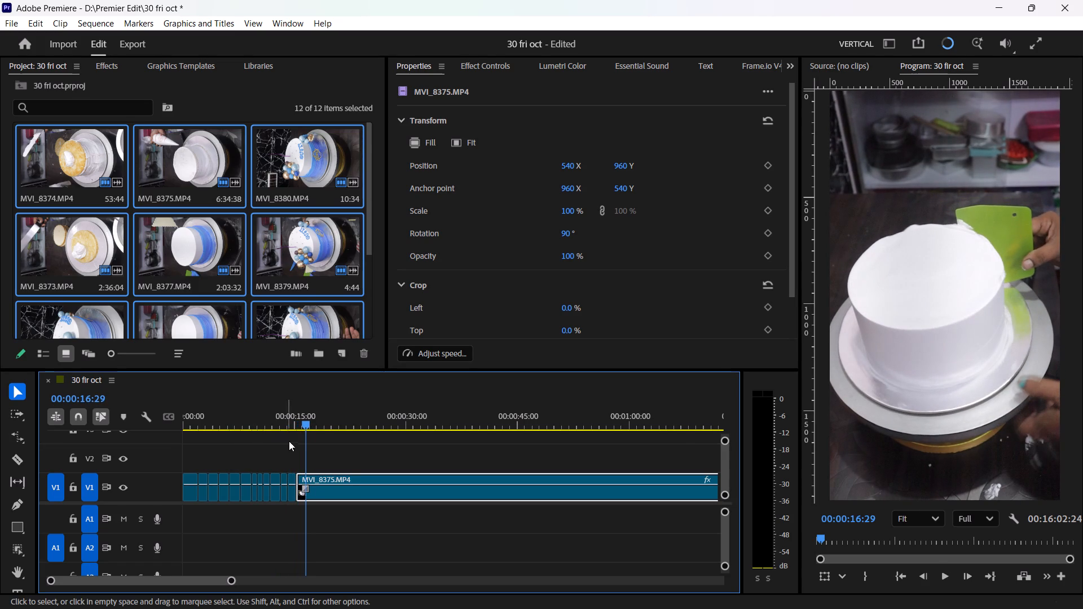
key("c")
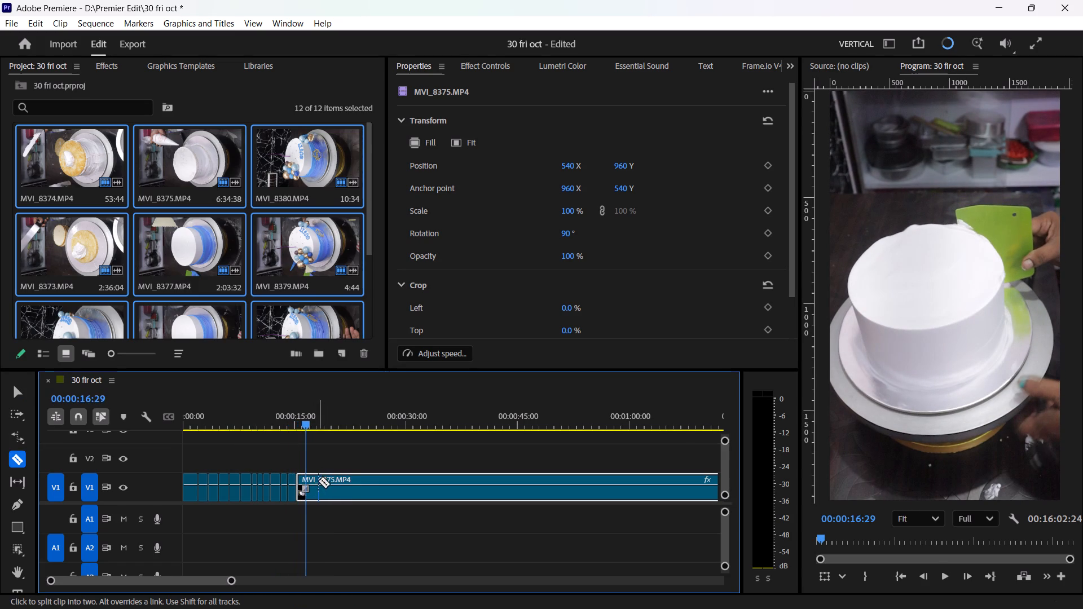
left_click(318, 482)
key("r")
left_click_drag(318, 482, 310, 487)
key("v")
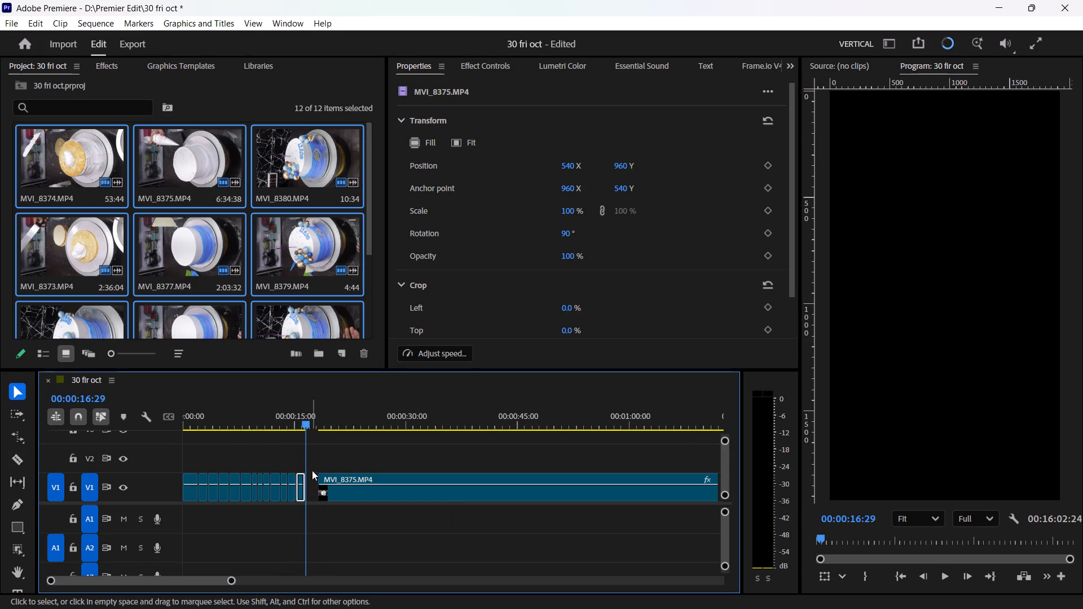
Review the remaining long MVI_8375.MP4 piece, split it at 00:02:56:45, and delete the part before the split.
left_click_drag(306, 419, 437, 509)
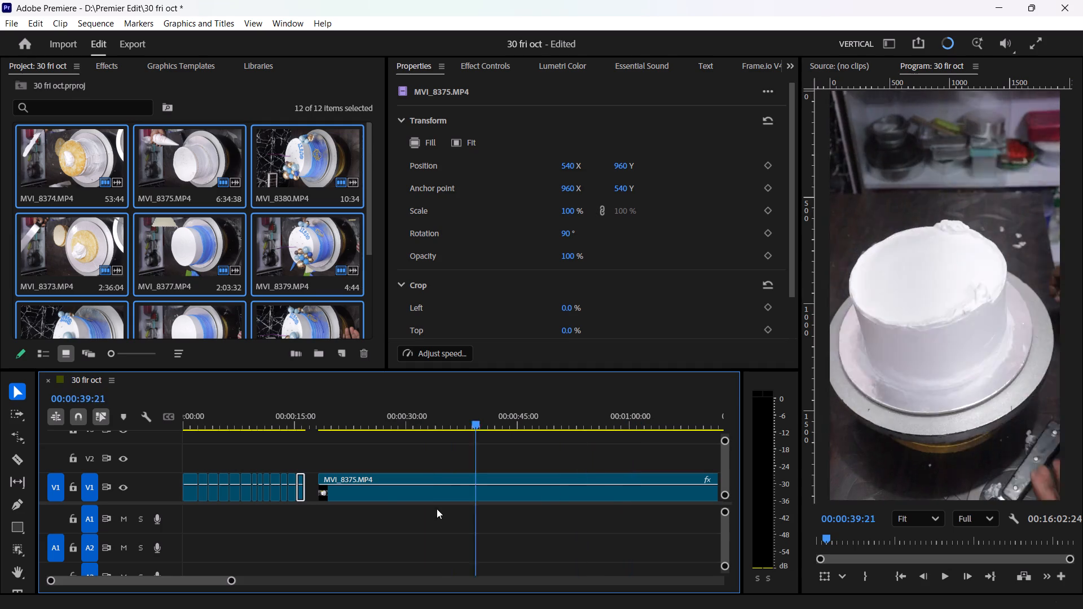
left_click_drag(437, 509, 434, 509)
left_click_drag(232, 584, 349, 562)
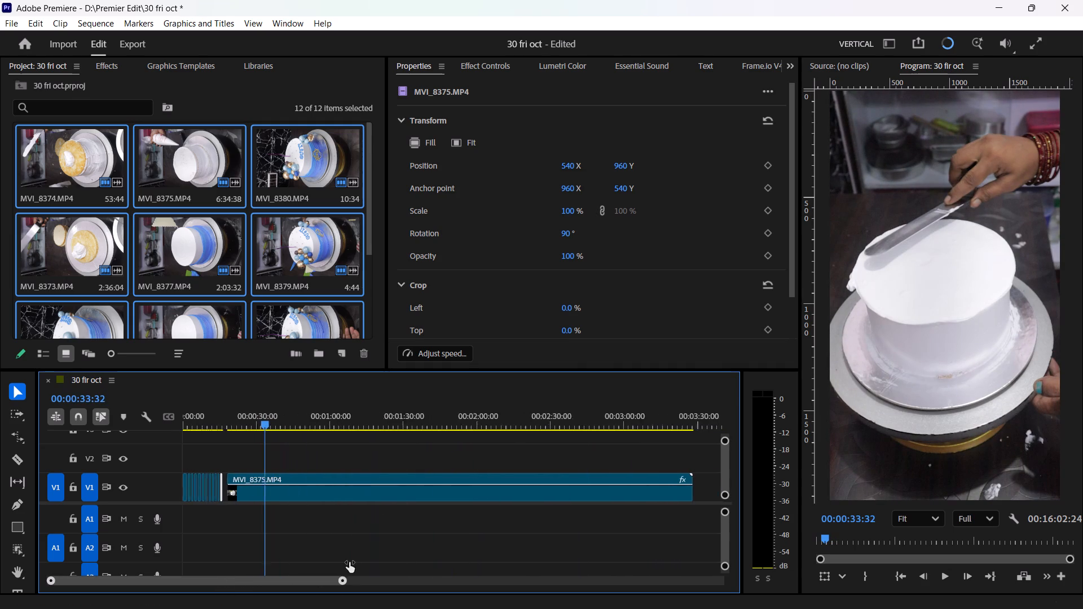
left_click_drag(349, 562, 350, 558)
left_click_drag(260, 422, 500, 443)
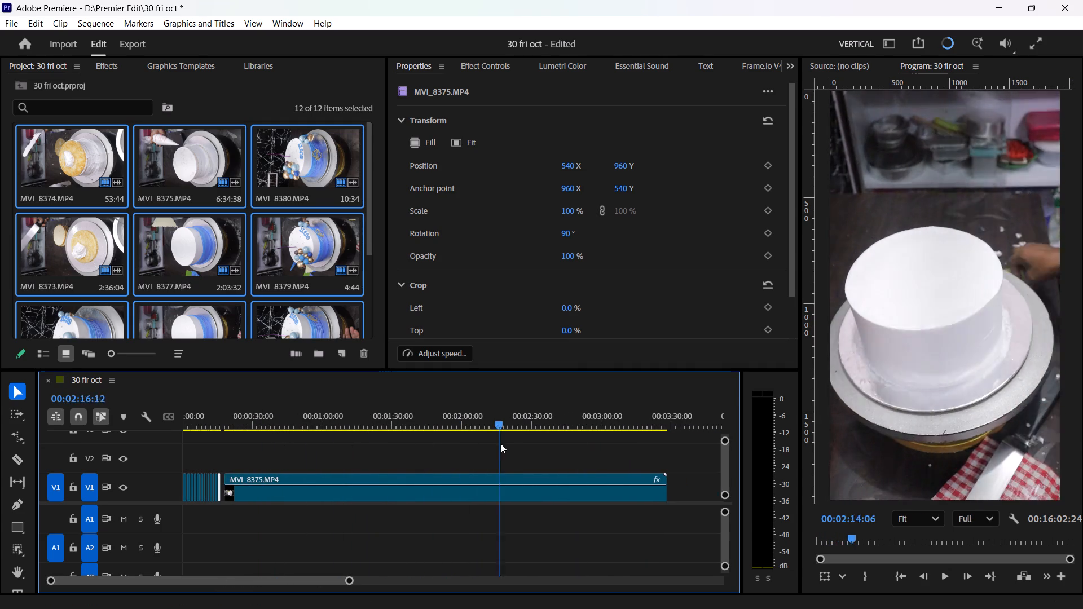
left_click_drag(500, 443, 619, 495)
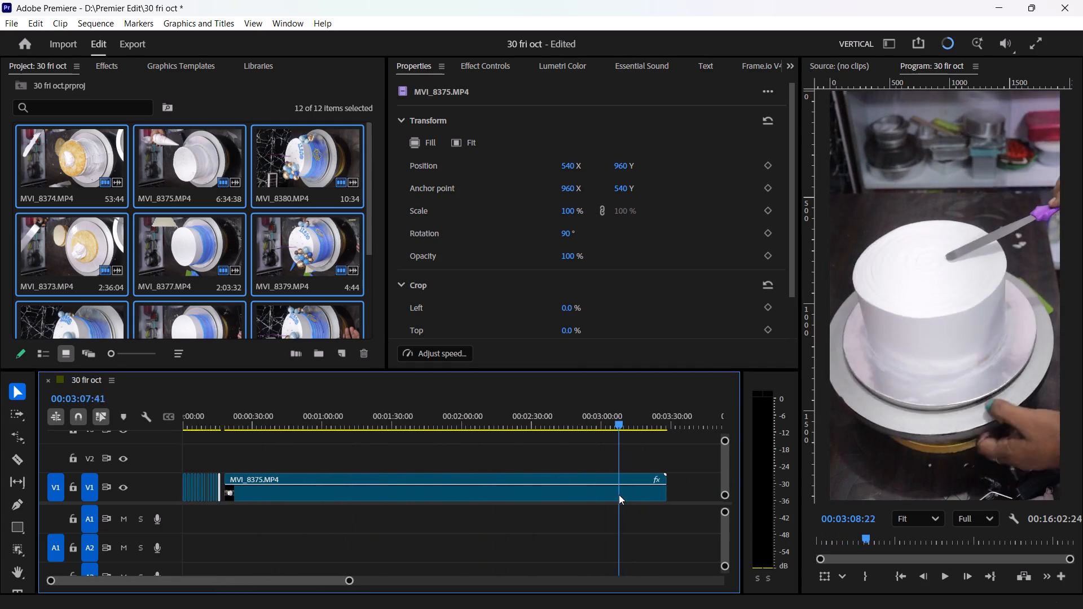
left_click_drag(619, 495, 592, 517)
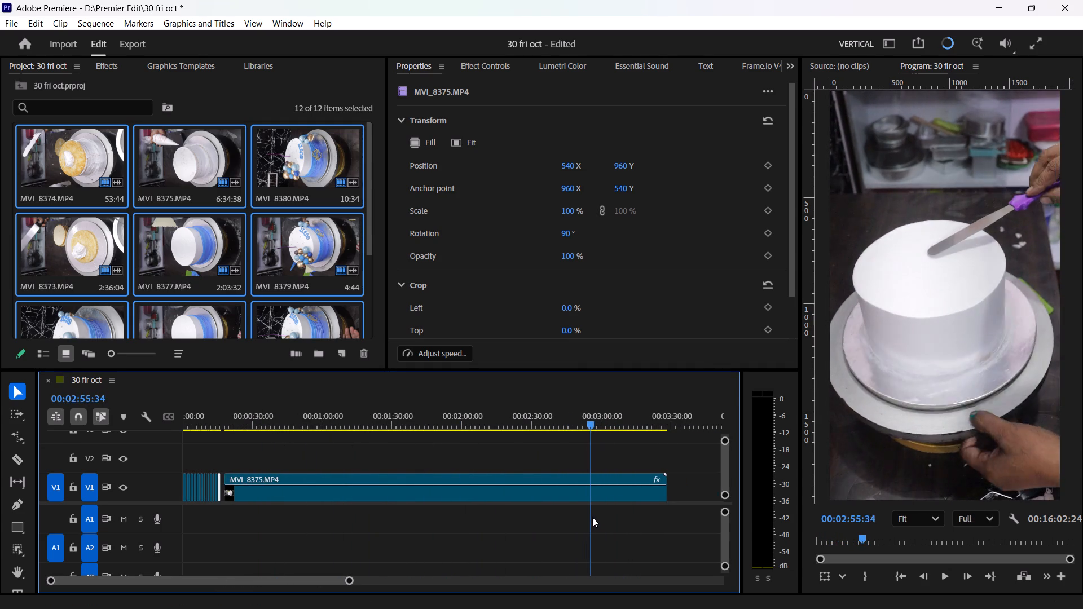
left_click_drag(592, 517, 594, 517)
key("c")
left_click(597, 484)
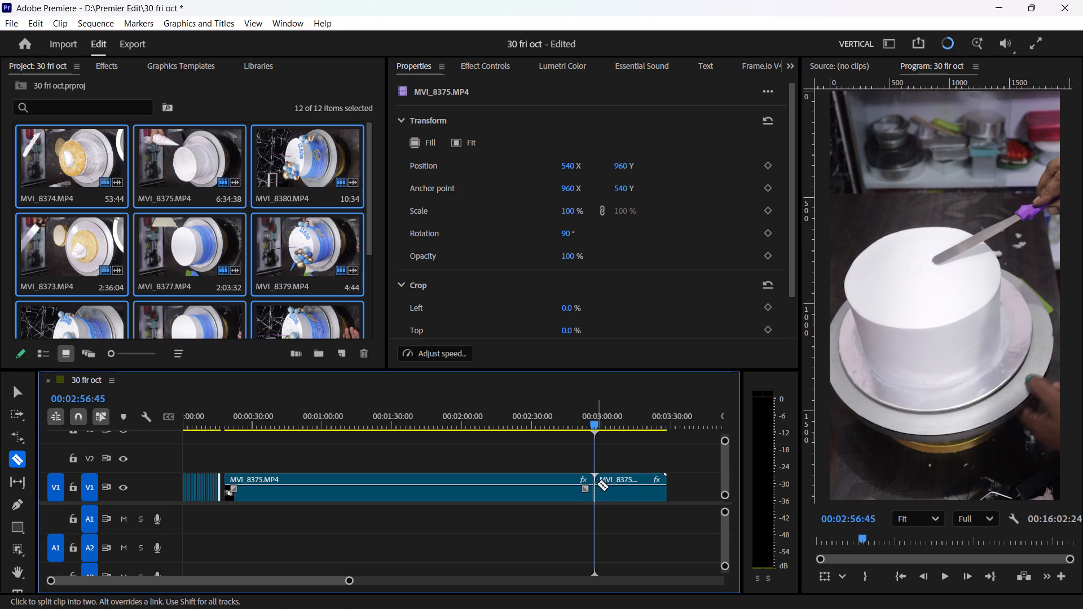
key("v")
left_click(534, 488)
key("Delete")
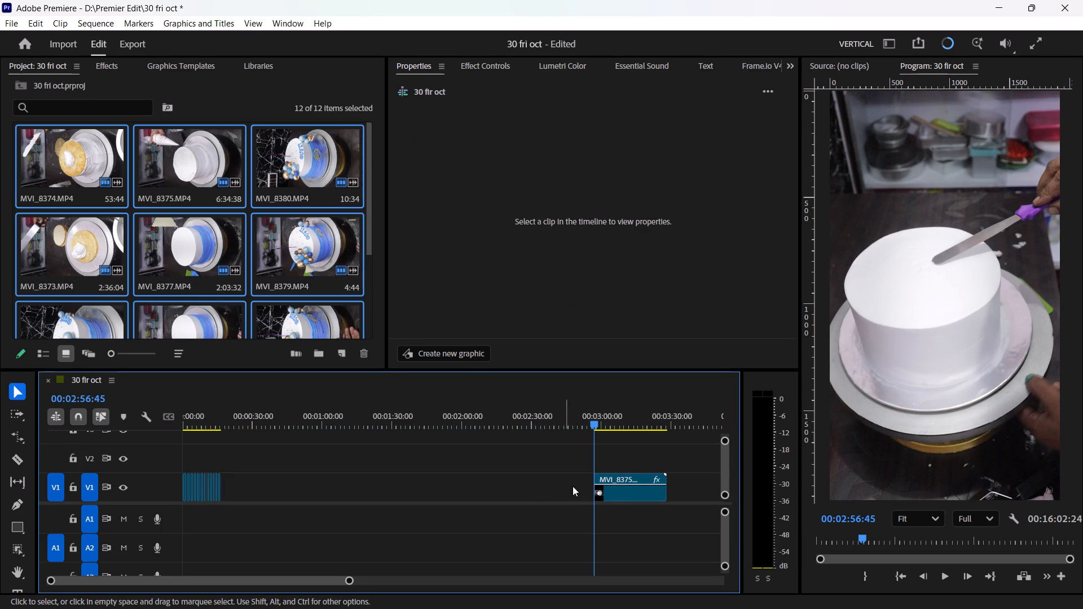
Move the remaining MVI_8375.MP4 piece back near the short pieces, starting at about 00:00:21:30.
left_click_drag(614, 496, 260, 495)
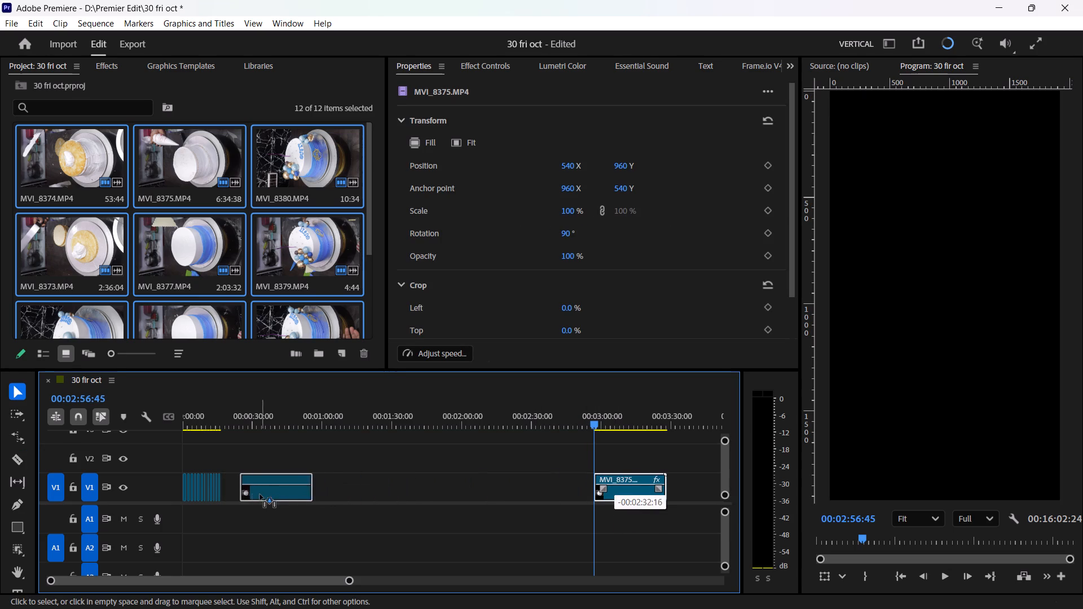
left_click_drag(260, 495, 253, 498)
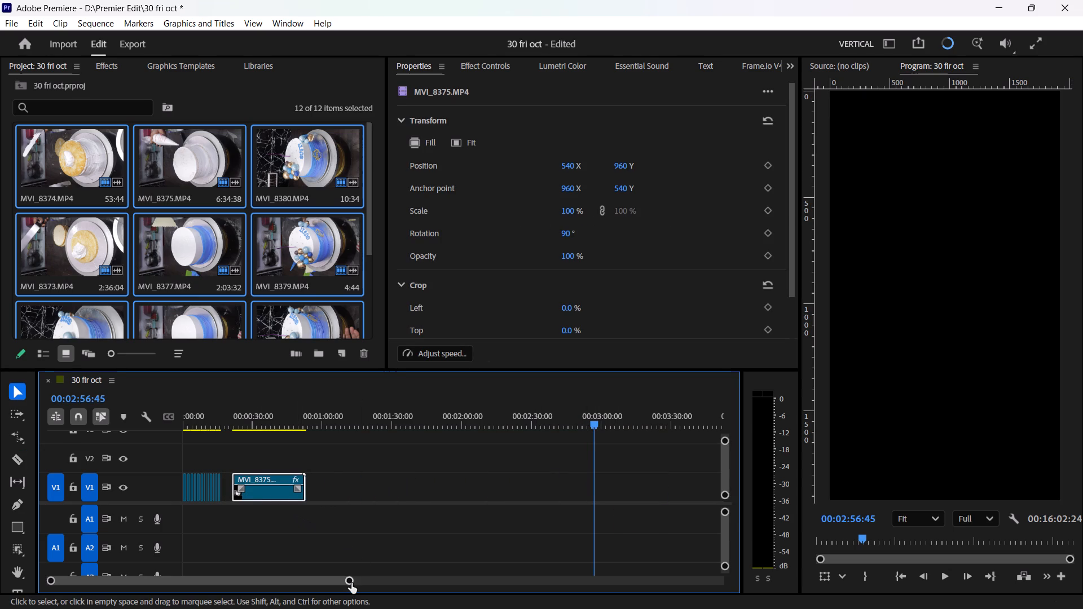
Move all the distant clips from MVI_8376.MP4 onward together back to about 00:01:13, leaving a gap after MVI_8375.MP4.
left_click_drag(350, 584, 626, 539)
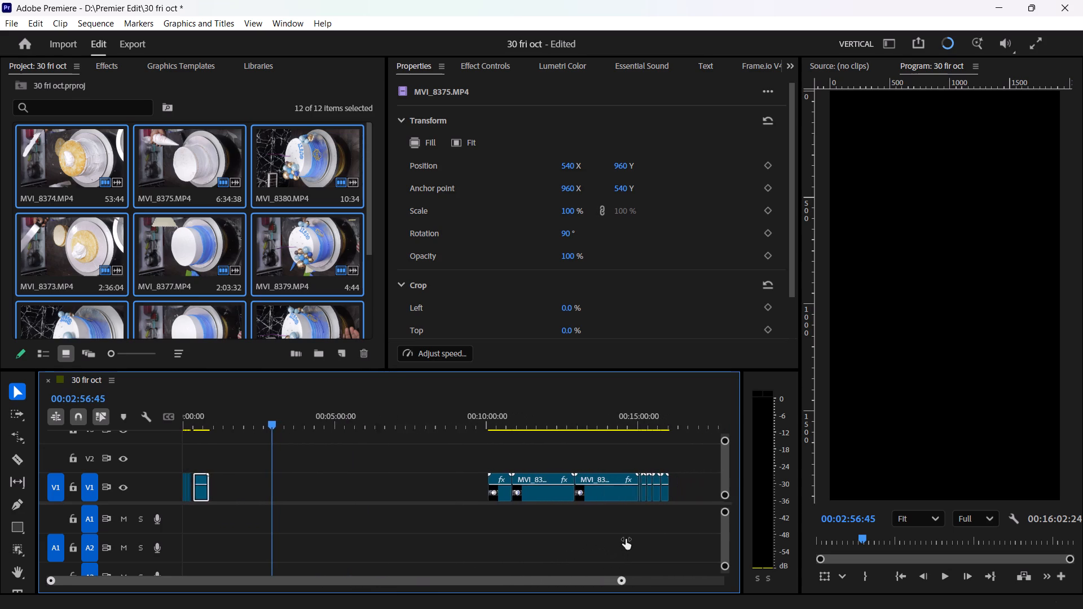
left_click_drag(626, 539, 626, 536)
left_click_drag(675, 507, 422, 472)
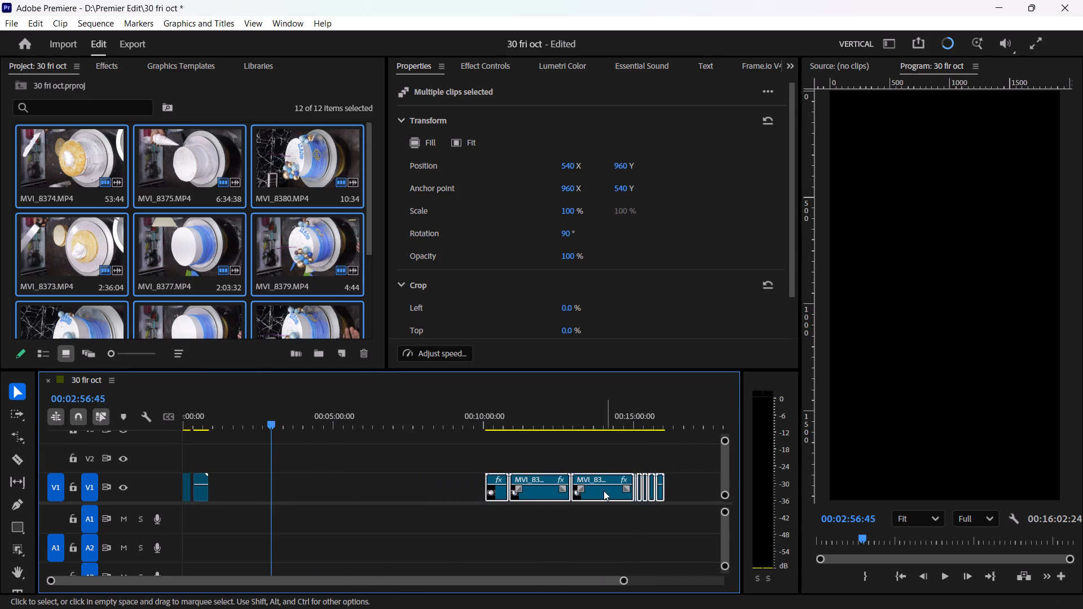
left_click_drag(604, 491, 337, 502)
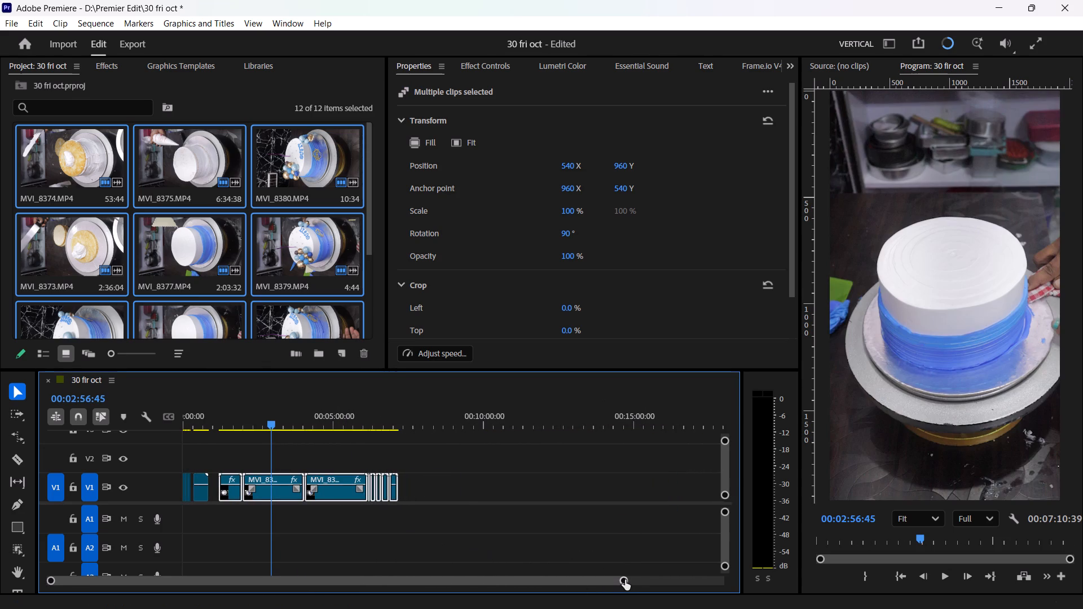
Close the gap by moving the remaining MVI_8375.MP4 piece back against the last sped-up piece.
left_click_drag(622, 581, 362, 581)
left_click_drag(352, 582, 344, 584)
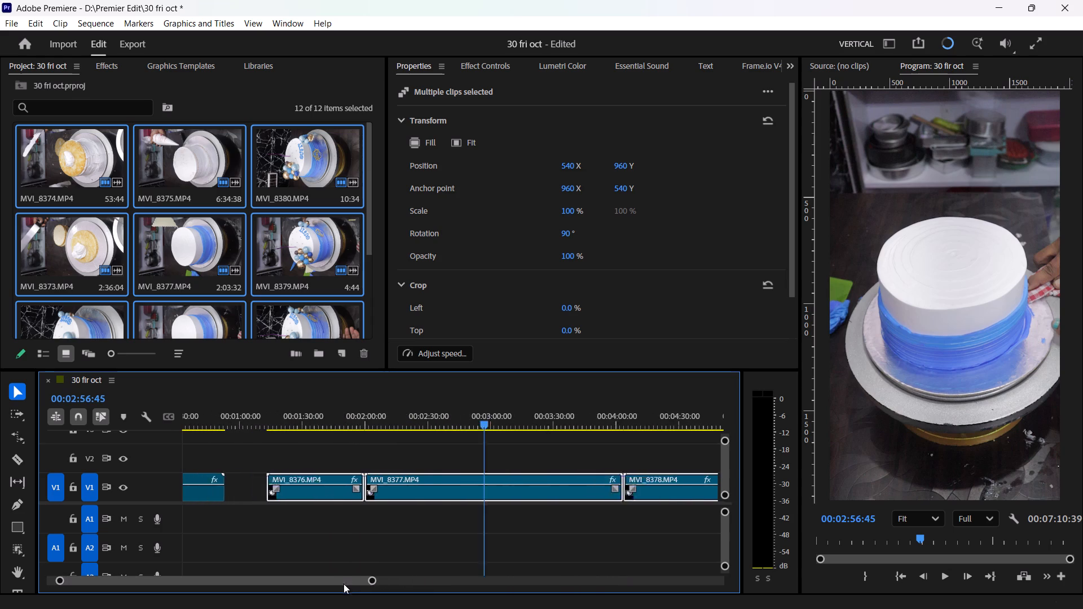
left_click_drag(344, 584, 332, 587)
left_click(252, 414)
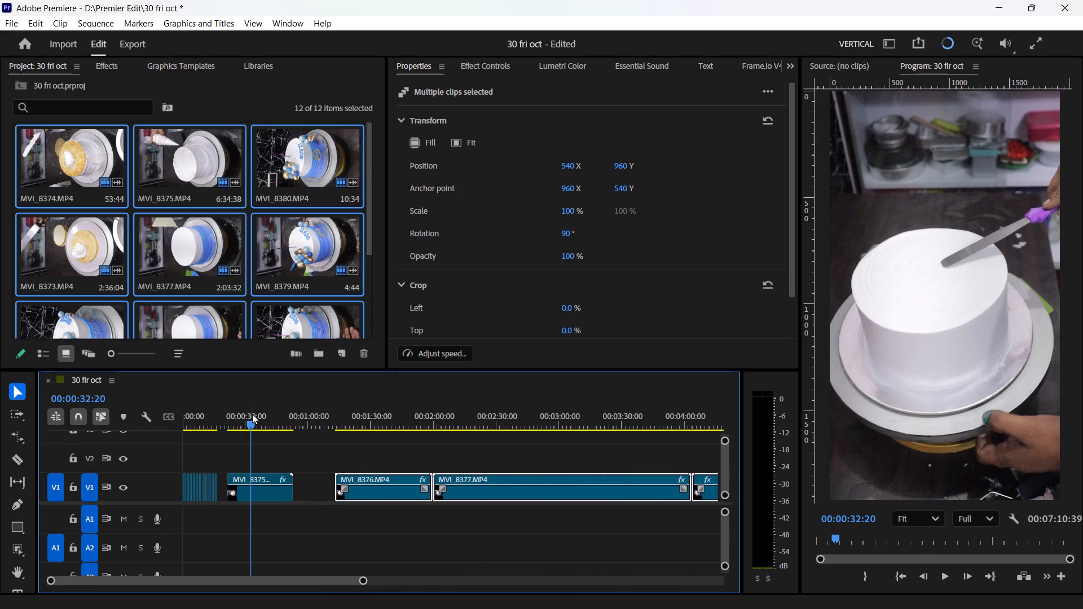
left_click_drag(364, 579, 253, 571)
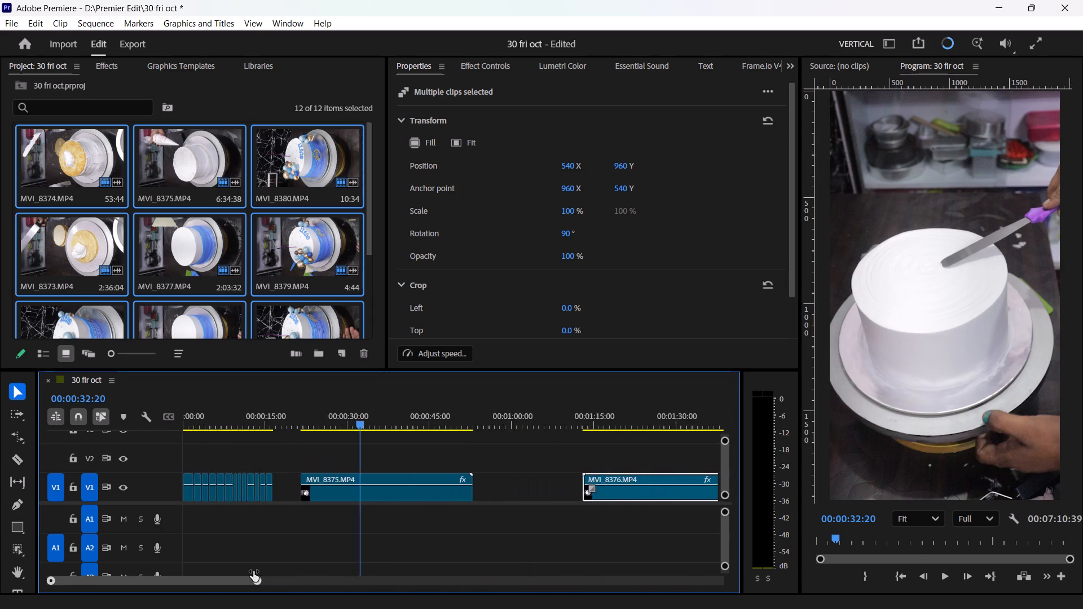
left_click_drag(253, 571, 192, 571)
left_click_drag(259, 423, 183, 427)
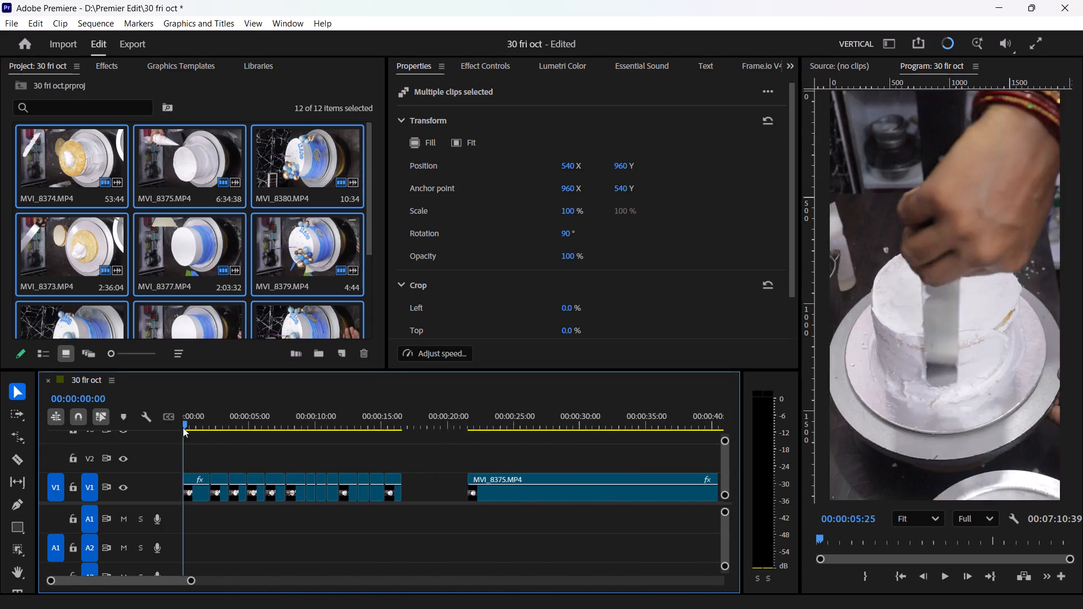
left_click_drag(183, 427, 447, 402)
left_click_drag(494, 494, 439, 500)
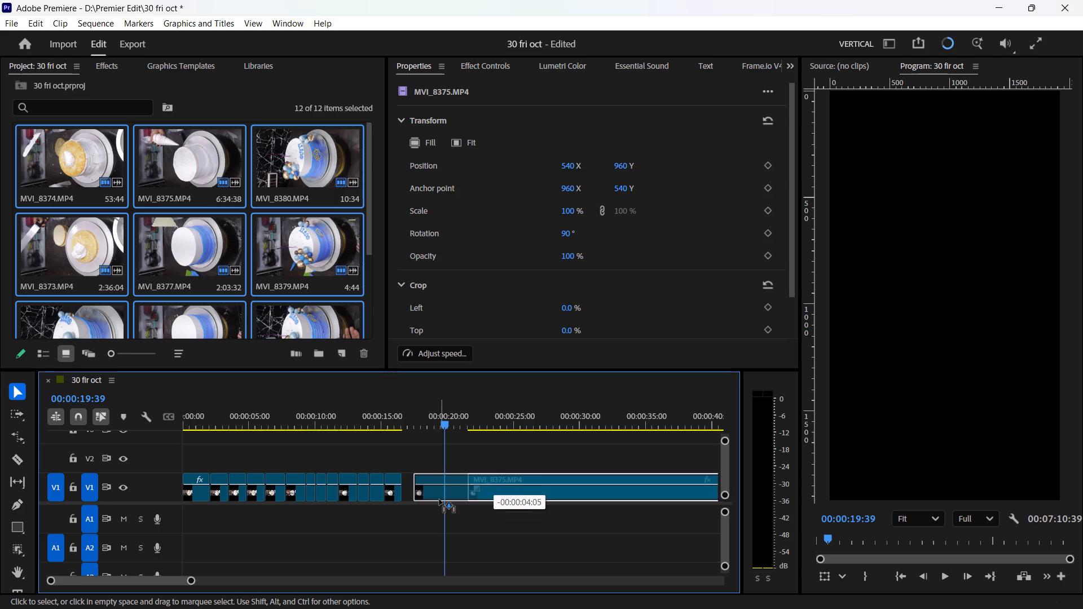
left_click_drag(439, 500, 436, 504)
Split the palette-knife MVI_8375.MP4 piece at about 00:00:22:40 and speed up its first part with Rate Stretch to end at about 00:00:20:40.
left_click_drag(406, 415, 406, 416)
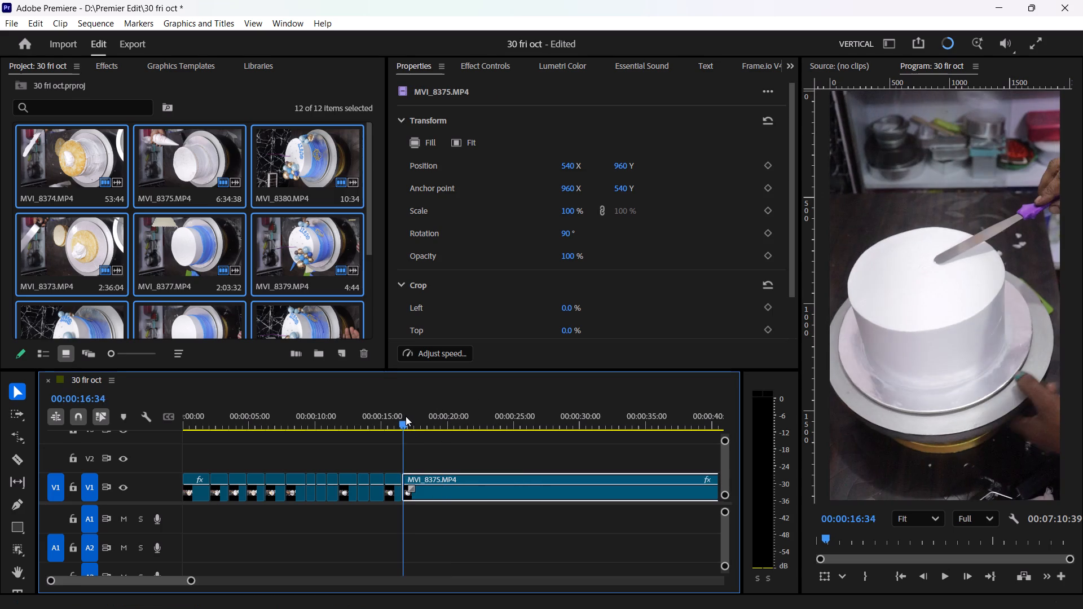
left_click_drag(406, 416, 472, 440)
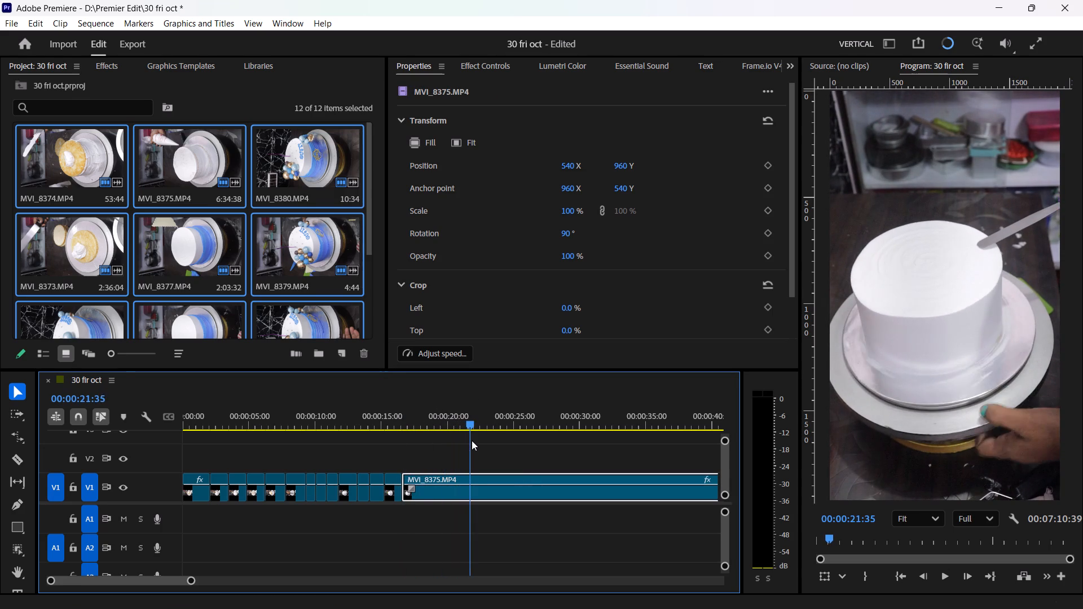
left_click_drag(472, 440, 476, 445)
key("c")
left_click(485, 482)
key("r")
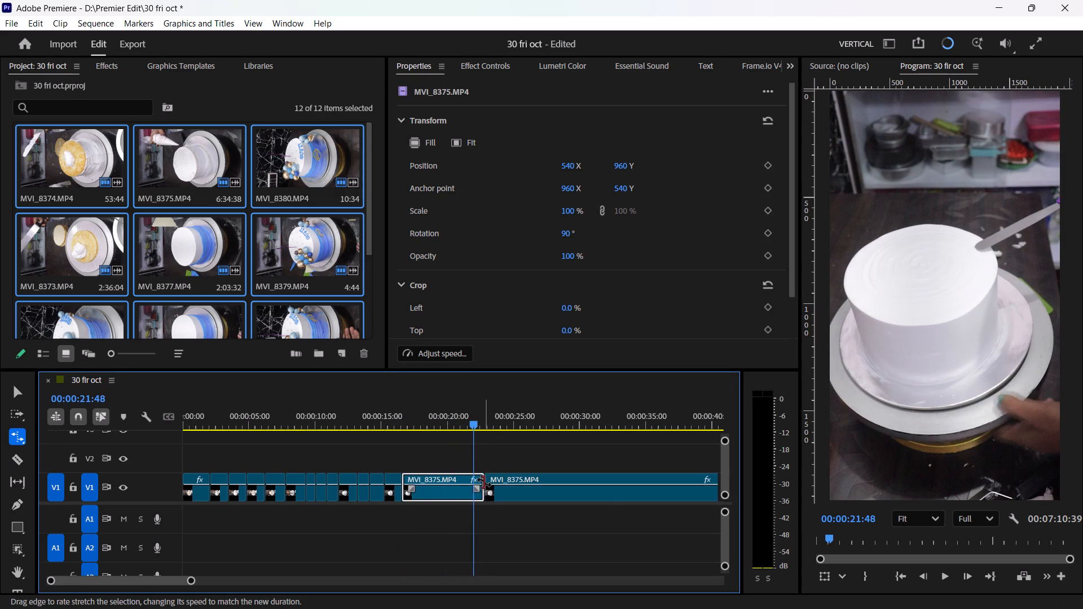
left_click_drag(481, 482, 456, 489)
key("v")
left_click_drag(408, 422, 407, 425)
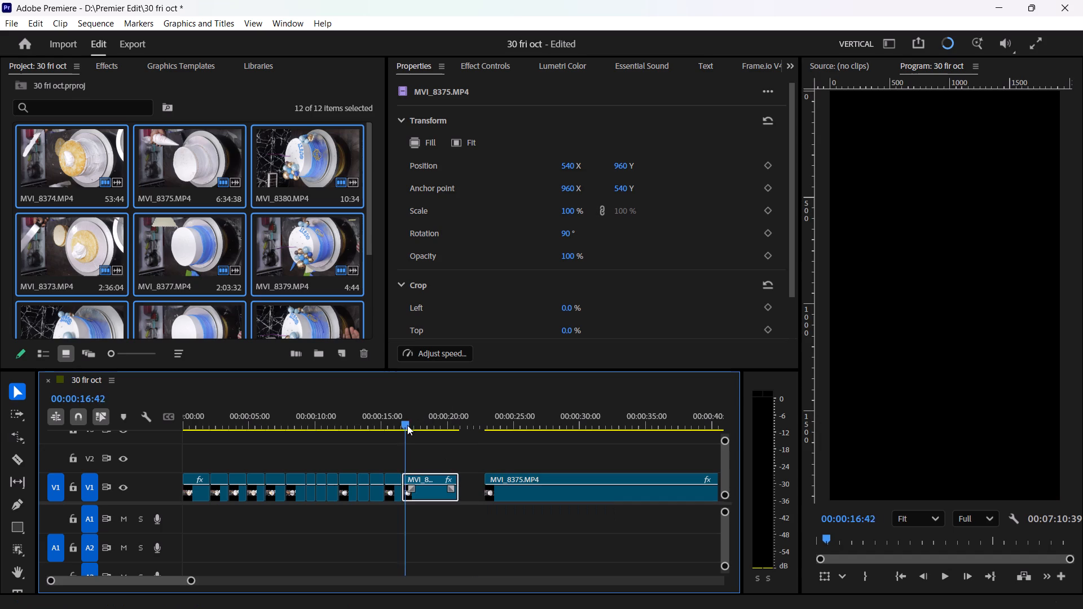
Review the sped-up palette-knife MVI_8375.MP4 piece and trim about half a second off its start.
left_click_drag(407, 425, 404, 431)
key("space")
key("space")
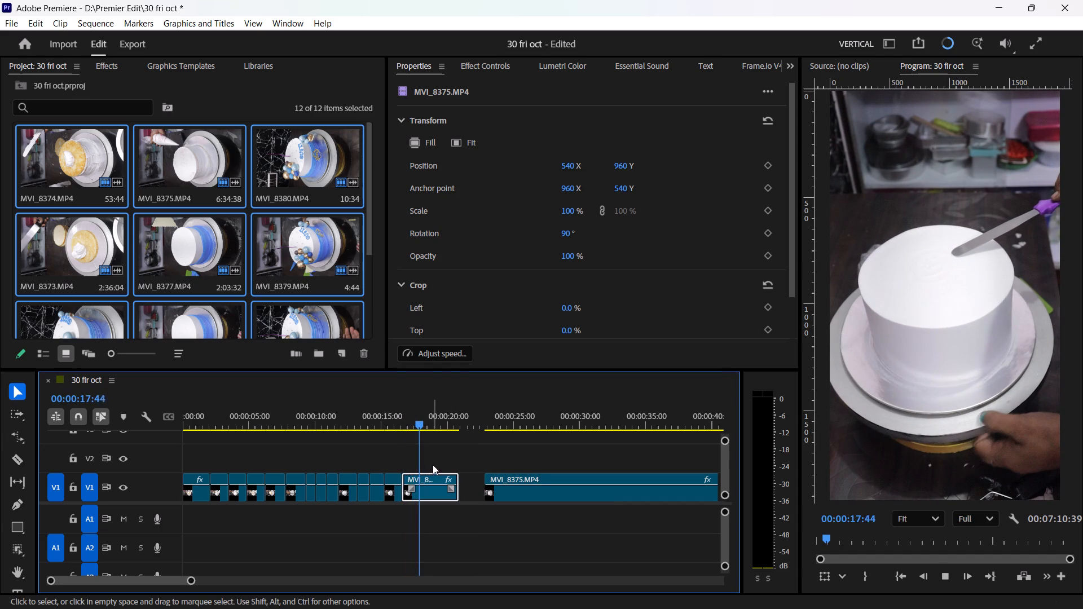
left_click_drag(408, 478, 414, 475)
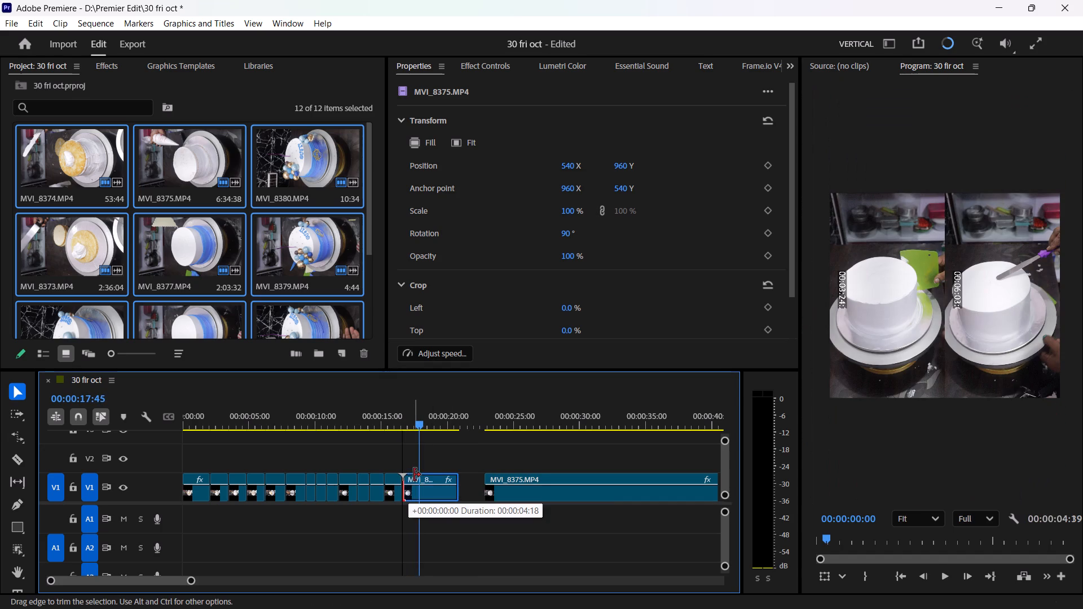
left_click_drag(414, 475, 415, 474)
Speed up the trimmed MVI_8375.MP4 piece with Rate Stretch to end at about 00:00:19:30, then close the gap before it.
key("r")
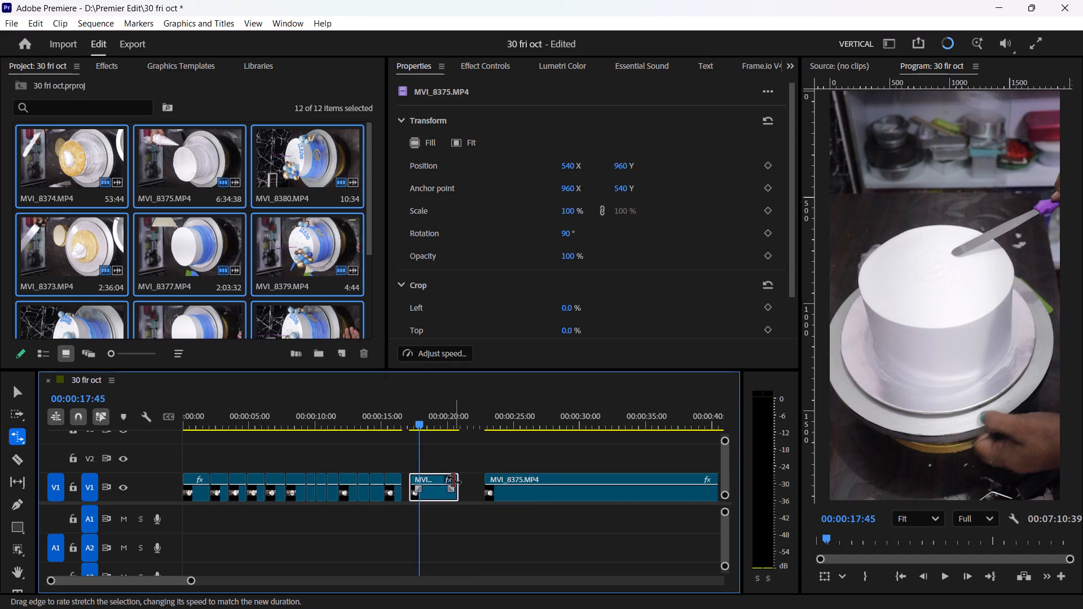
left_click_drag(454, 480, 439, 486)
key("v")
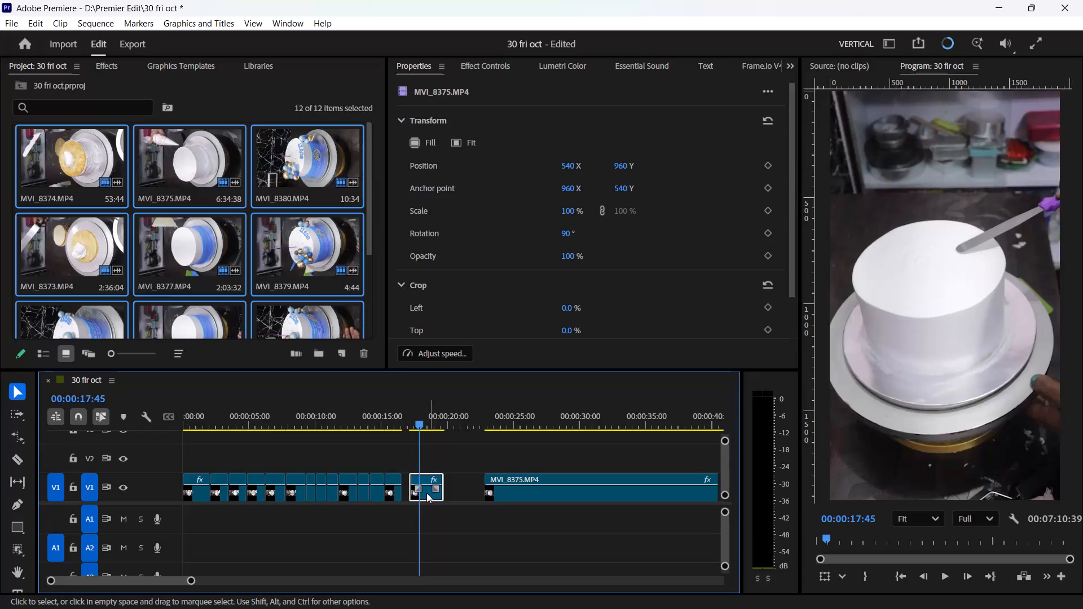
left_click_drag(425, 493, 418, 492)
Play back the palette-knife piece and speed it up further with Rate Stretch to end at about 00:00:18:40.
left_click_drag(405, 421, 398, 430)
key("space")
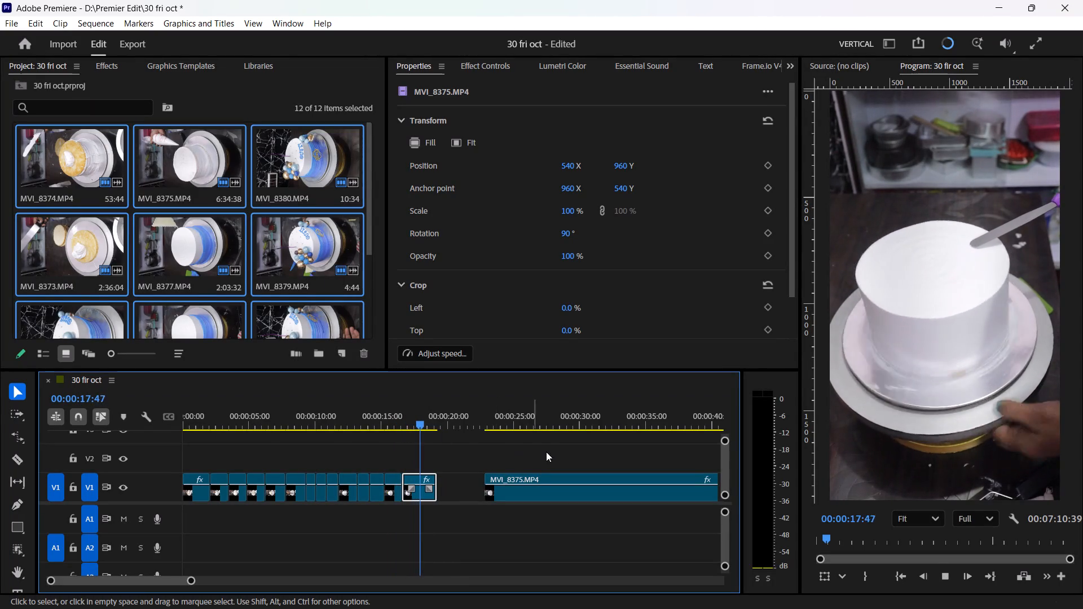
key("space")
key("r")
left_click(434, 481)
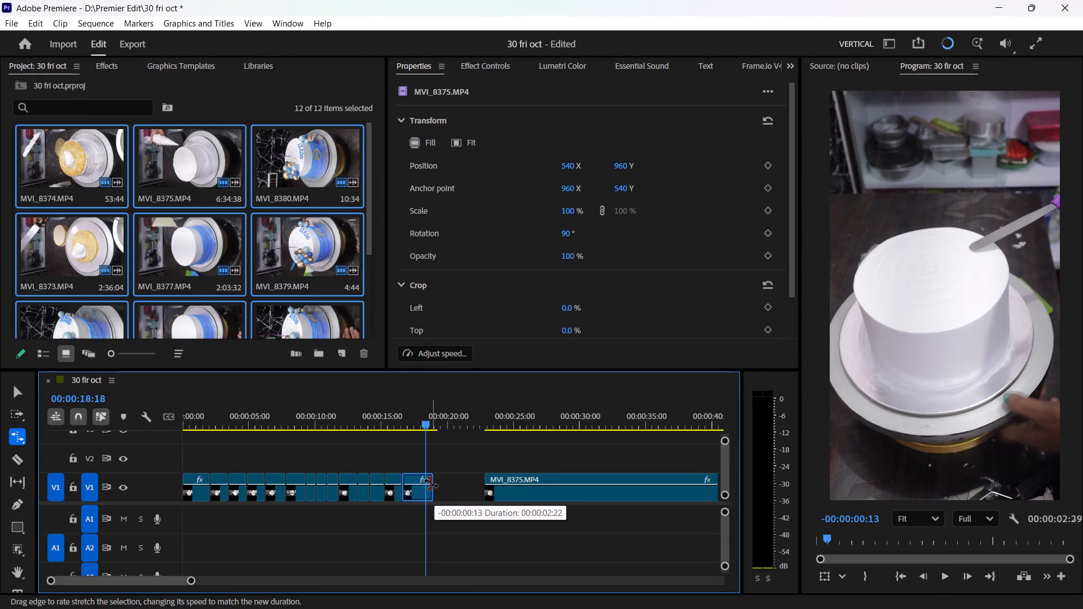
key("v")
key("space")
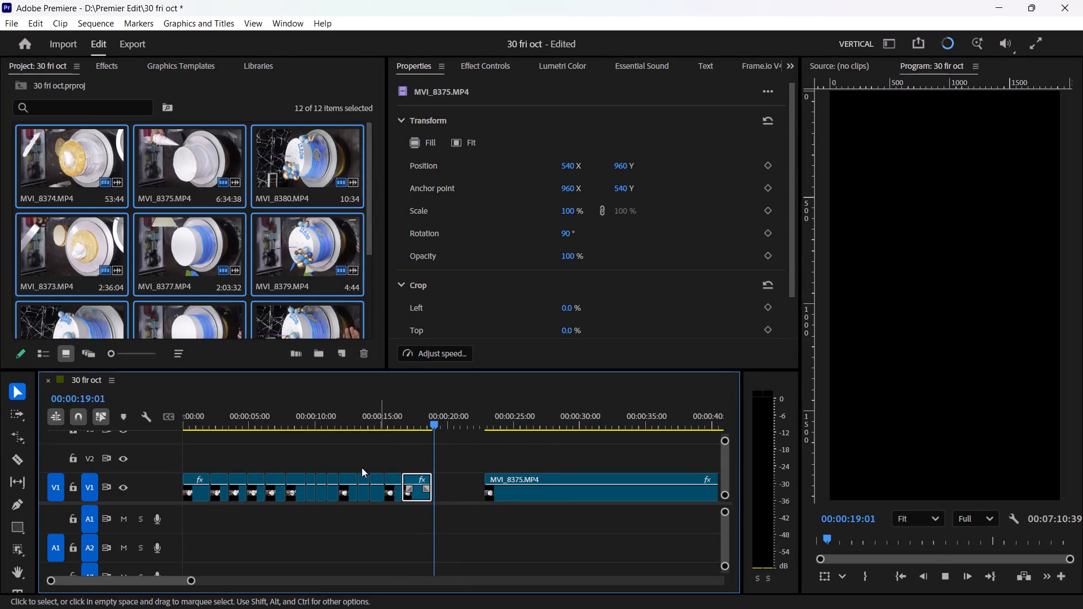
key("space")
Delete the leftover MVI_8375.MP4 piece between the short pieces and MVI_8376.MP4.
left_click_drag(191, 580, 266, 566)
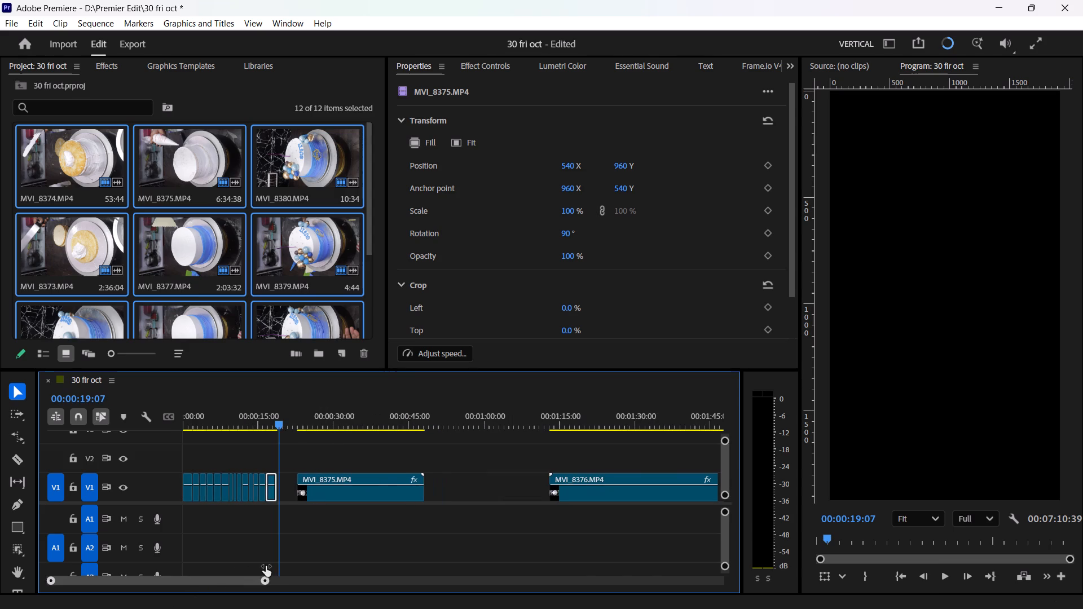
left_click_drag(266, 566, 267, 564)
left_click_drag(297, 415, 429, 436)
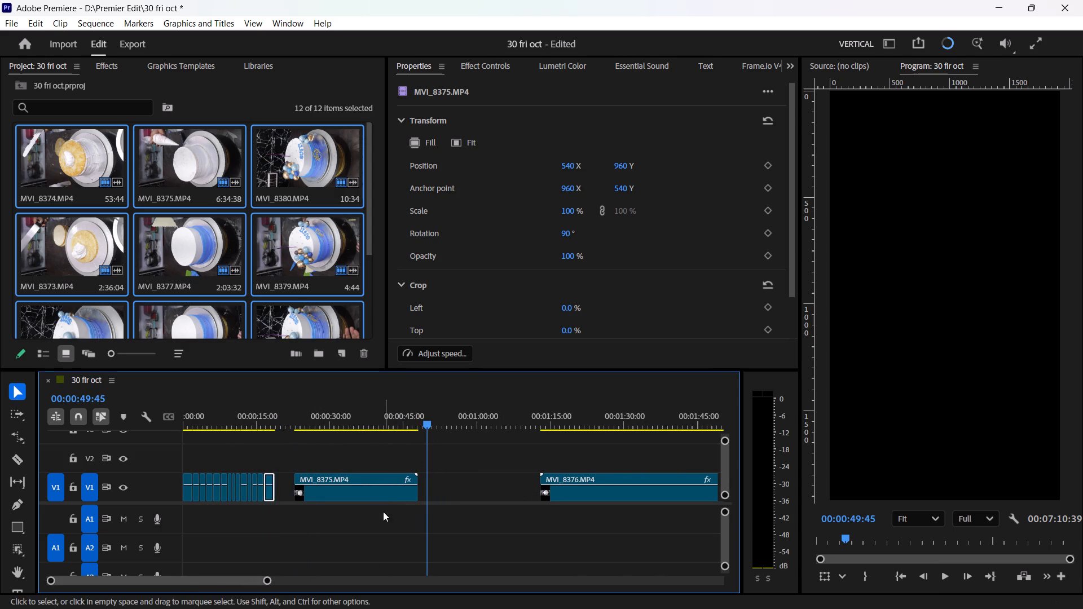
left_click(375, 495)
key("Delete")
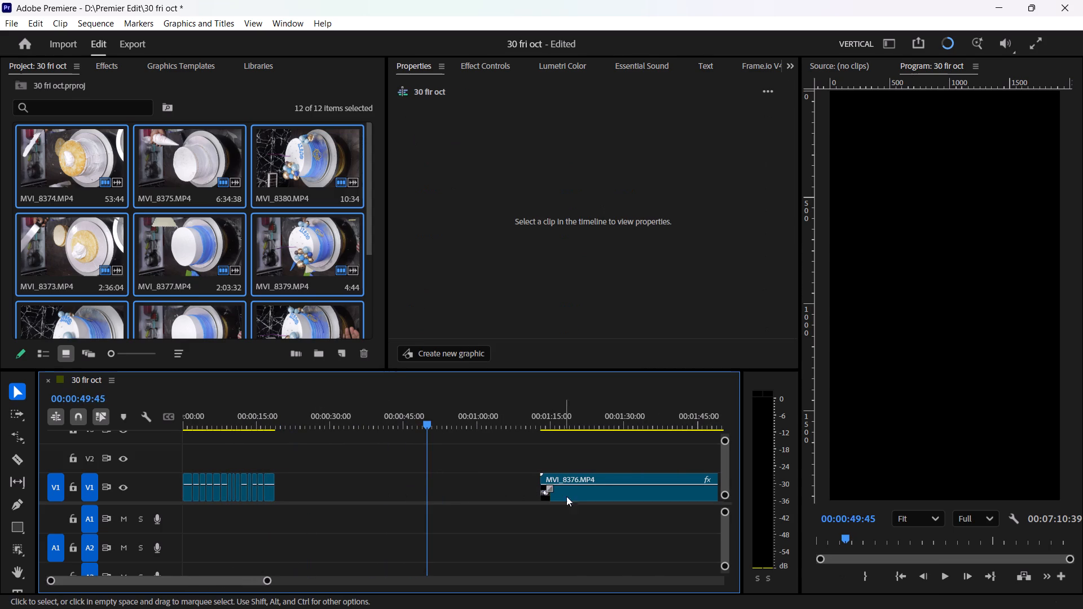
Move MVI_8376.MP4 back against the end of the last sped-up MVI_8375.MP4 piece.
left_click_drag(571, 493, 330, 503)
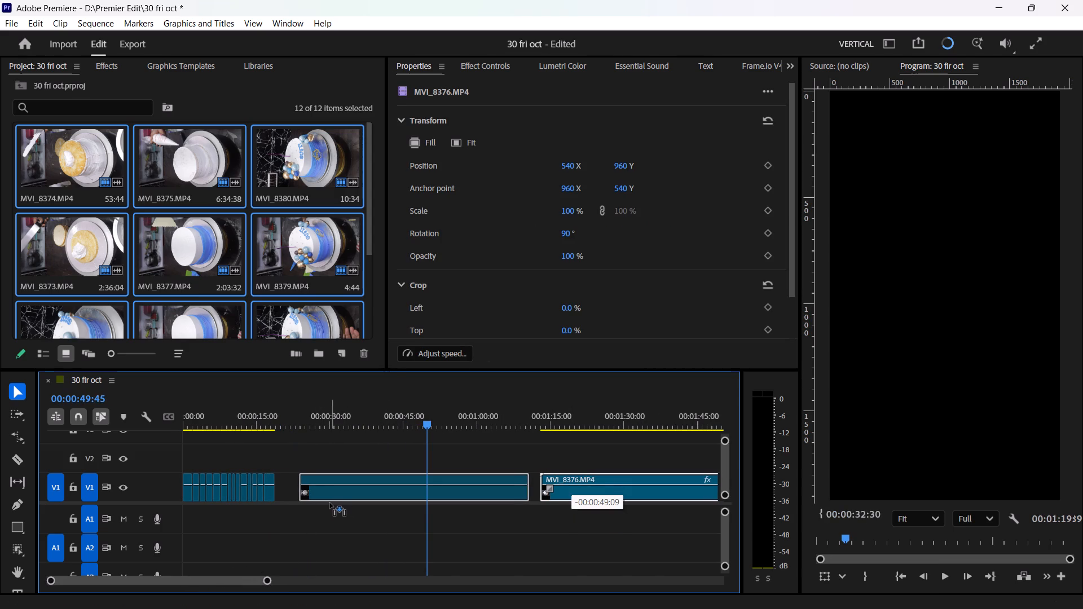
left_click_drag(330, 503, 314, 504)
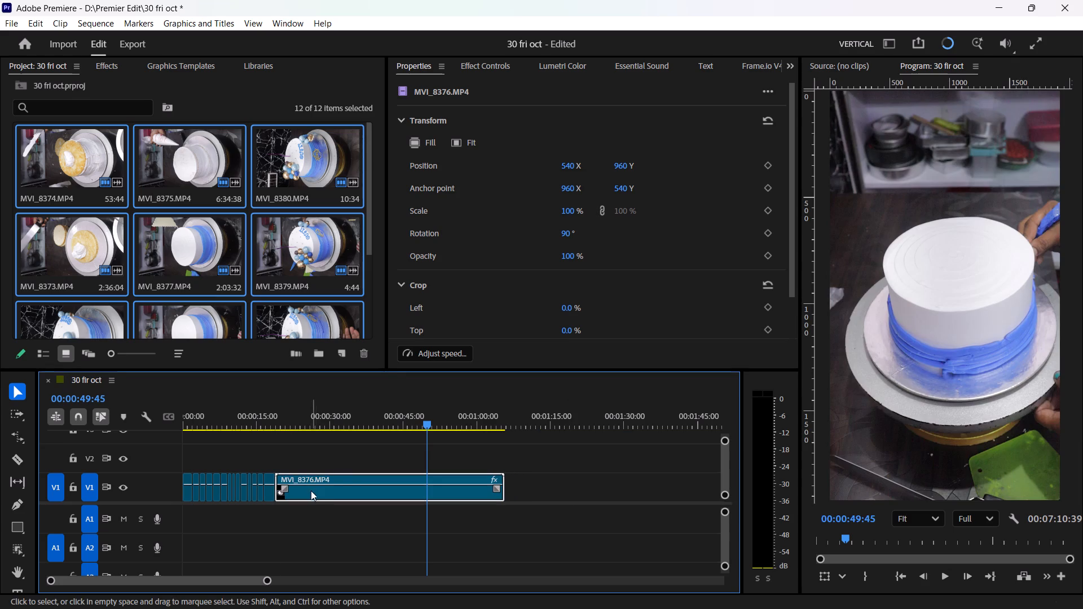
Trim the start of MVI_8376.MP4 forward to 00:00:21:00, where the blue cream piping begins.
left_click_drag(426, 425, 359, 454)
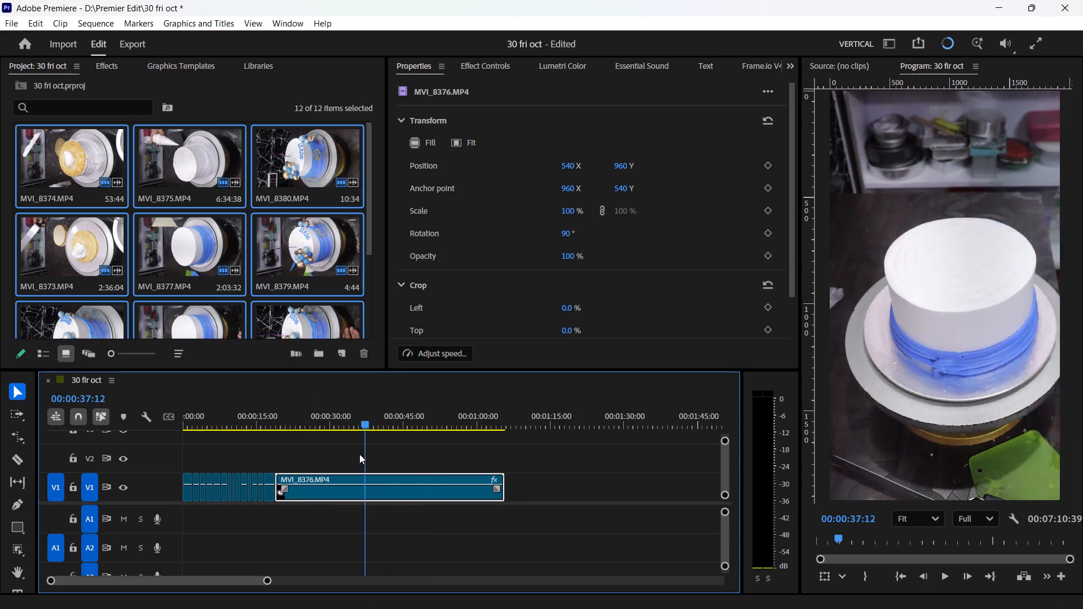
left_click_drag(359, 454, 285, 515)
left_click_drag(279, 476, 284, 478)
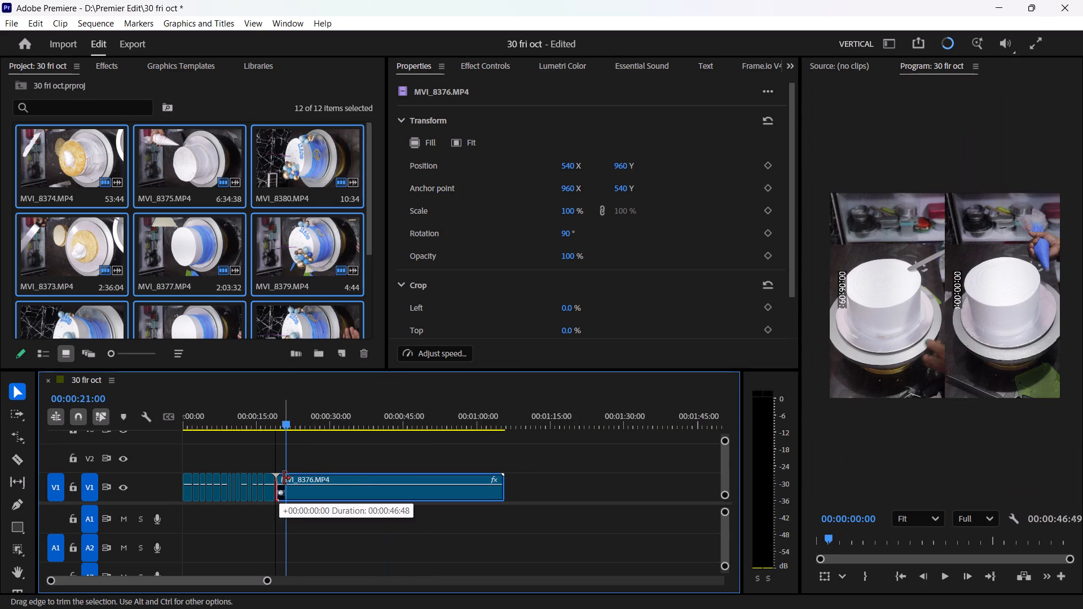
left_click_drag(284, 478, 285, 478)
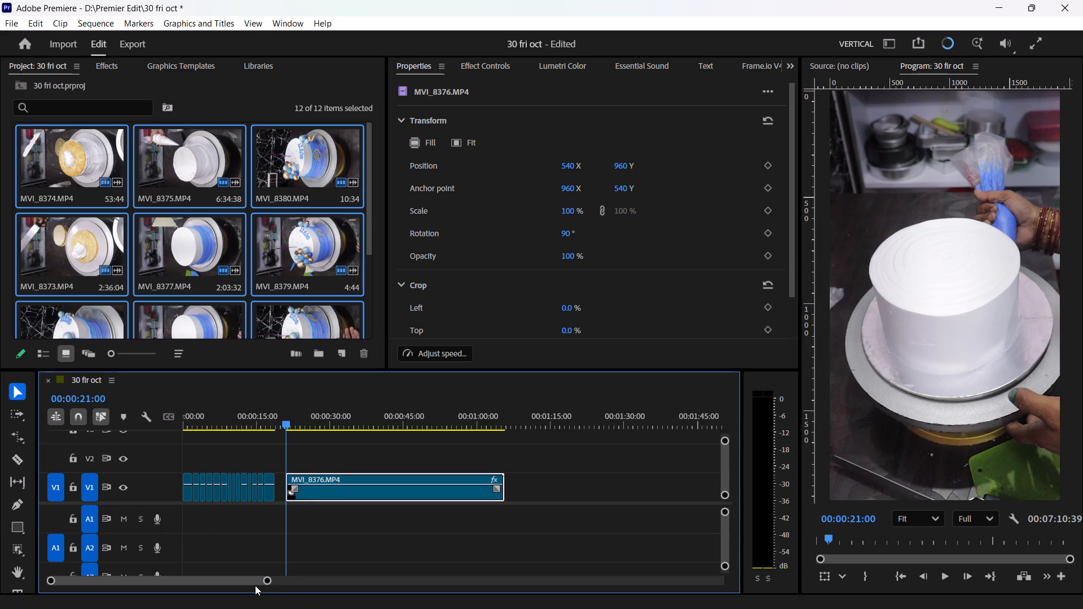
Close the gap by moving the trimmed MVI_8376.MP4 back against the last MVI_8375.MP4 piece.
left_click_drag(267, 580, 160, 608)
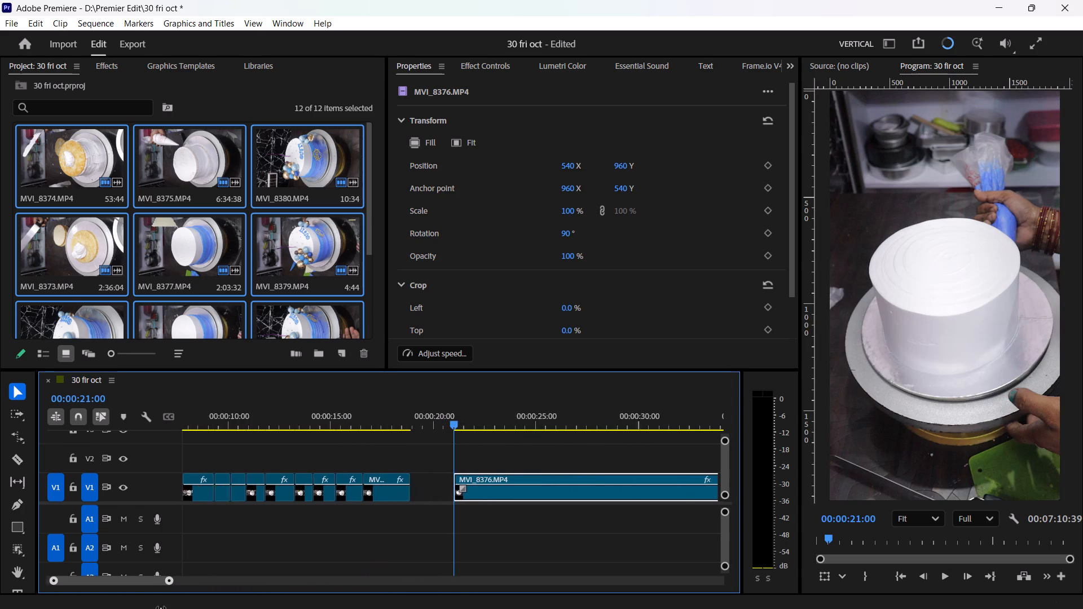
left_click_drag(160, 608, 158, 608)
left_click_drag(480, 492, 469, 493)
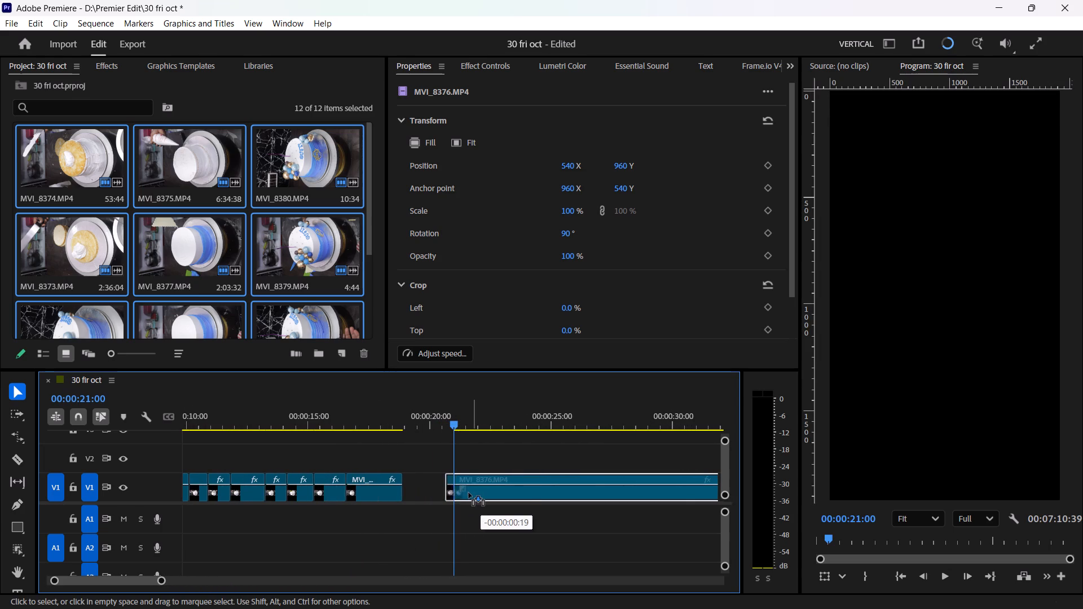
left_click_drag(469, 493, 437, 495)
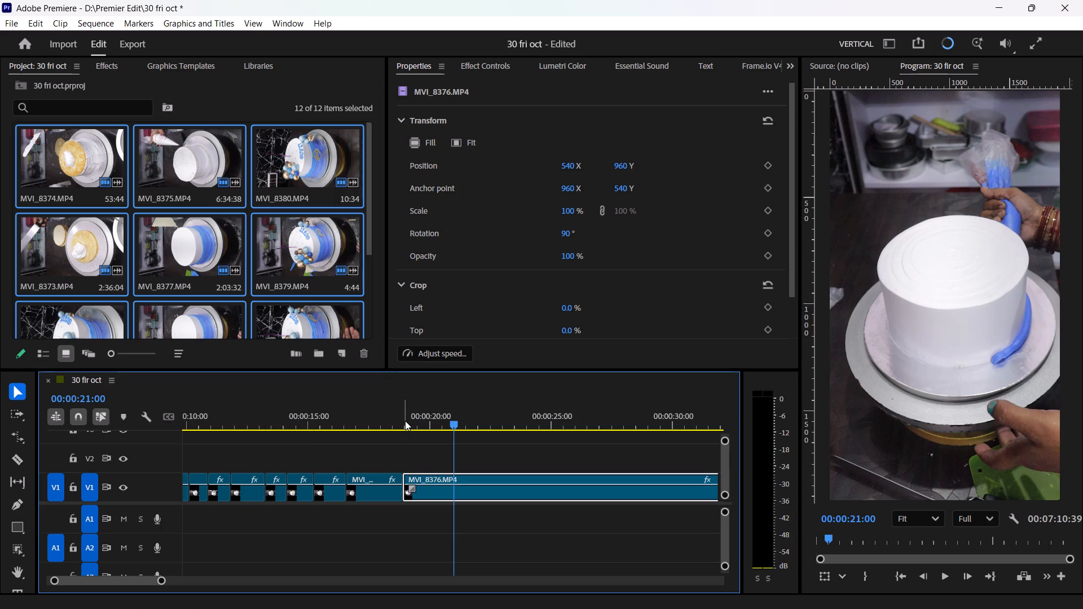
Split MVI_8376.MP4 at 00:00:35:29, speed up its first part with Rate Stretch to end at about 00:00:21:10, and play it back.
left_click_drag(408, 418, 567, 456)
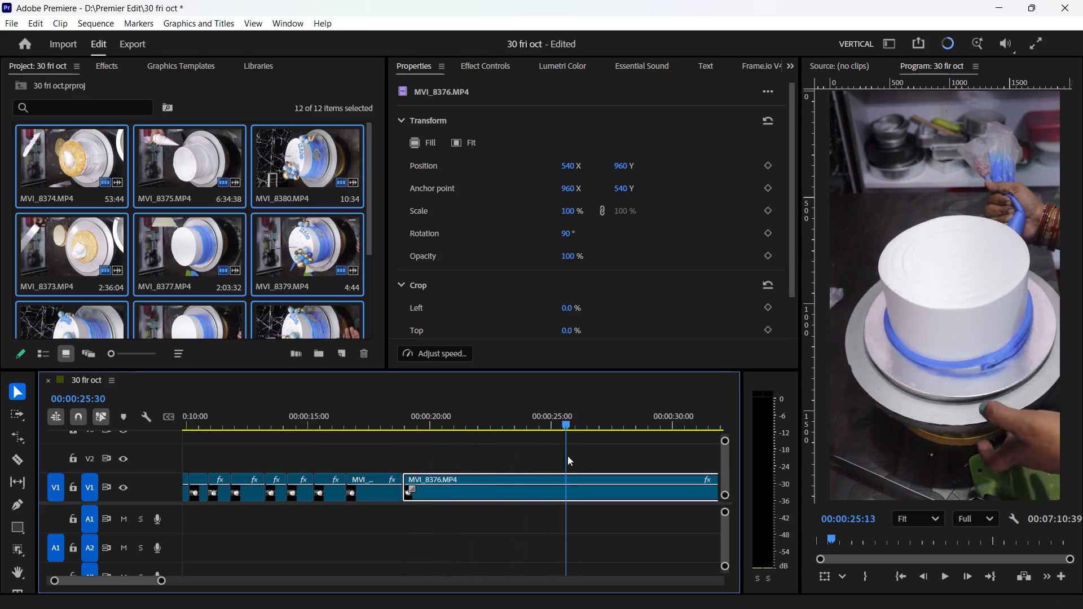
left_click_drag(567, 456, 674, 481)
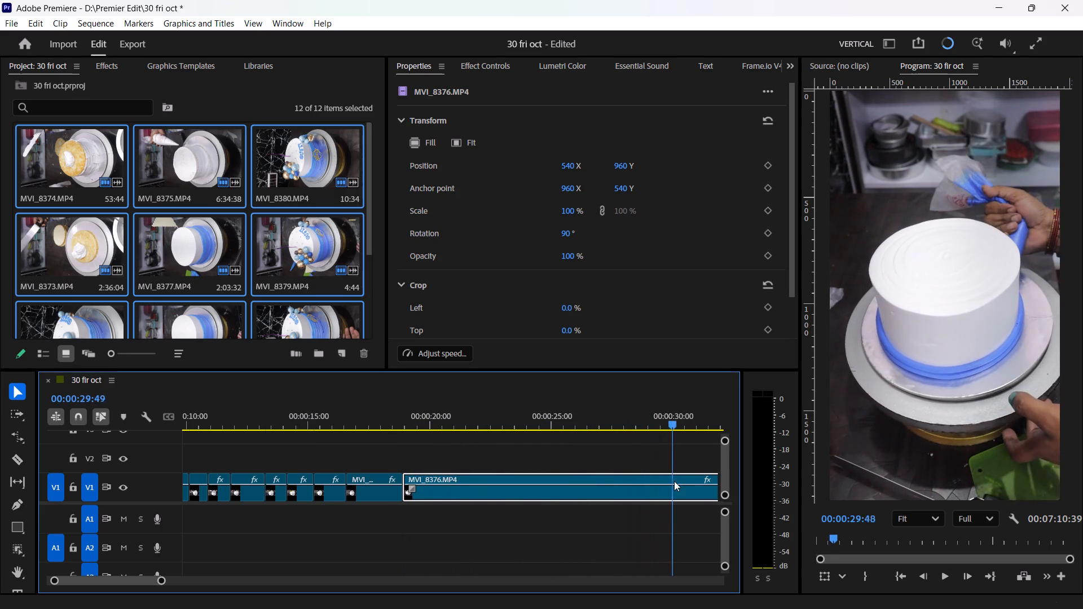
left_click_drag(674, 481, 732, 498)
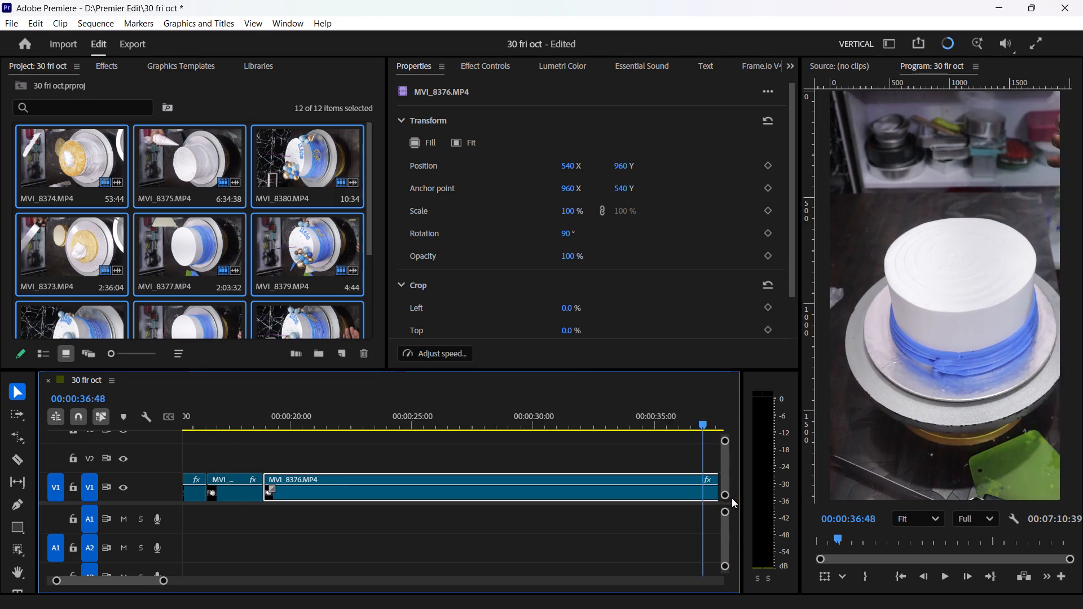
left_click_drag(732, 498, 639, 517)
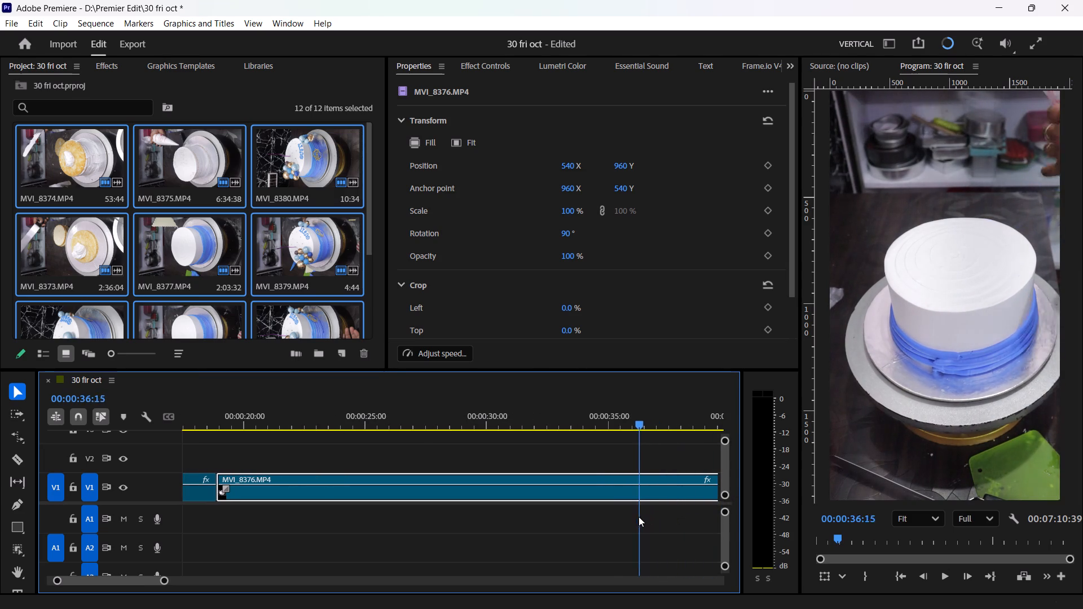
left_click_drag(639, 517, 624, 520)
key("c")
left_click(624, 487)
key("r")
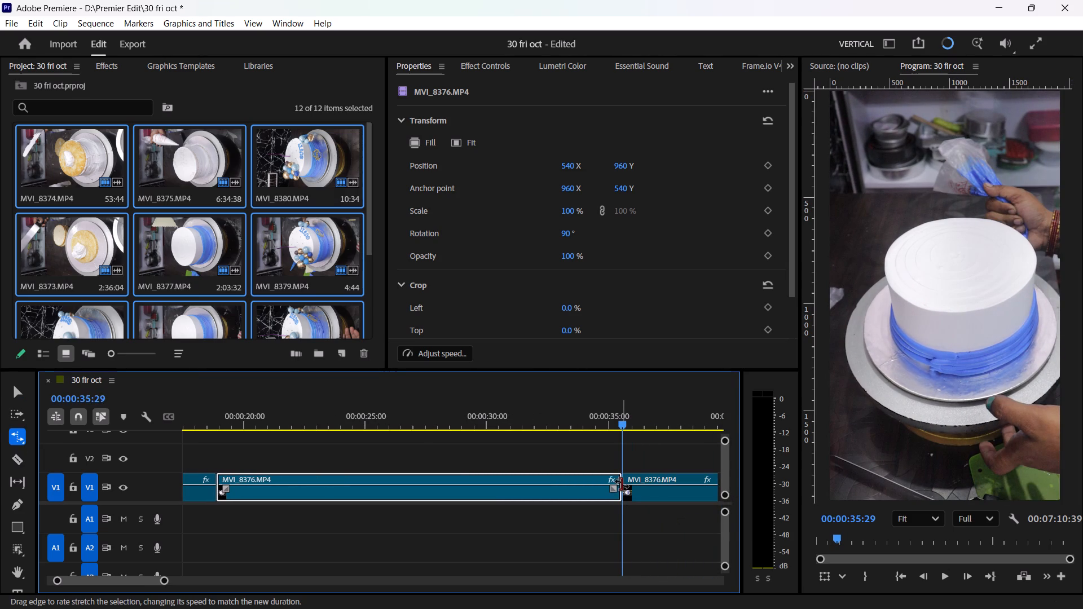
left_click_drag(621, 484, 273, 507)
key("v")
left_click(226, 416)
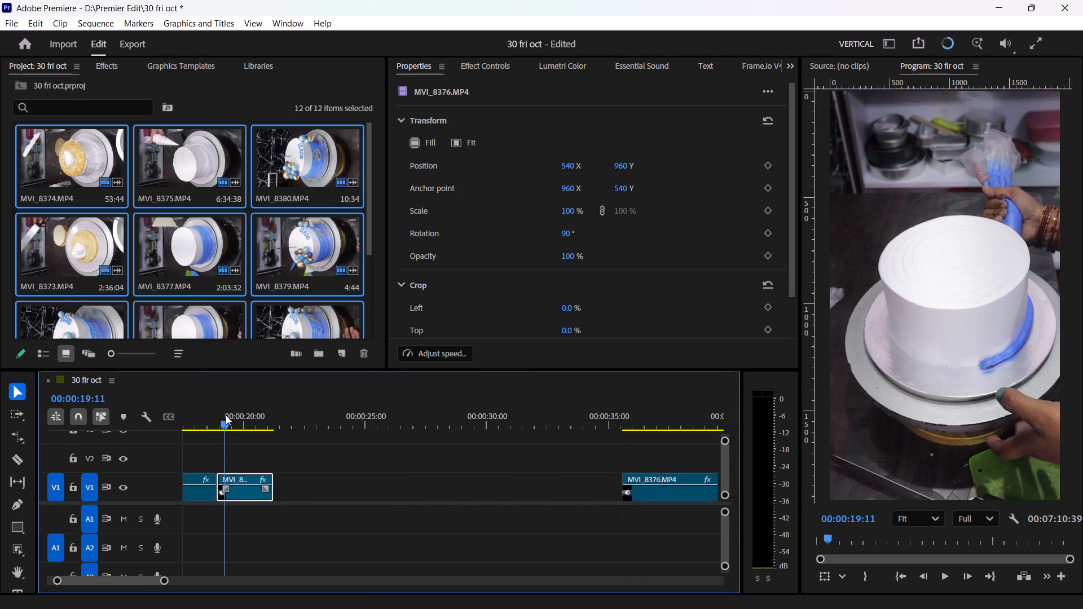
key("space")
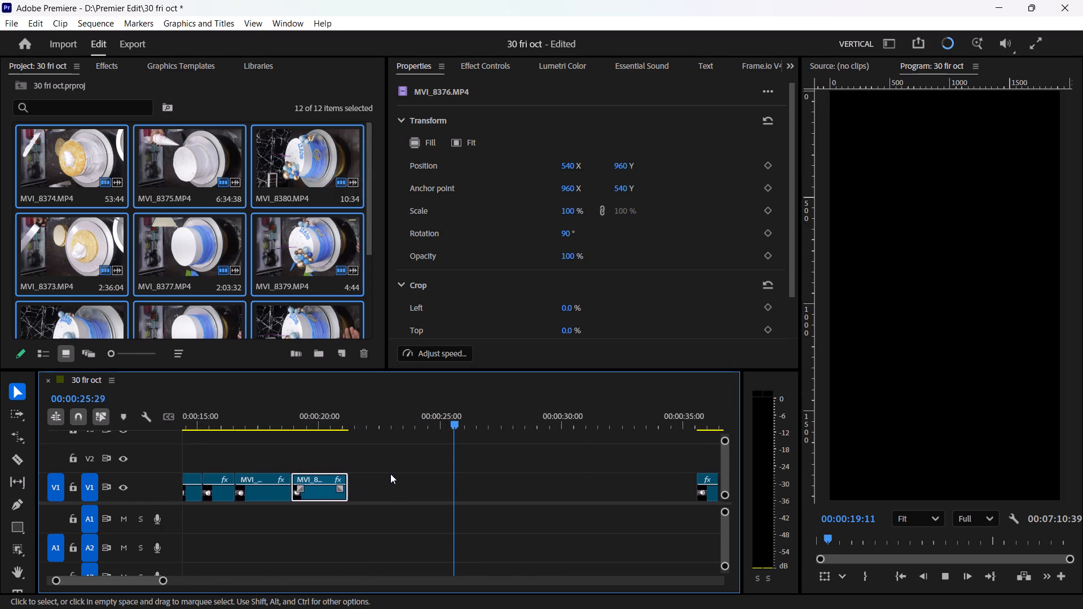
key("space")
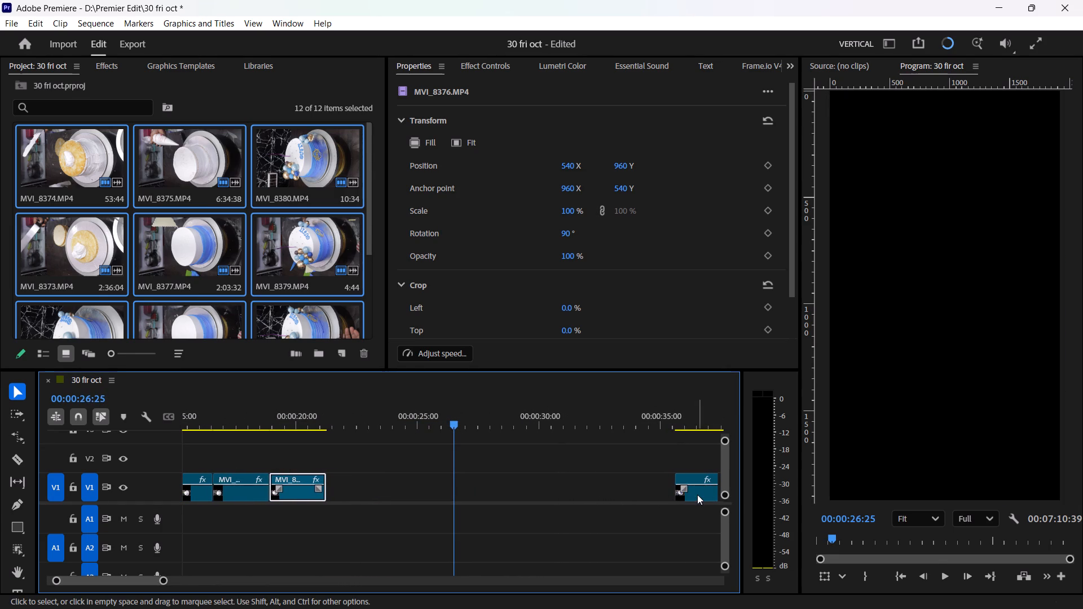
Move the remaining MVI_8376.MP4 piece back near the sped-up part, starting at about 00:00:21:45.
left_click_drag(697, 493, 366, 490)
Speed up the first MVI_8376.MP4 piece further with Rate Stretch to end at about 00:00:20:40.
left_click(306, 417)
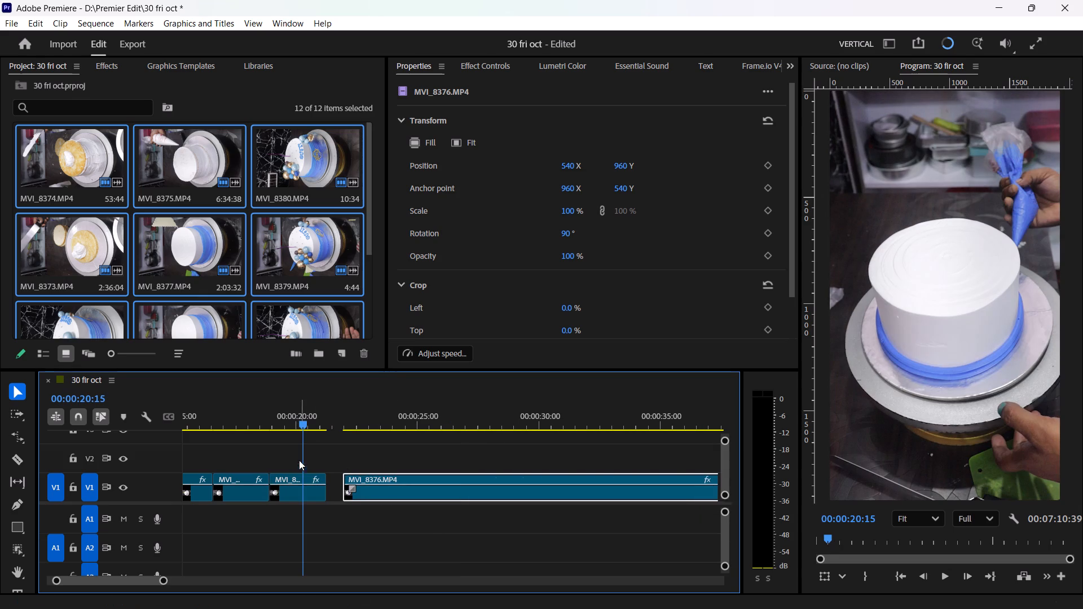
left_click(291, 491)
key("r")
left_click_drag(327, 484, 317, 483)
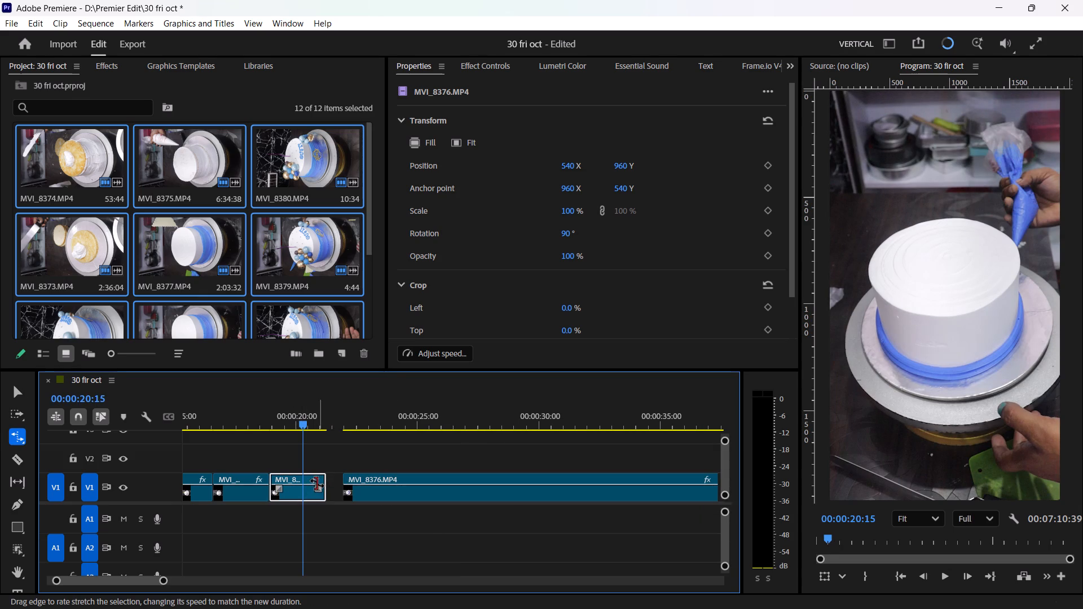
left_click_drag(317, 483, 316, 484)
left_click(313, 487)
left_click(302, 489)
left_click_drag(321, 481, 311, 485)
key("v")
Play back the first MVI_8376.MP4 piece and use Rate Stretch to shorten it to end at about 00:00:20:25.
left_click_drag(281, 415, 278, 421)
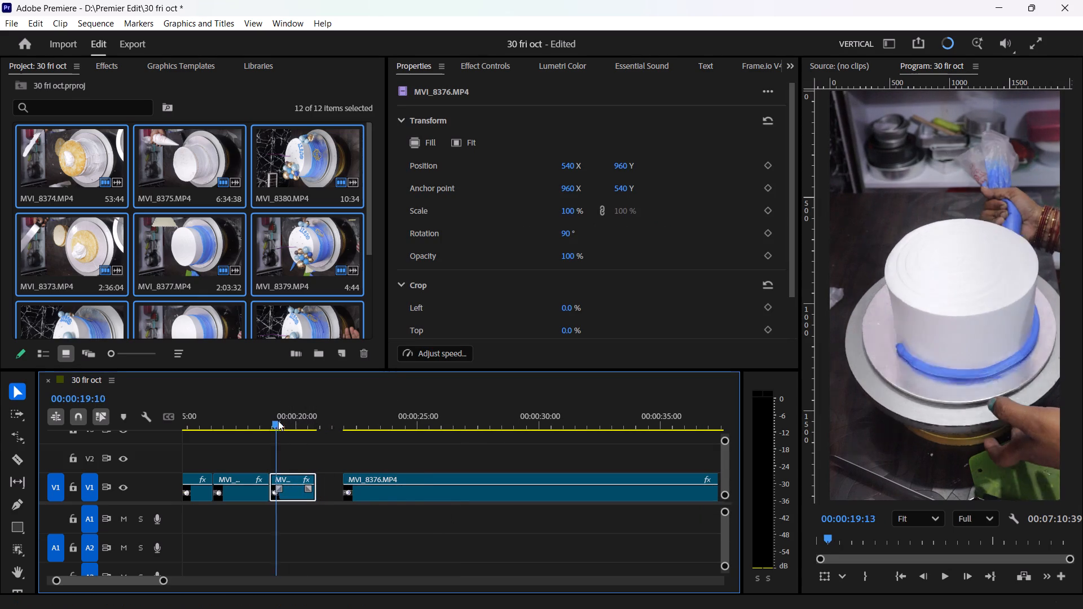
left_click_drag(278, 421, 276, 425)
key("space")
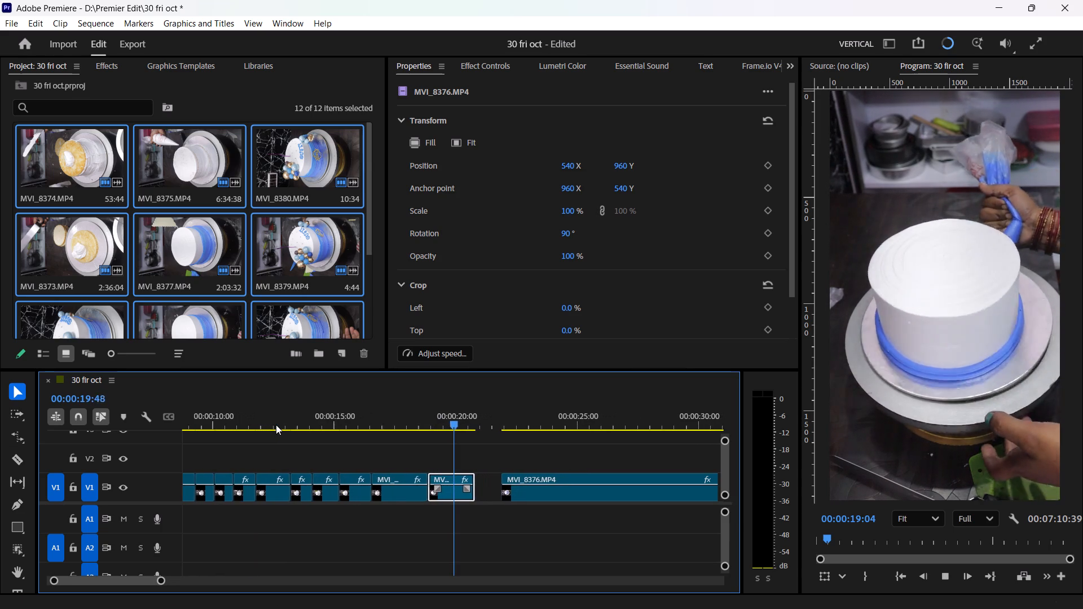
key("space")
key("space")
key("space")
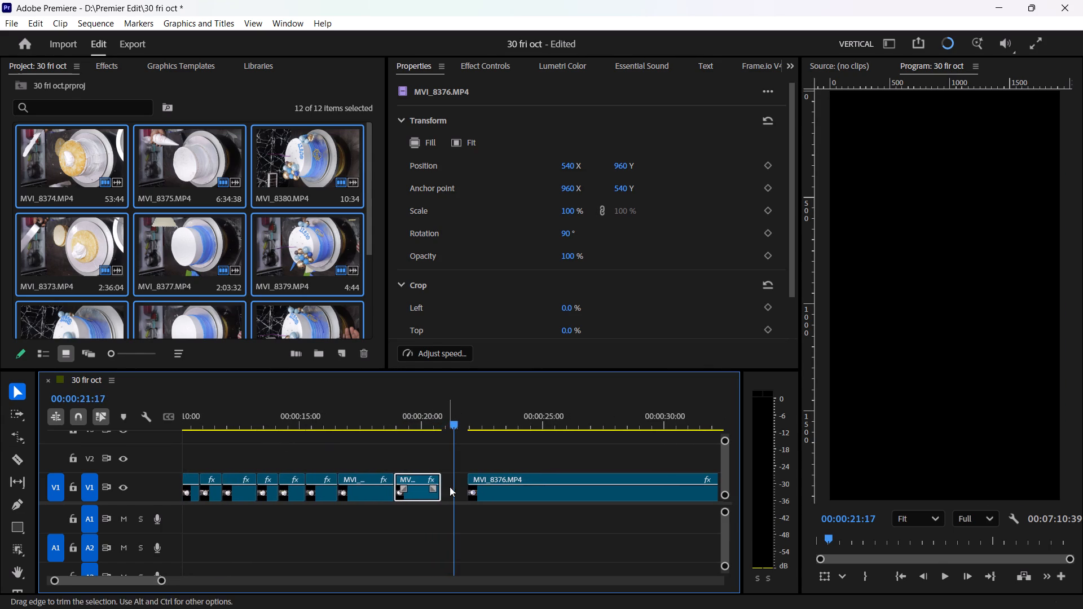
key("r")
left_click_drag(440, 482, 435, 487)
key("v")
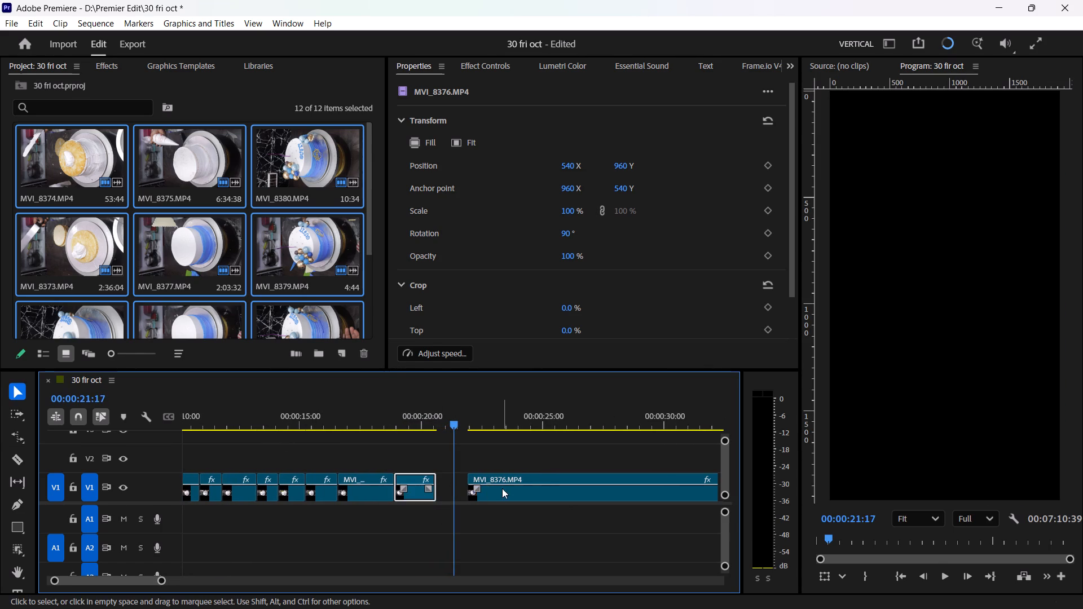
Close the gap by moving the remaining MVI_8376.MP4 piece against the sped-up one, and play it back.
left_click_drag(502, 494, 477, 496)
key("space")
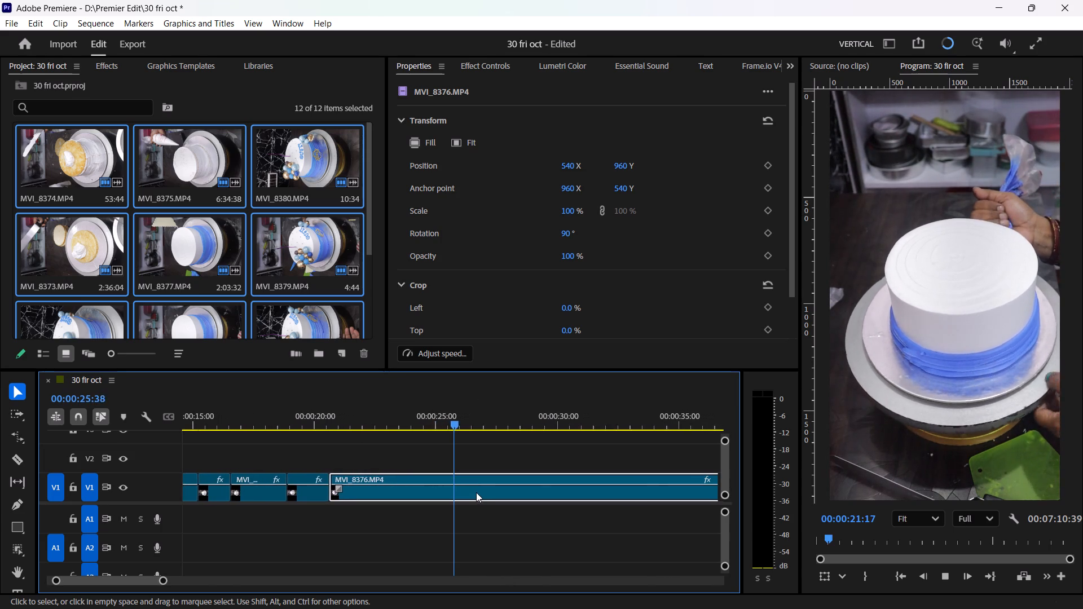
key("space")
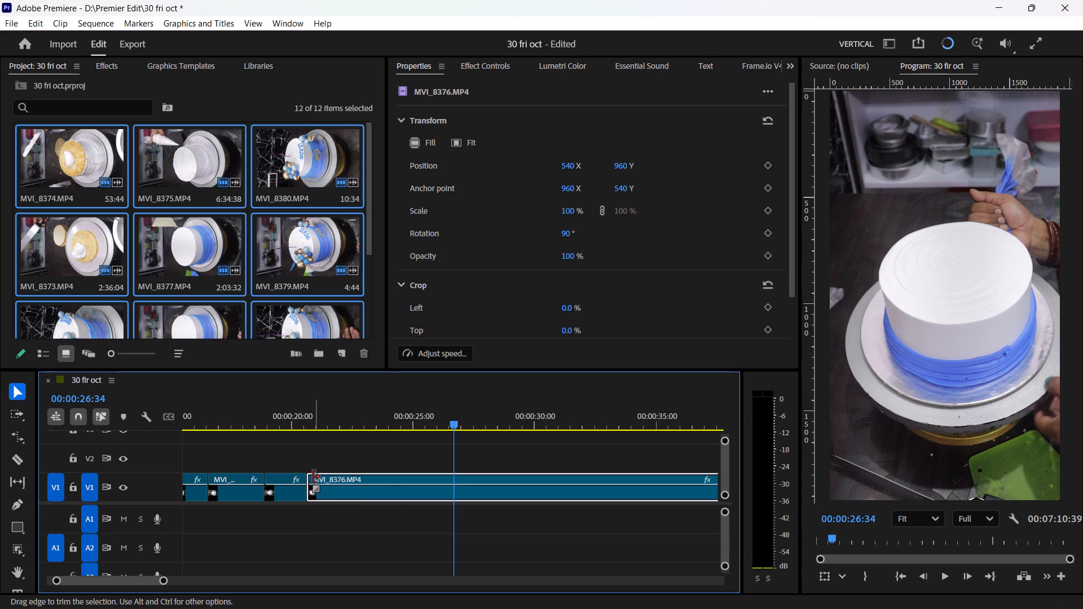
Trim the start of the remaining MVI_8376.MP4 piece to 00:00:26:34 and move it back against the preceding clip.
left_click_drag(312, 474, 459, 475)
left_click_drag(477, 491, 430, 487)
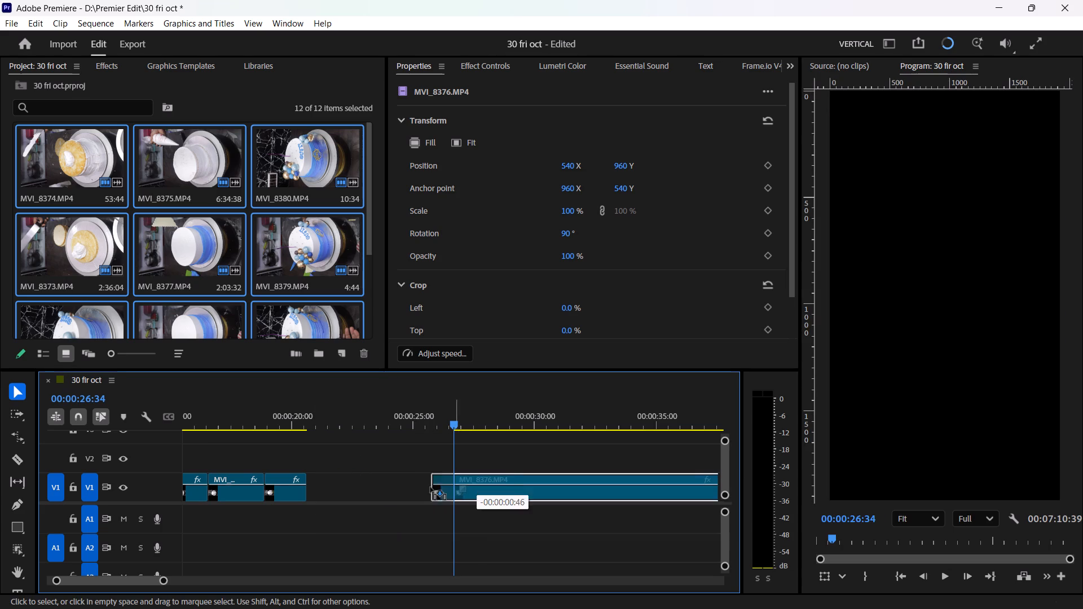
left_click_drag(430, 487, 331, 488)
Scrub through the MVI_8376.MP4 piece, trim its start to 00:00:32:33, and move it back against the preceding clip.
left_click_drag(311, 421, 471, 444)
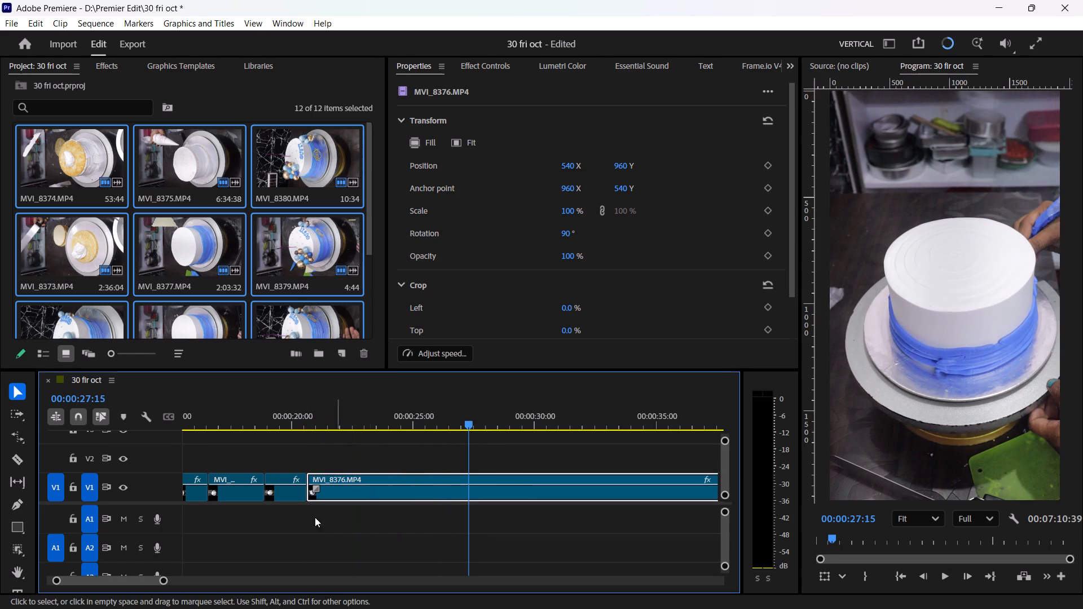
left_click_drag(164, 584, 248, 570)
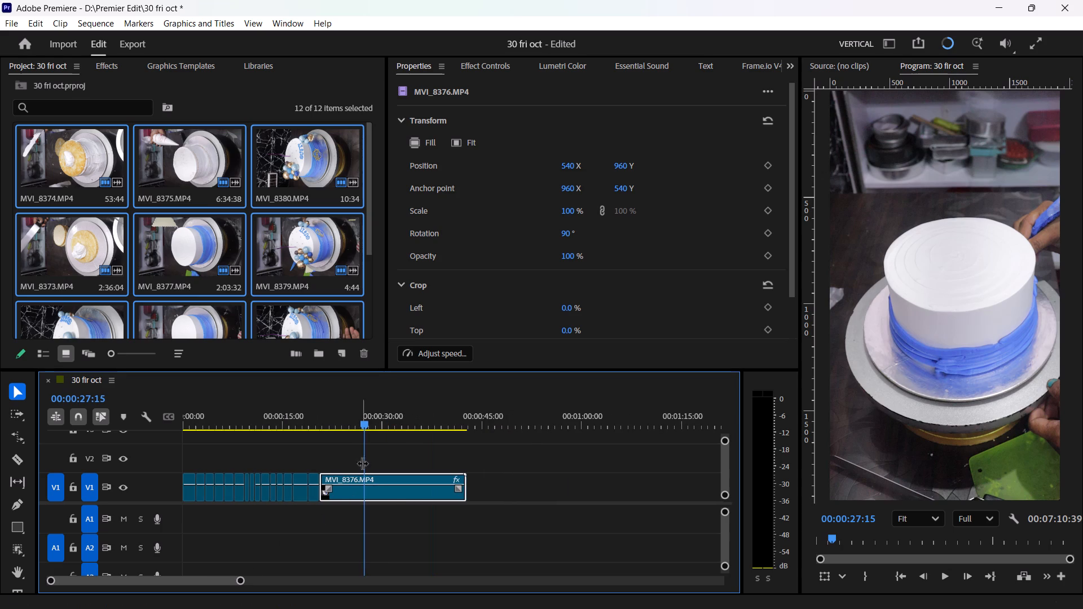
left_click_drag(367, 424, 463, 444)
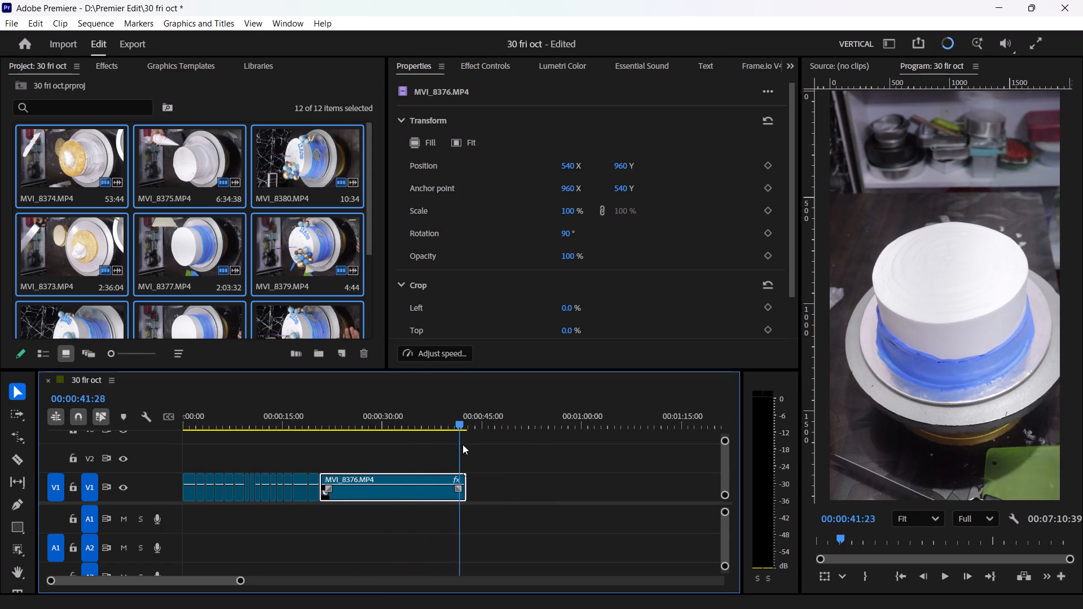
left_click_drag(463, 444, 400, 497)
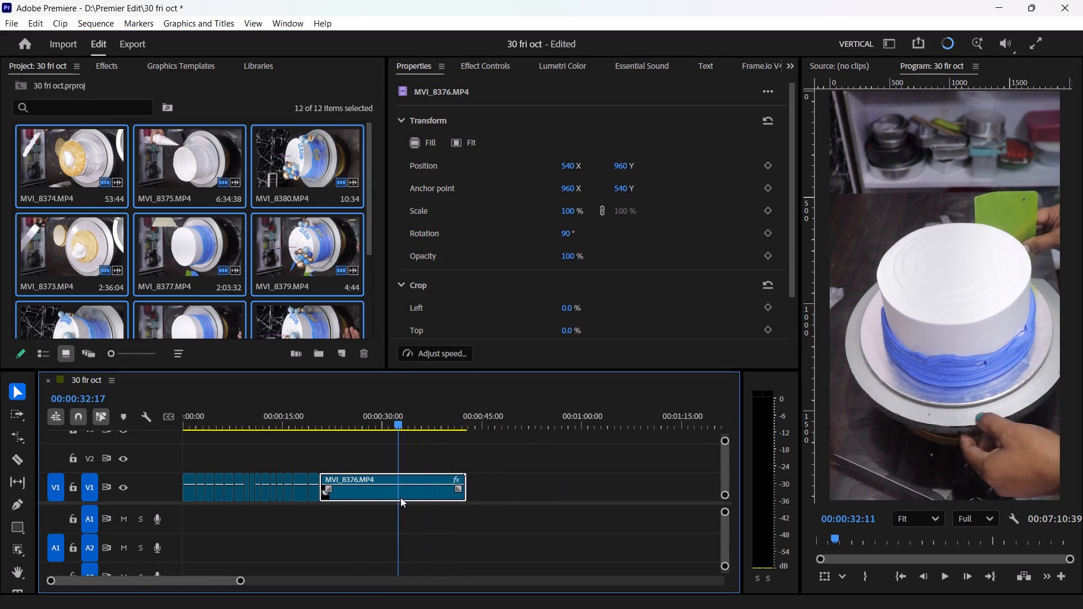
left_click_drag(400, 497, 403, 498)
left_click_drag(327, 476, 366, 476)
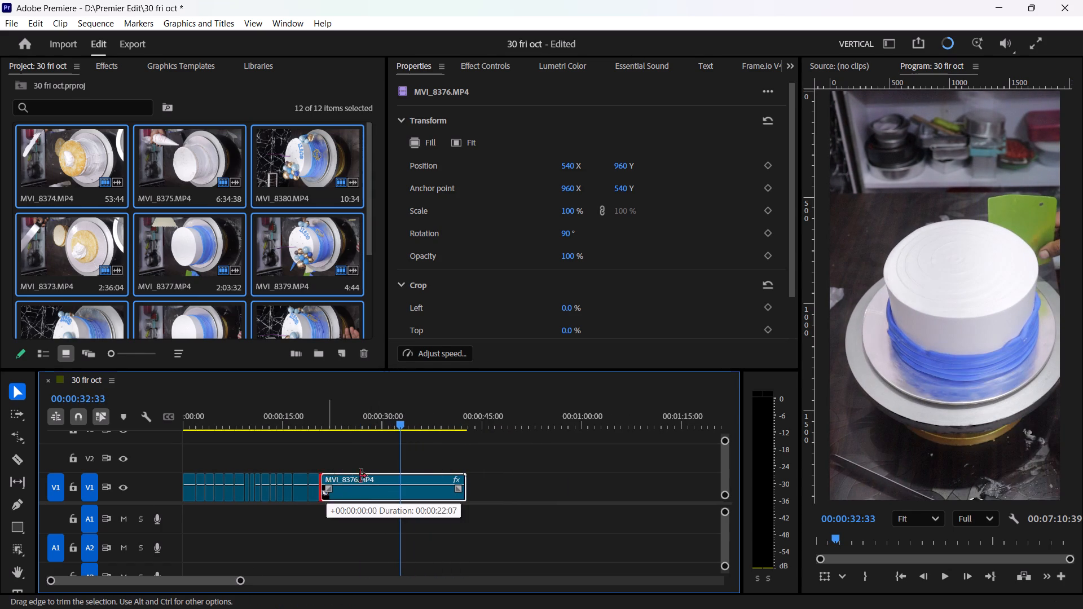
left_click_drag(366, 476, 407, 489)
left_click_drag(419, 491, 356, 491)
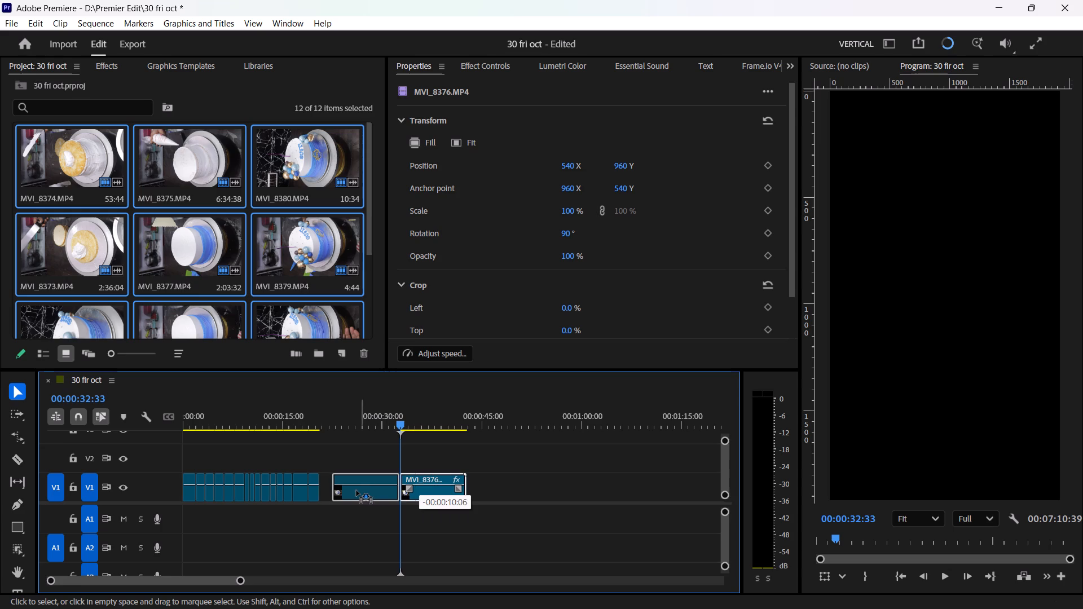
left_click_drag(356, 491, 343, 493)
Select MVI_8377.MP4, MVI_8378.MP4 and all following clips and move them together to start at 00:00:32:33.
left_click_drag(237, 581, 499, 561)
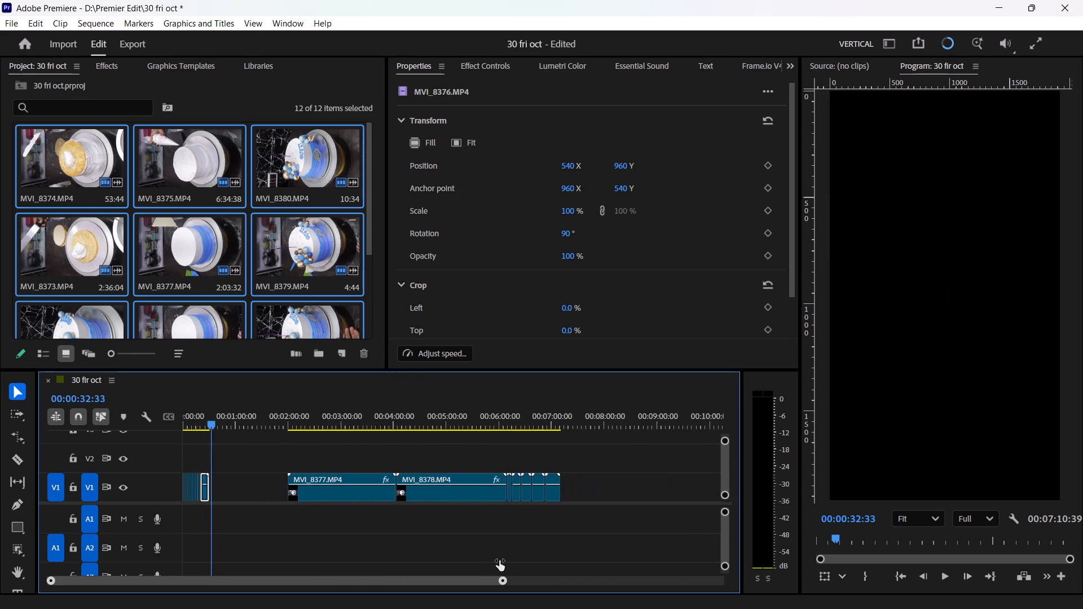
left_click_drag(499, 561, 487, 566)
left_click_drag(616, 511, 382, 489)
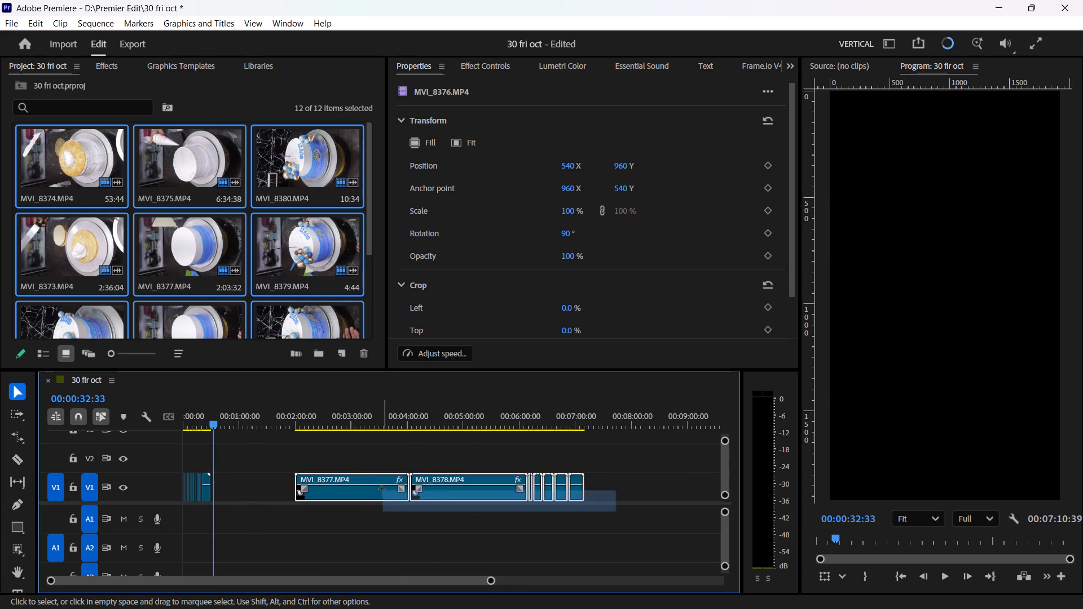
left_click_drag(382, 489, 381, 488)
left_click_drag(373, 488, 298, 496)
Play through the start of the last MVI_8376.MP4 piece and trim its end to about 00:00:24:35.
left_click_drag(486, 581, 410, 586)
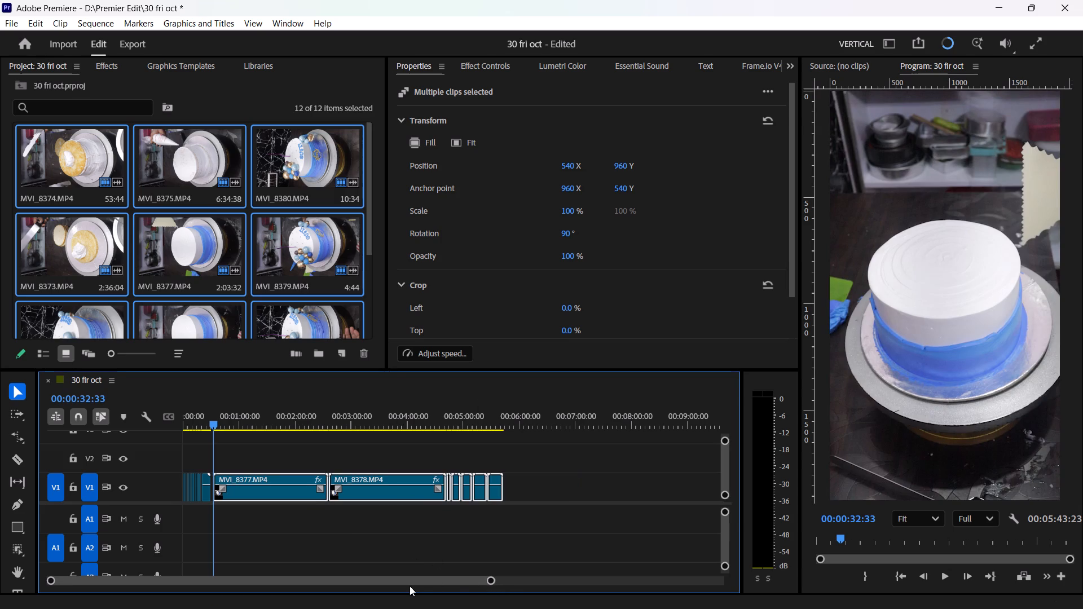
left_click_drag(410, 586, 417, 584)
left_click_drag(492, 581, 395, 587)
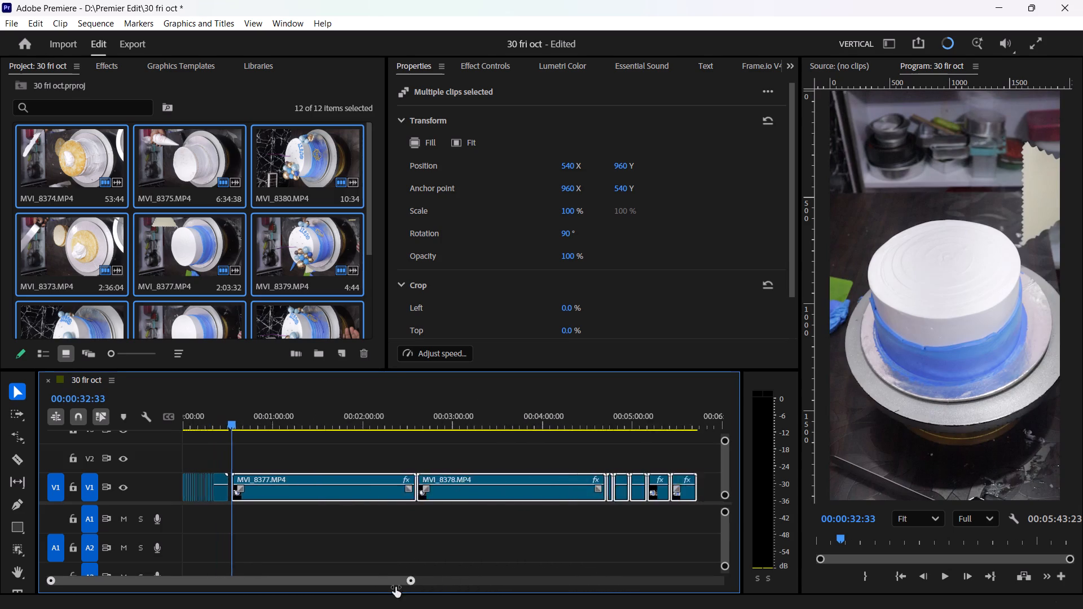
left_click_drag(395, 587, 199, 608)
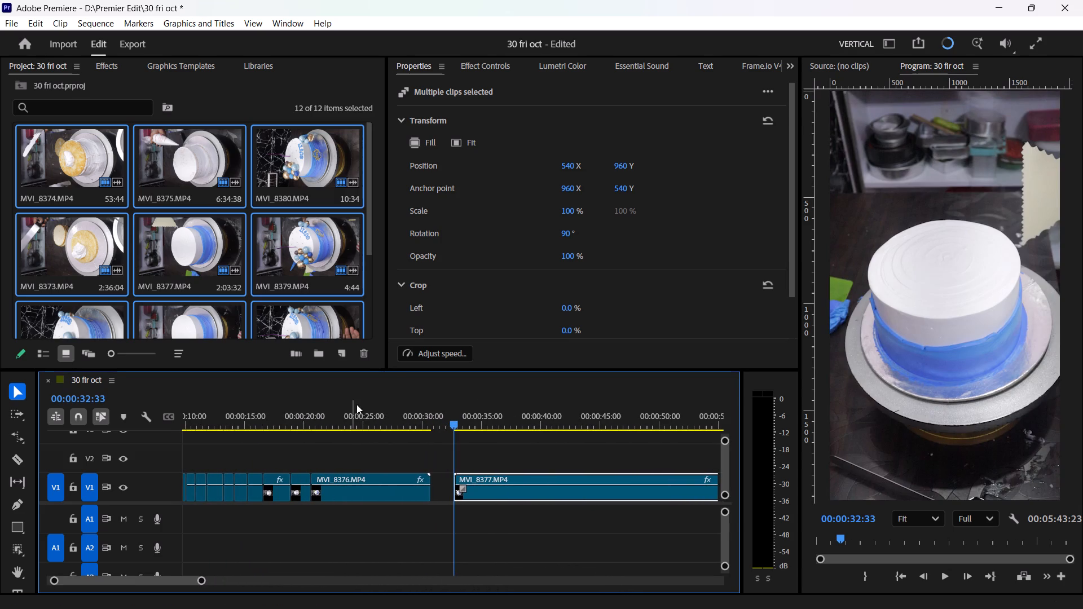
left_click(351, 407)
left_click_drag(200, 581, 171, 597)
left_click(432, 418)
left_click(431, 492)
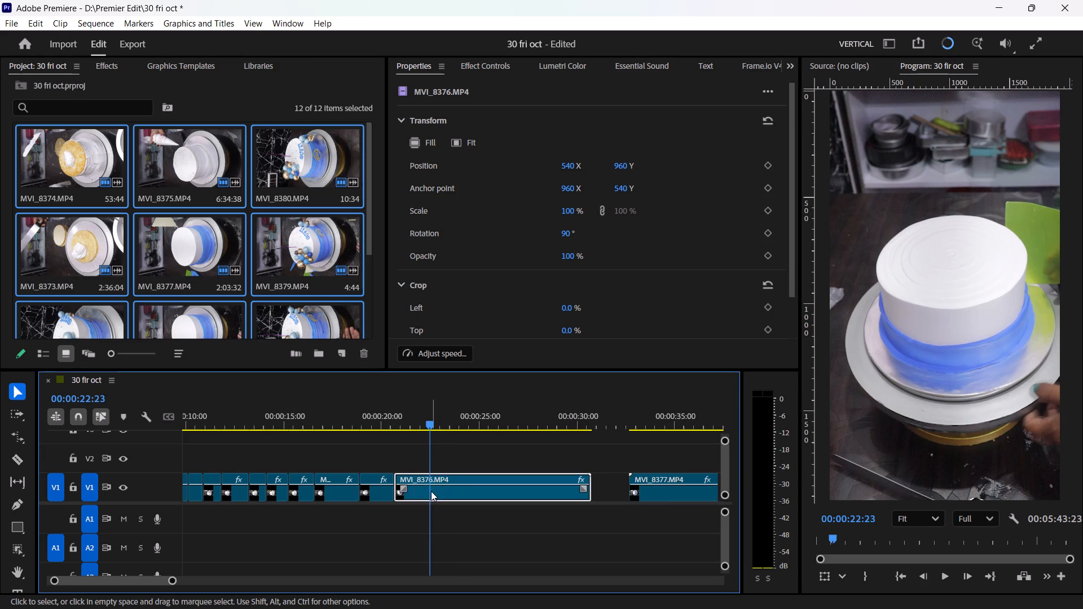
key("space")
key("space")
left_click_drag(446, 421, 398, 448)
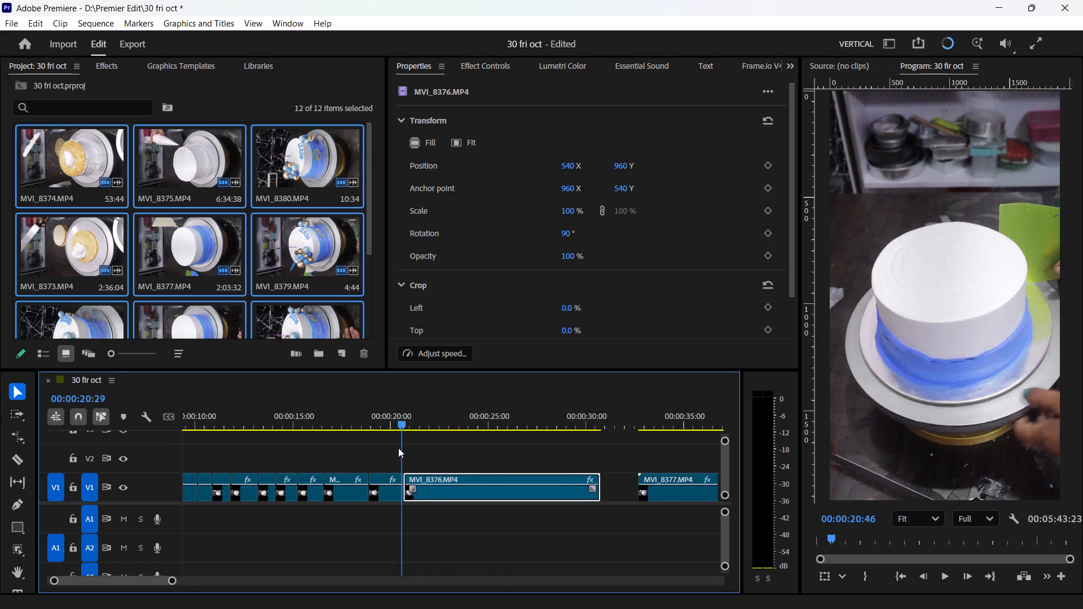
left_click_drag(398, 448, 384, 458)
key("space")
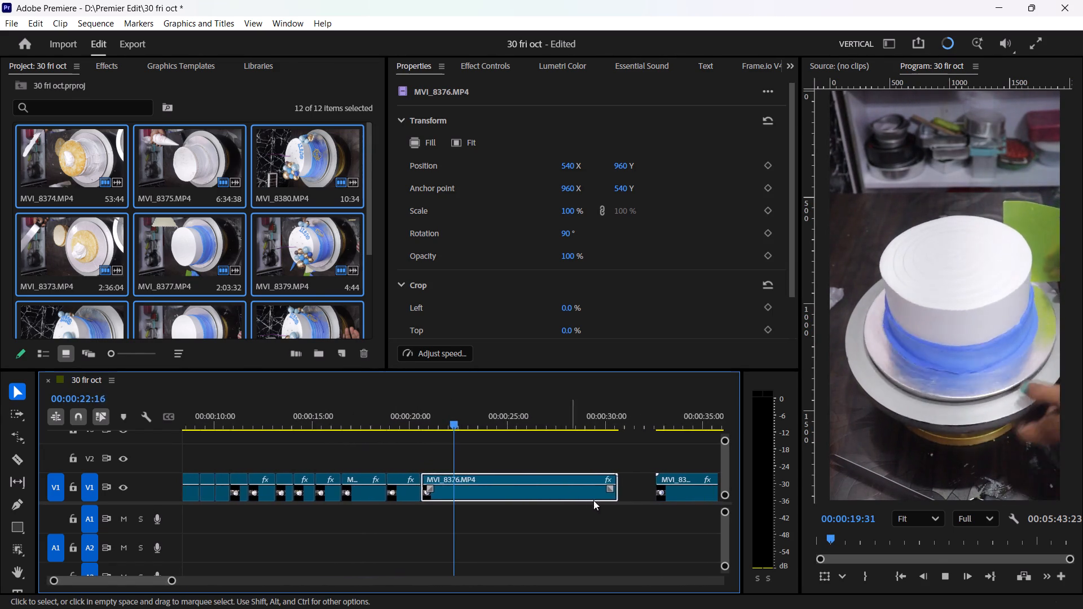
key("space")
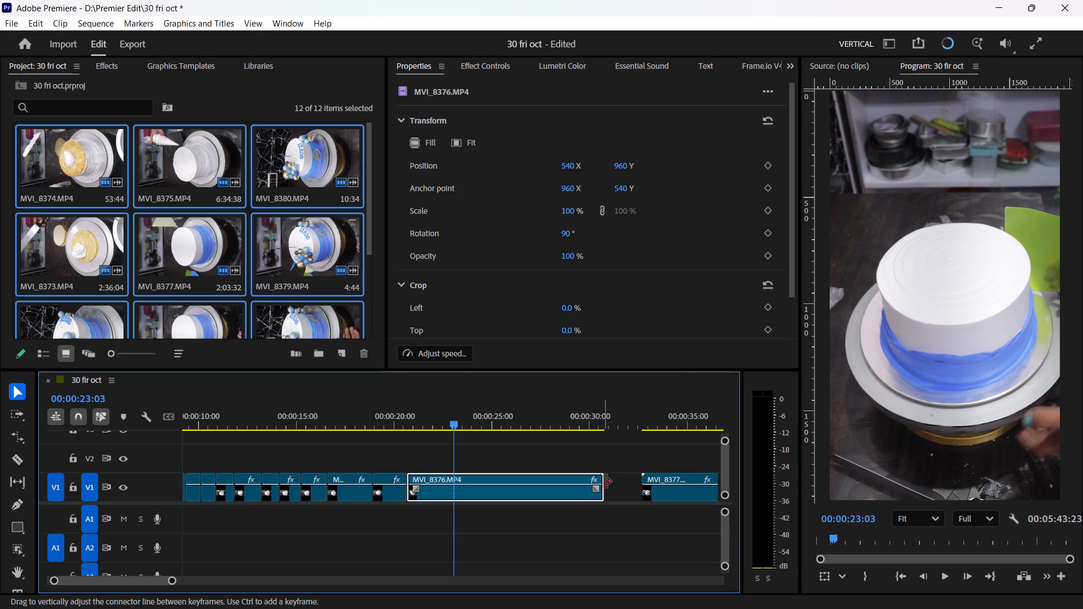
left_click_drag(605, 481, 487, 488)
Speed up the last MVI_8376.MP4 piece with Rate Stretch to end at about 00:00:22:25.
key("r")
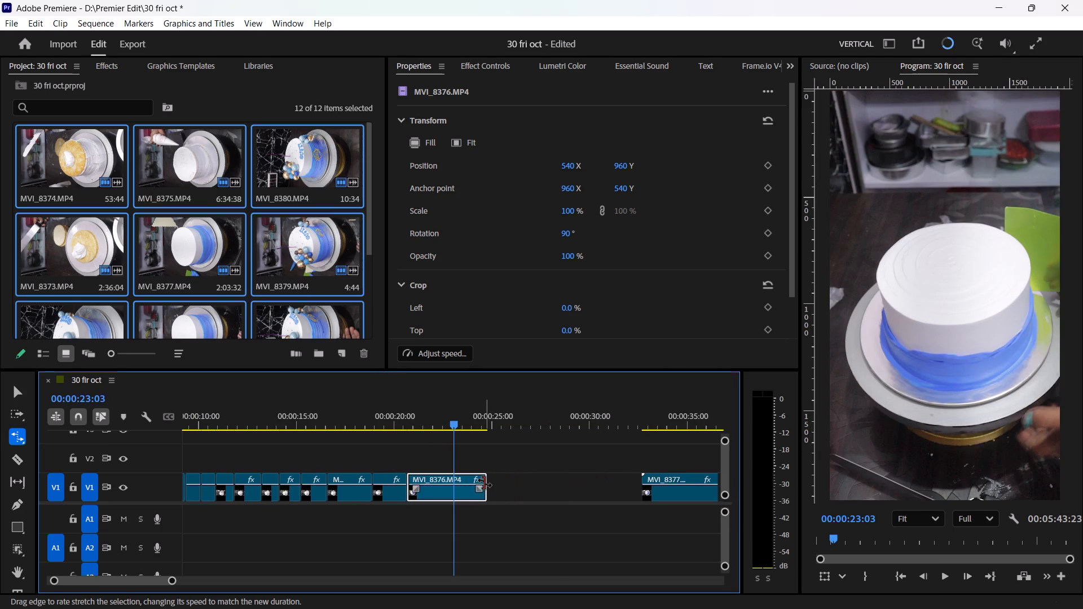
left_click_drag(485, 481, 439, 497)
key("v")
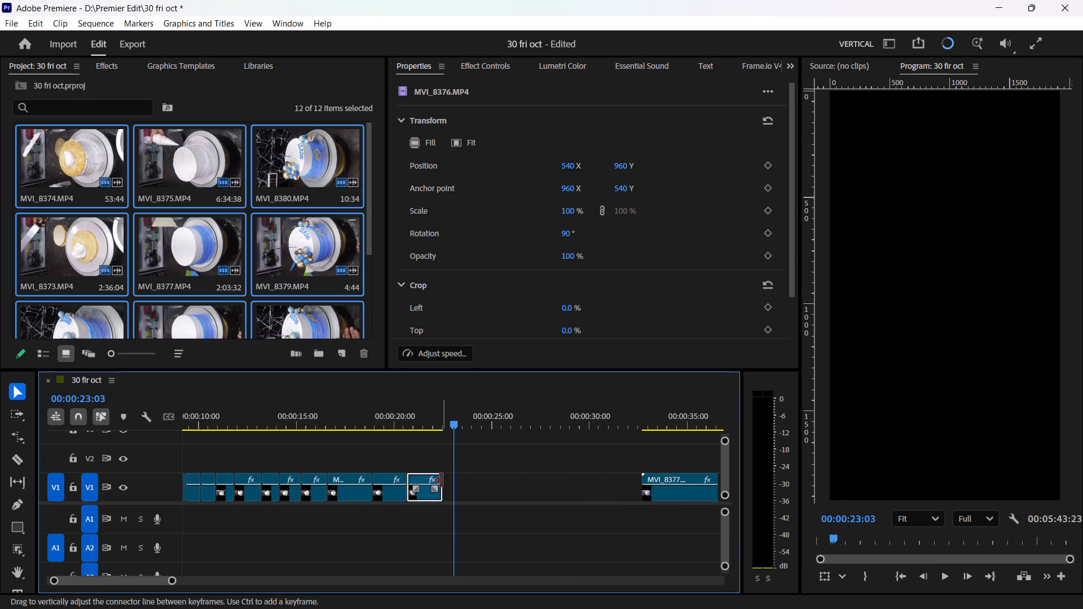
Move MVI_8377.MP4 against the end of the sped-up MVI_8376.MP4 piece and play its opening.
left_click_drag(664, 495, 468, 496)
key("space")
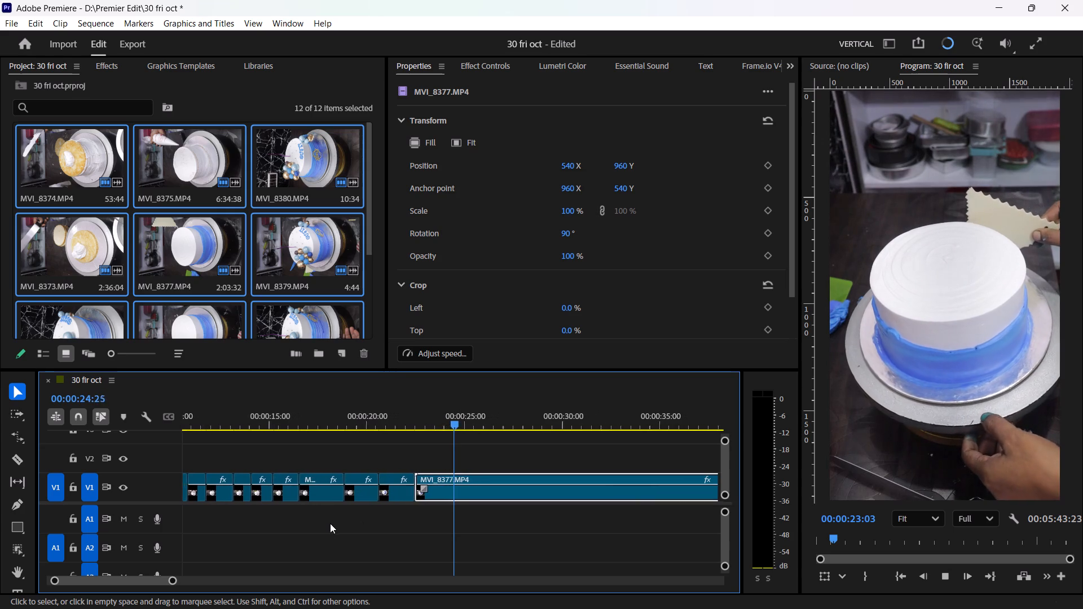
key("space")
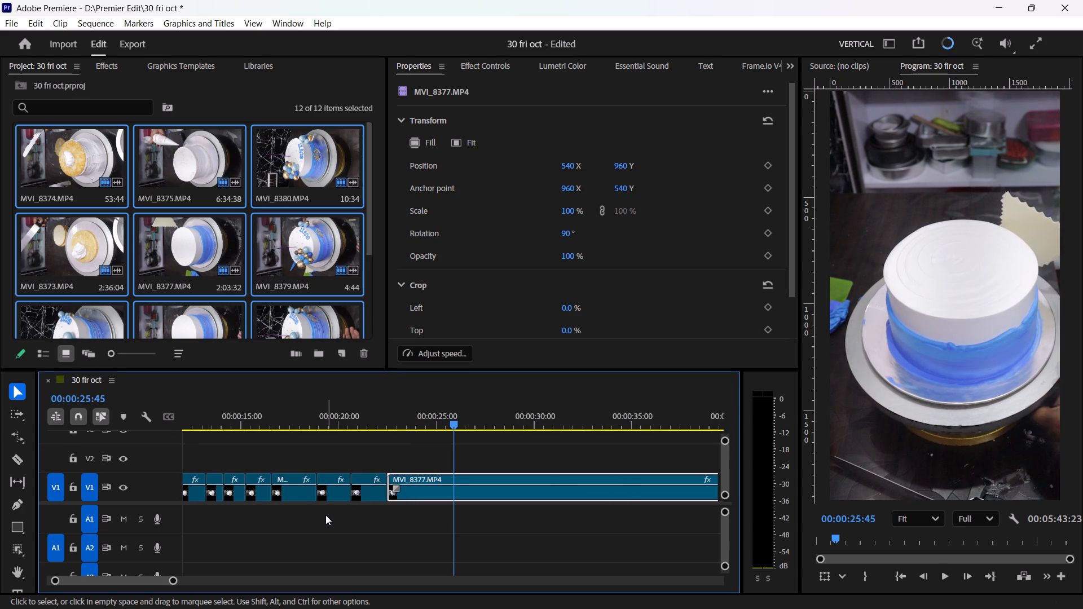
key("space")
key("space")
key("space")
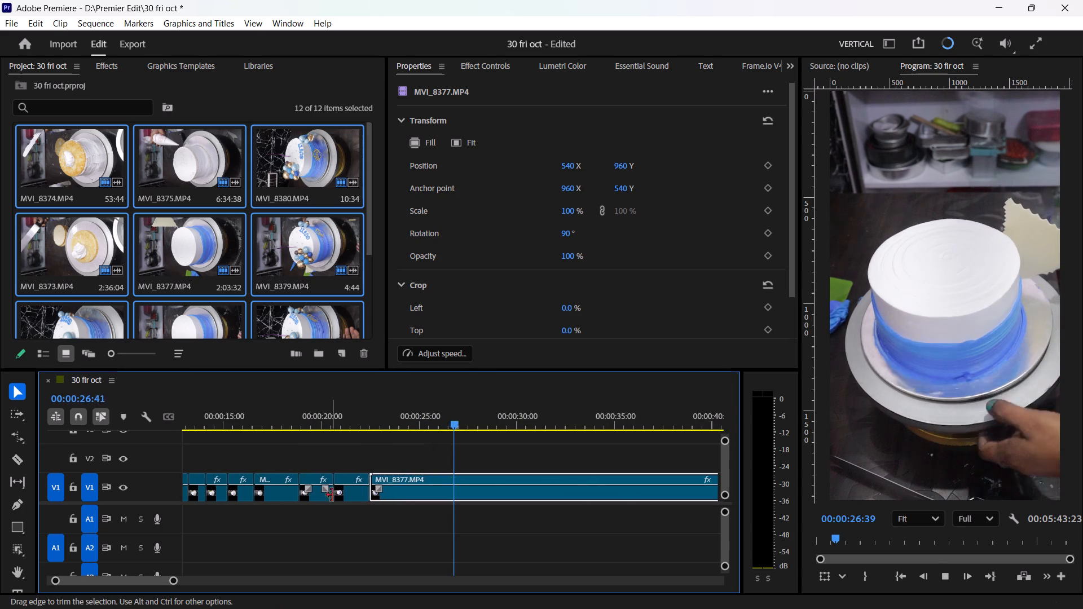
key("space")
Trim the start of MVI_8377.MP4 to 00:00:25:21 and move it back against the last MVI_8376.MP4 piece.
left_click_drag(455, 422, 418, 438)
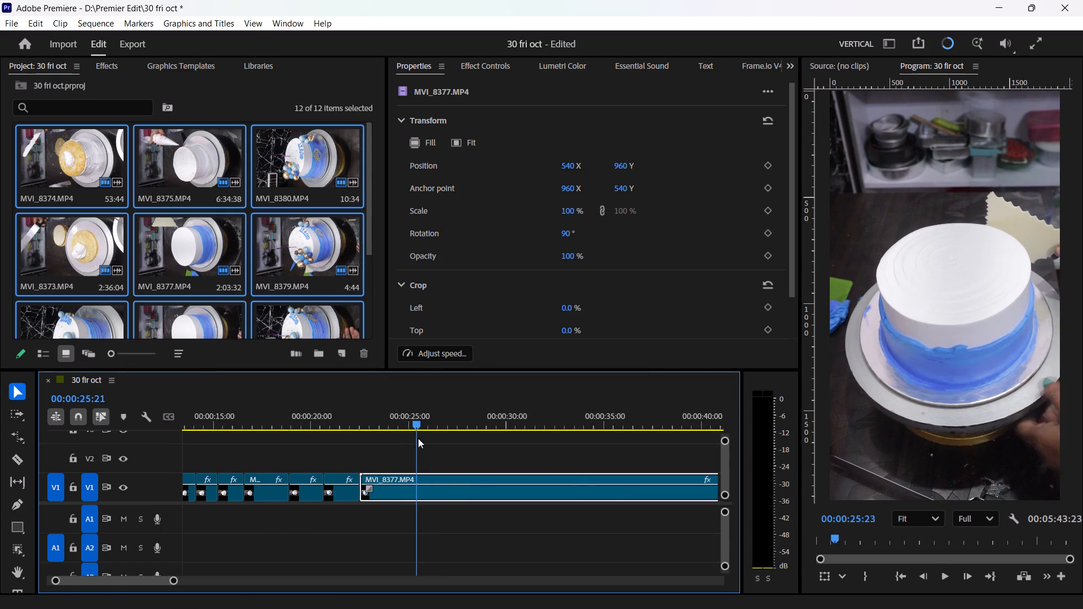
left_click_drag(418, 438, 418, 439)
left_click_drag(364, 479, 413, 484)
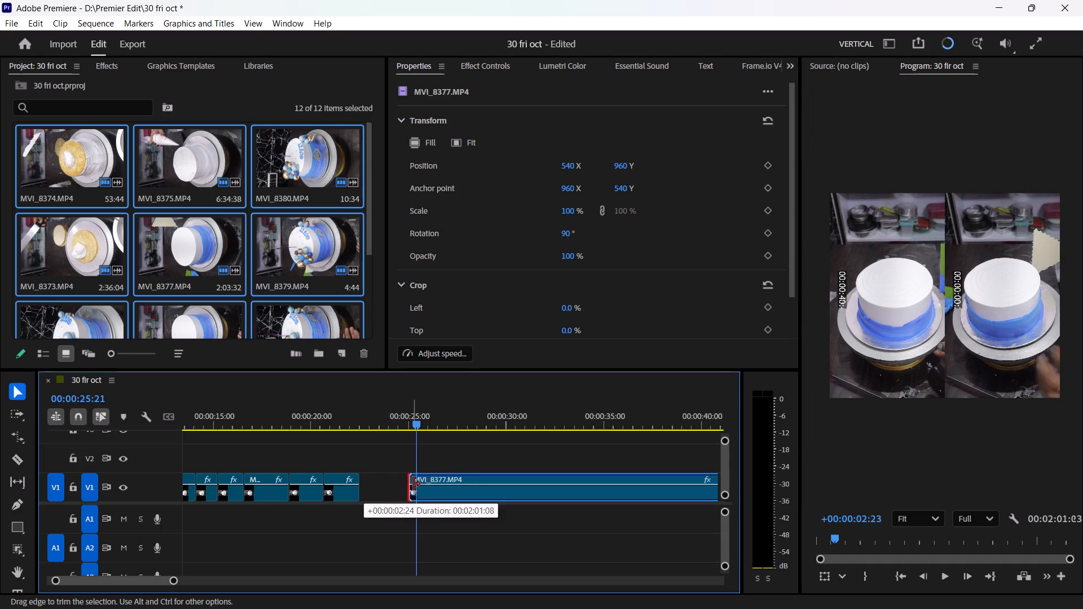
left_click_drag(413, 484, 417, 488)
left_click_drag(441, 492, 390, 493)
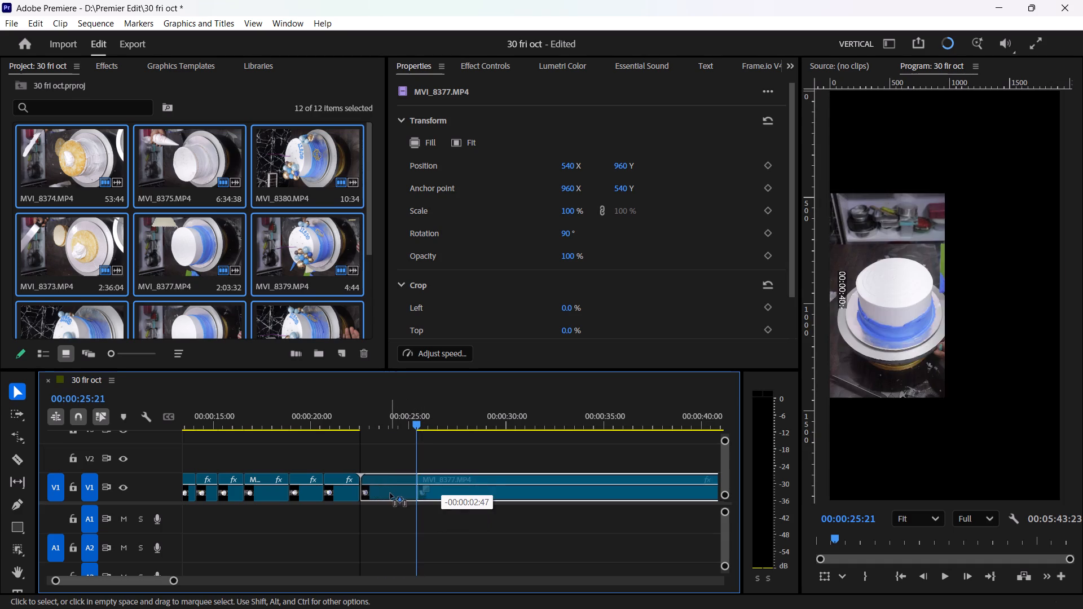
left_click_drag(390, 493, 389, 495)
Play MVI_8377.MP4 from its start and cut it at 00:00:26:18.
left_click_drag(362, 419, 361, 430)
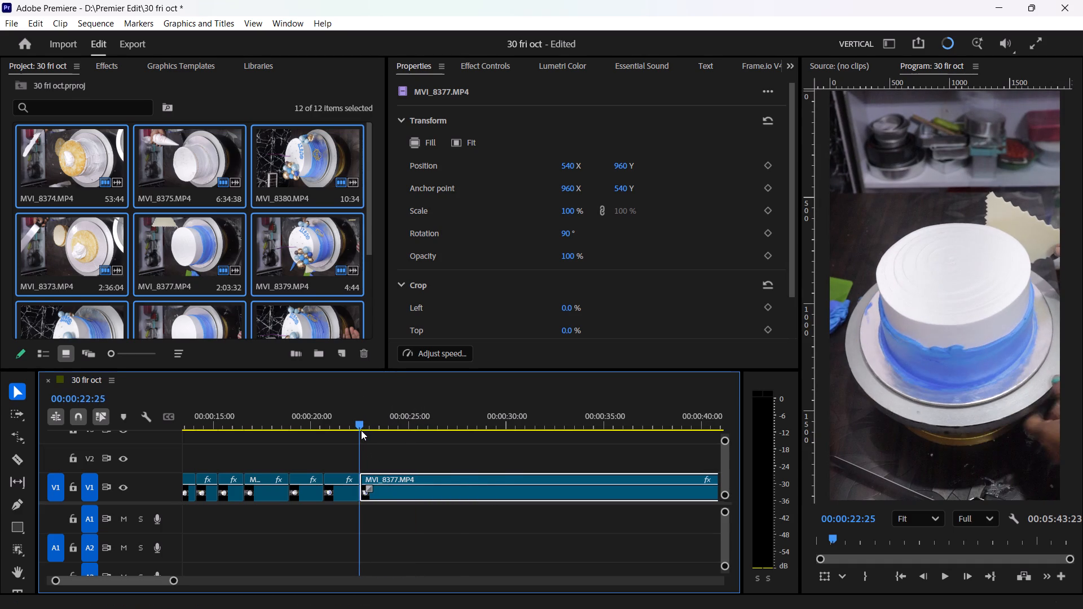
key("space")
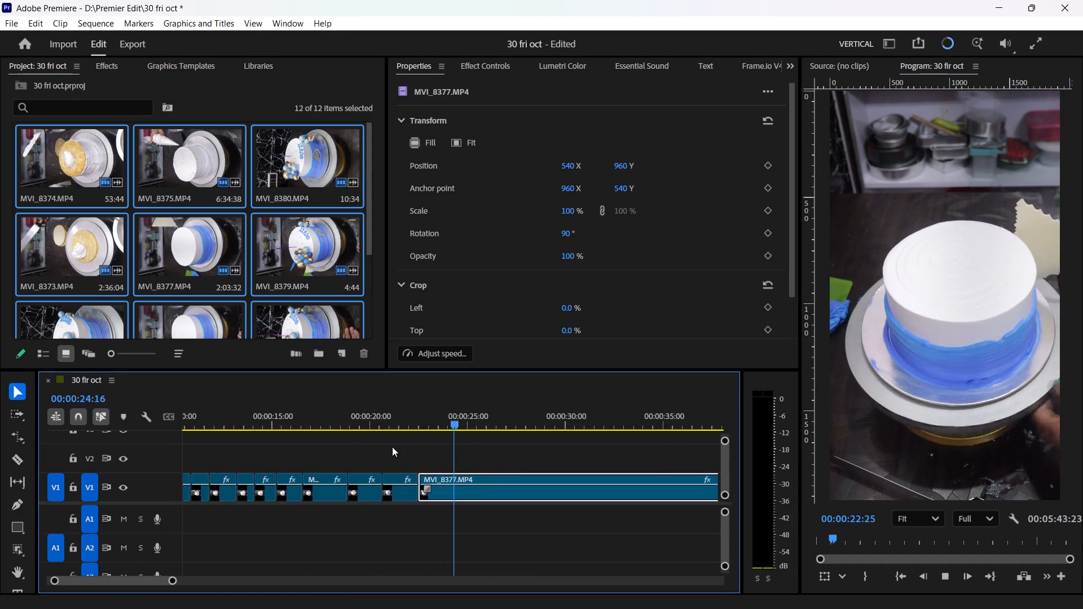
key("space")
key("space")
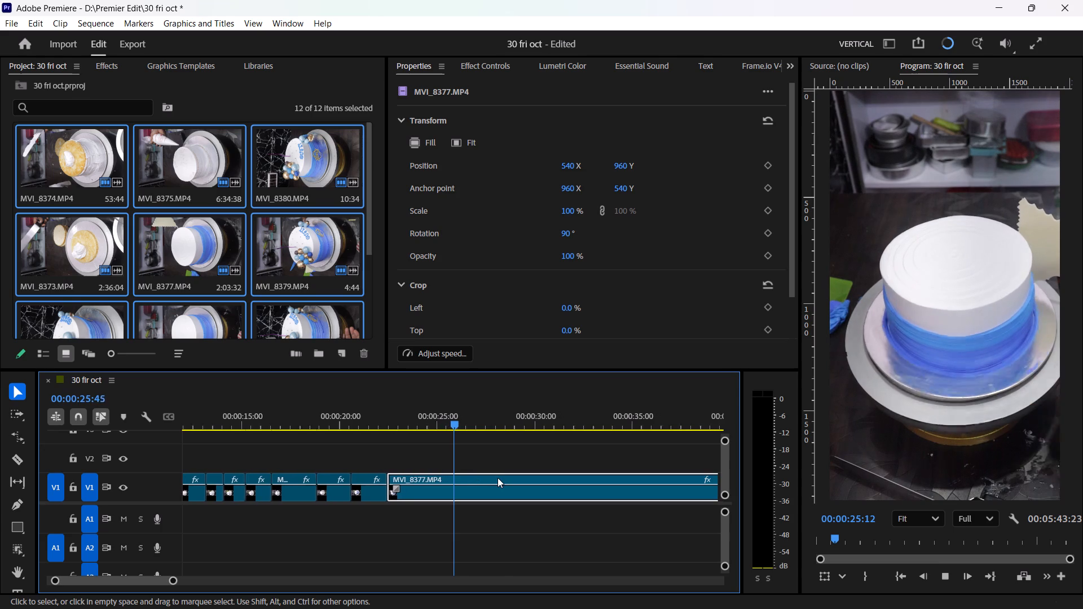
key("space")
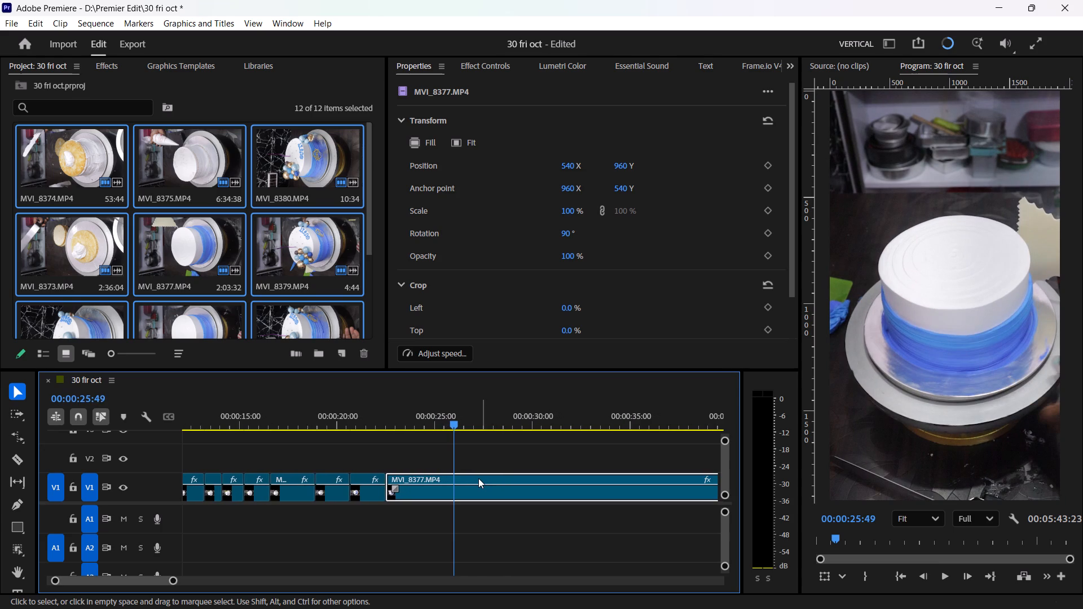
key("space")
key("space")
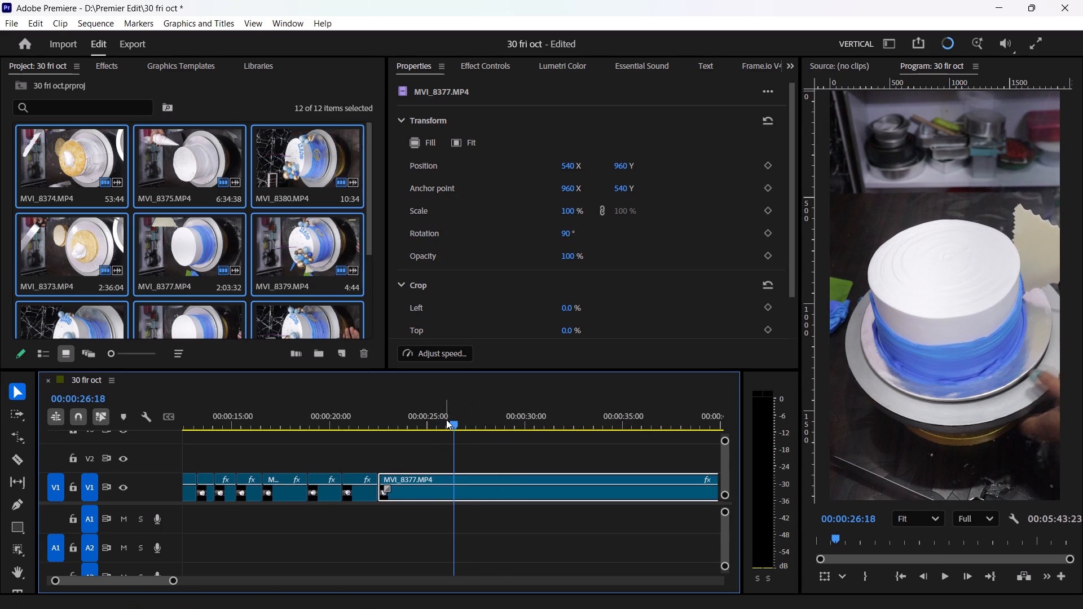
key("c")
left_click(452, 483)
Speed up the first MVI_8377.MP4 piece with Rate Stretch to end at about 00:00:24:25.
key("r")
left_click_drag(450, 482, 425, 501)
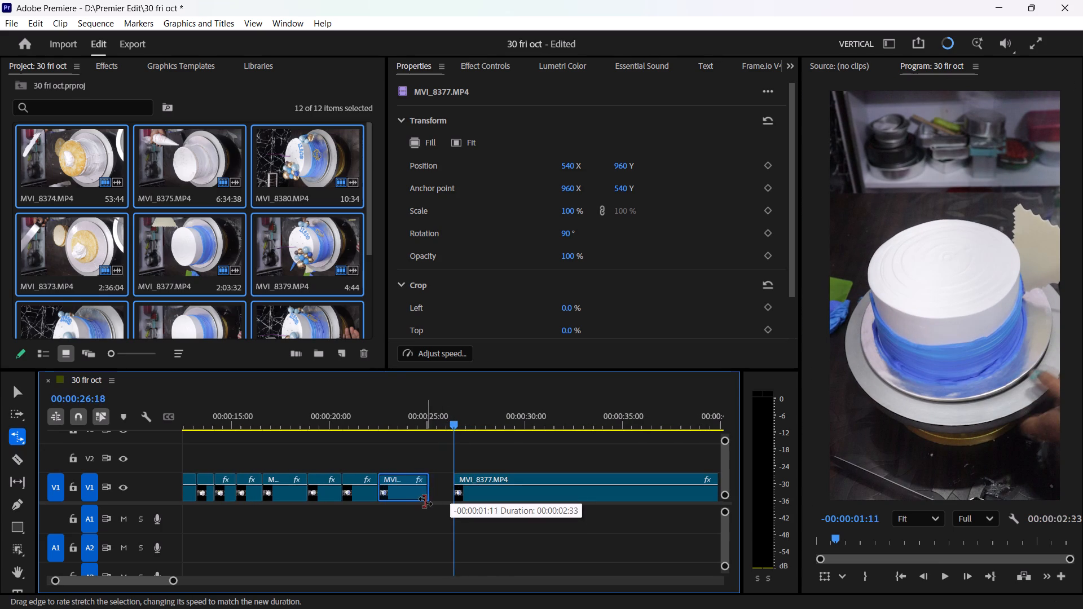
left_click_drag(425, 501, 414, 513)
key("v")
Play back the transition from the last MVI_8376.MP4 piece into the sped-up MVI_8377.MP4 piece to check the pacing.
left_click_drag(378, 416, 373, 439)
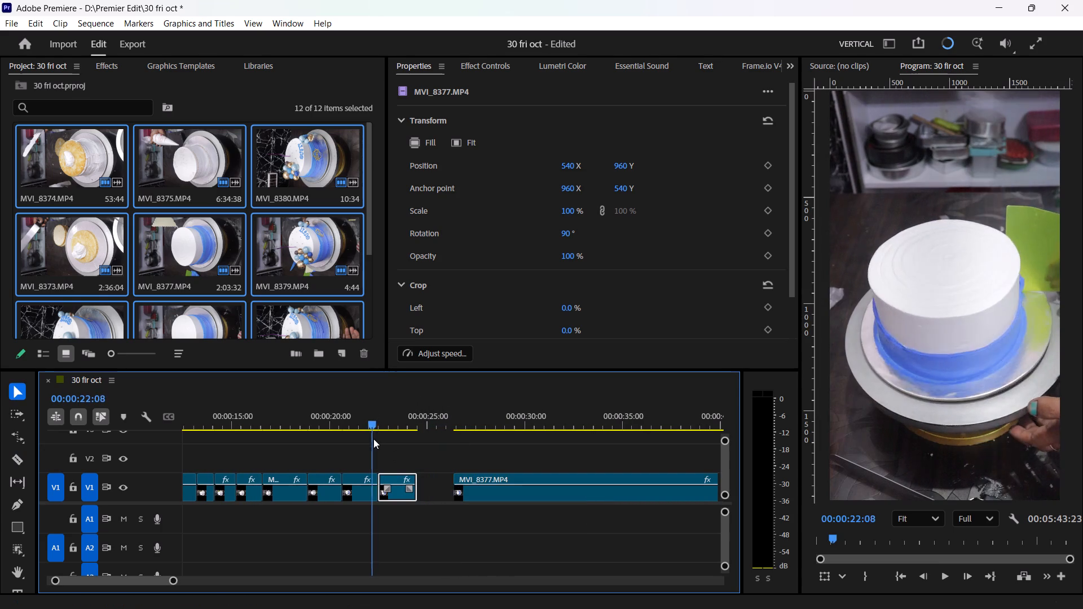
left_click_drag(373, 439, 364, 458)
key("space")
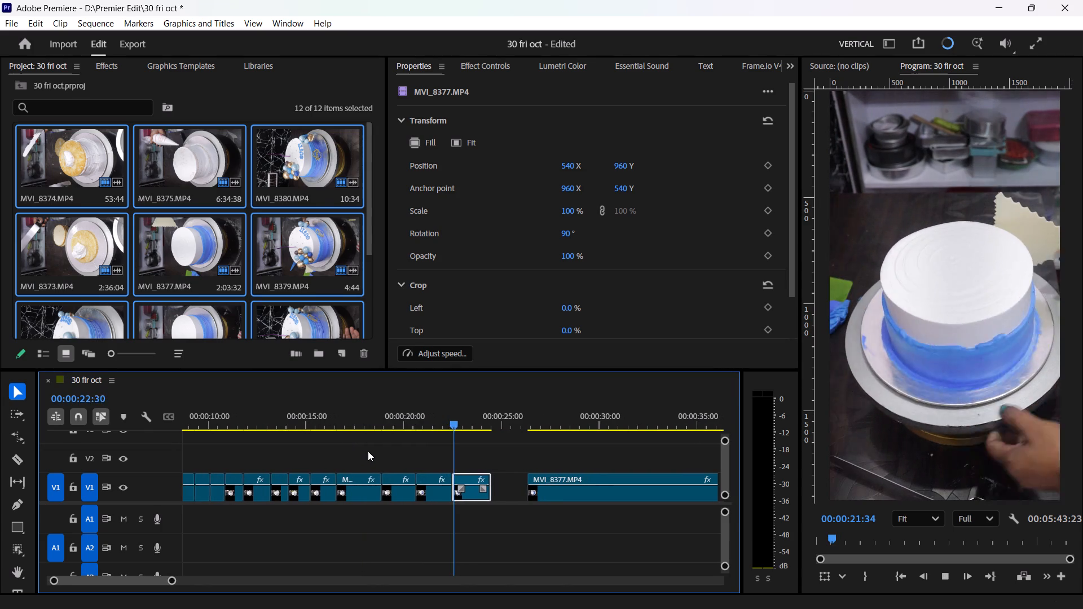
key("space")
left_click_drag(429, 416, 426, 436)
key("space")
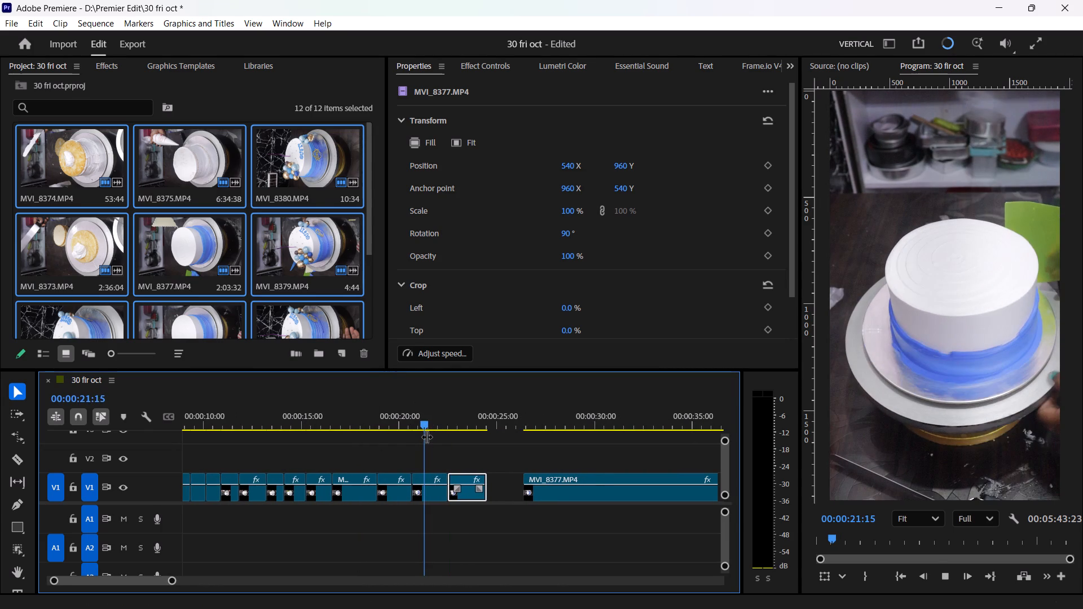
key("space")
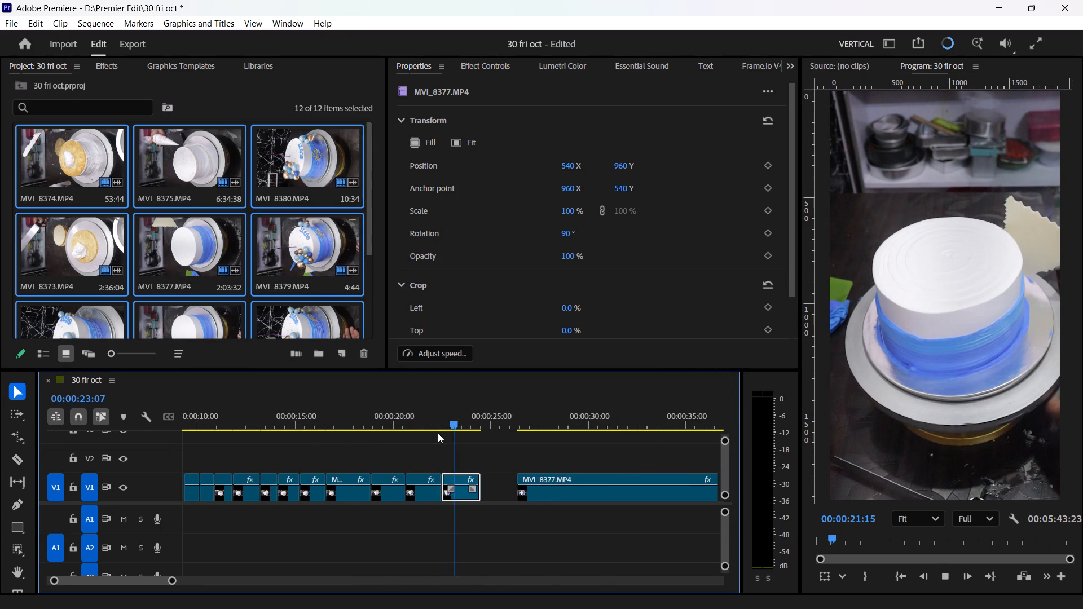
left_click(455, 454)
left_click(444, 455)
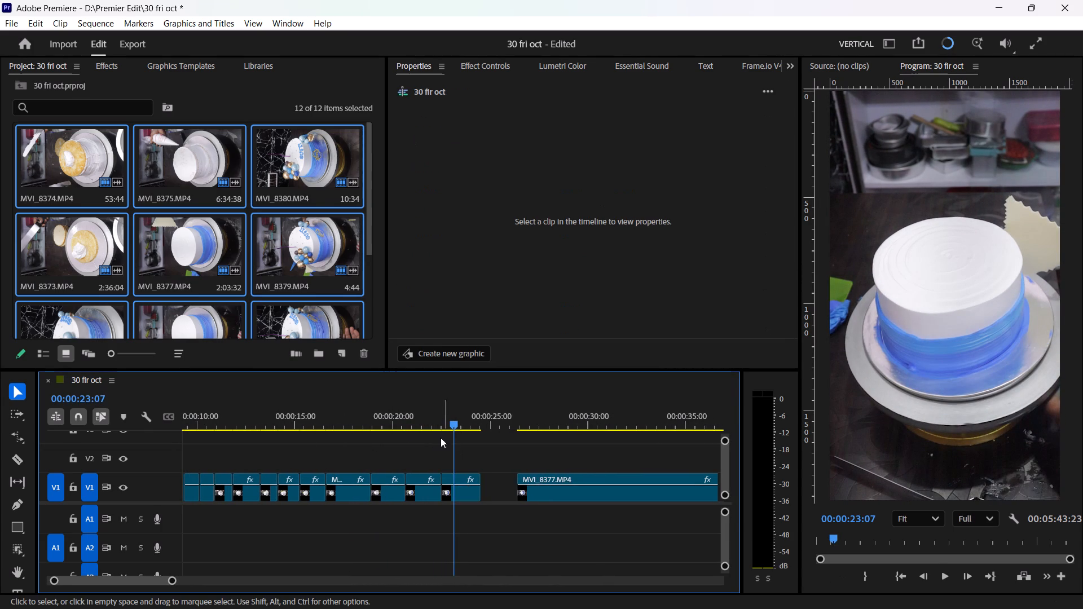
Play back the last MVI_8376.MP4 pieces through the end of the sped-up MVI_8377.MP4 piece to check the pacing.
left_click_drag(432, 417, 422, 430)
key("space")
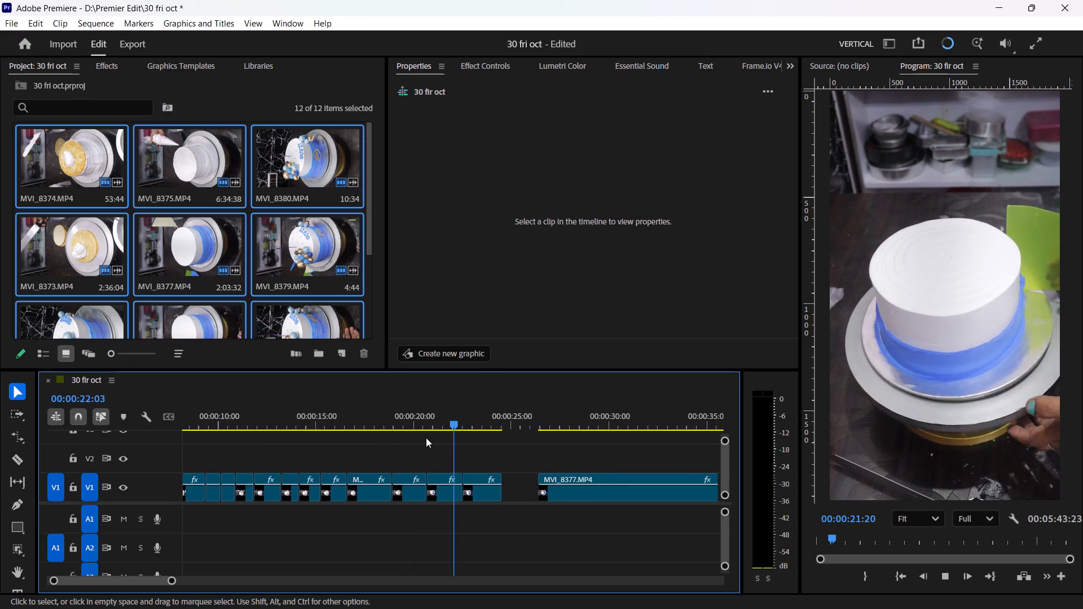
key("space")
key("space")
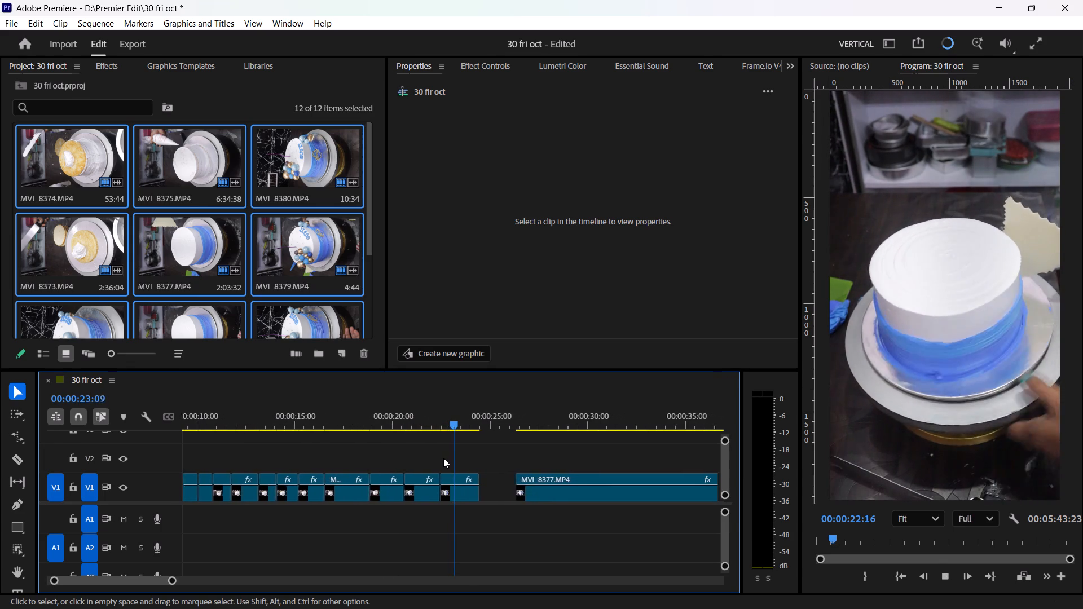
key("space")
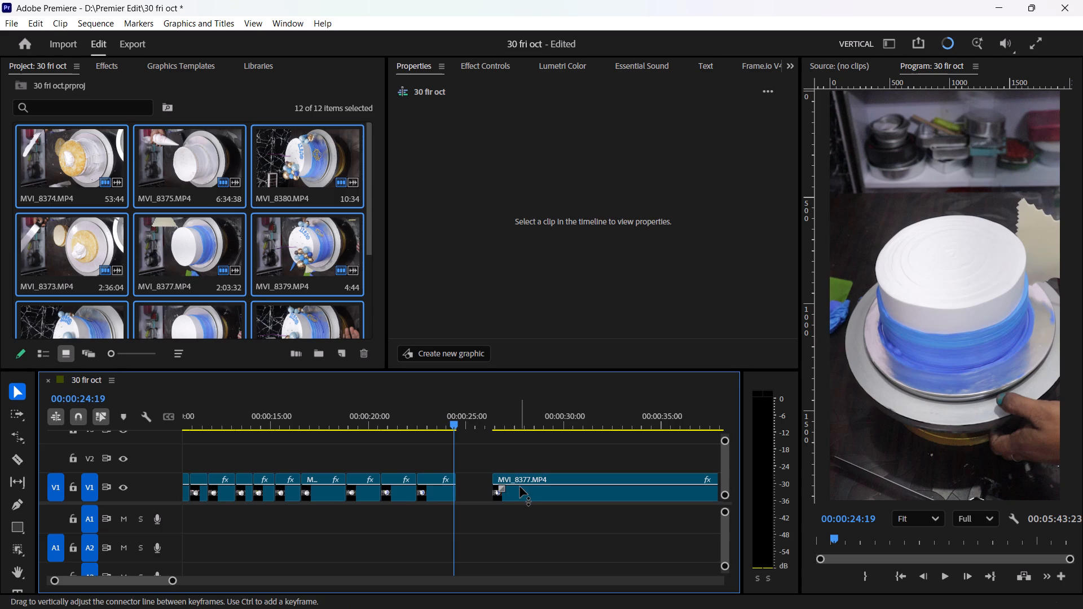
Close the gap by moving the remaining MVI_8377.MP4 clip back against the sped-up first MVI_8377.MP4 piece.
left_click_drag(525, 495, 495, 497)
Play and skim the remaining MVI_8377.MP4 clip from start to end to find the next comb-smoothing shot worth keeping.
key("space")
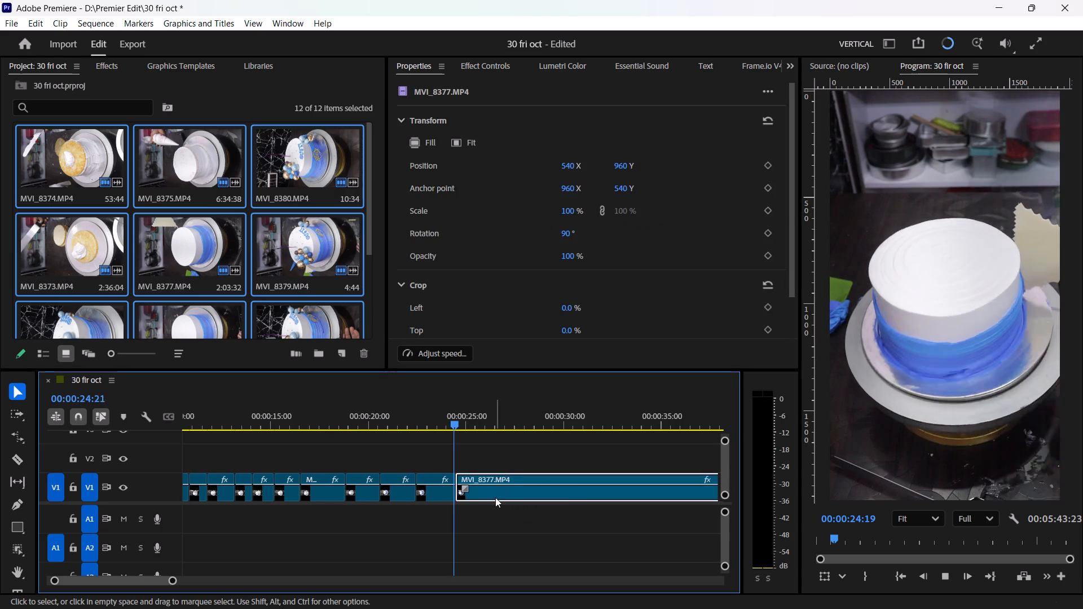
key("space")
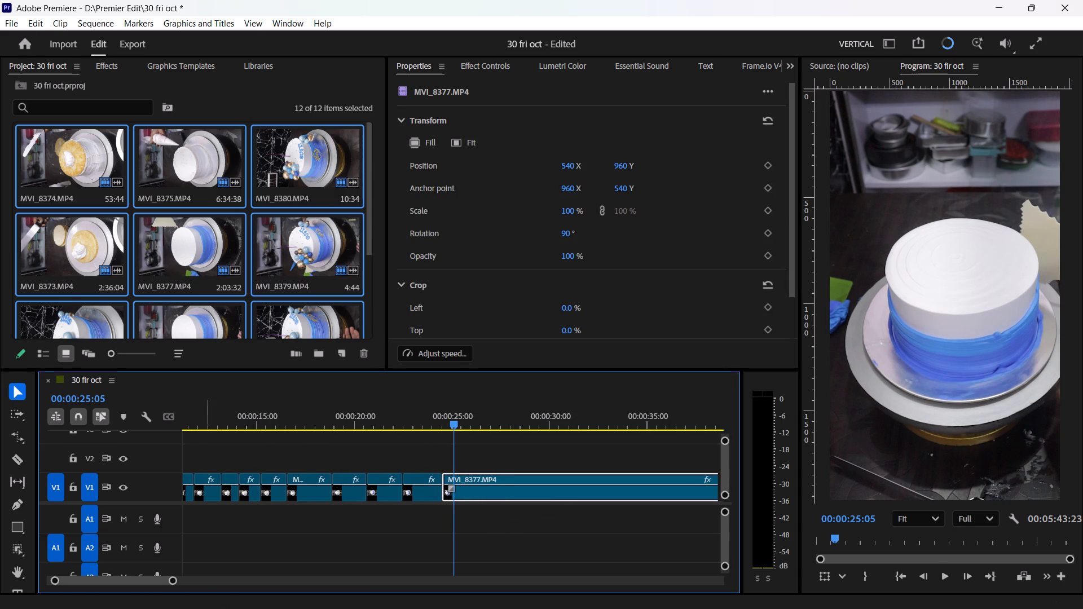
key("space")
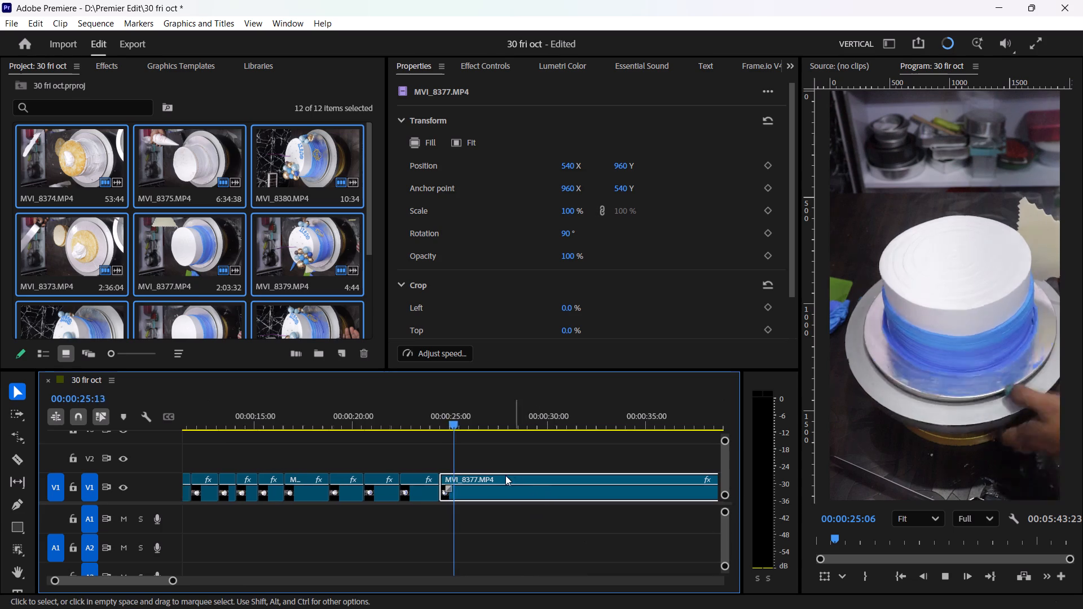
key("space")
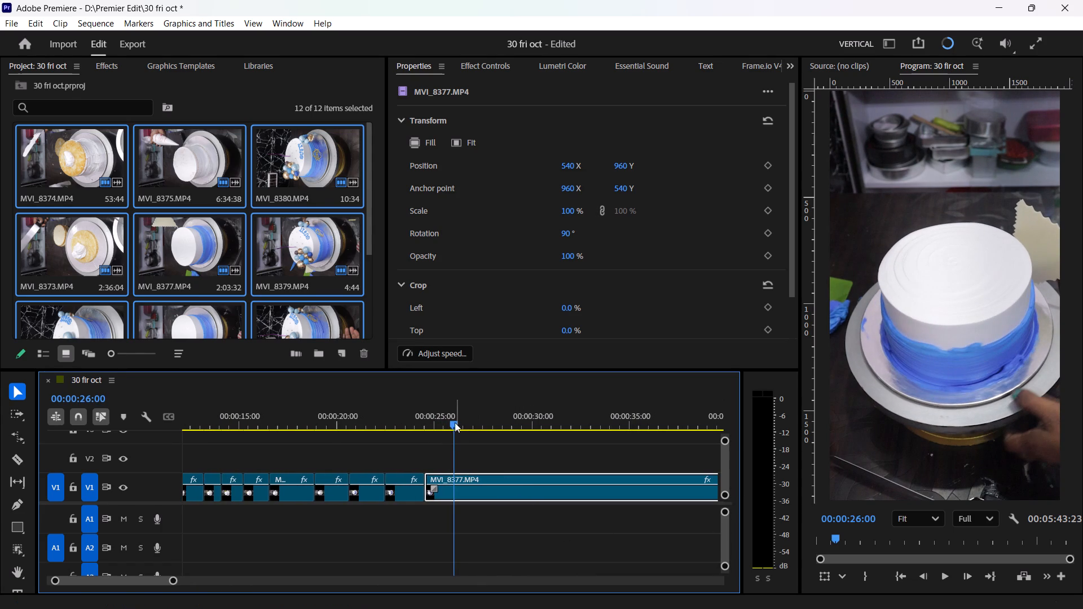
left_click_drag(172, 584, 191, 582)
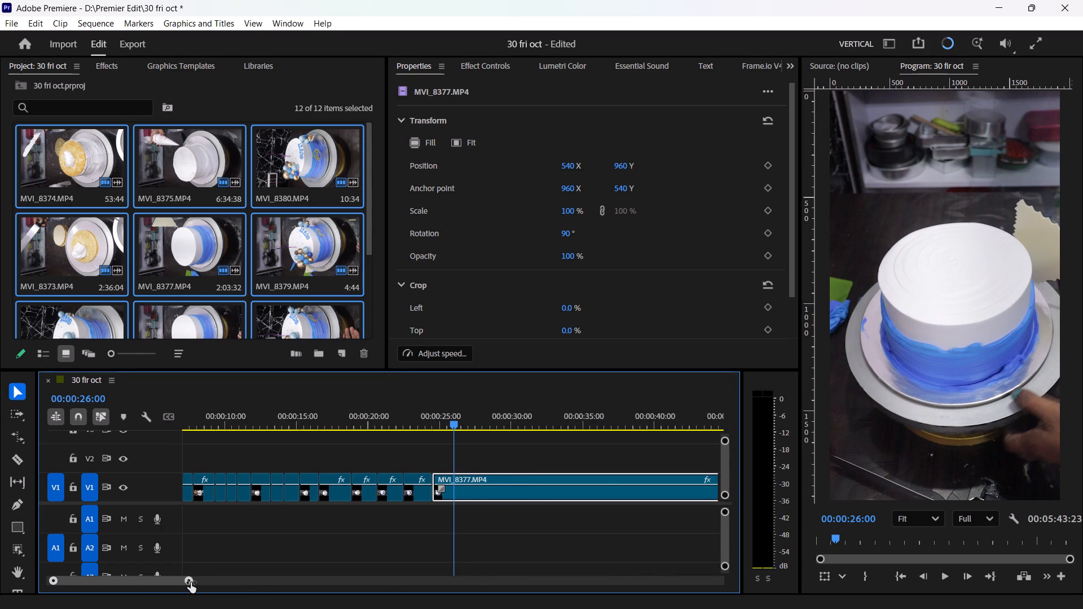
left_click_drag(191, 582, 194, 582)
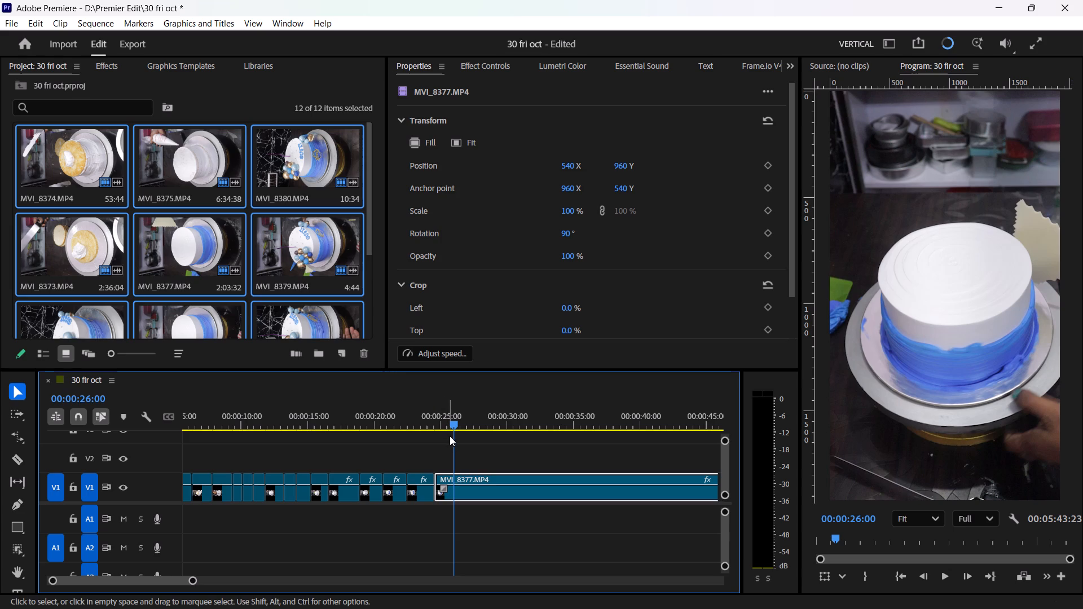
left_click_drag(457, 421, 461, 421)
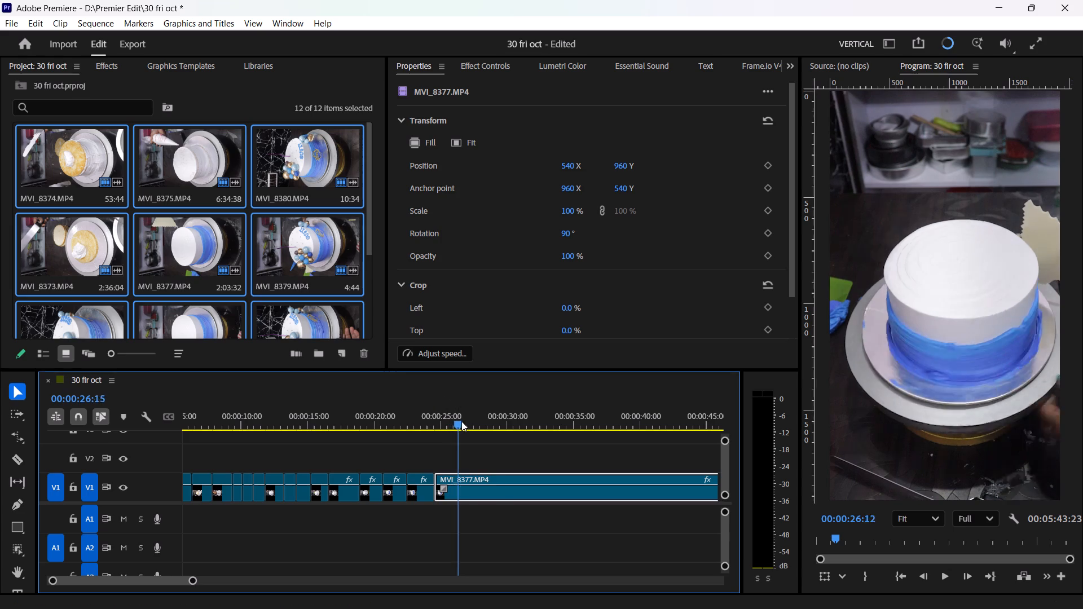
left_click_drag(461, 421, 512, 452)
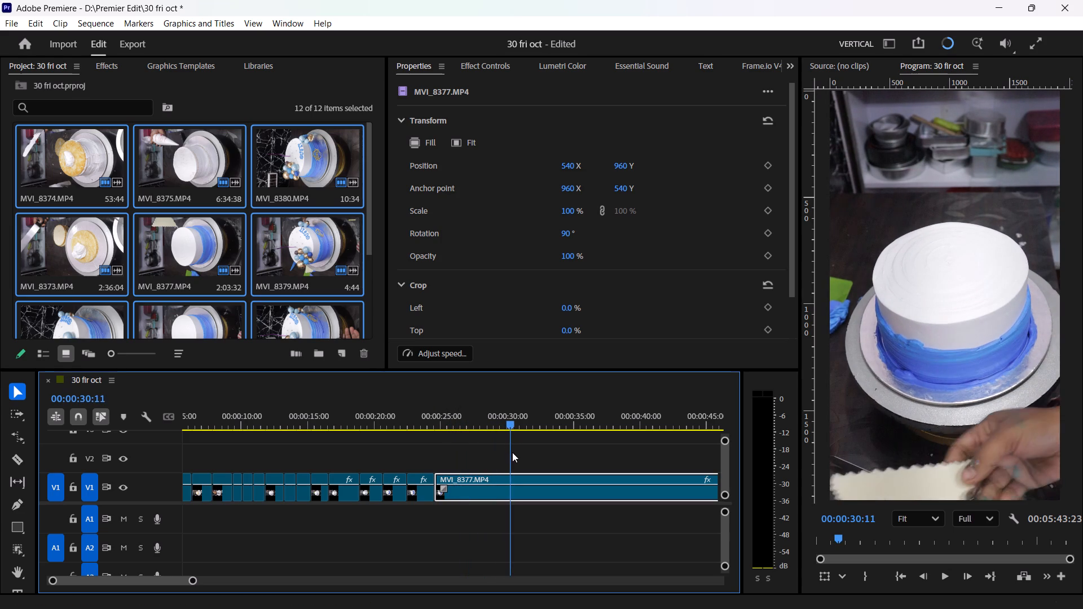
left_click_drag(512, 452, 504, 489)
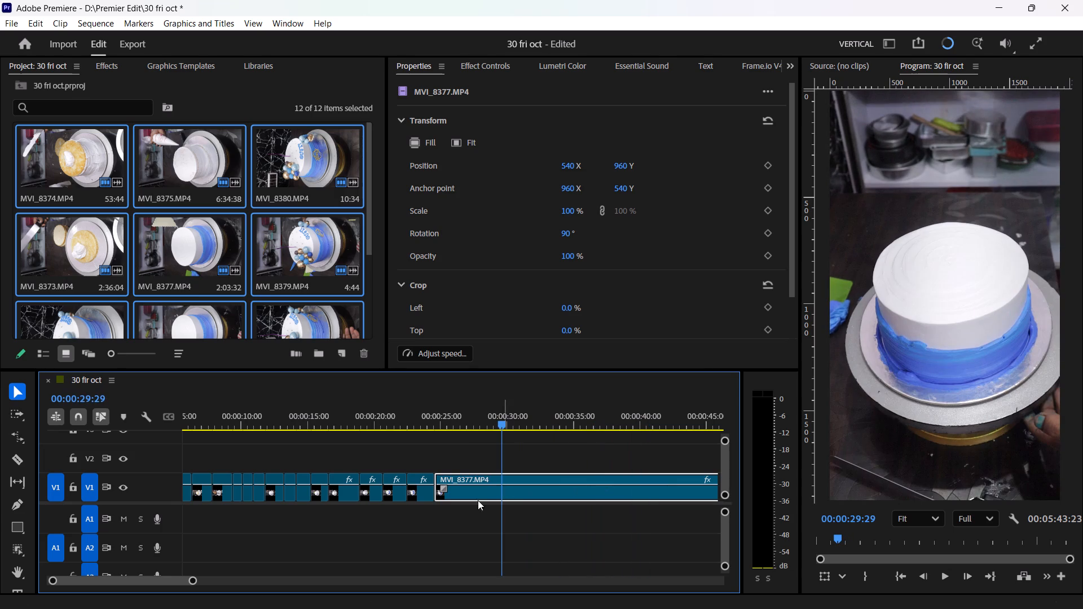
left_click_drag(191, 582, 195, 582)
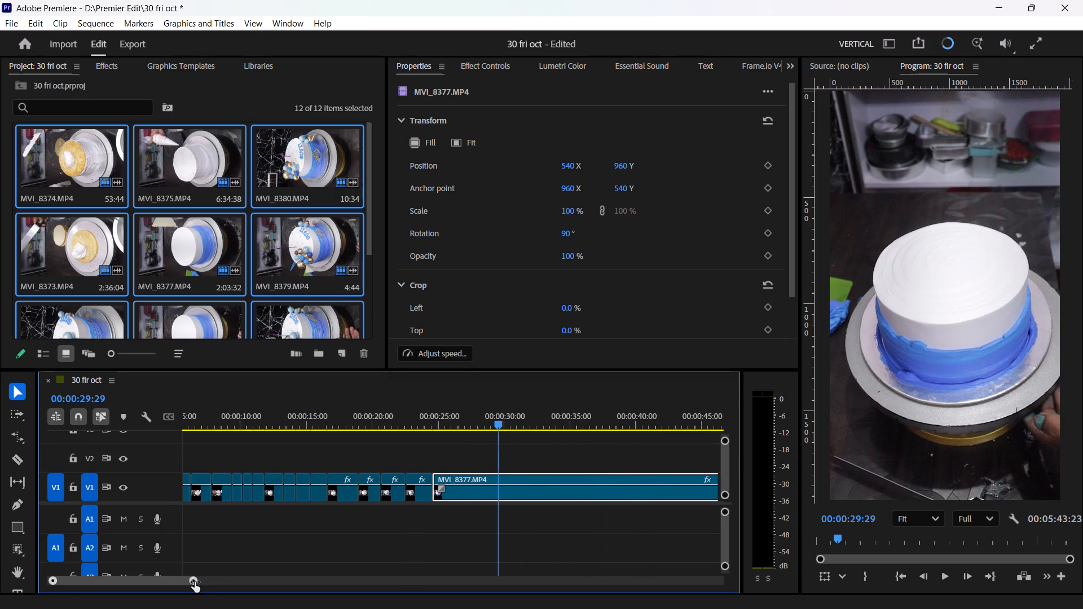
left_click_drag(195, 582, 283, 563)
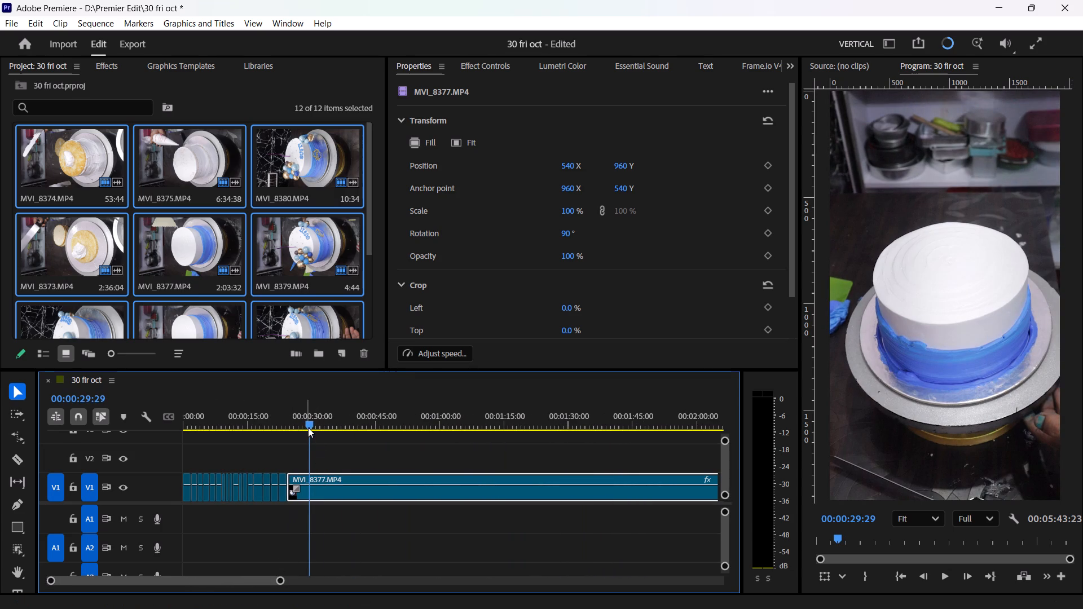
left_click_drag(311, 418, 455, 448)
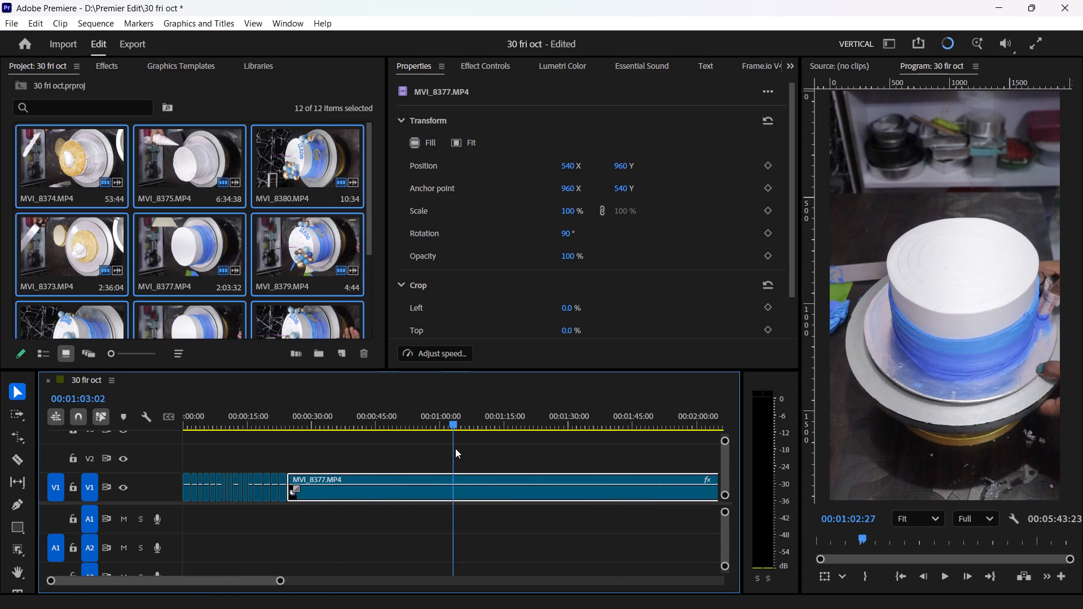
left_click_drag(455, 448, 455, 451)
left_click_drag(283, 582, 307, 581)
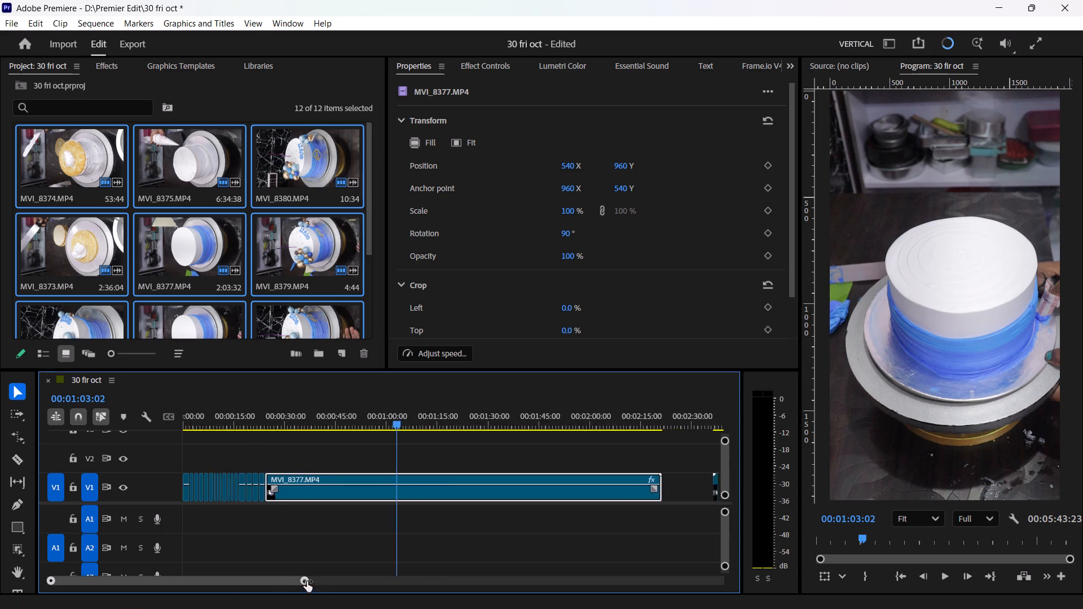
left_click_drag(307, 581, 325, 574)
left_click_drag(368, 421, 381, 421)
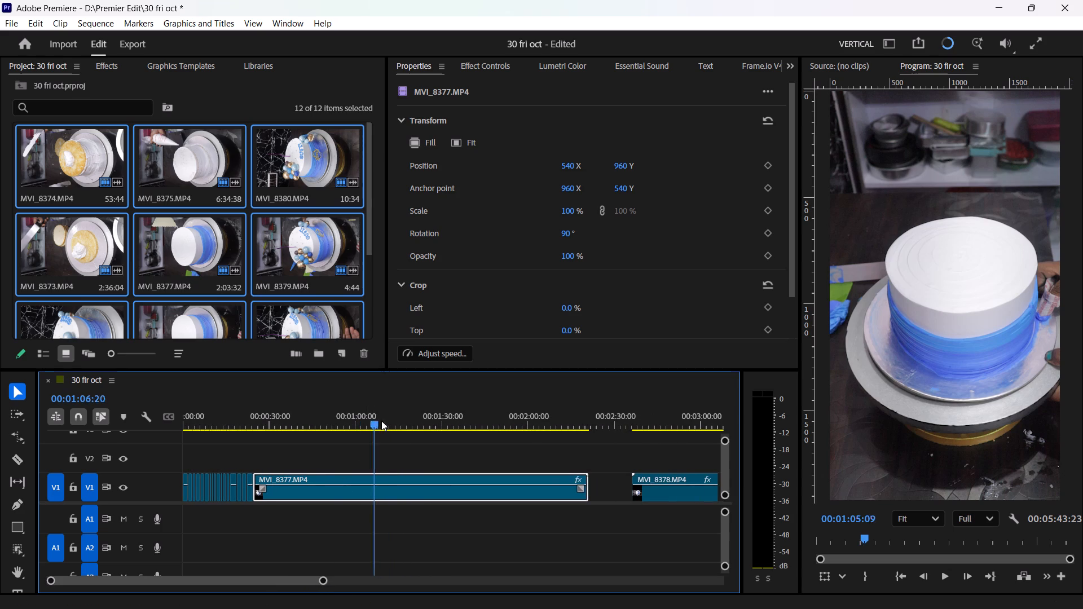
left_click_drag(381, 421, 561, 502)
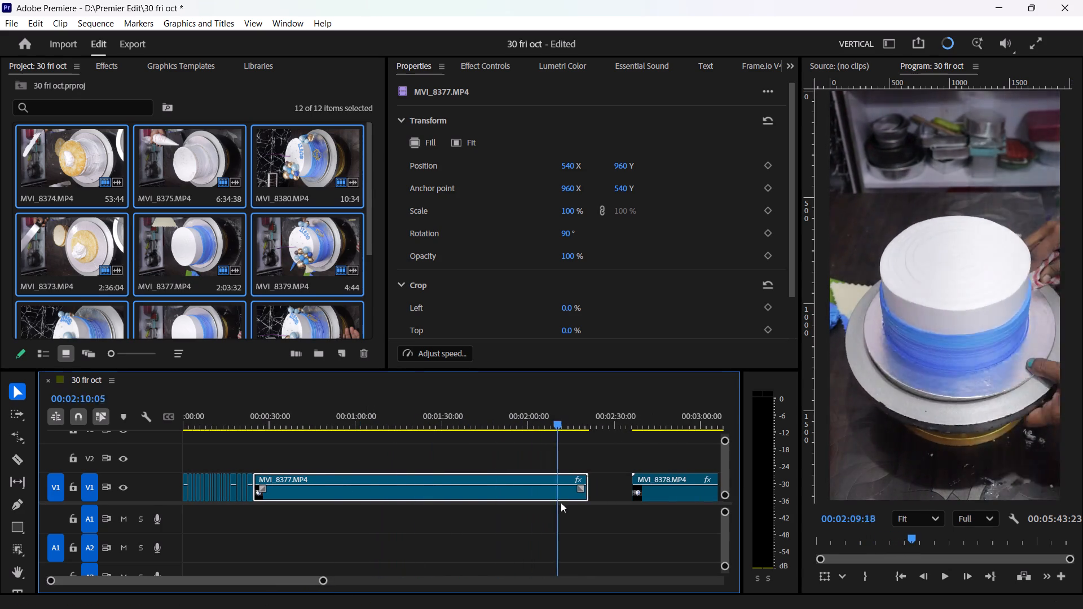
left_click_drag(561, 502, 594, 529)
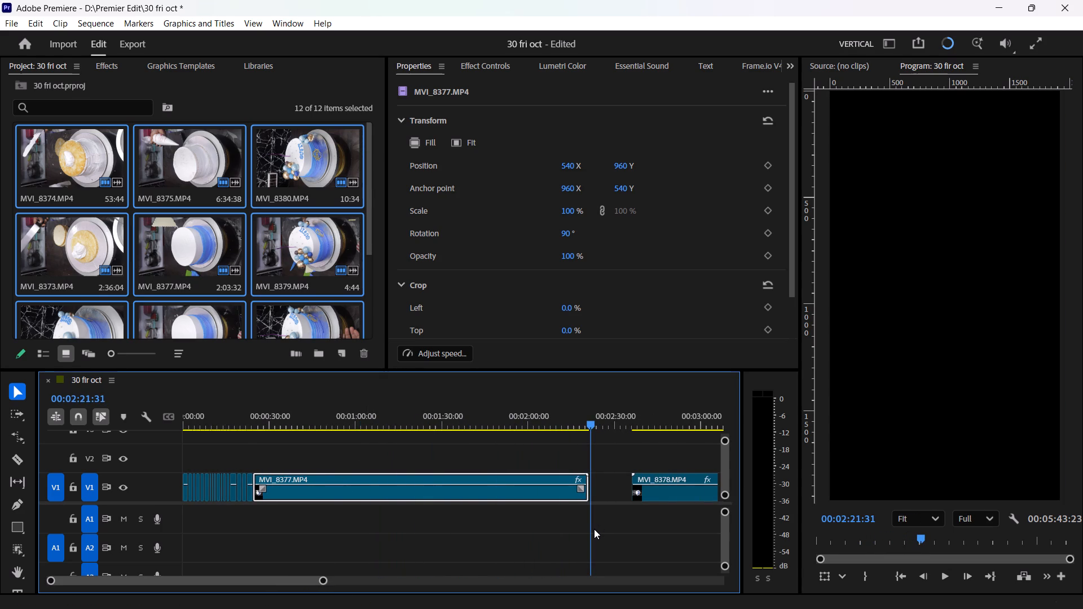
left_click_drag(594, 529, 579, 533)
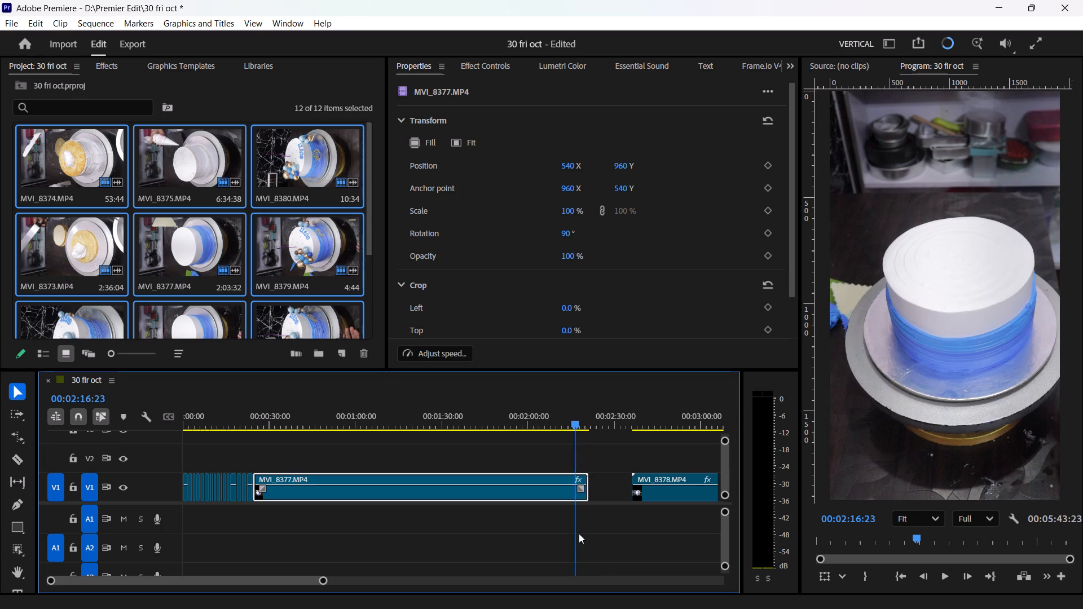
left_click_drag(579, 533, 279, 544)
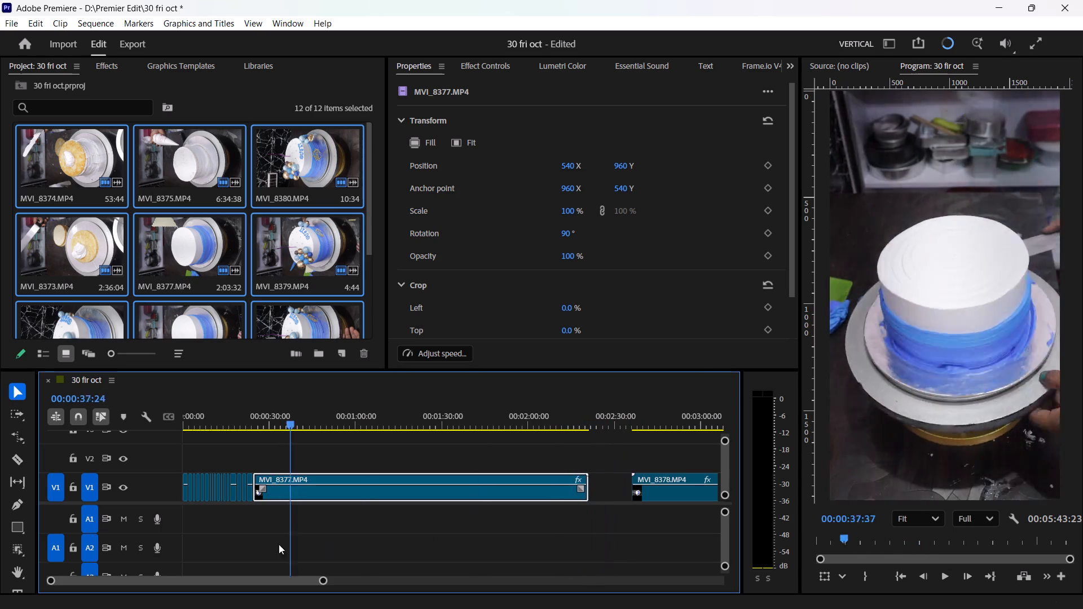
left_click_drag(279, 544, 255, 531)
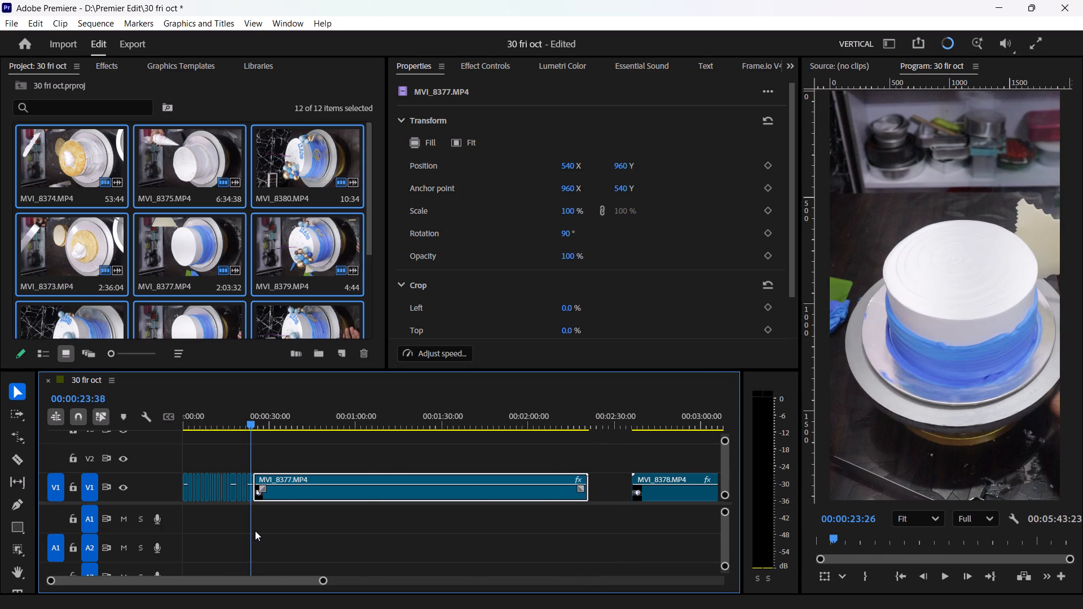
left_click_drag(255, 531, 536, 539)
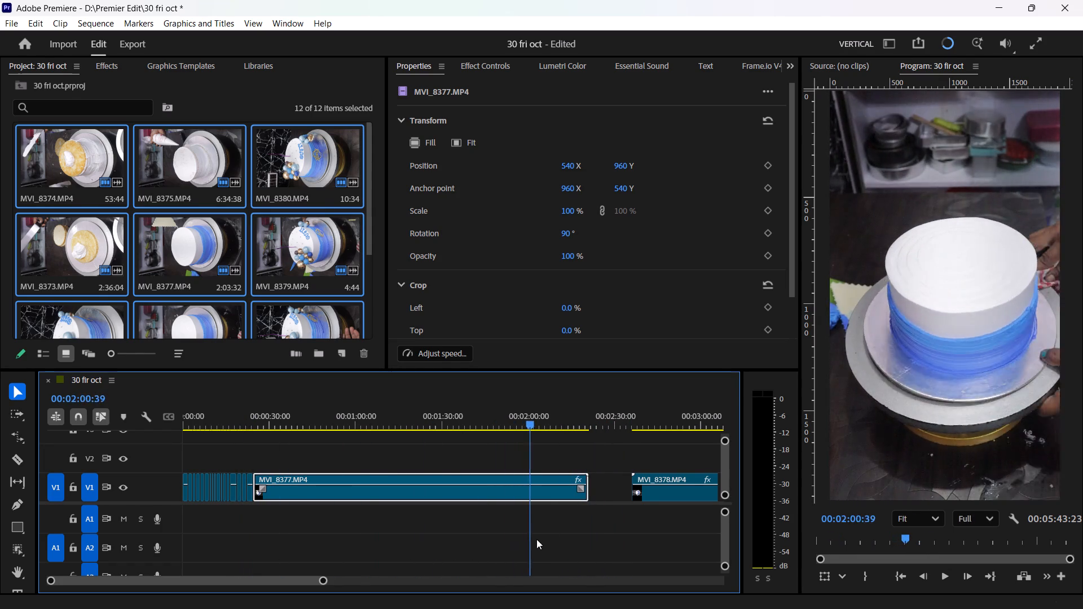
Trim the start of the remaining MVI_8377.MP4 clip to 00:01:45:42.
left_click_drag(536, 539, 491, 576)
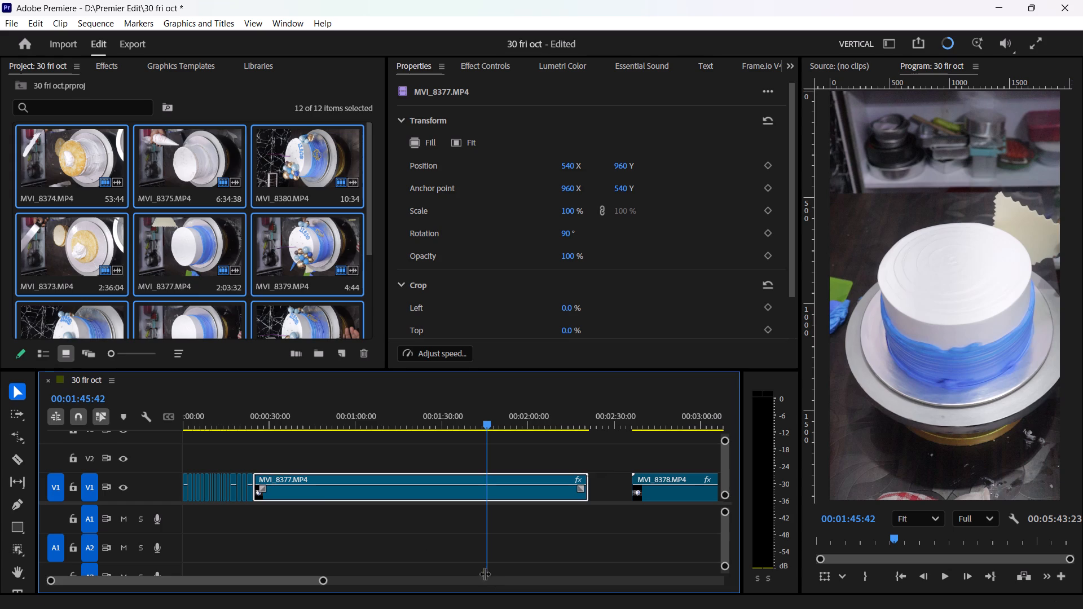
left_click_drag(263, 477, 476, 511)
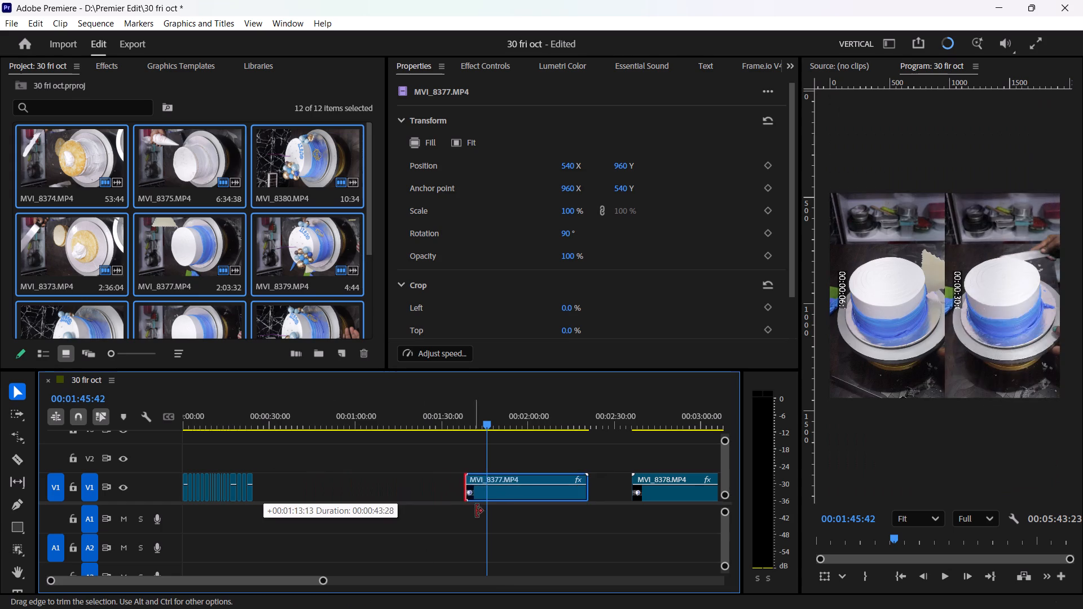
left_click_drag(476, 511, 494, 532)
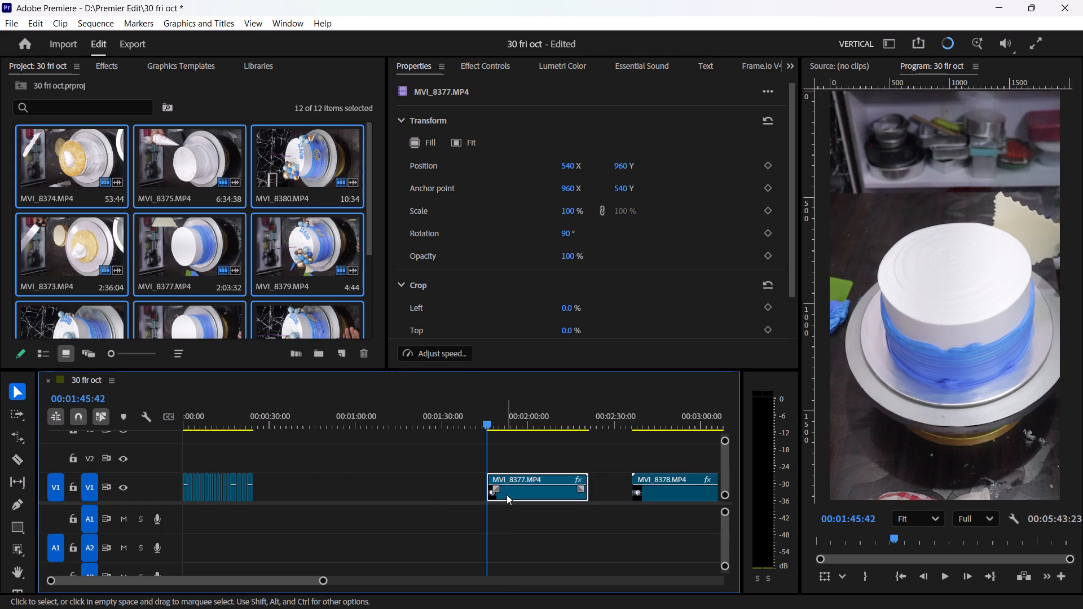
Play the trimmed MVI_8377.MP4 clip from its start and cut it at 00:01:48:42.
key("space")
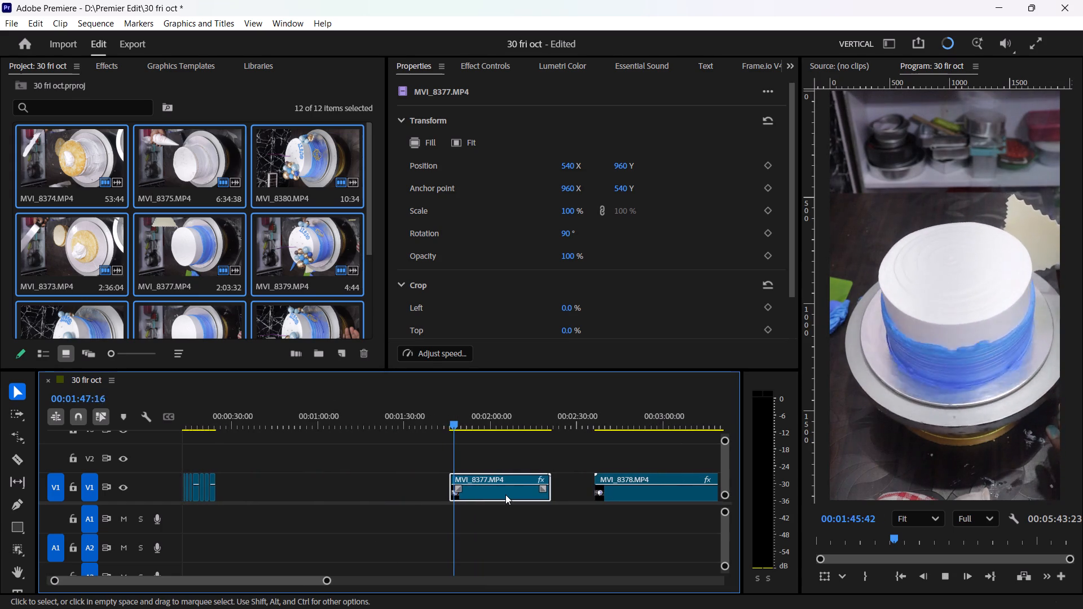
key("space")
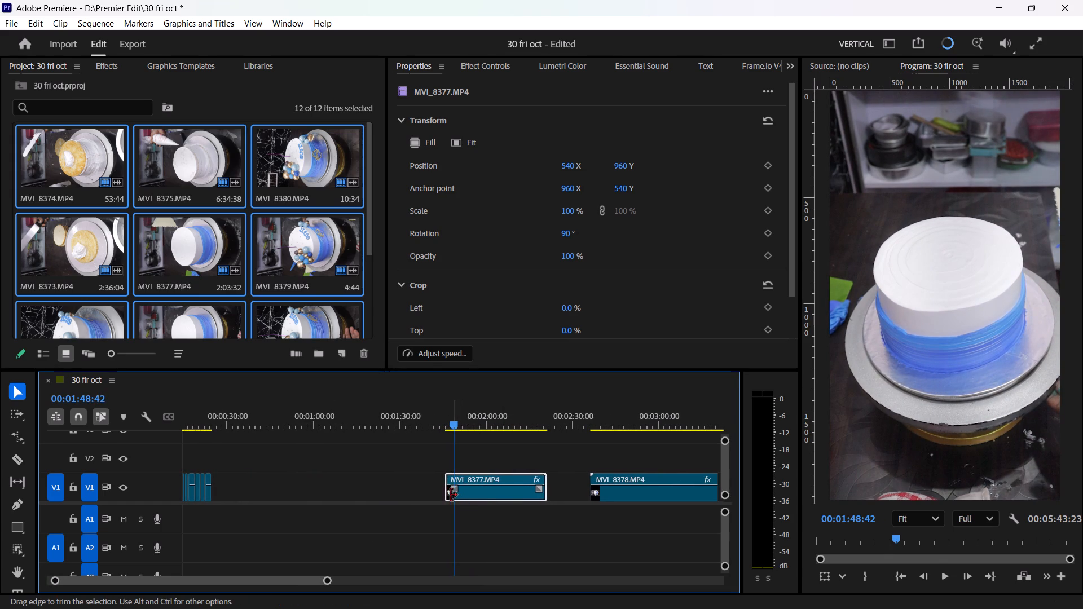
key("c")
left_click(456, 483)
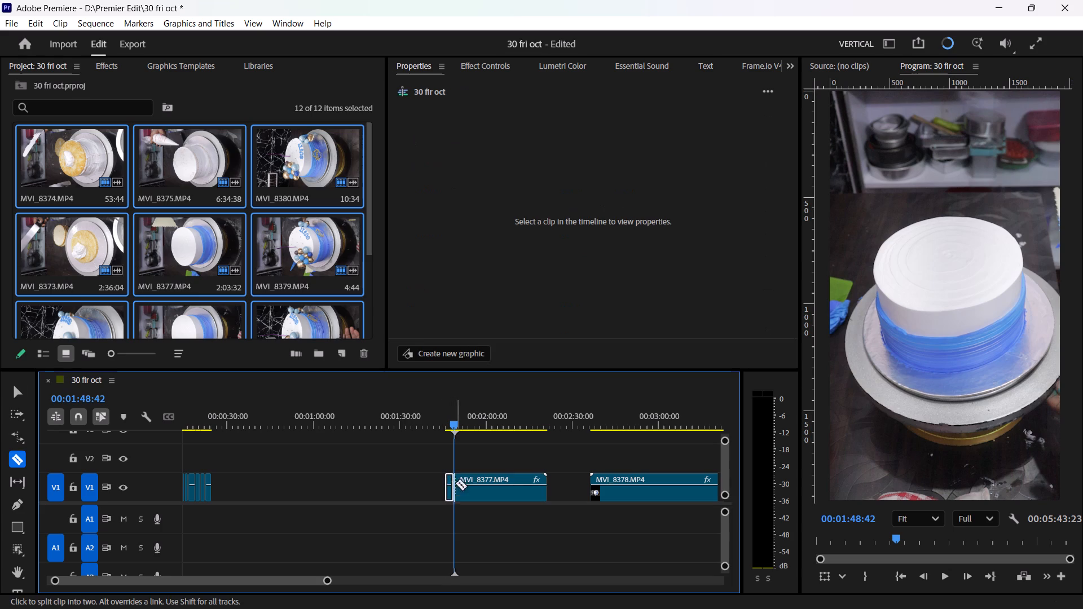
Move the short MVI_8377.MP4 piece cut at 00:01:48:42 back against the sped-up first MVI_8377.MP4 piece.
key("v")
left_click_drag(450, 487, 355, 488)
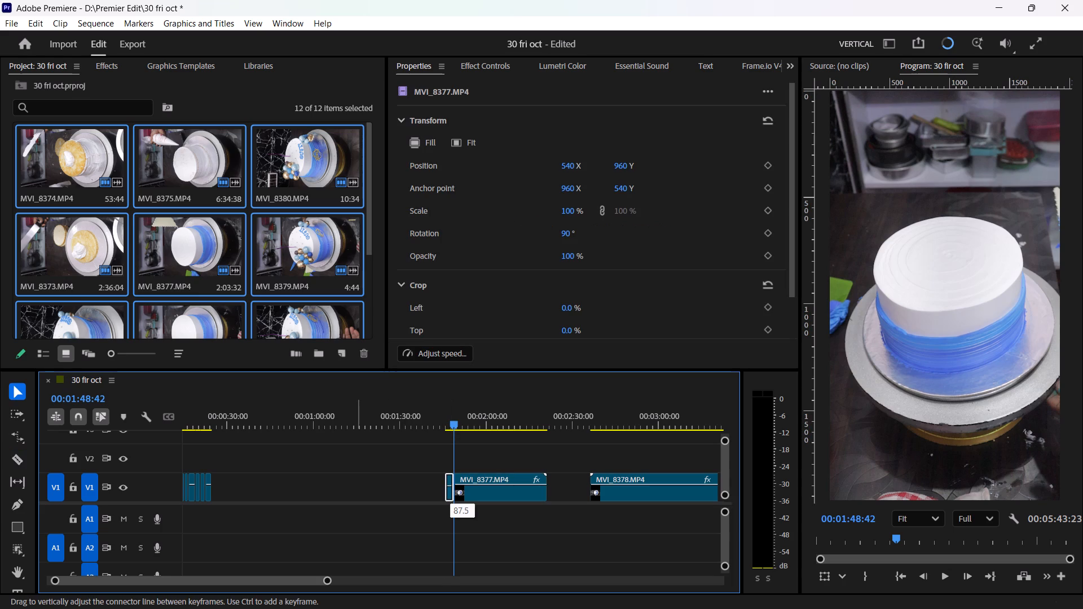
left_click_drag(355, 488, 353, 433)
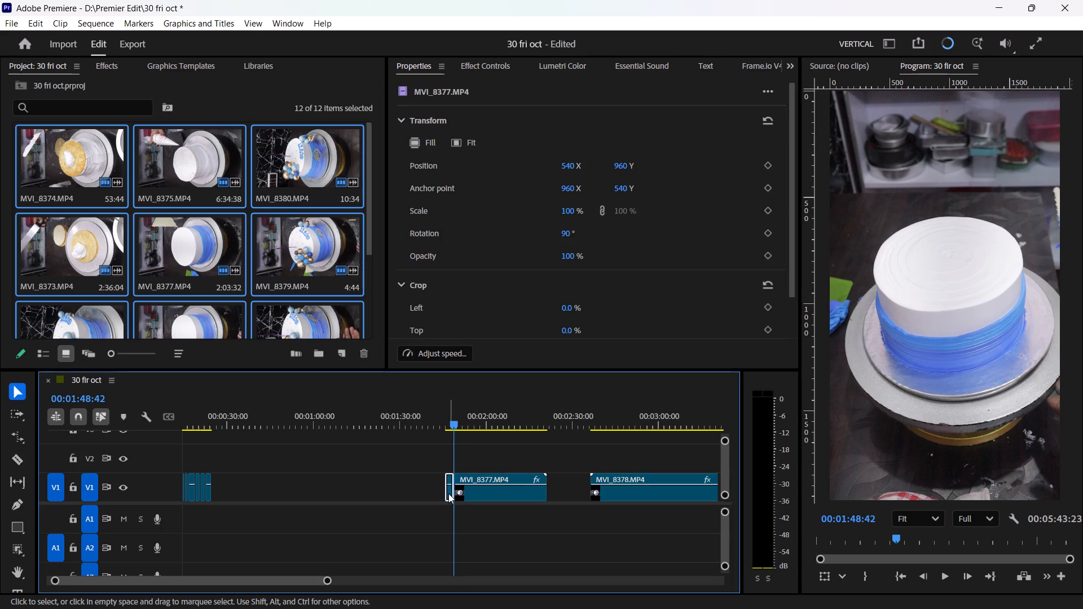
left_click_drag(448, 492, 226, 492)
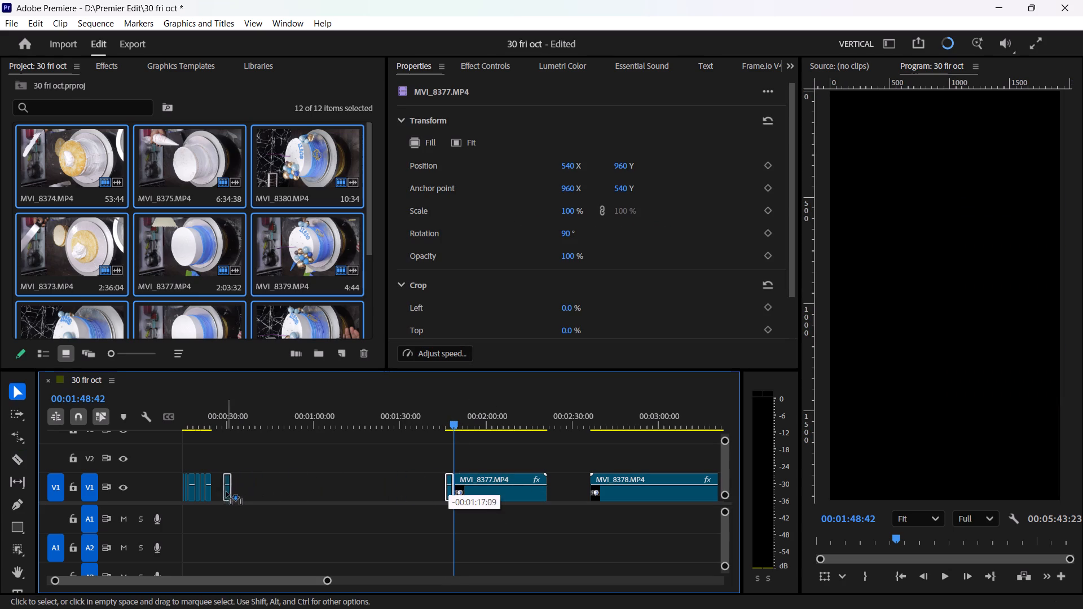
left_click_drag(226, 492, 219, 496)
Skim the rest of the remaining MVI_8377.MP4 clip and delete that leftover from the timeline.
key("space")
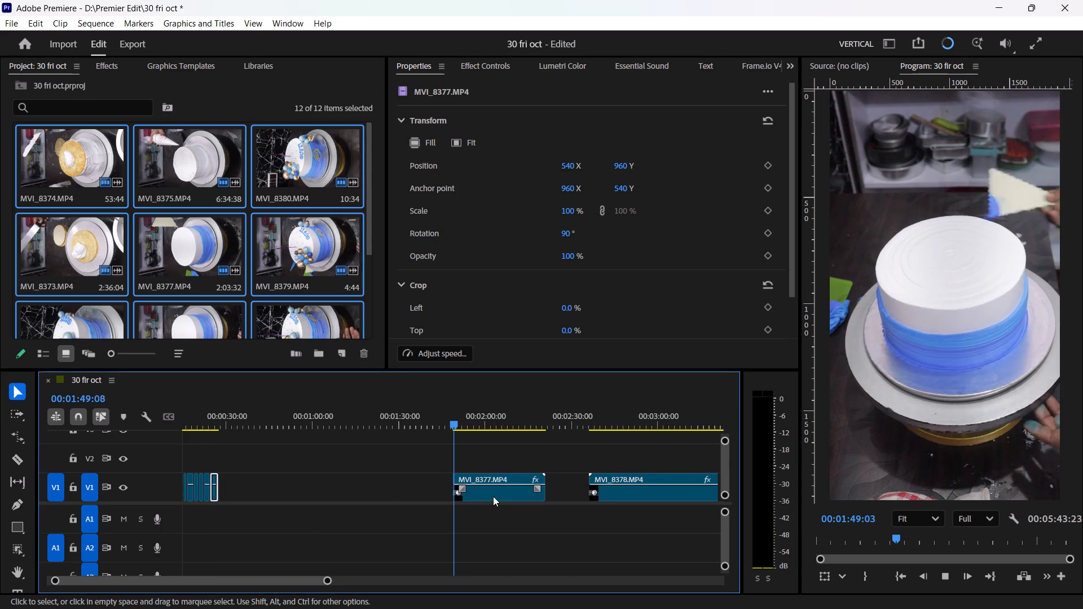
key("space")
left_click_drag(456, 422, 480, 432)
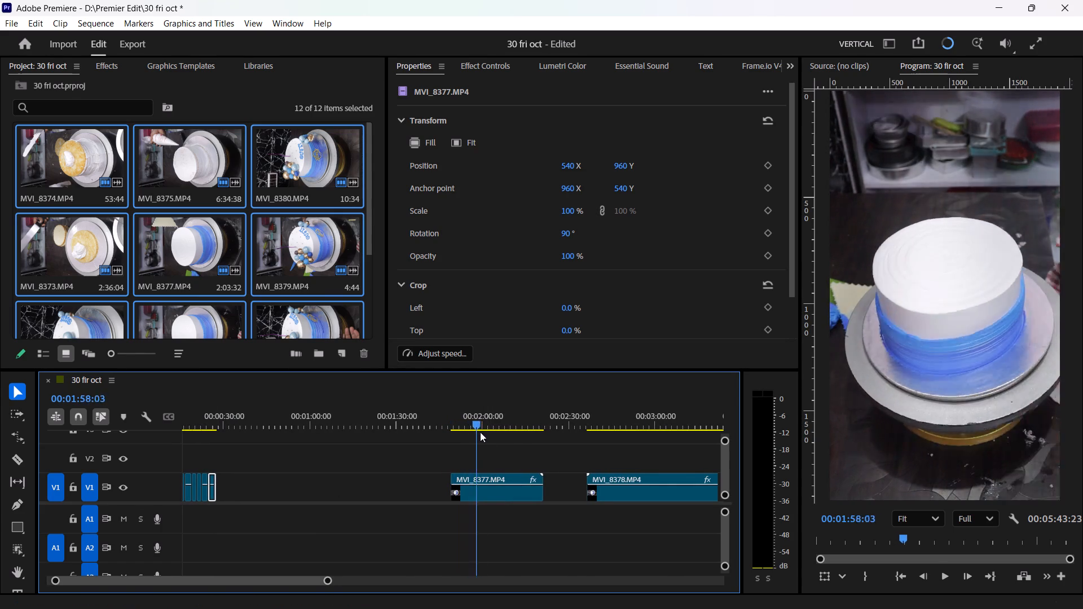
left_click_drag(480, 432, 542, 507)
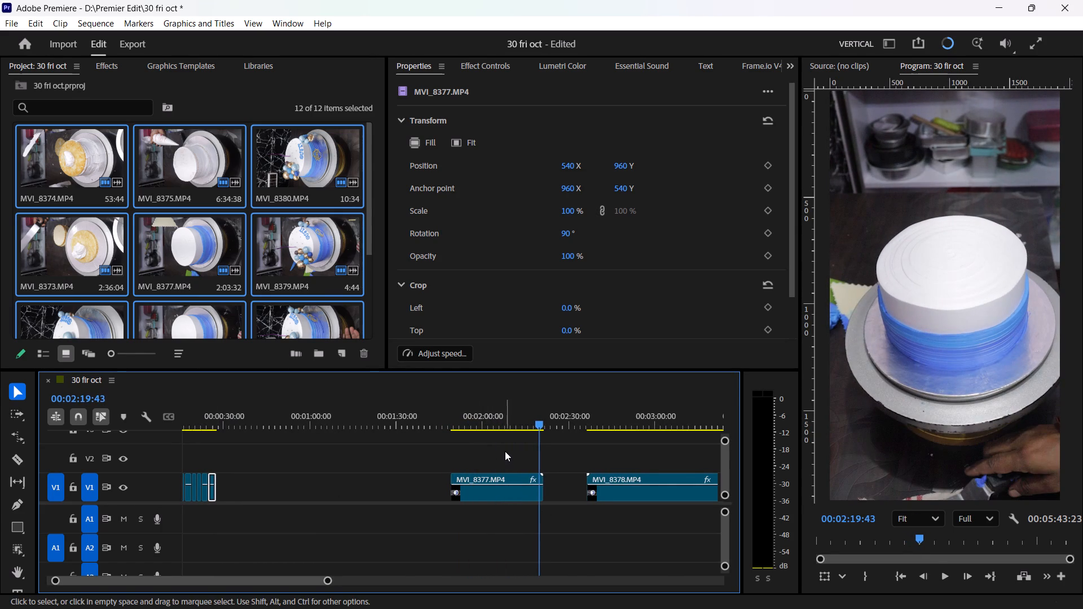
left_click_drag(505, 451, 523, 484)
key("Delete")
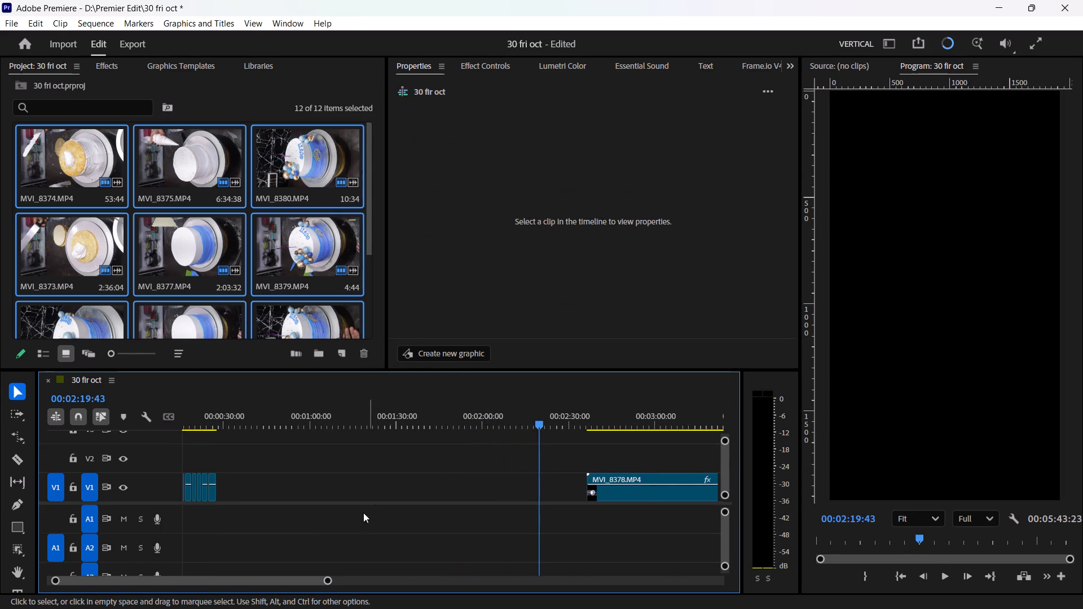
Move MVI_8378.MP4 and all clips after it back together against the last short MVI_8377.MP4 piece.
left_click_drag(328, 579, 488, 576)
left_click_drag(528, 527, 369, 476)
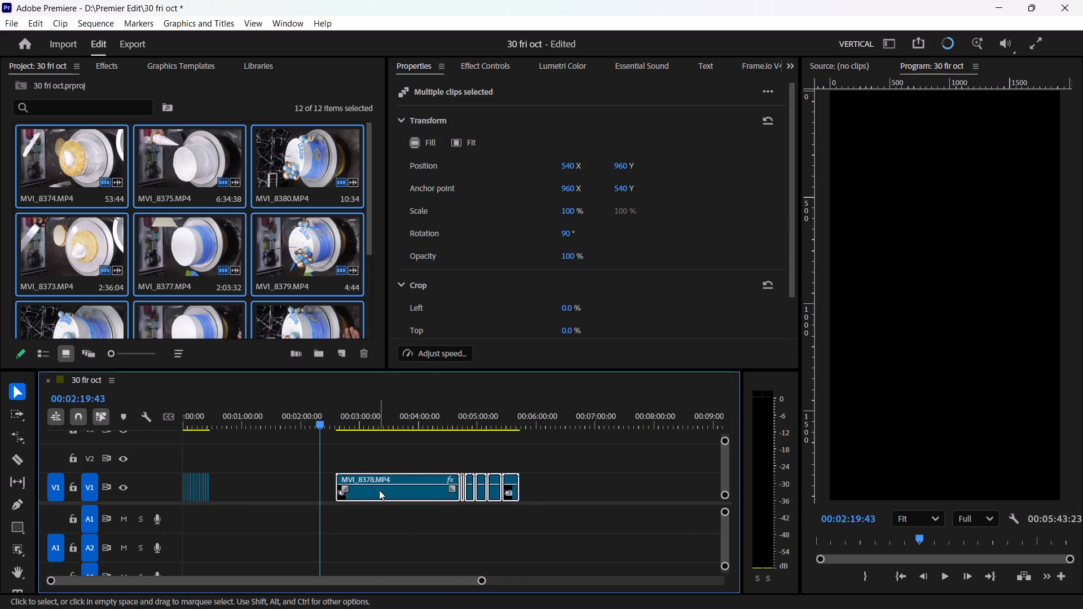
left_click_drag(379, 490, 261, 492)
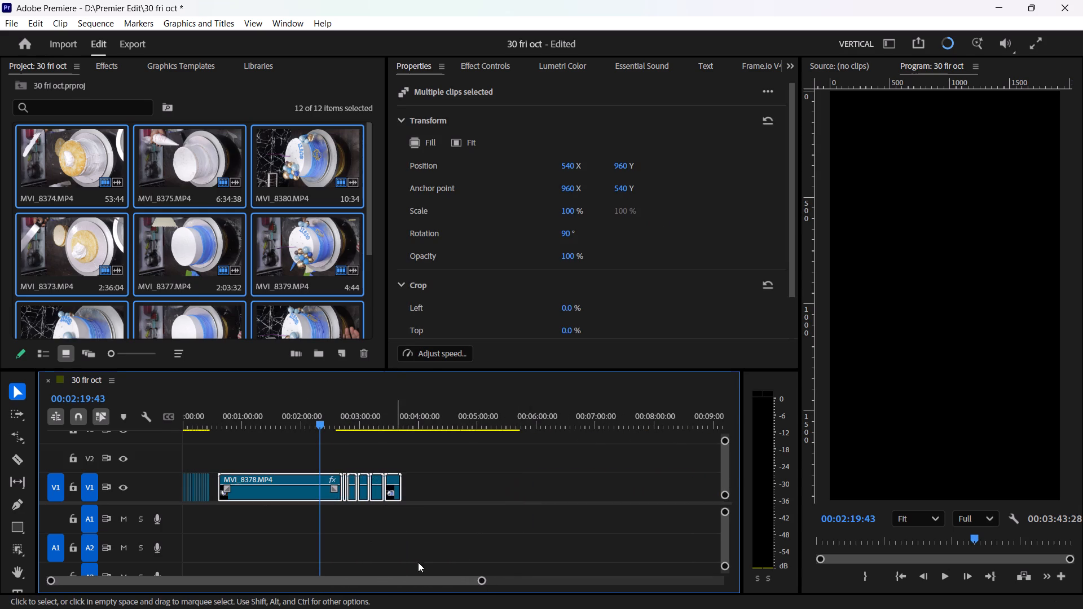
left_click_drag(479, 581, 477, 580)
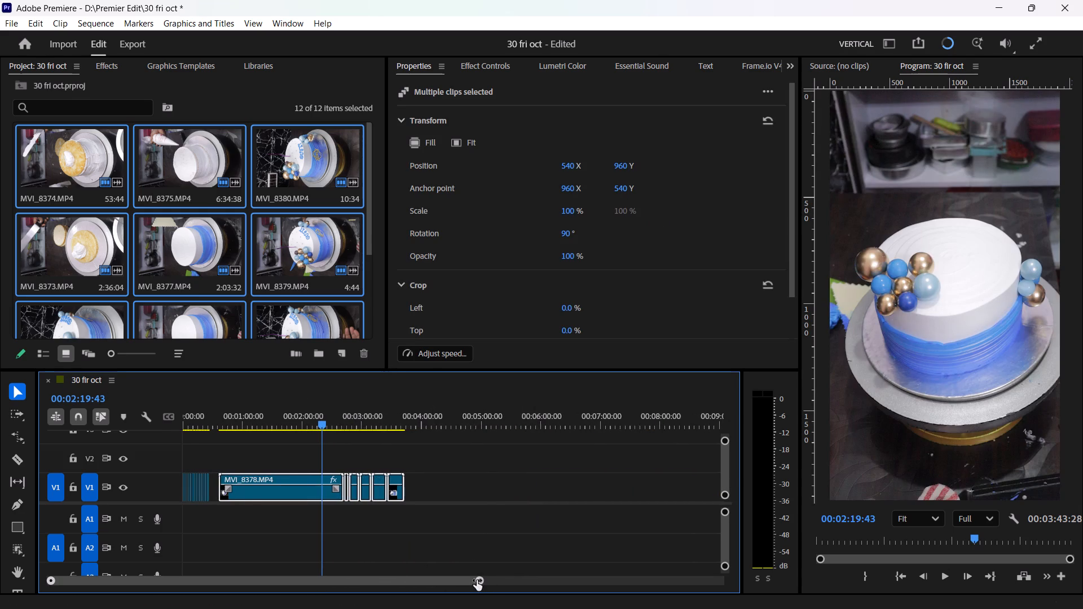
left_click_drag(477, 580, 343, 595)
left_click_drag(293, 416, 65, 430)
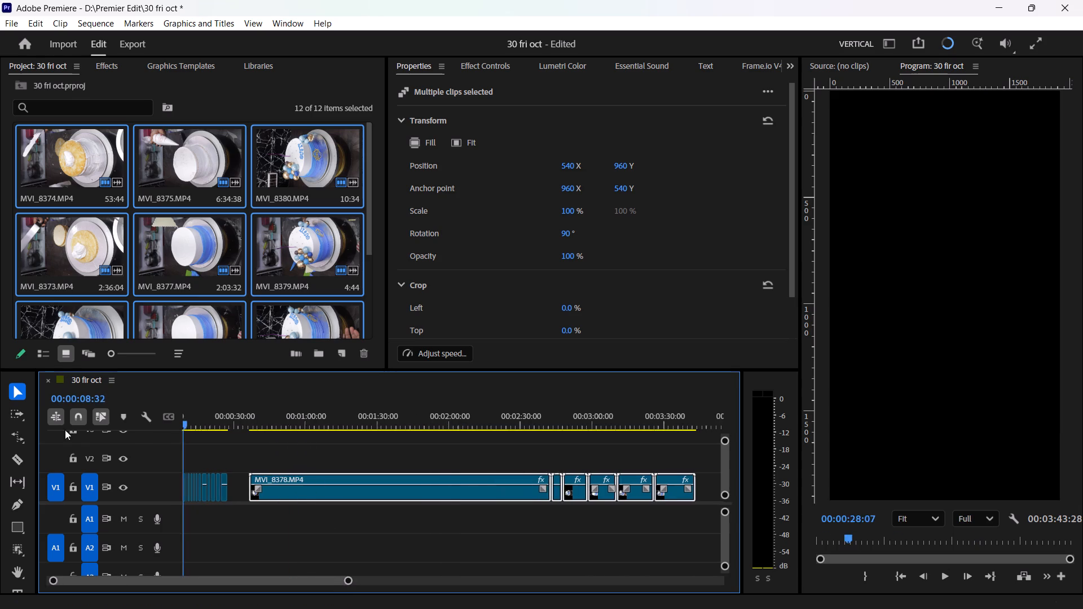
left_click_drag(65, 430, 307, 476)
left_click_drag(314, 490, 298, 495)
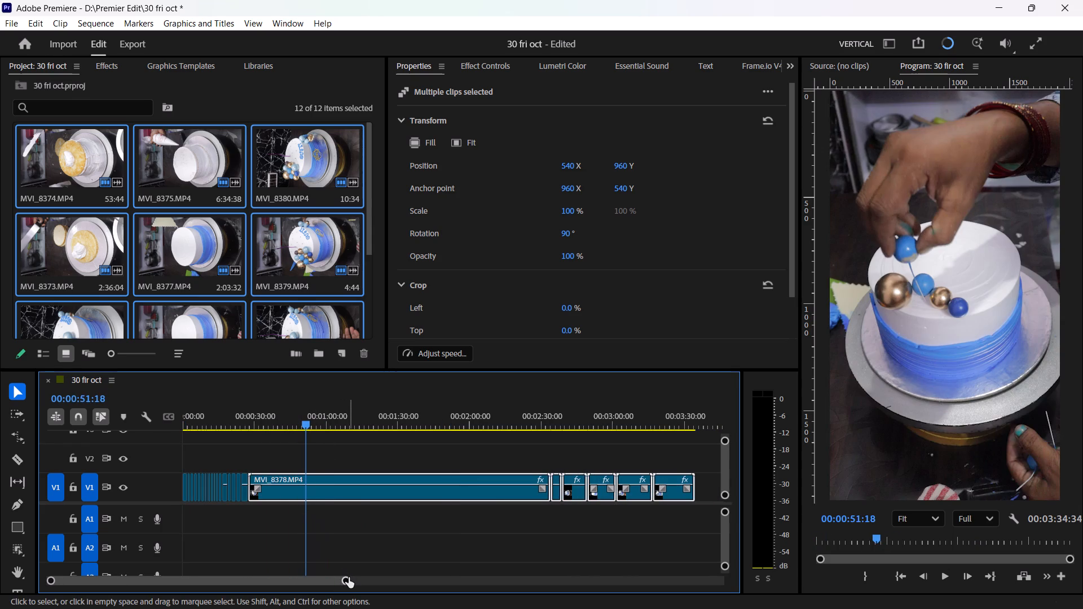
Play the last MVI_8377.MP4 piece and rate-stretch it to a duration of about 00:00:02:05.
left_click_drag(348, 578, 238, 608)
left_click_drag(283, 411, 328, 420)
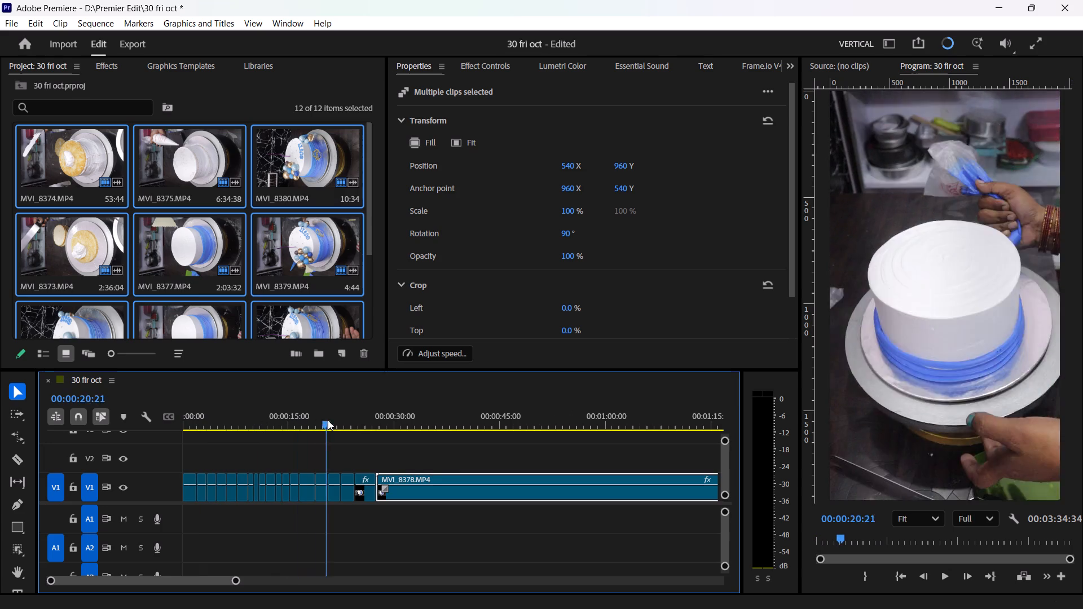
left_click_drag(328, 420, 353, 431)
key("space")
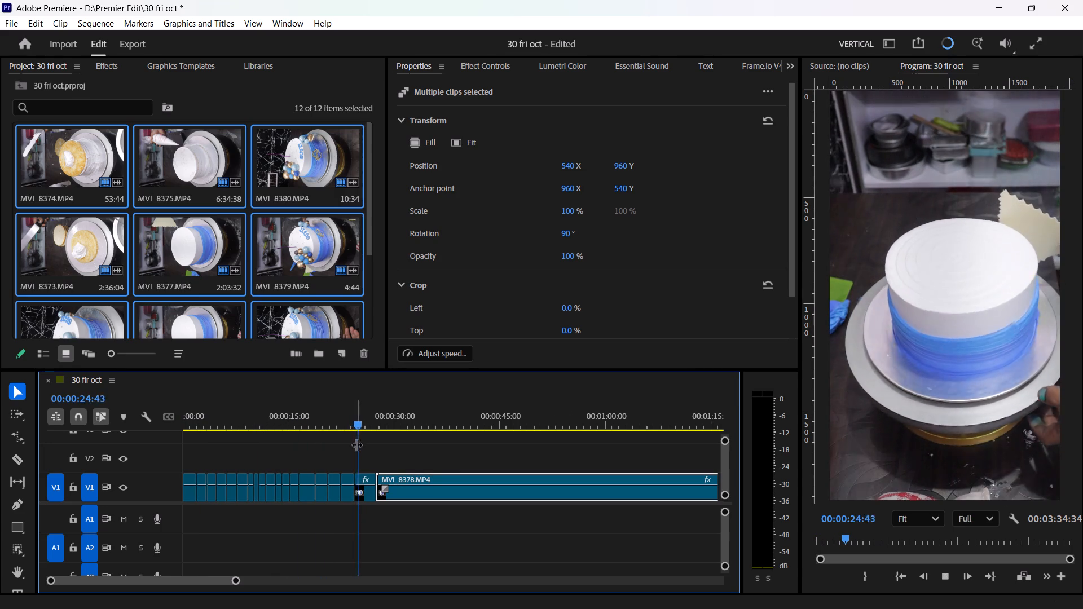
key("space")
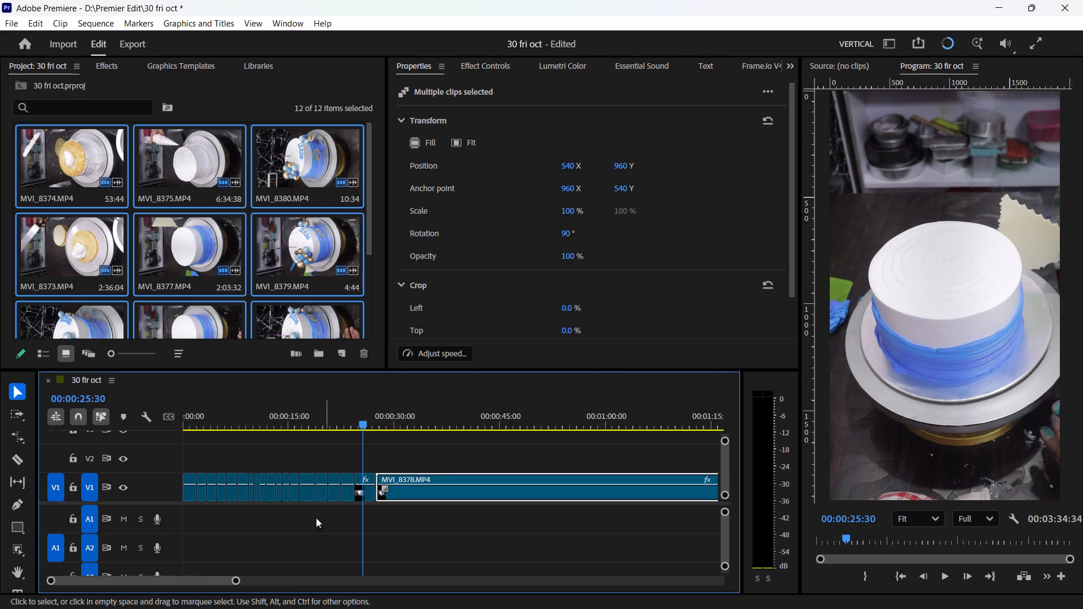
left_click_drag(235, 583, 181, 599)
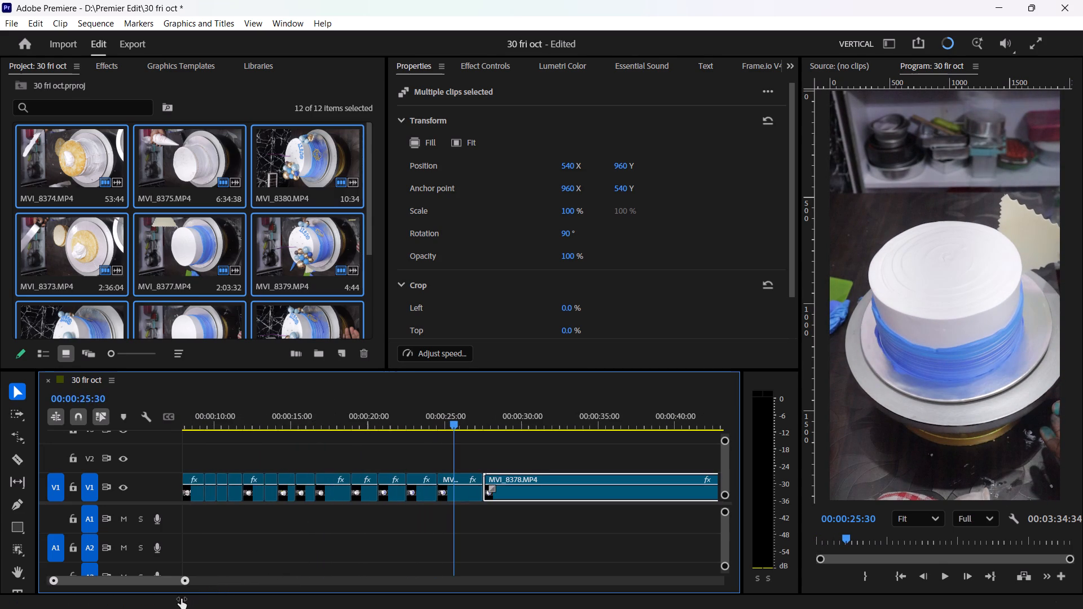
left_click_drag(181, 599, 180, 599)
left_click(465, 495)
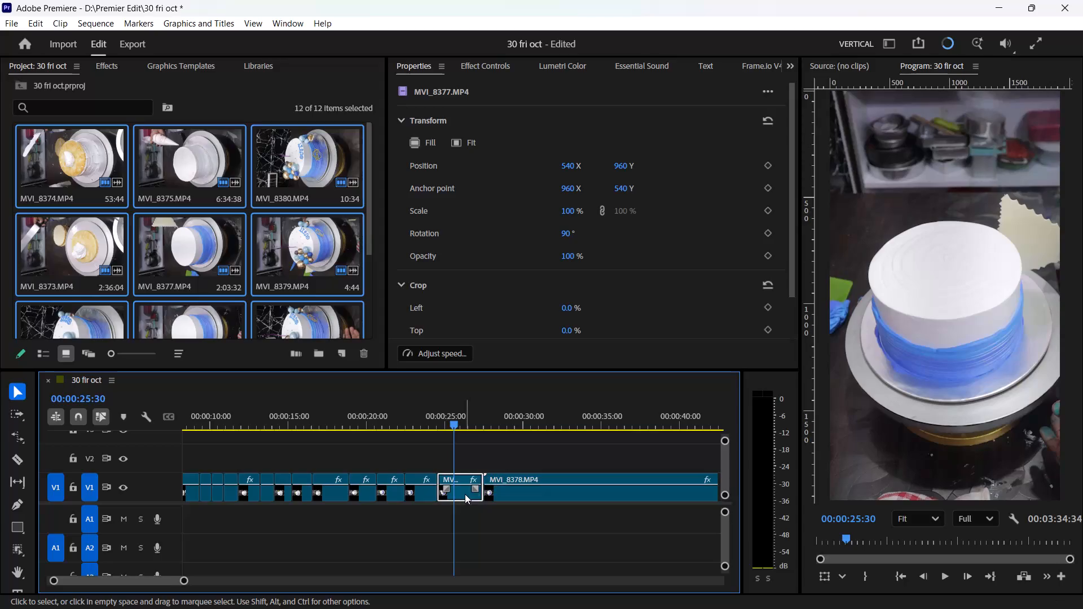
key("r")
left_click_drag(483, 485, 469, 491)
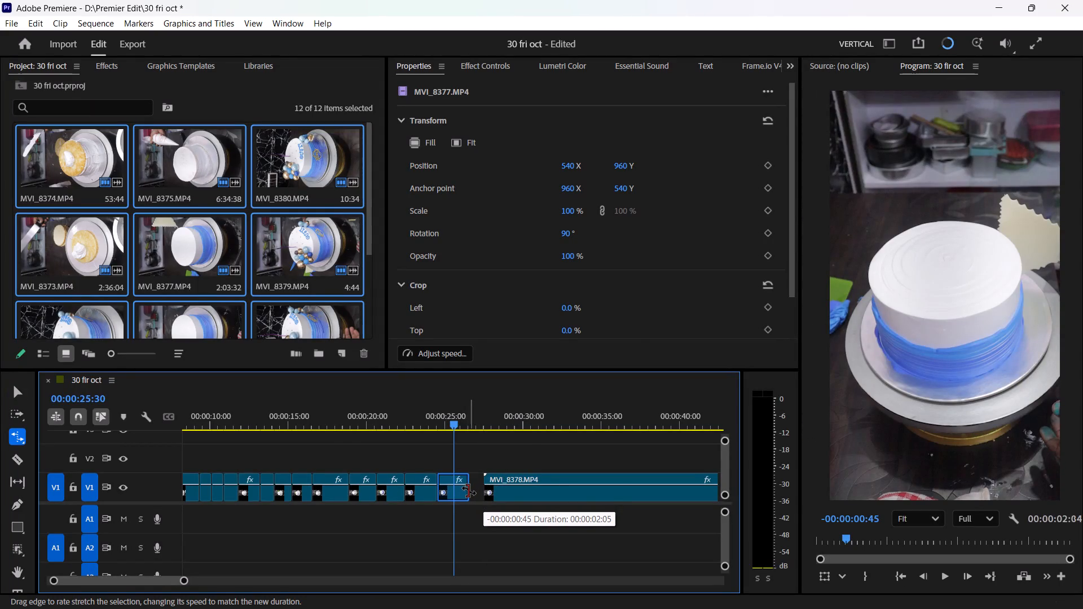
left_click_drag(469, 491, 468, 491)
Replay the last MVI_8377.MP4 piece and rate-stretch its end shorter again to speed it up further.
left_click_drag(450, 420, 439, 434)
key("space")
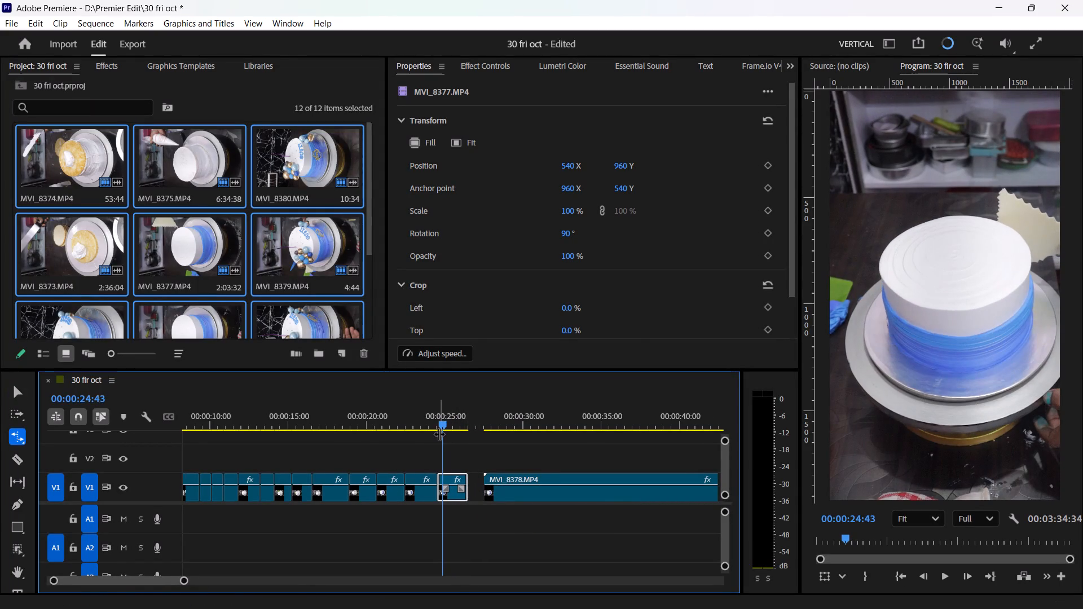
key("space")
key("r")
left_click_drag(464, 483, 459, 487)
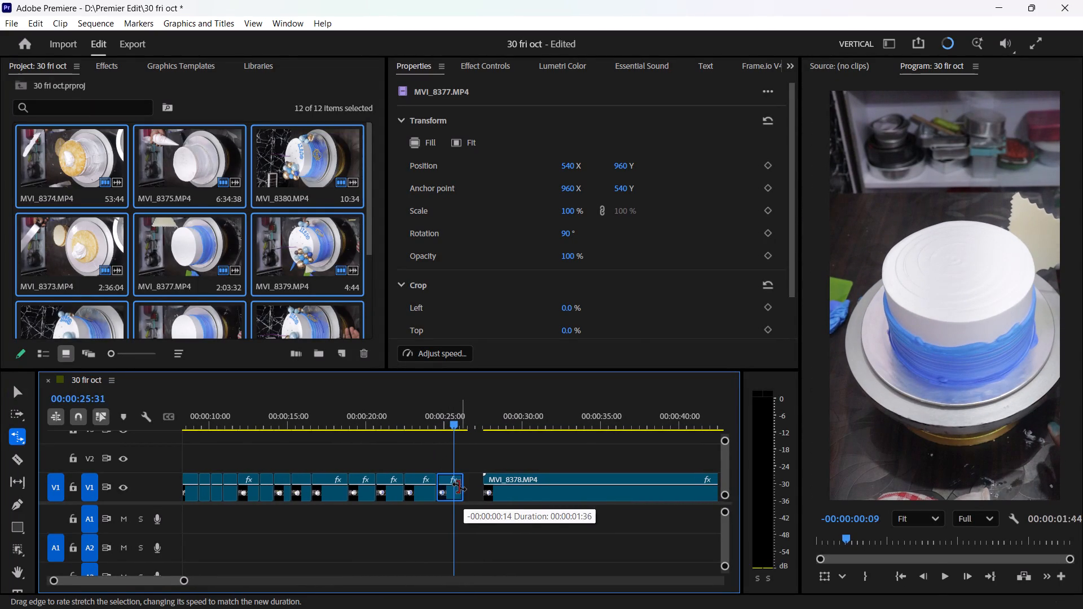
left_click_drag(459, 487, 455, 495)
key("v")
Play the end of the sped-up pieces and move the MVI_8378.MP4 clip back against the last MVI_8377.MP4 piece.
left_click_drag(441, 414, 437, 425)
key("space")
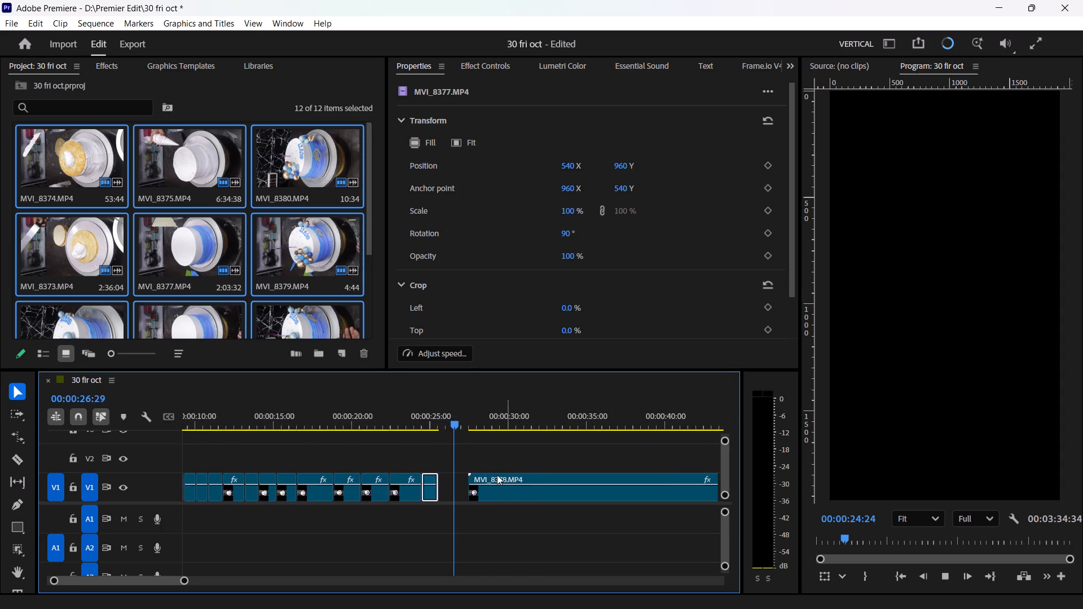
key("space")
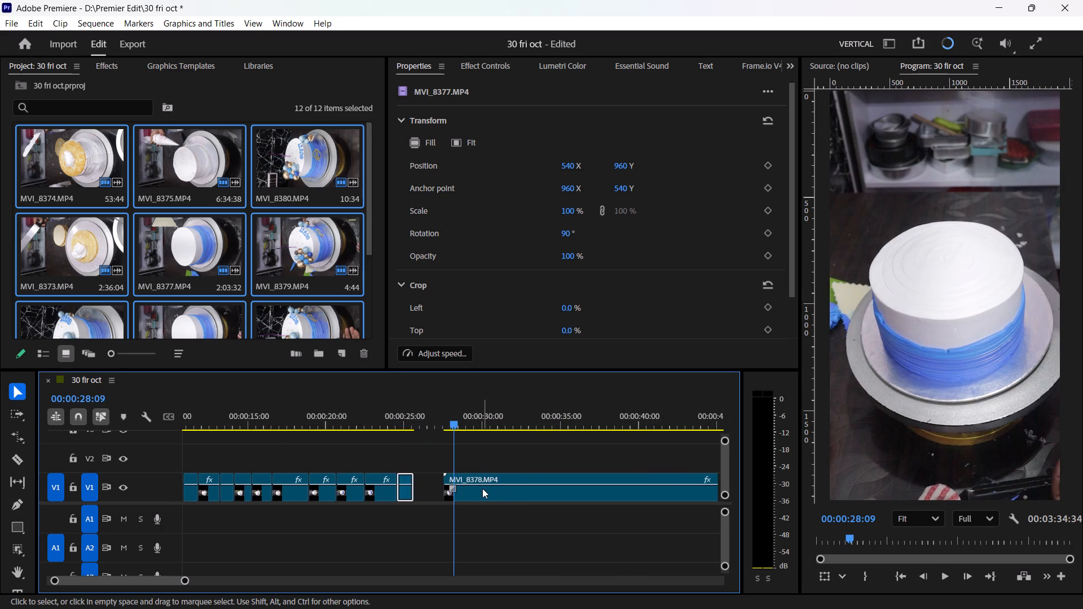
left_click_drag(482, 488, 459, 491)
Play into the MVI_8378.MP4 clip and trim about 00:00:03:19 off its start, just before the blue ball is inserted.
key("space")
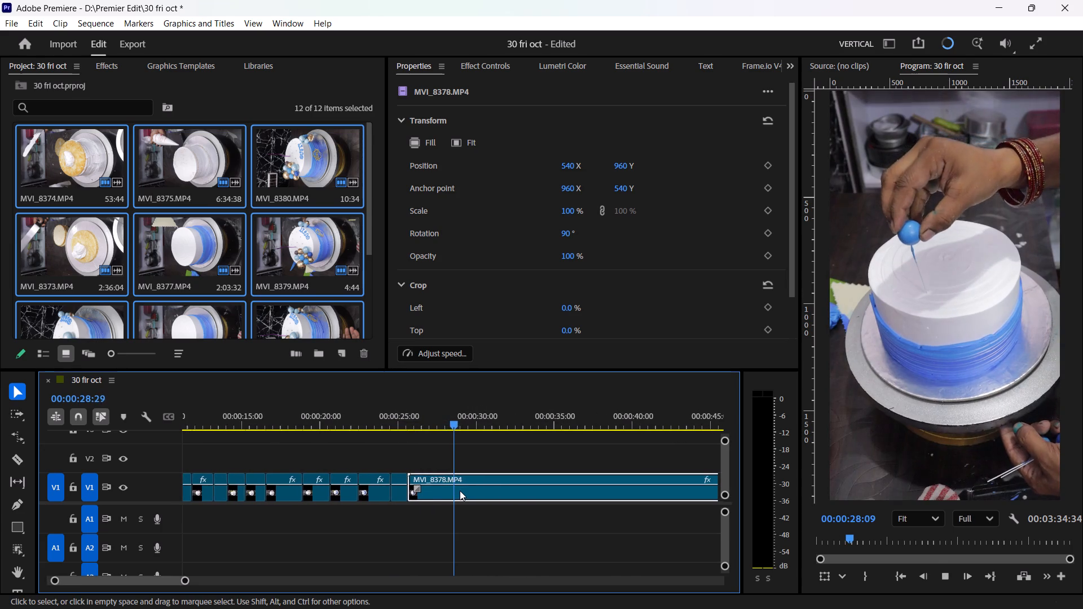
key("space")
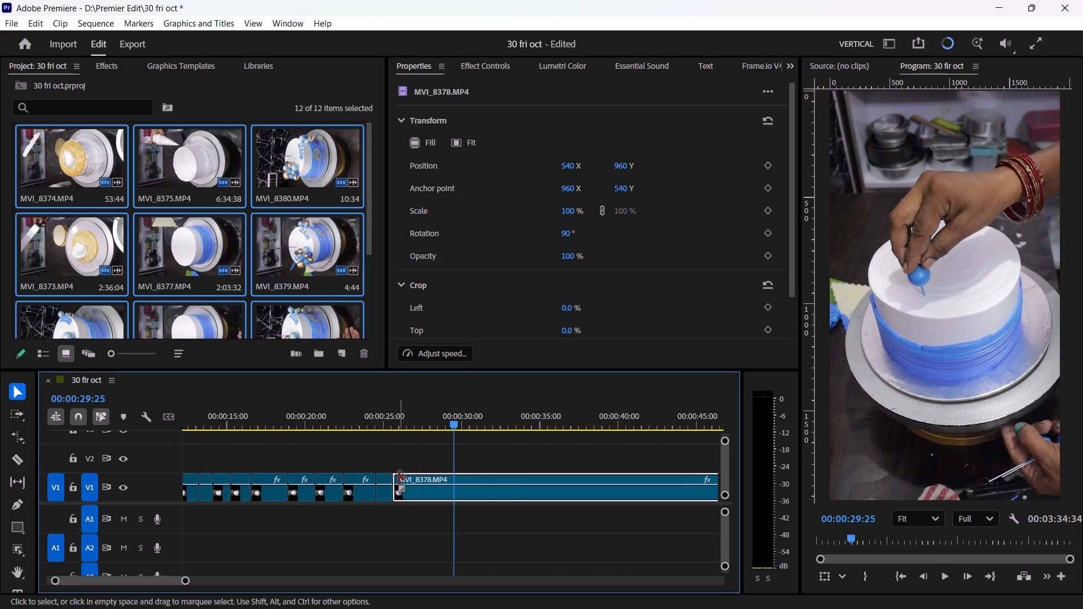
left_click_drag(399, 478, 451, 501)
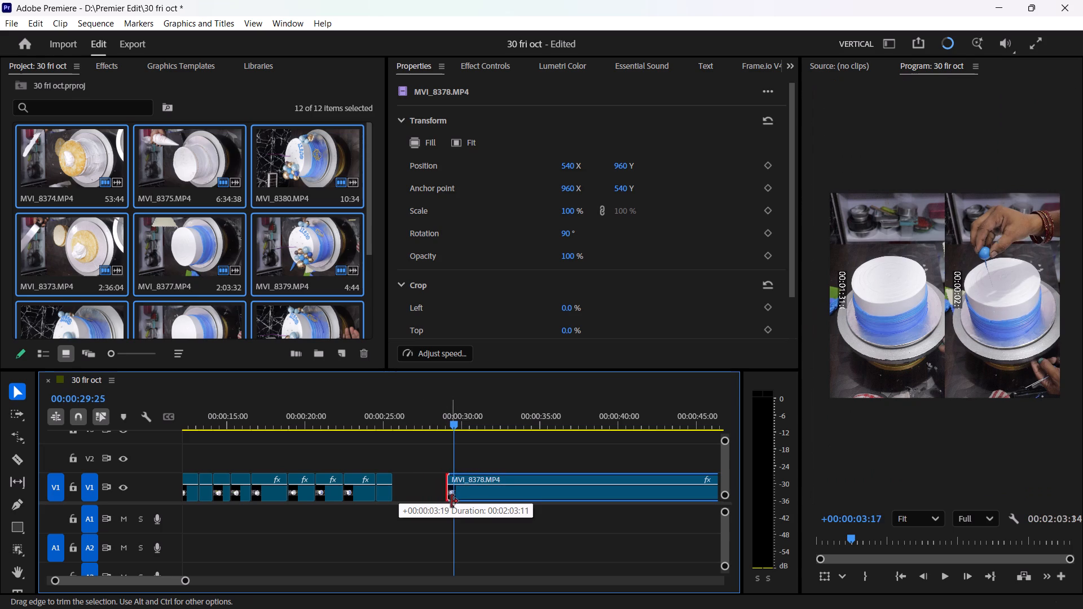
left_click_drag(451, 501, 452, 510)
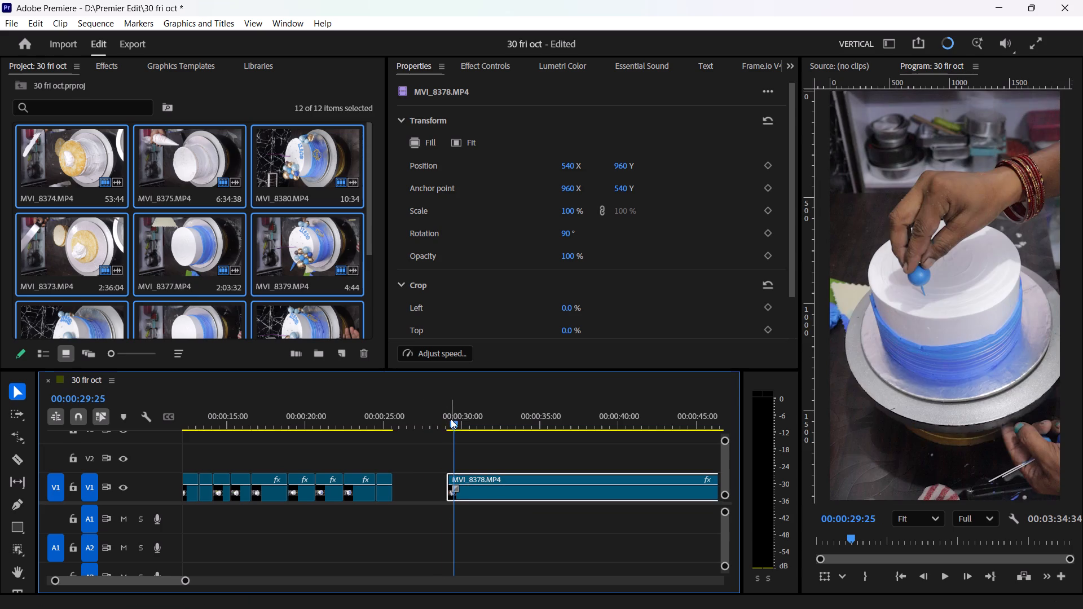
Cut the MVI_8378.MP4 clip at 00:00:30:17, once the hand has moved off the first blue ball.
left_click_drag(450, 418, 469, 447)
key("c")
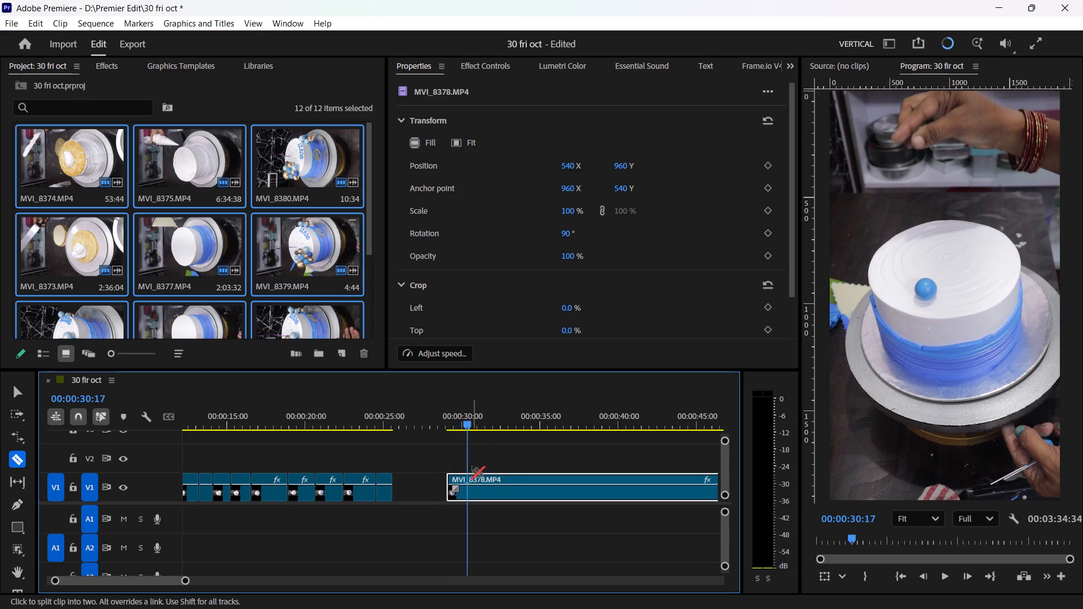
left_click(470, 479)
Move the short first MVI_8378.MP4 piece back against the last MVI_8377.MP4 piece.
key("r")
key("v")
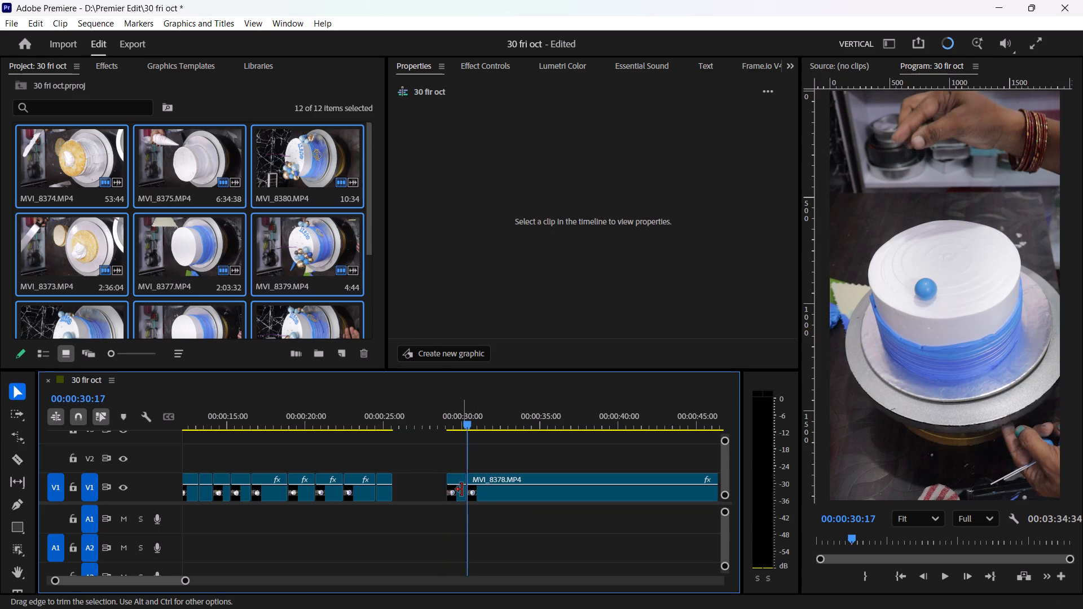
key("v")
key("v")
key("v")
left_click(467, 510)
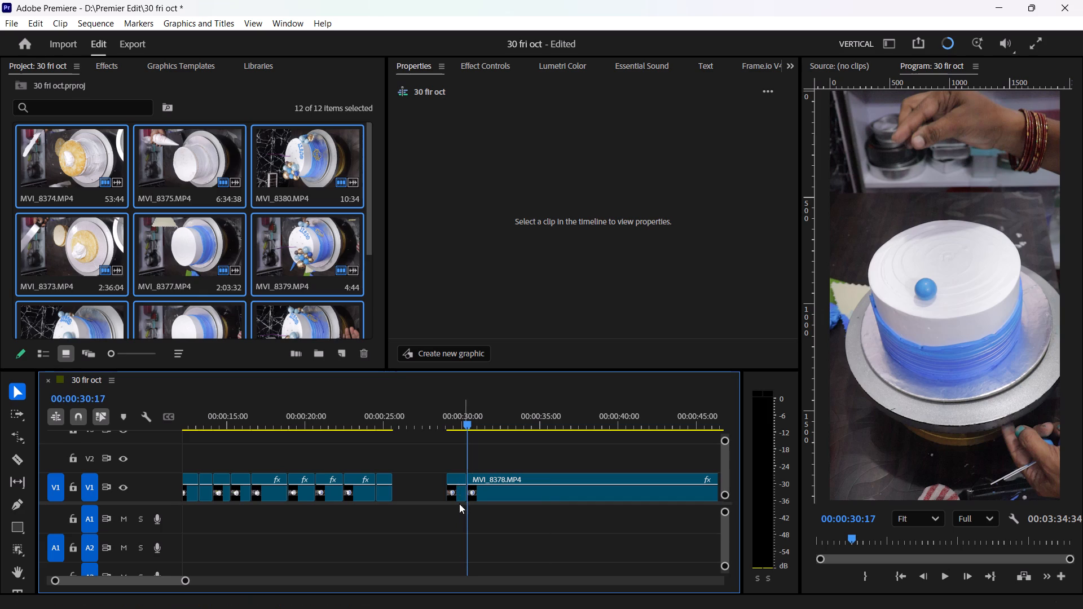
left_click(457, 497)
left_click_drag(457, 492, 410, 488)
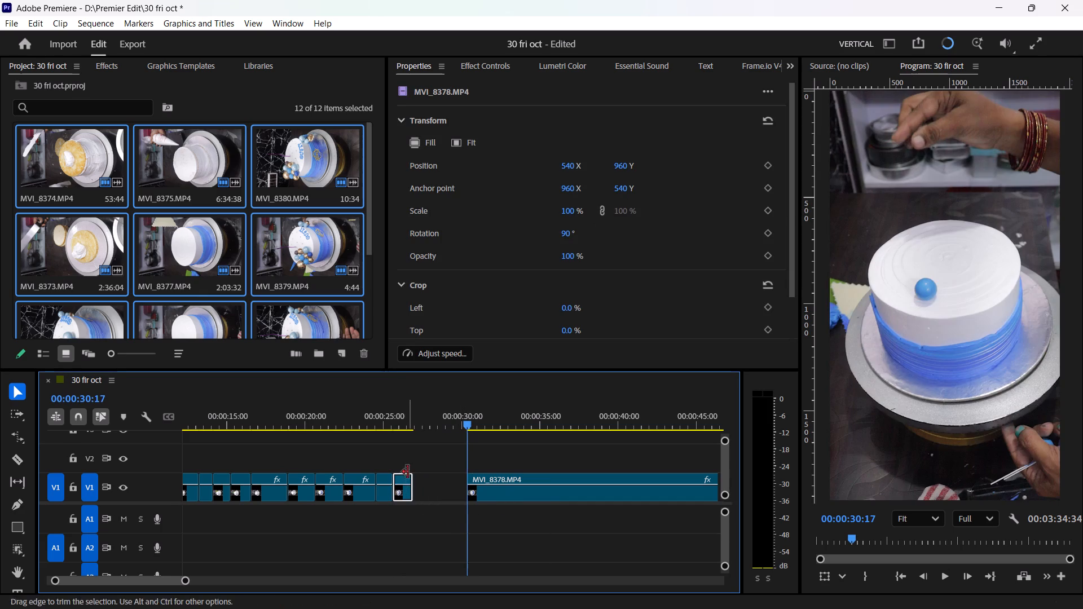
Play the short first MVI_8378.MP4 piece and rate-stretch its end shorter to speed it up.
left_click(393, 413)
key("space")
key("space")
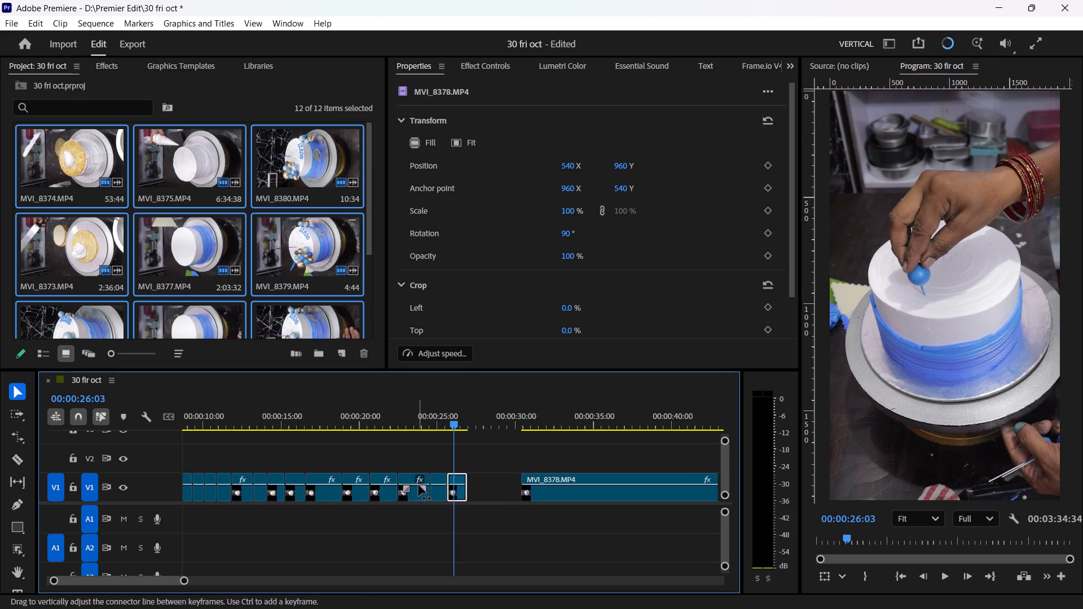
key("r")
left_click_drag(465, 485, 457, 489)
left_click_drag(182, 580, 171, 581)
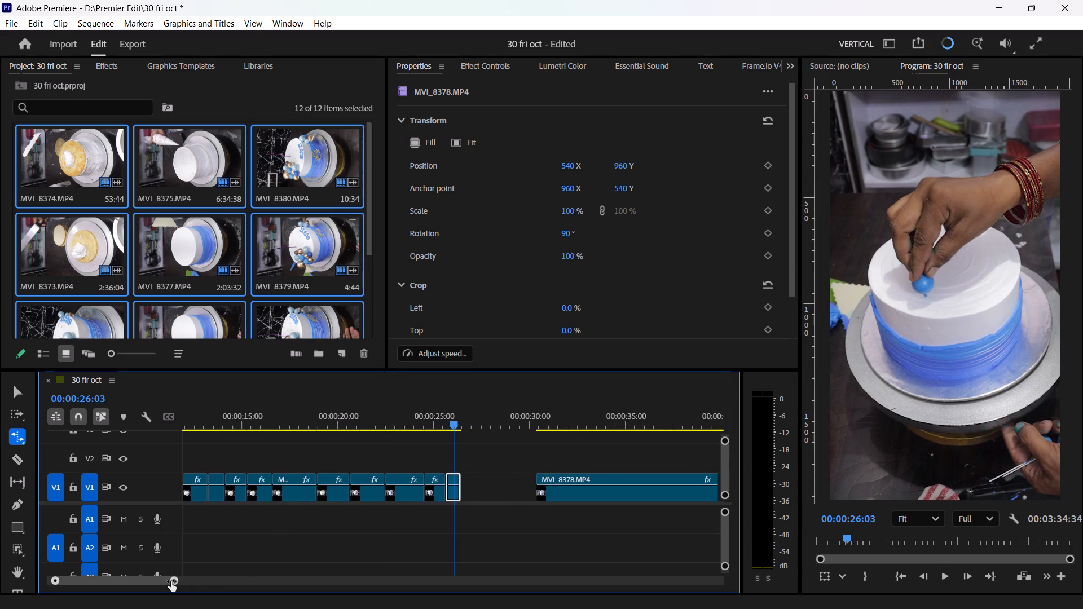
left_click_drag(171, 581, 142, 587)
key("v")
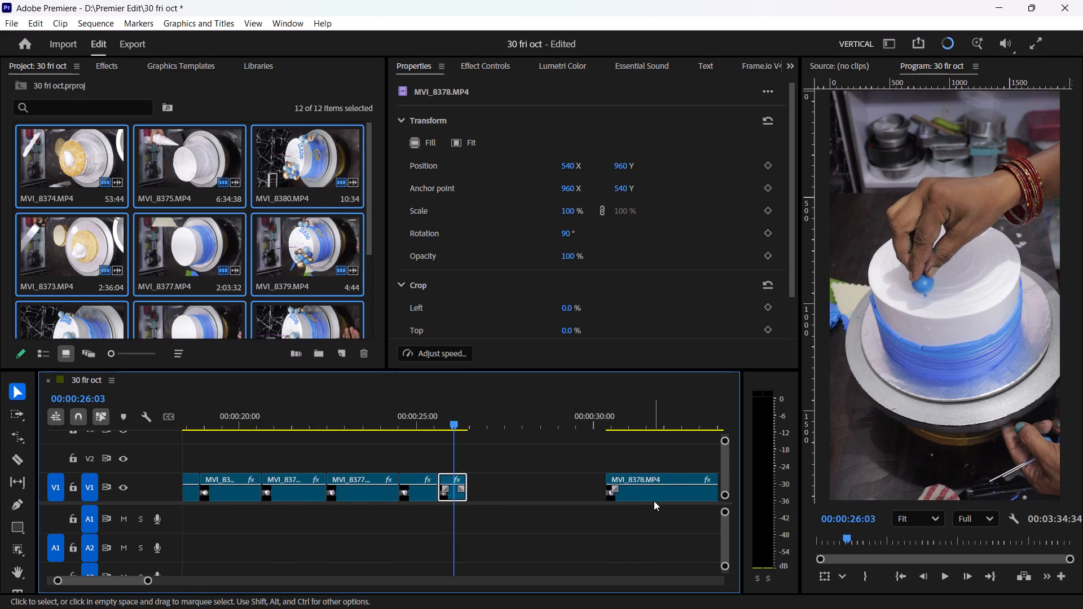
Play past the first blue ball piece and move the remaining MVI_8378.MP4 clip back against its end.
left_click_drag(649, 494, 536, 494)
left_click(439, 420)
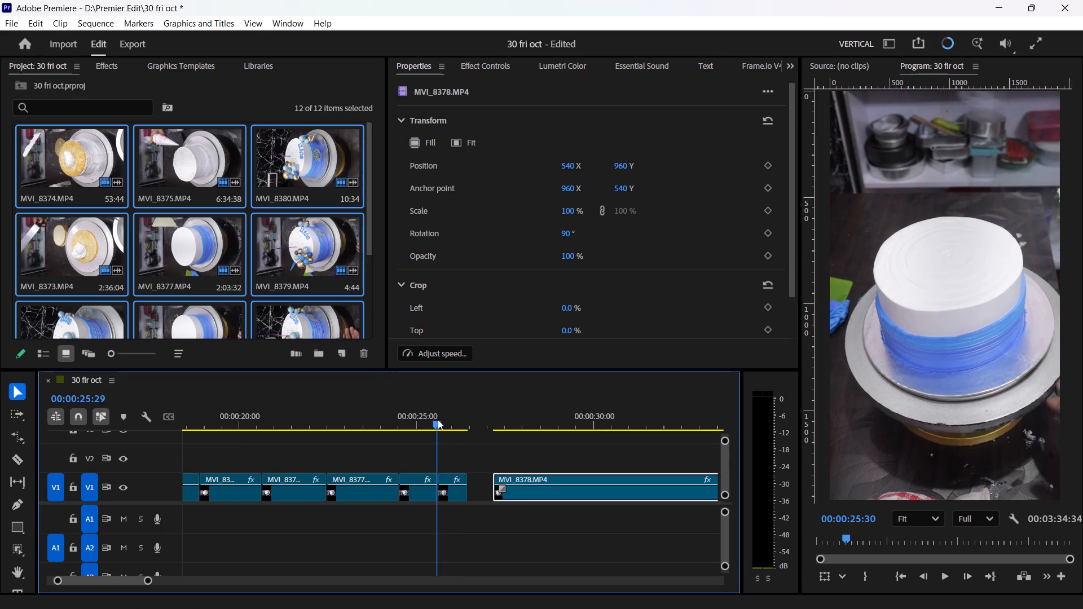
key("space")
key("space")
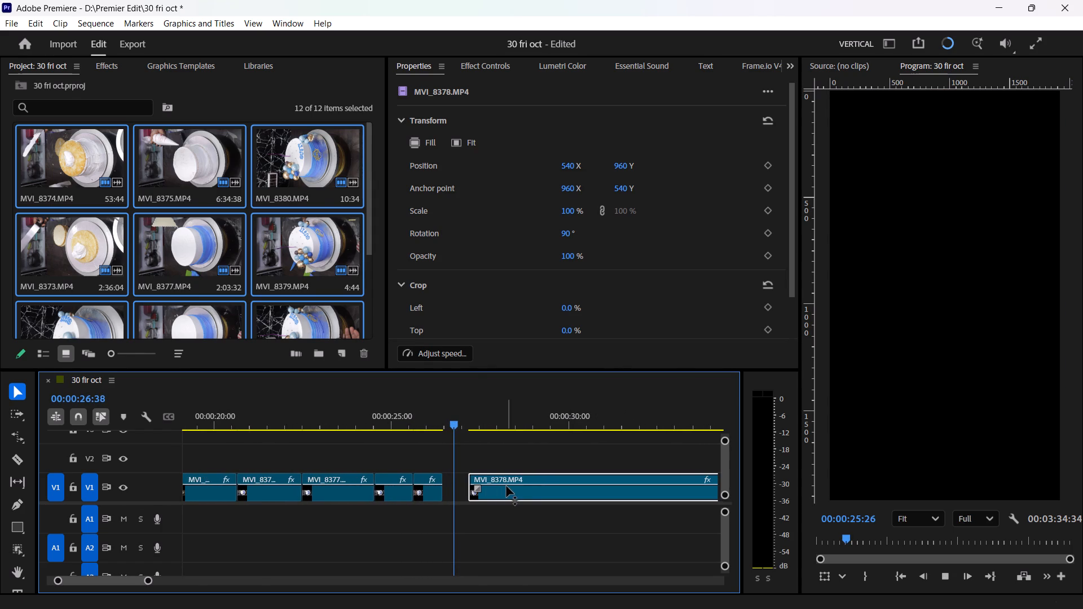
left_click(507, 486)
left_click_drag(505, 483, 505, 467)
left_click_drag(514, 489, 502, 487)
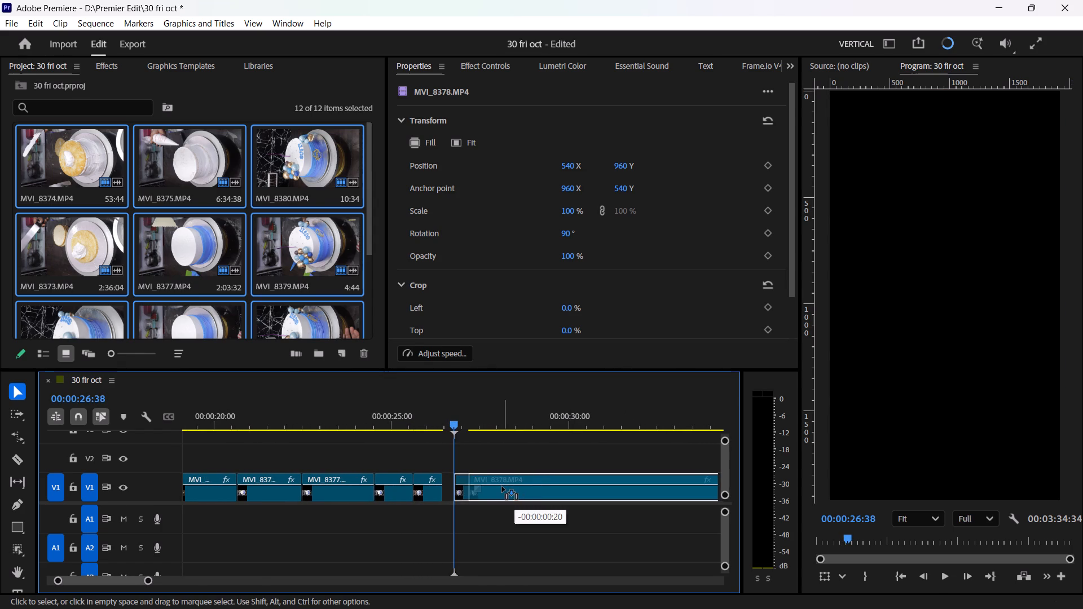
left_click_drag(502, 487, 493, 488)
Trim the remaining MVI_8378.MP4 clip's start to 00:00:28:48, just before the small gold ball is inserted, and close the gap.
left_click_drag(452, 423, 477, 425)
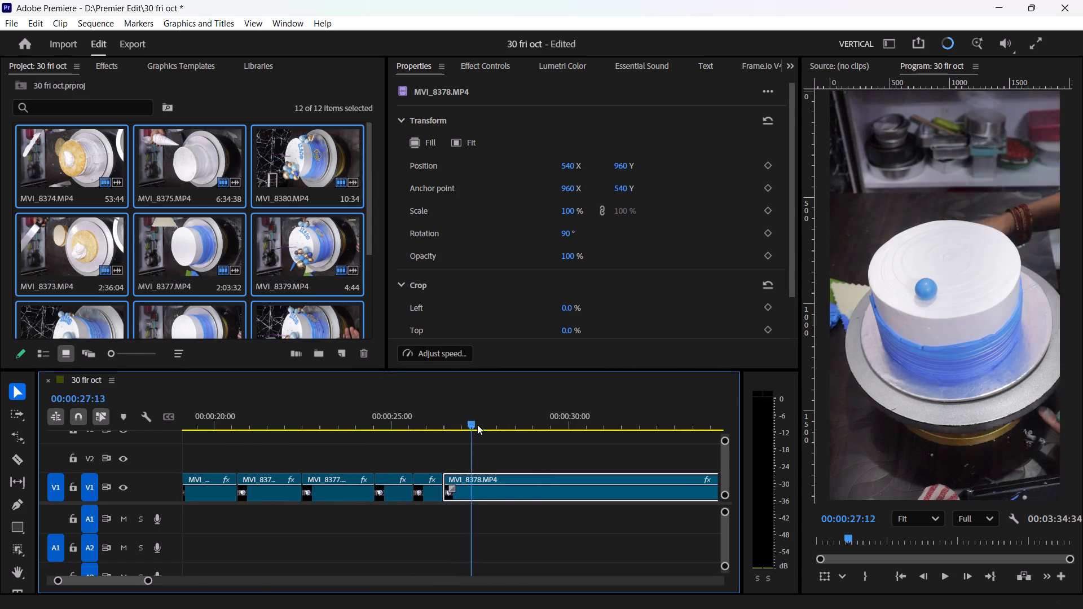
left_click_drag(477, 425, 530, 447)
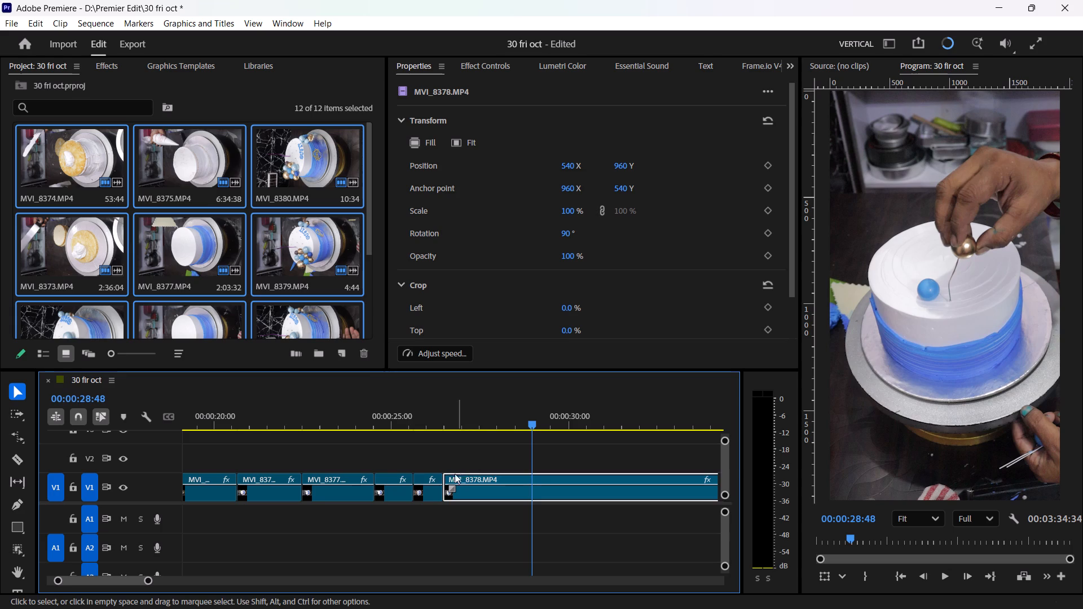
left_click_drag(453, 476, 539, 489)
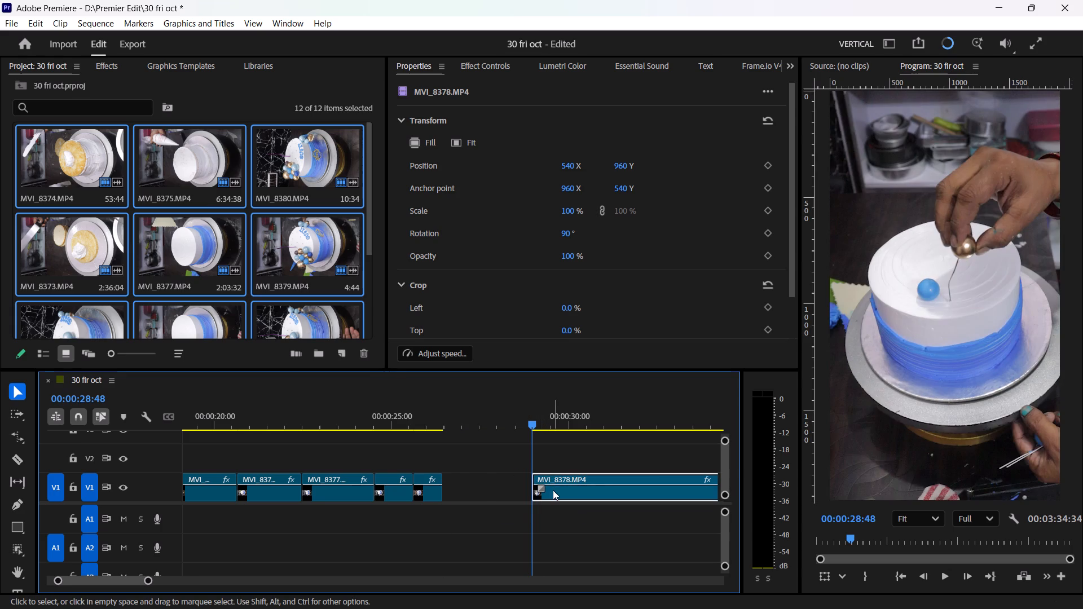
left_click_drag(553, 490, 470, 495)
Cut the MVI_8378.MP4 clip at 00:00:27:45, once the small gold ball is in place.
left_click_drag(444, 421, 488, 453)
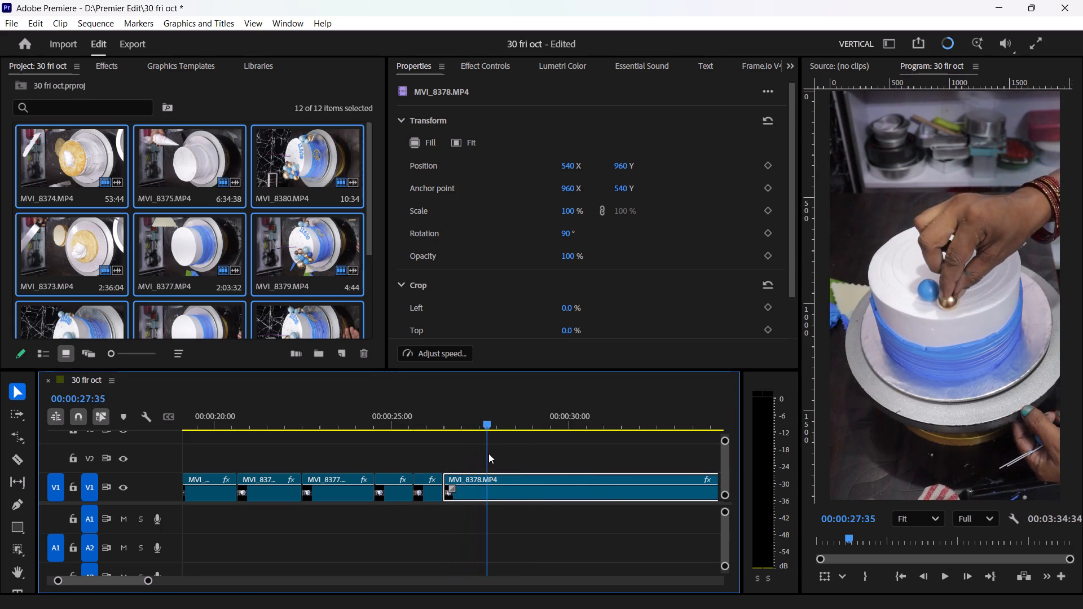
left_click_drag(488, 453, 496, 458)
key("c")
left_click(494, 482)
Rate-stretch the small gold ball piece shorter to speed it up.
key("r")
left_click_drag(494, 482, 479, 492)
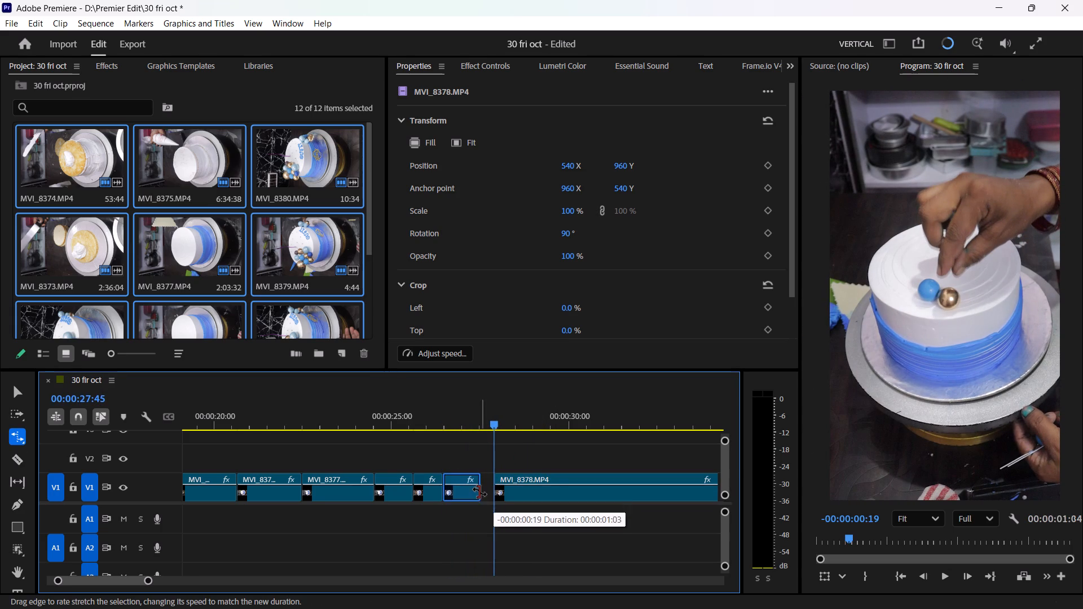
left_click_drag(479, 492, 468, 506)
key("v")
Play the blue and small gold ball pieces and fine-tune the end of the gold ball piece with Rate Stretch.
left_click_drag(426, 412, 404, 459)
key("space")
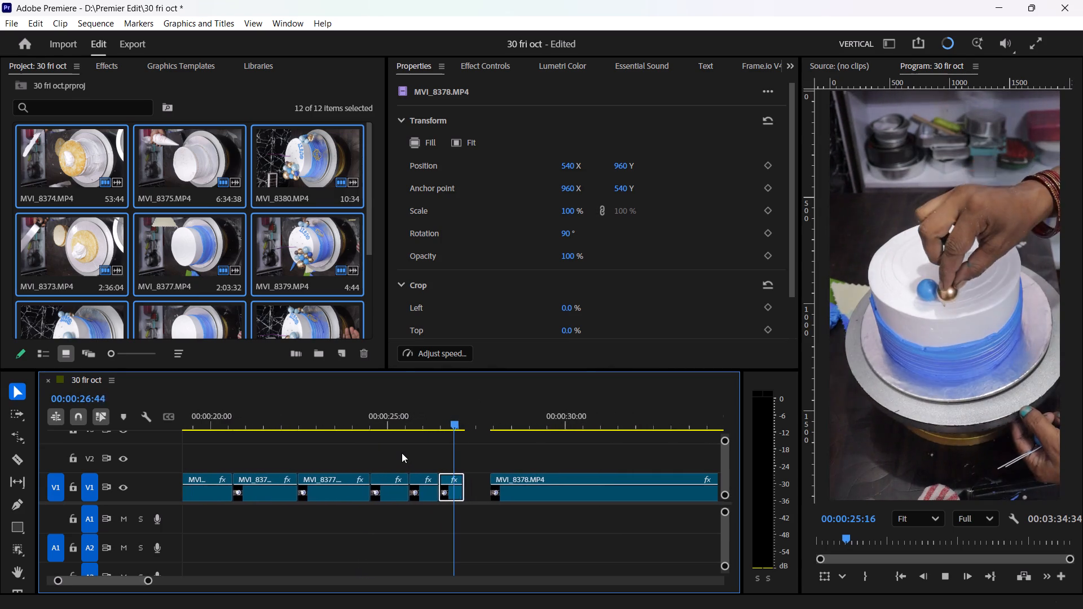
key("space")
left_click_drag(441, 416, 433, 447)
key("space")
key("space")
left_click_drag(454, 479, 459, 483)
key("r")
left_click(459, 479)
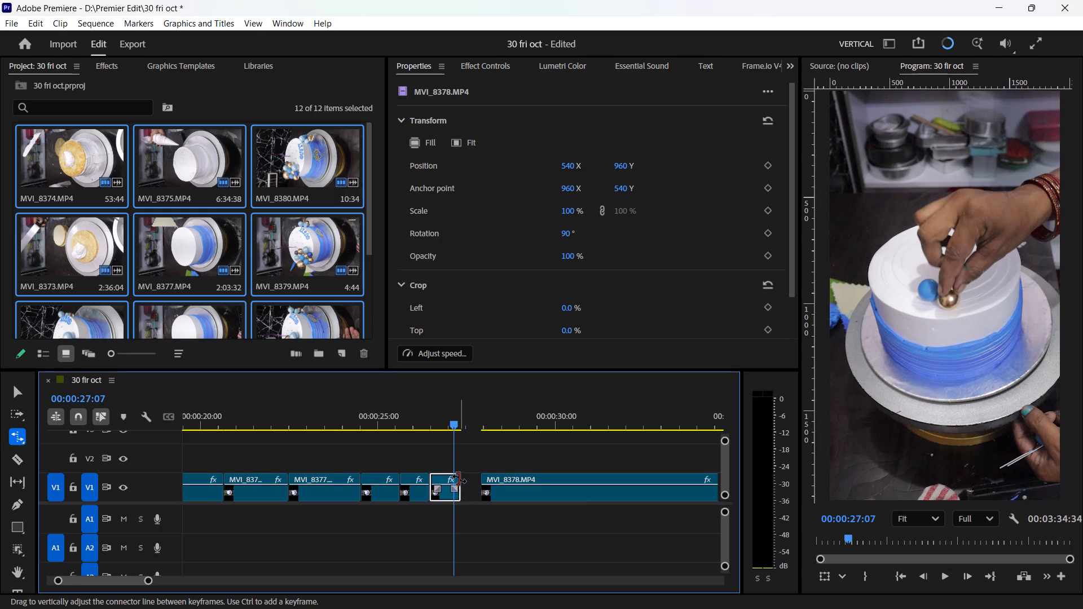
key("v")
key("space")
key("space")
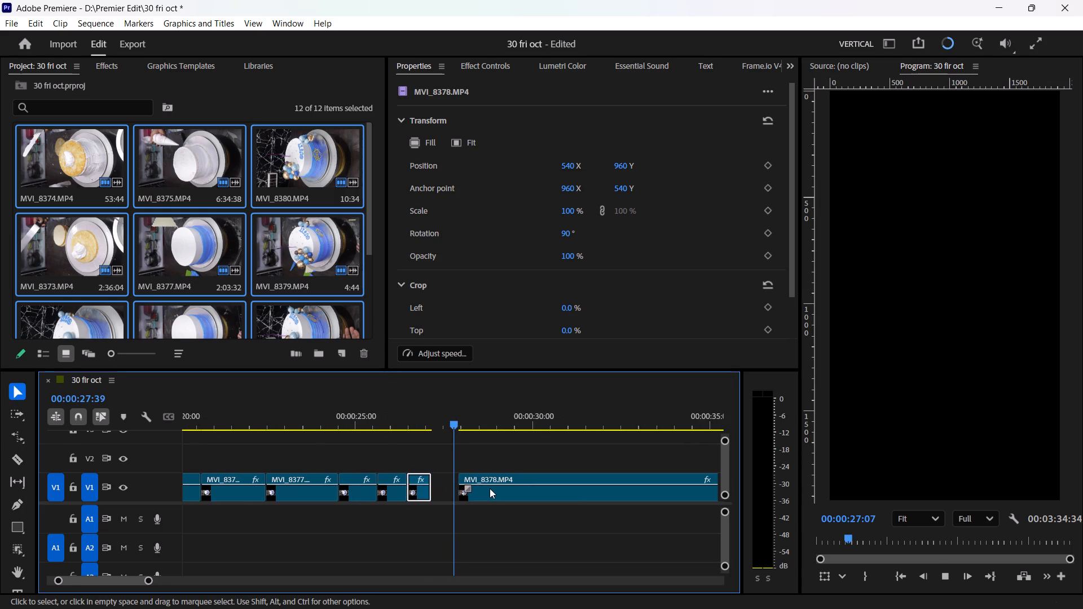
Move the remaining MVI_8378.MP4 clip back against the small gold ball piece.
left_click_drag(488, 488, 465, 466)
left_click(500, 487)
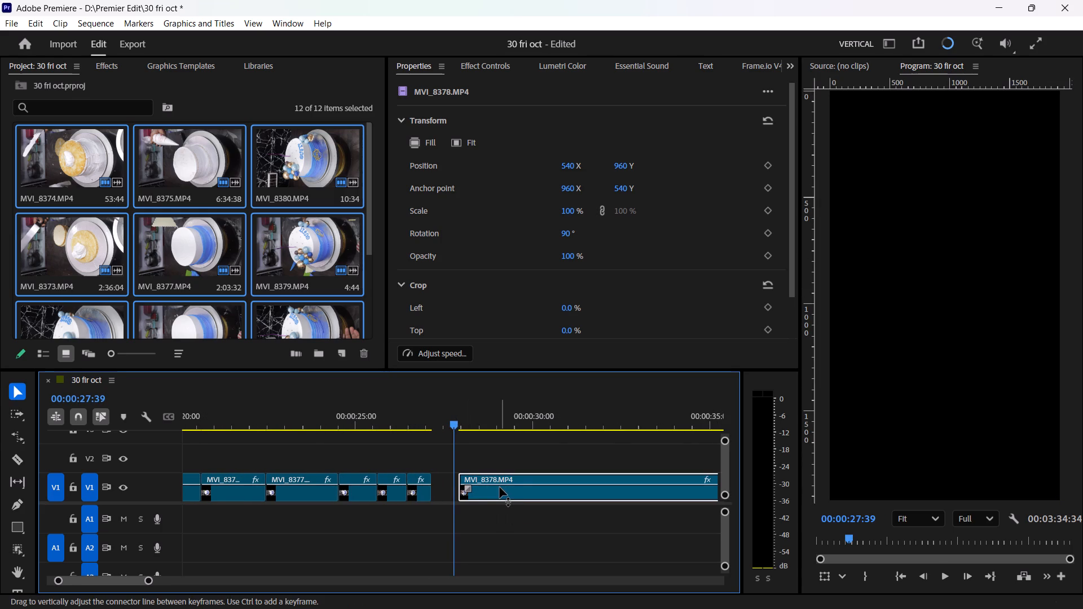
left_click_drag(500, 492, 476, 490)
Trim about 00:00:05:18 off the remaining MVI_8378.MP4 clip's start, just before the dark blue ball goes in, and close the gap.
left_click_drag(455, 427, 503, 430)
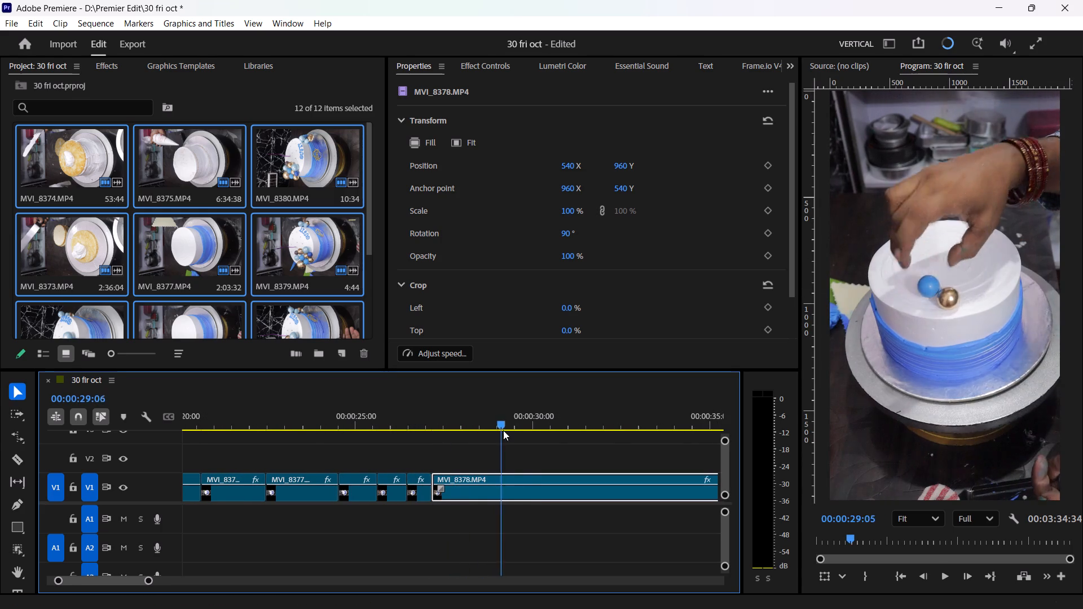
left_click_drag(503, 430, 589, 442)
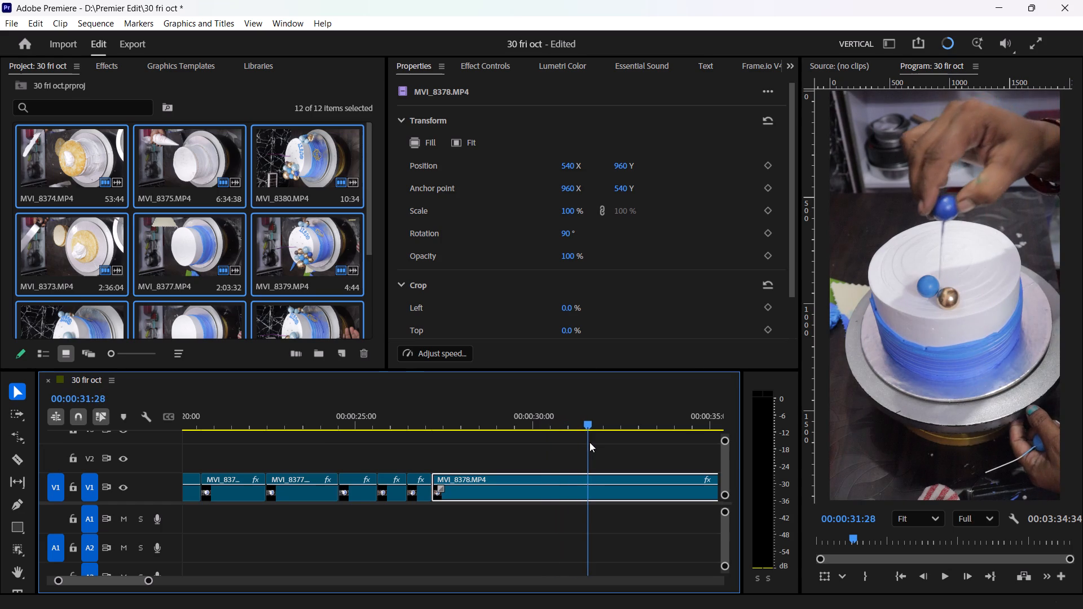
left_click_drag(589, 442, 623, 467)
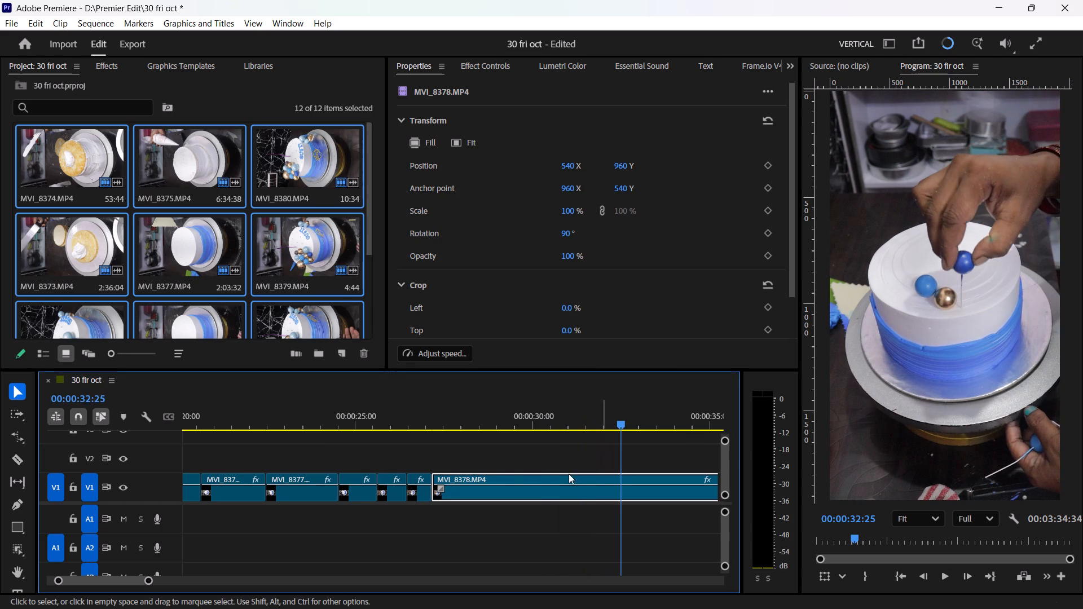
left_click_drag(438, 475, 631, 480)
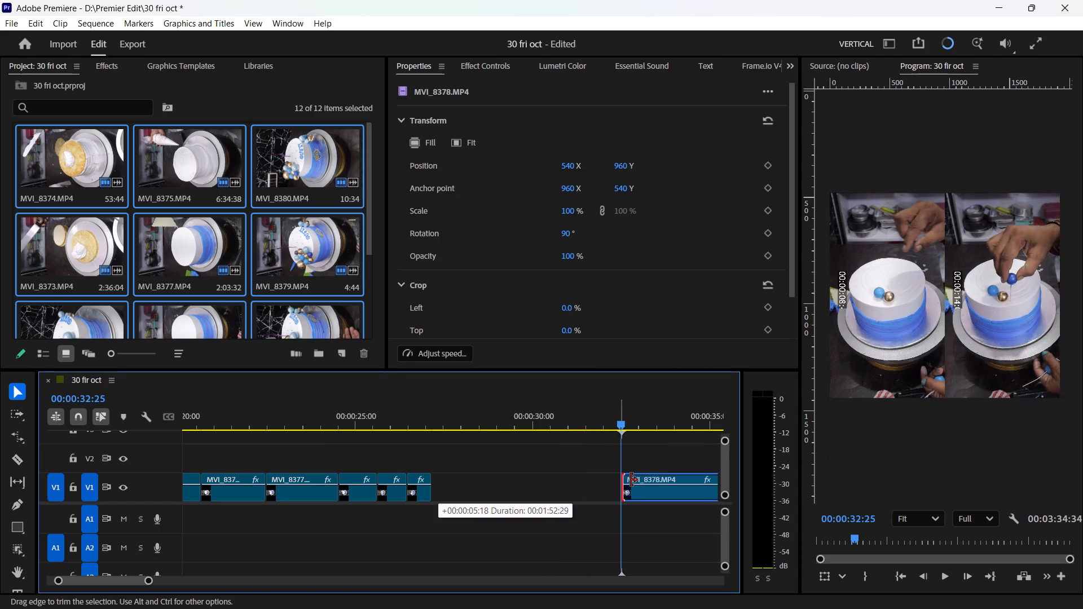
left_click_drag(631, 480, 631, 480)
left_click_drag(639, 491, 457, 499)
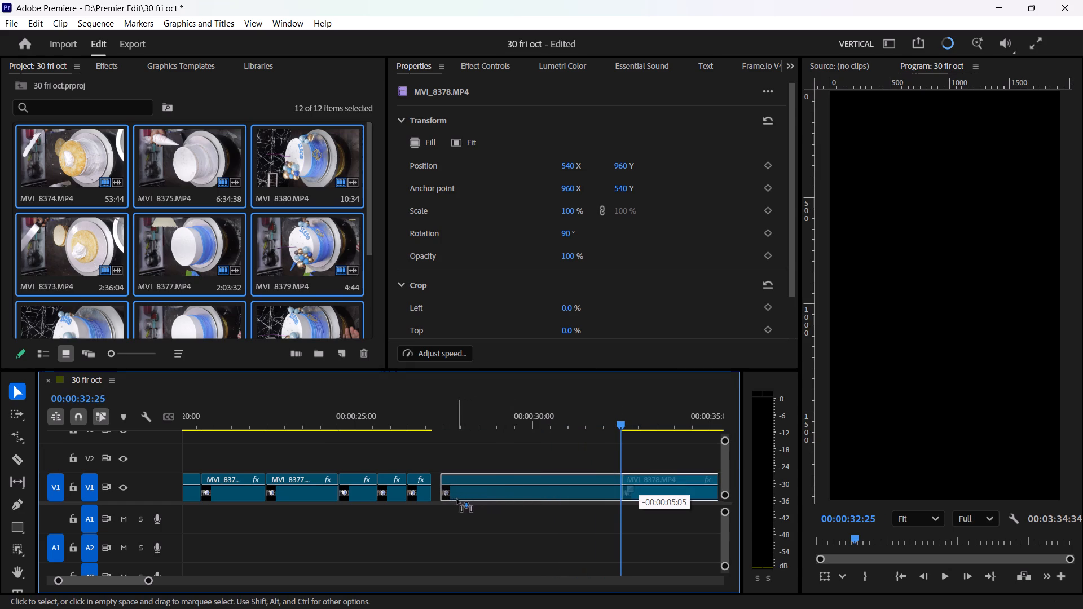
left_click_drag(457, 499, 455, 499)
Cut the MVI_8378.MP4 clip at 00:00:28:28, as the hand lifts off the dark blue ball.
left_click_drag(436, 421, 457, 441)
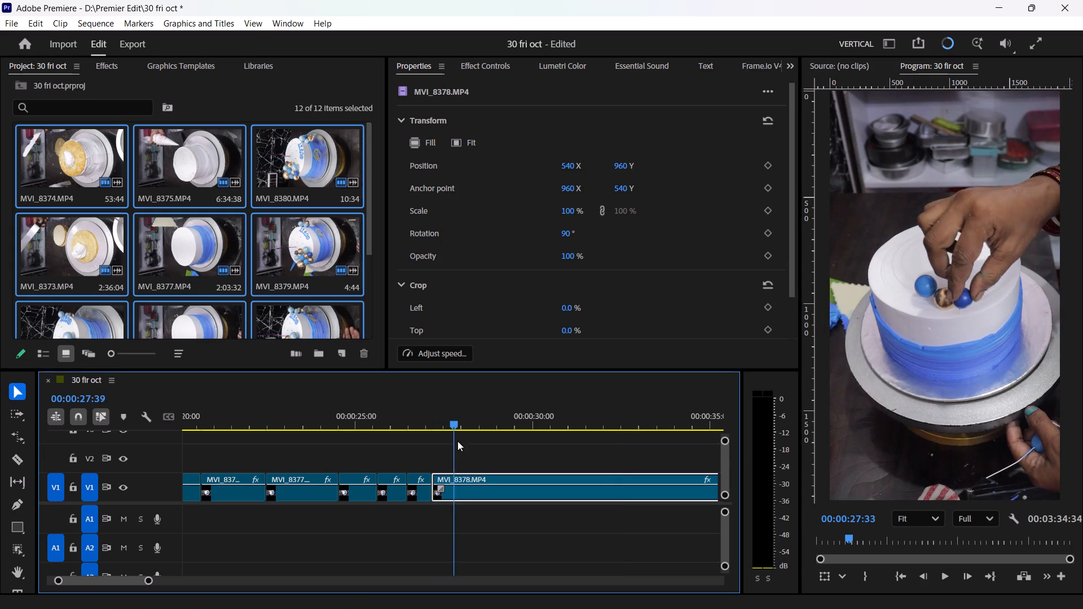
left_click_drag(457, 441, 483, 465)
key("c")
left_click(486, 484)
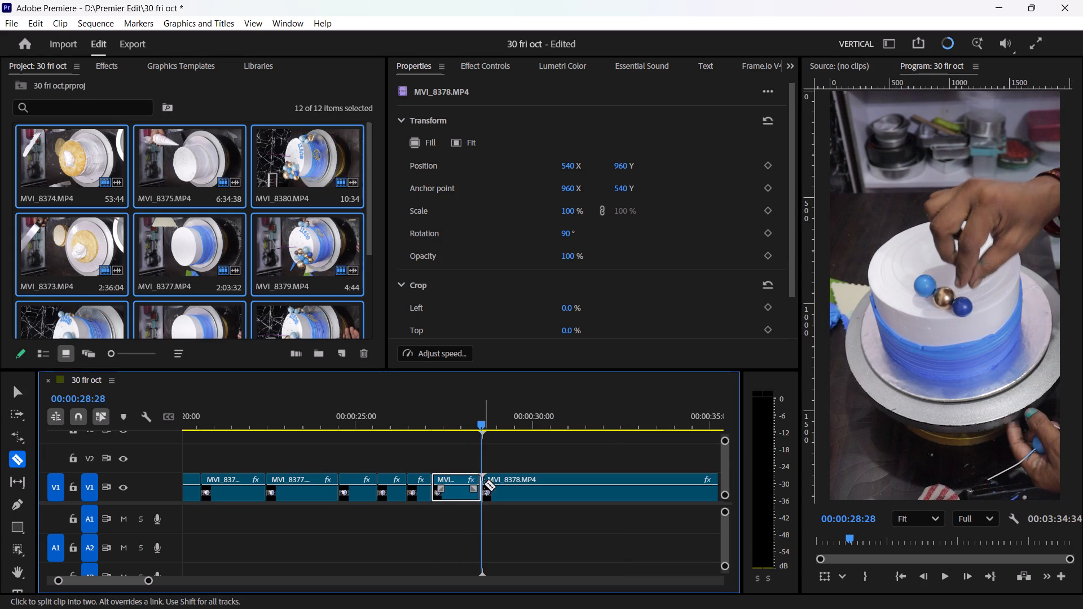
Rate-stretch the dark blue ball piece shorter and move the remaining MVI_8378.MP4 clip back against it.
key("r")
left_click_drag(481, 480, 452, 500)
key("v")
left_click_drag(504, 493, 483, 492)
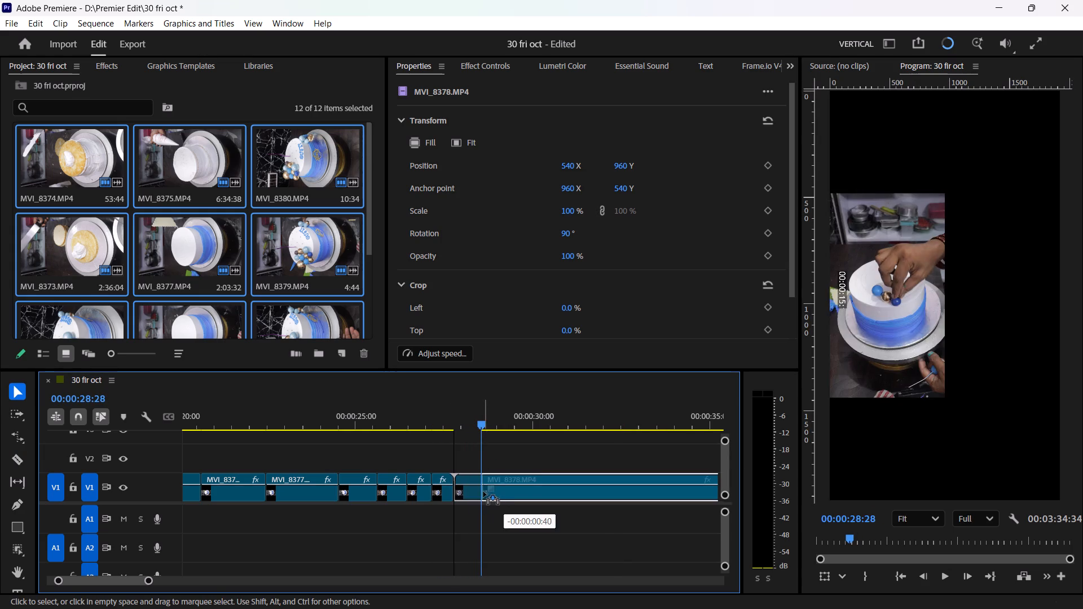
left_click_drag(483, 492, 479, 492)
Trim the remaining MVI_8378.MP4 clip's start to 00:00:31:22, just before the large gold ball is inserted, and close the gap.
left_click_drag(457, 425, 586, 440)
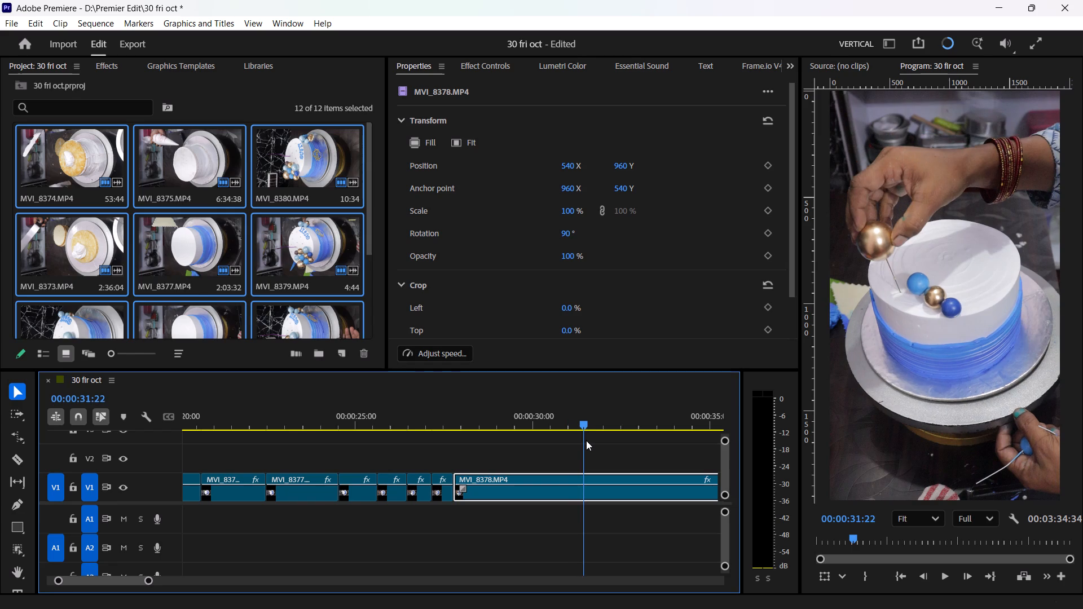
left_click_drag(586, 440, 592, 444)
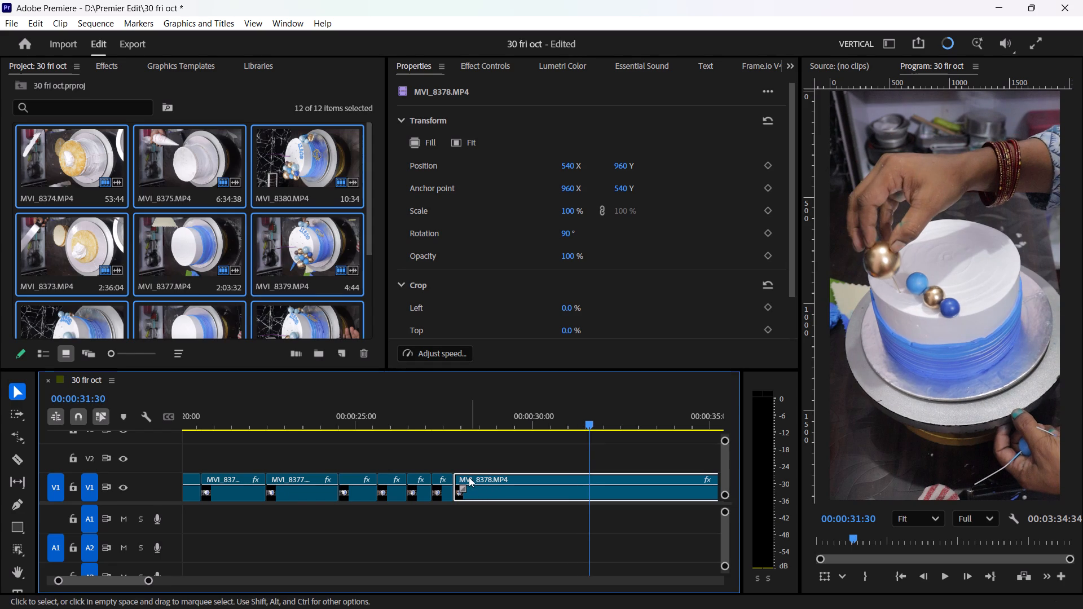
left_click_drag(587, 424, 587, 425)
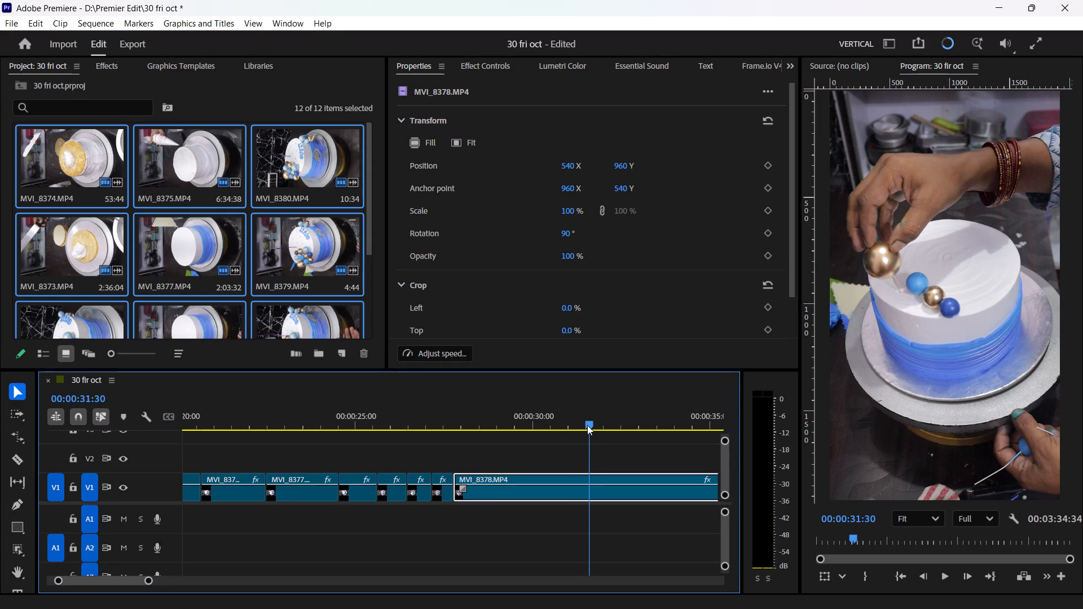
left_click_drag(587, 425, 582, 431)
left_click_drag(457, 478, 476, 474)
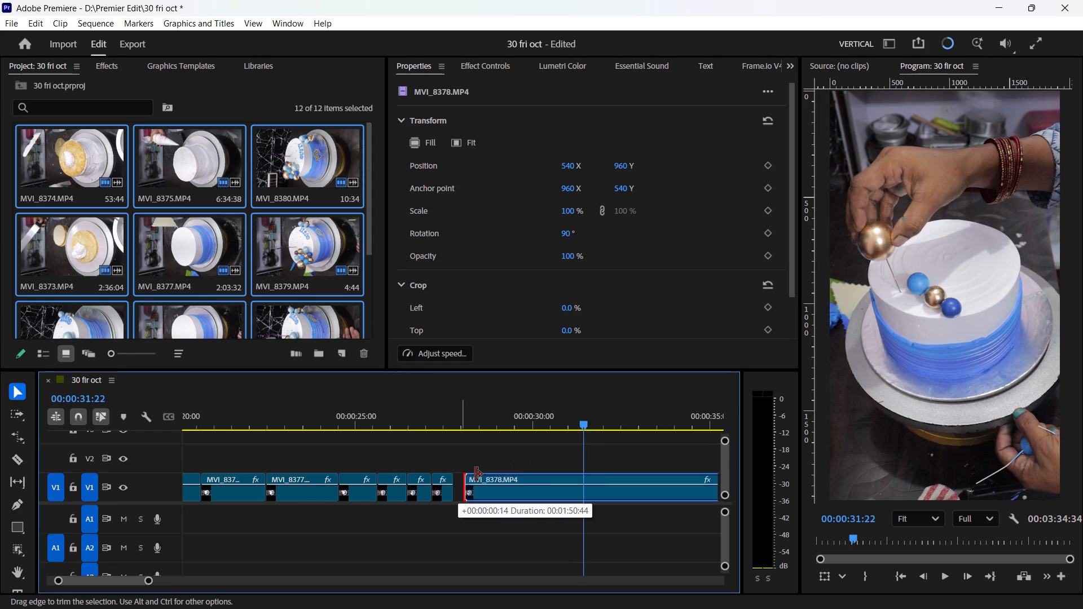
left_click_drag(476, 474, 585, 476)
left_click_drag(607, 492, 526, 488)
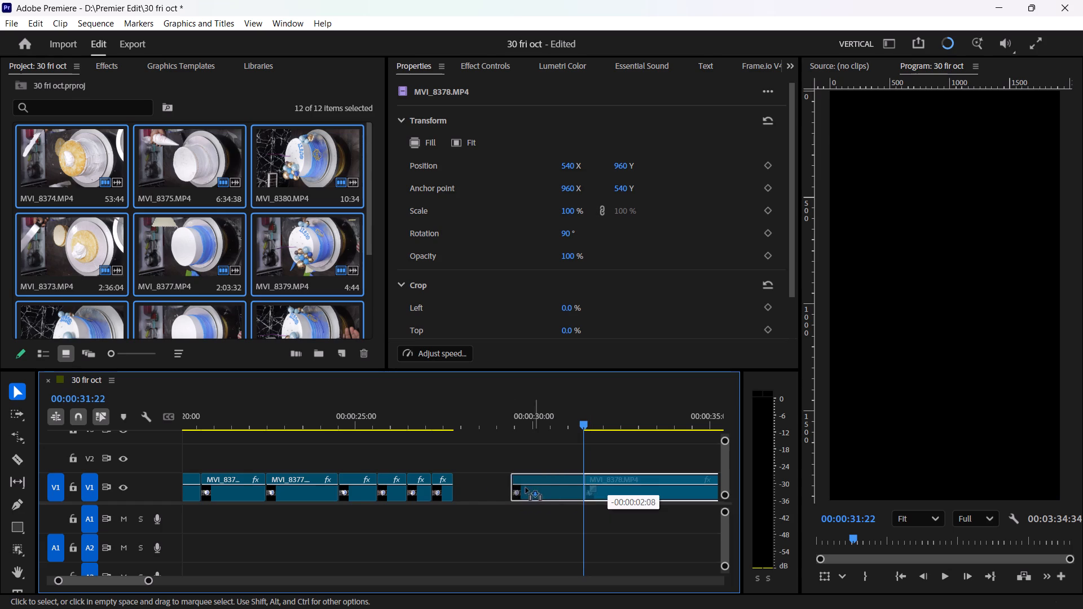
left_click_drag(526, 488, 479, 493)
Cut the MVI_8378.MP4 clip at 00:00:29:12, once the hand has moved off the large gold ball.
left_click_drag(455, 423, 476, 442)
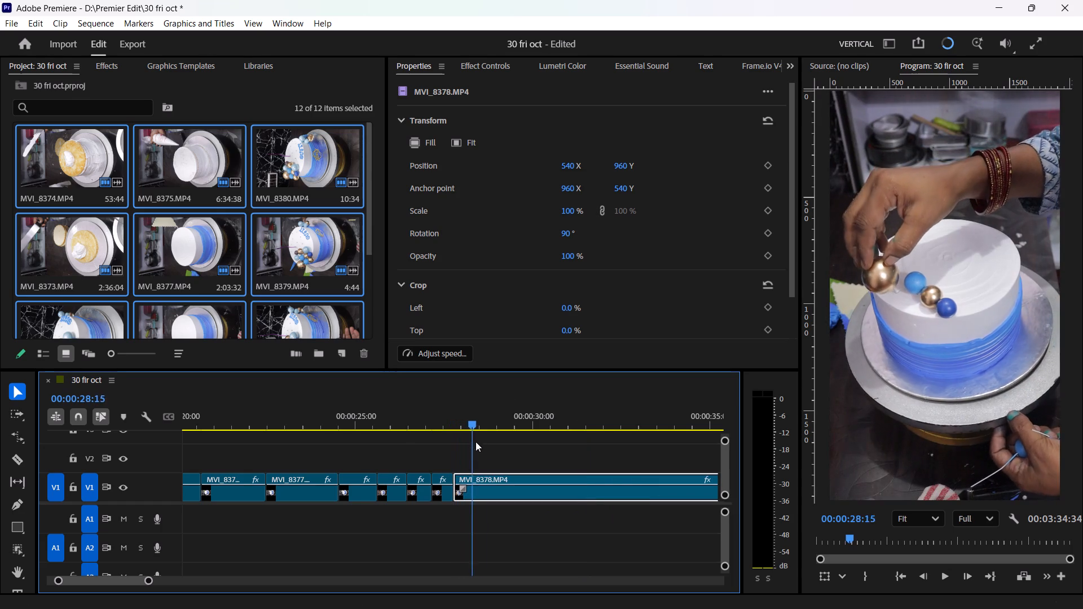
left_click_drag(476, 442, 507, 464)
key("c")
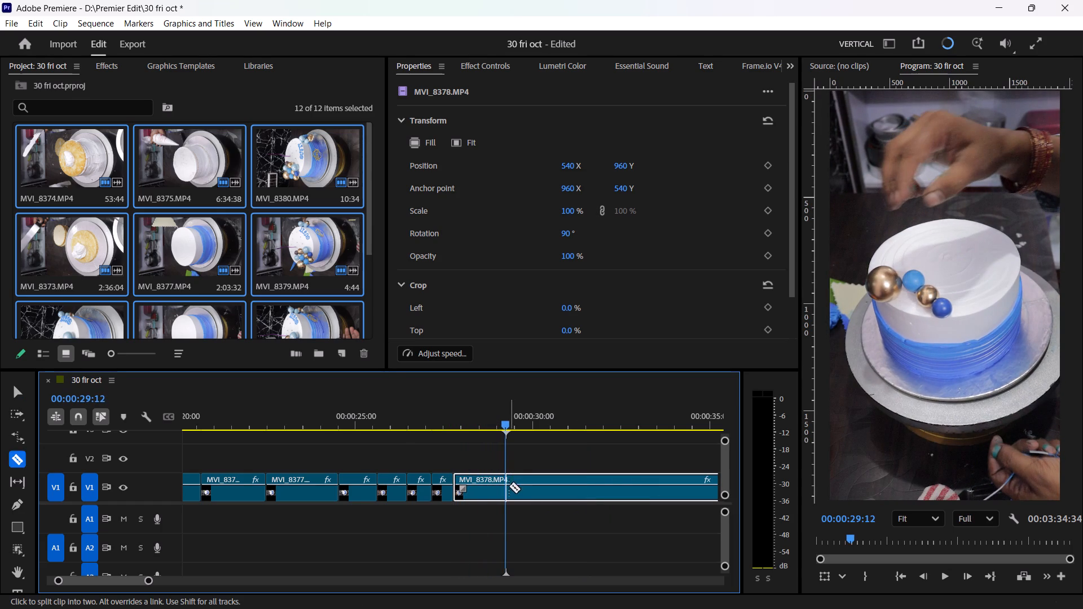
type("rc")
left_click(508, 486)
Rate-stretch the large gold ball piece shorter and move the remaining MVI_8378.MP4 clip back against it.
key("r")
left_click_drag(504, 482, 483, 489)
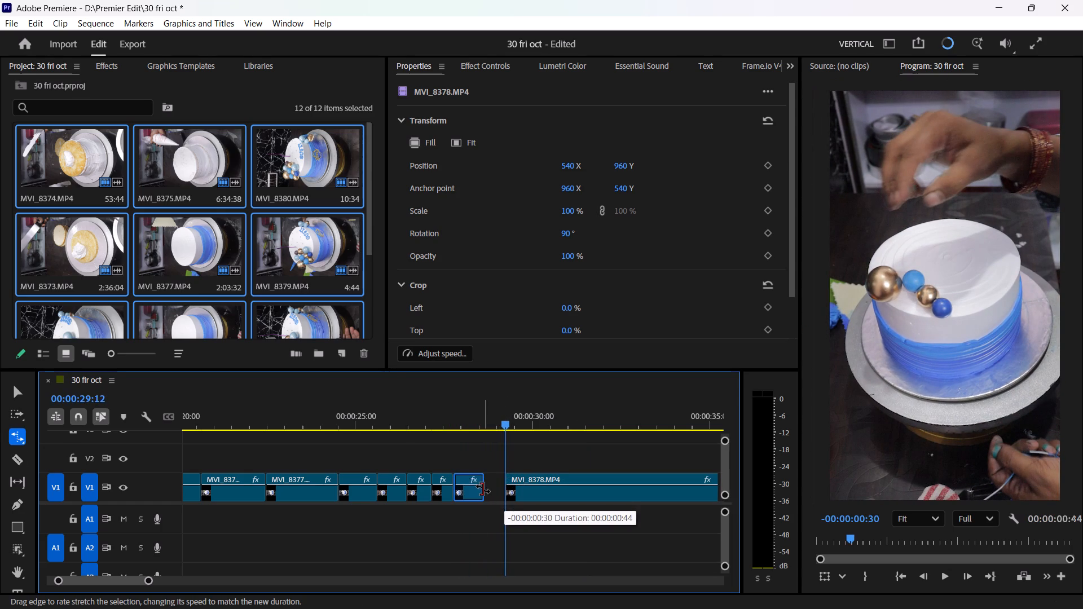
left_click_drag(483, 489, 473, 504)
key("v")
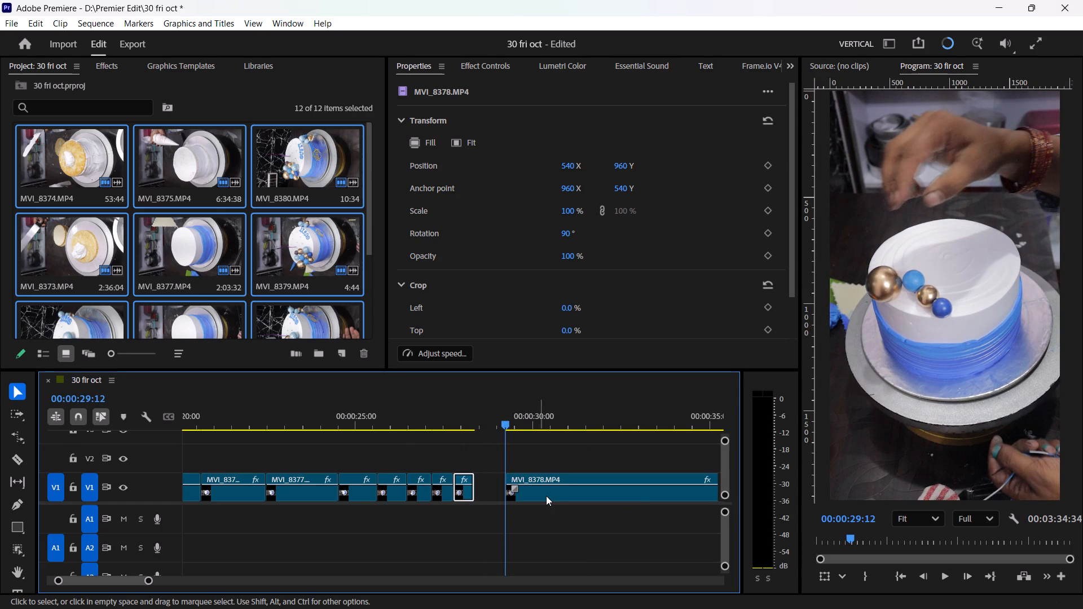
left_click_drag(543, 493, 517, 496)
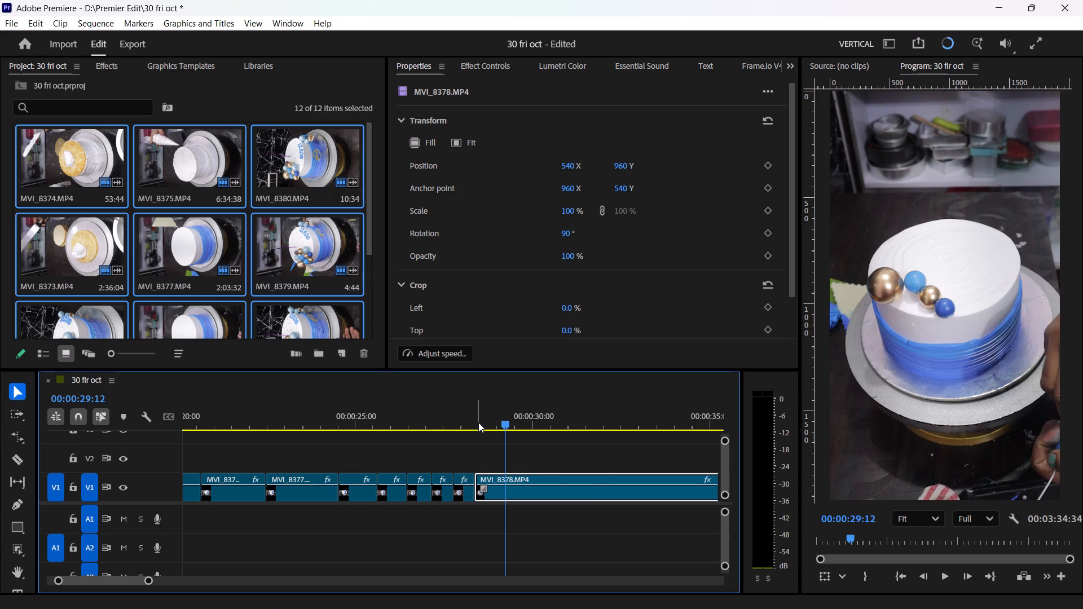
Cut the remaining MVI_8378.MP4 clip just past 00:00:31:44, delete the section before the cut, and close the gap.
left_click_drag(478, 422, 601, 445)
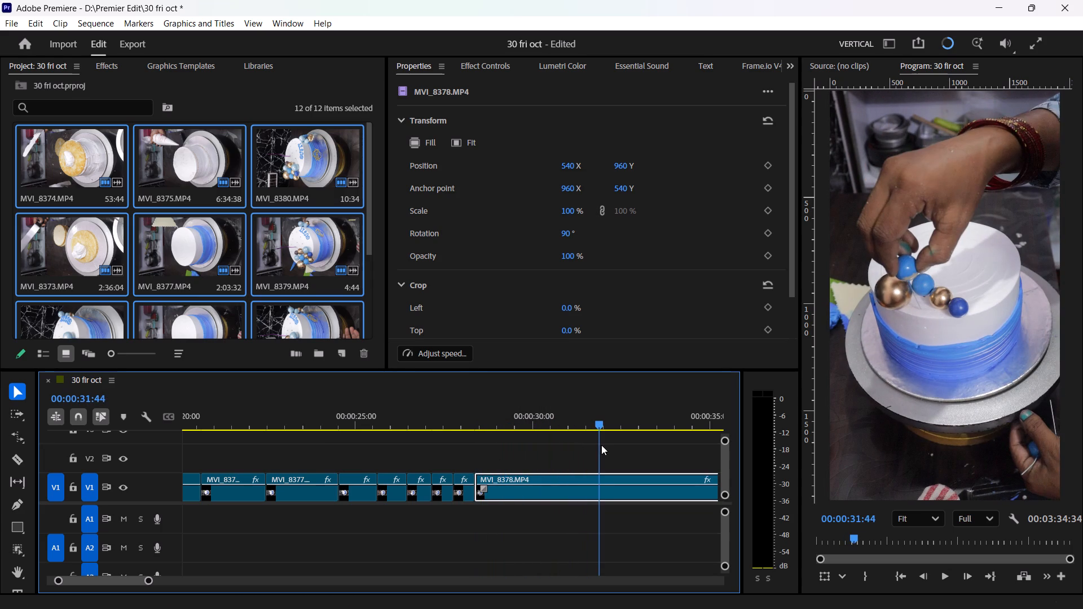
left_click_drag(601, 445, 601, 447)
key("c")
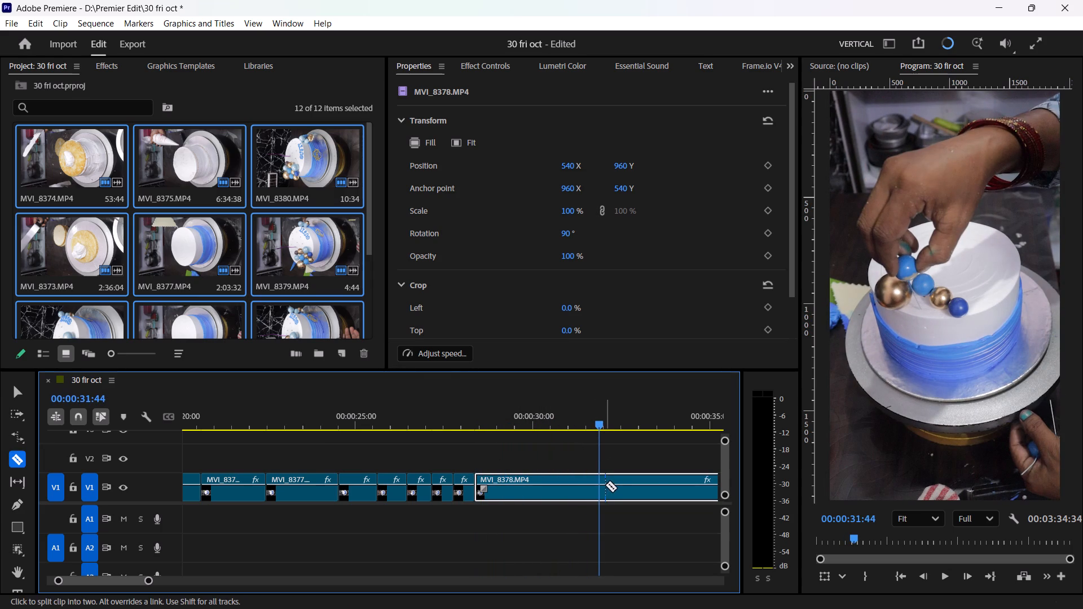
left_click(607, 485)
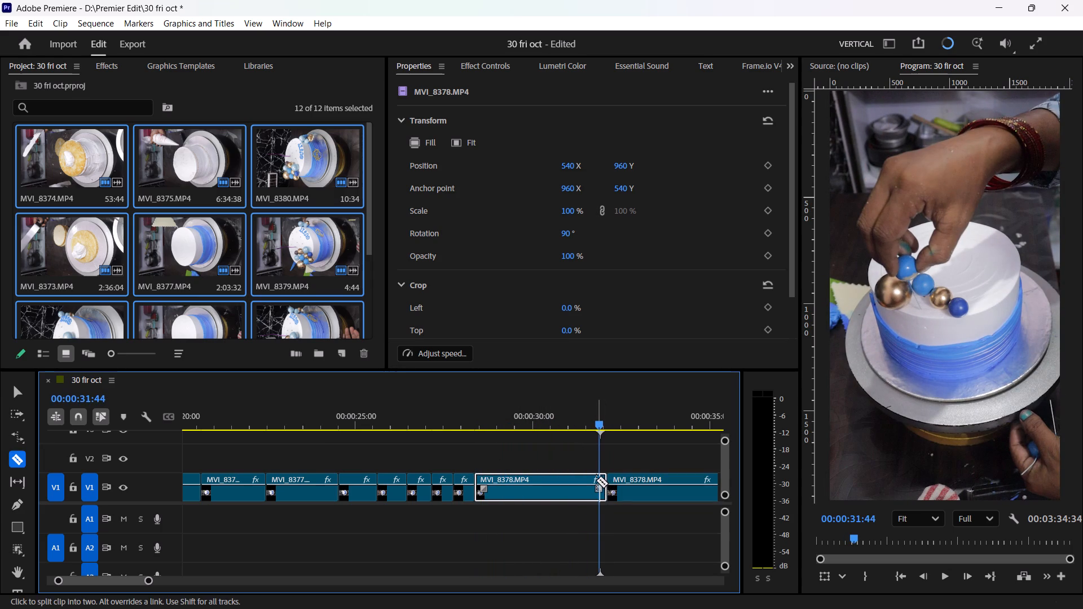
key("Delete")
key("v")
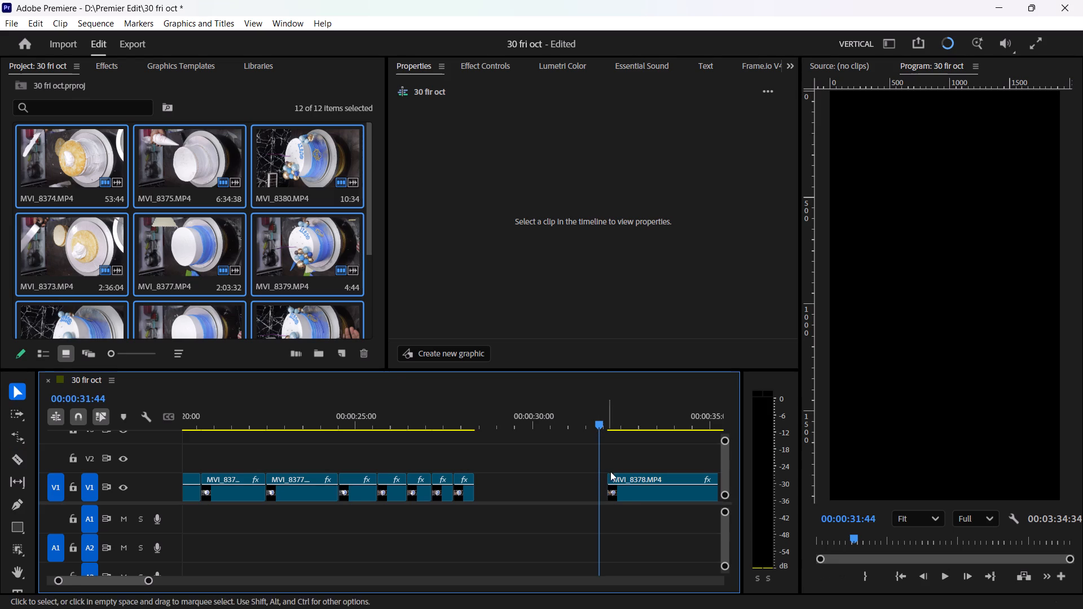
left_click_drag(630, 491, 502, 487)
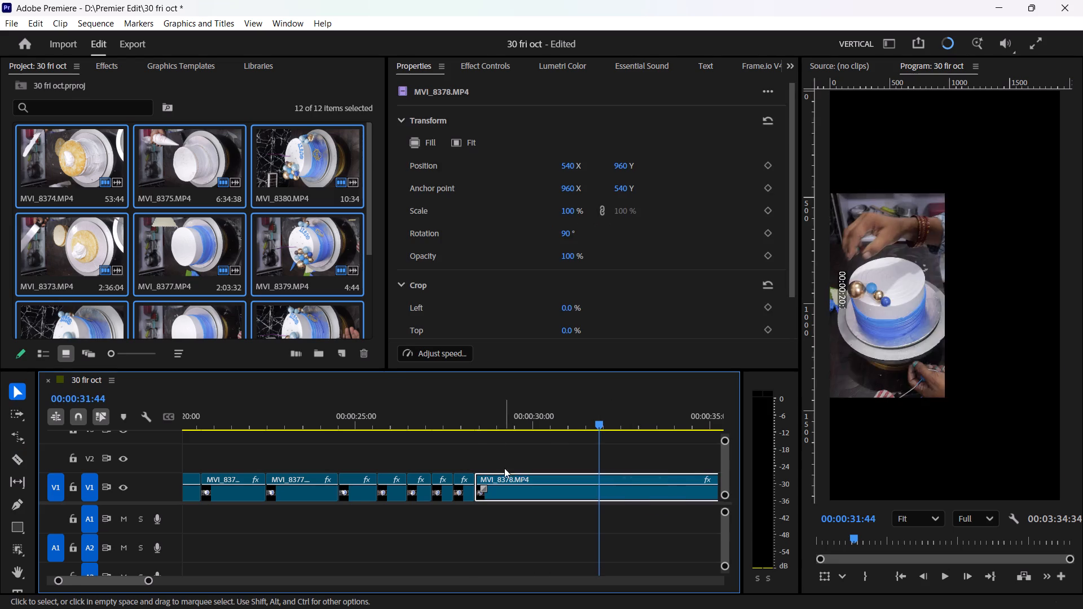
Cut the MVI_8378.MP4 clip at 00:00:29:36, once the hand has released the light blue ball beside the large gold ball.
left_click_drag(486, 421, 479, 452)
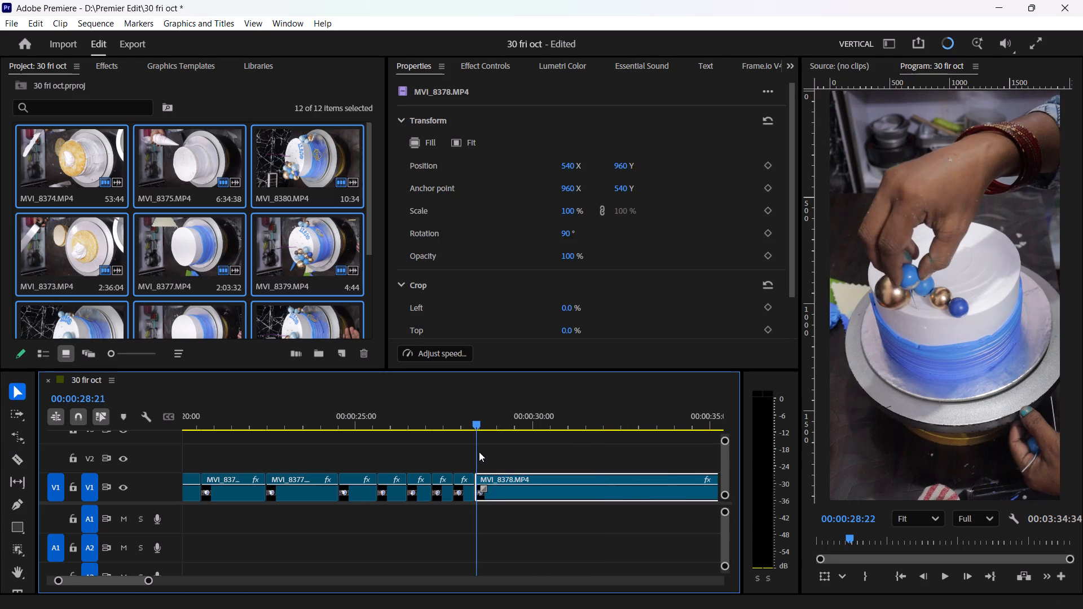
left_click_drag(479, 452, 525, 449)
key("r")
key("v")
key("c")
left_click(525, 486)
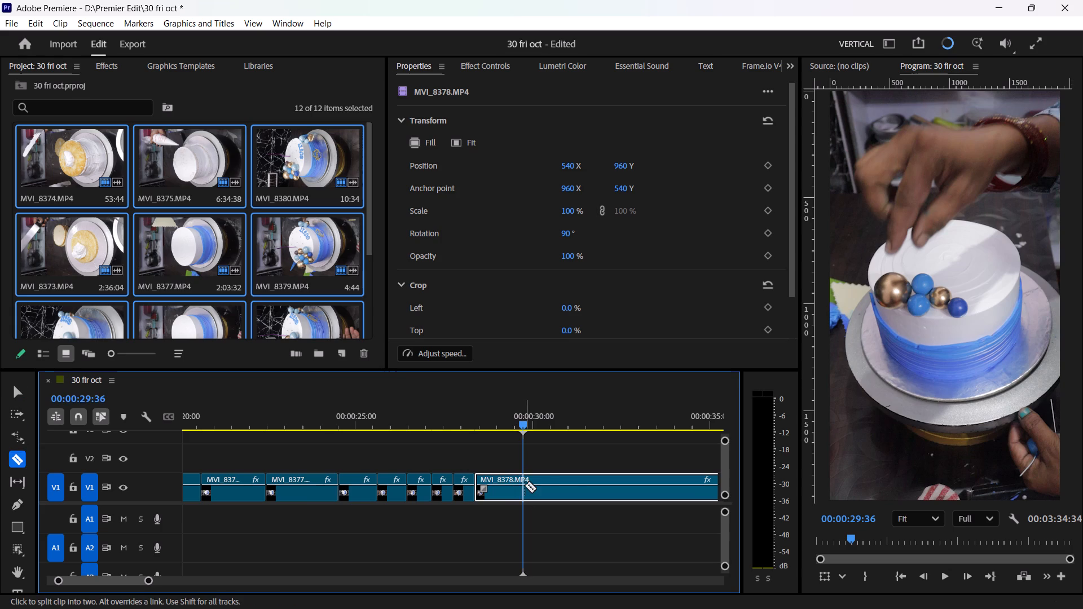
Rate-stretch the light blue ball piece shorter, move the remaining MVI_8378.MP4 clip back against it, and play the result.
key("r")
left_click_drag(522, 482, 491, 496)
key("v")
left_click_drag(552, 493, 527, 496)
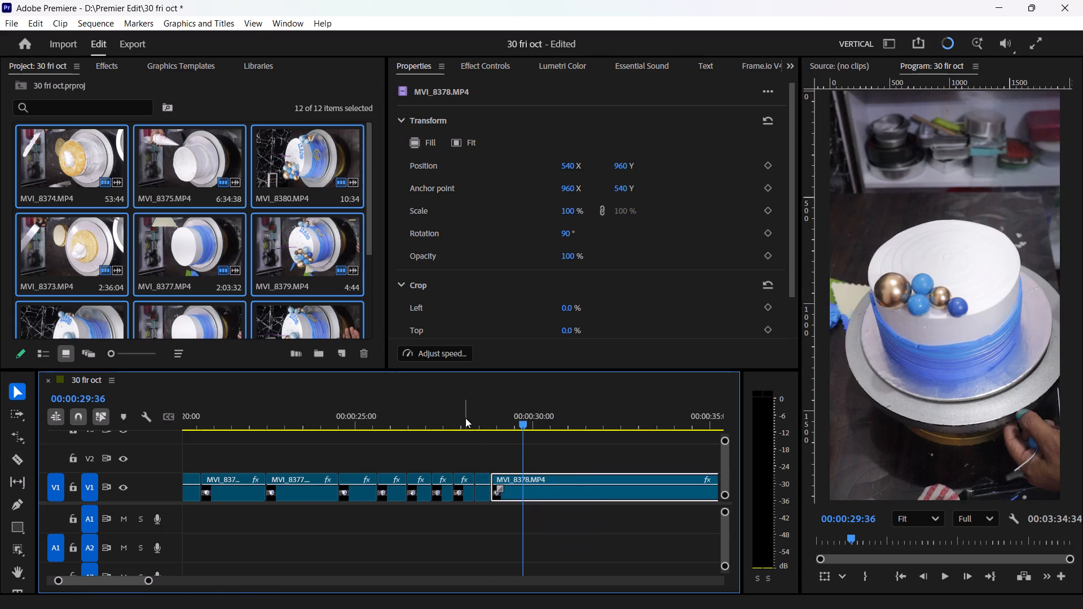
left_click(465, 418)
key("space")
key("space")
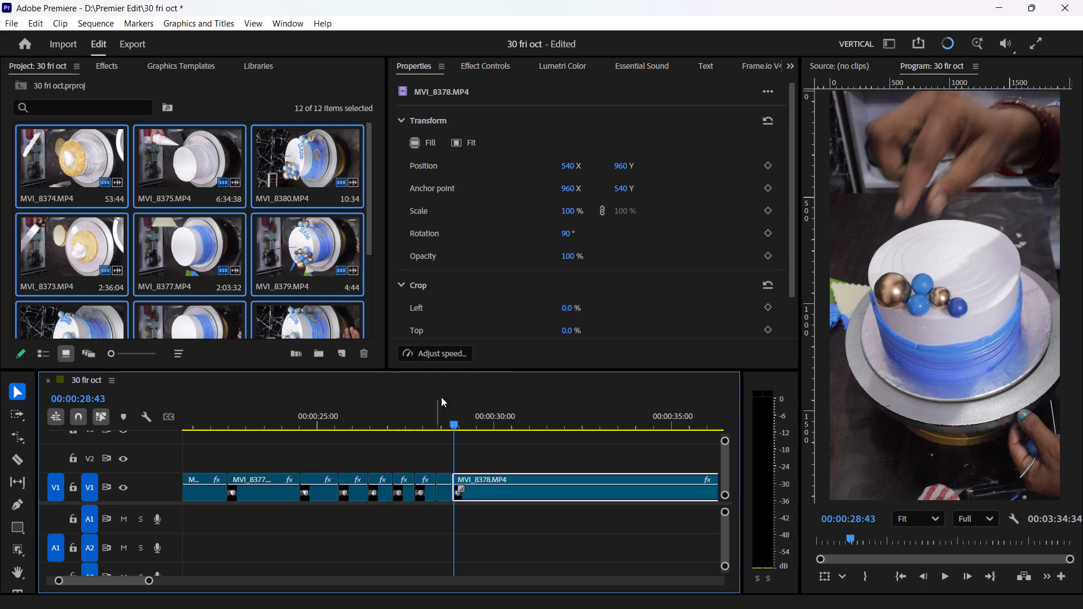
left_click_drag(442, 417, 398, 478)
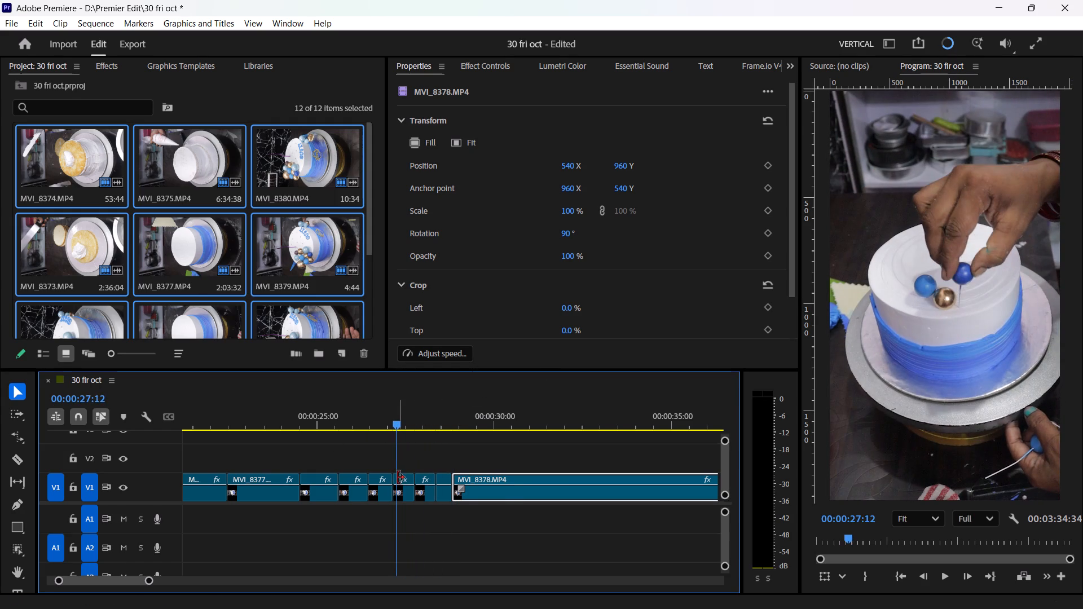
key("space")
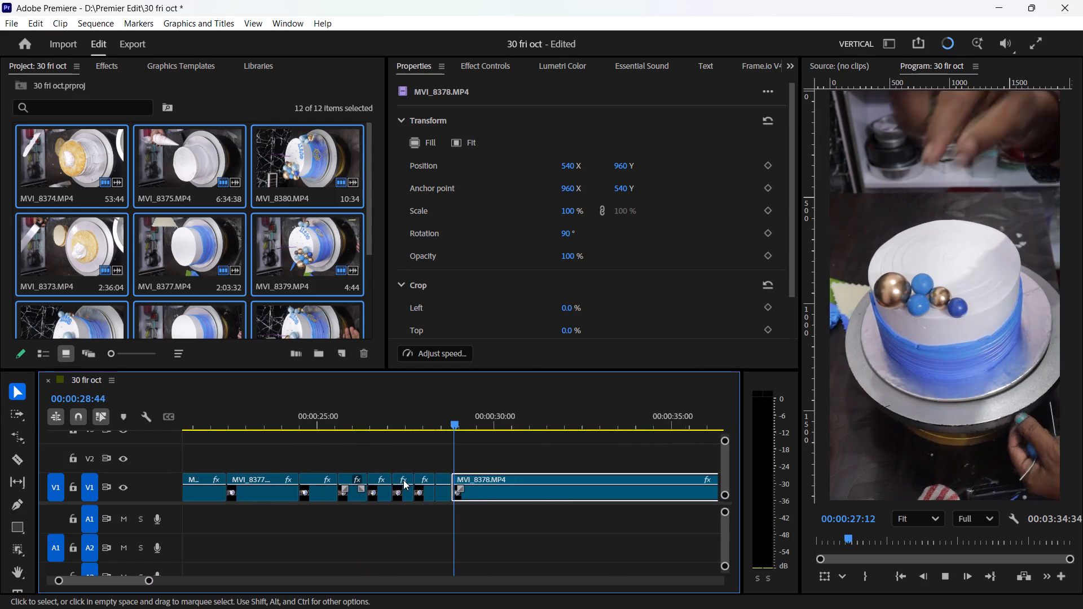
key("space")
Trim the remaining MVI_8378.MP4 clip's start to 00:00:35:27, just before the blue ball goes into the cake's far side.
key("space")
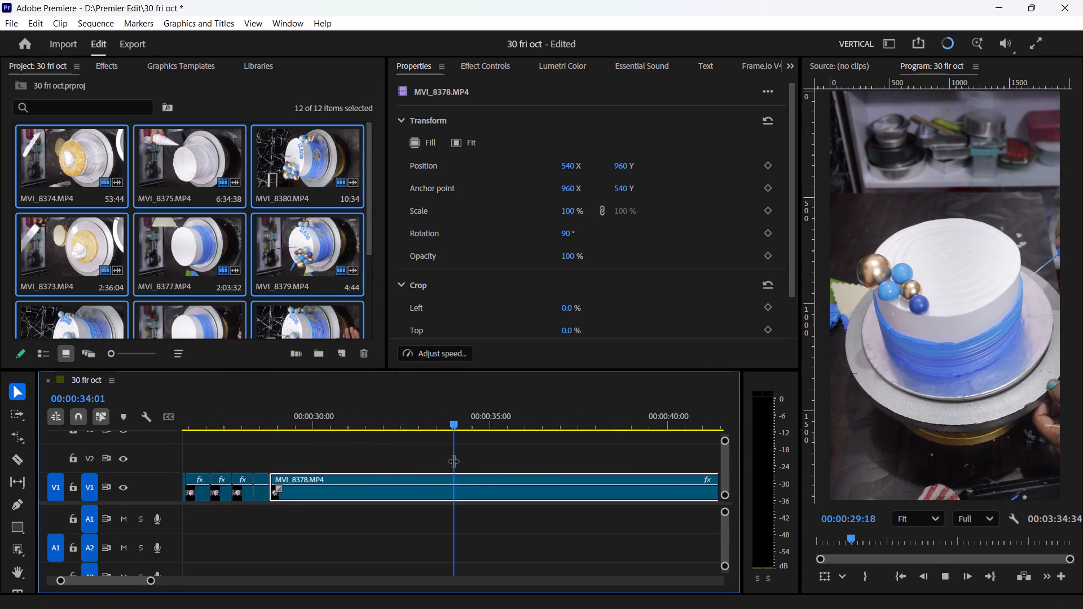
key("space")
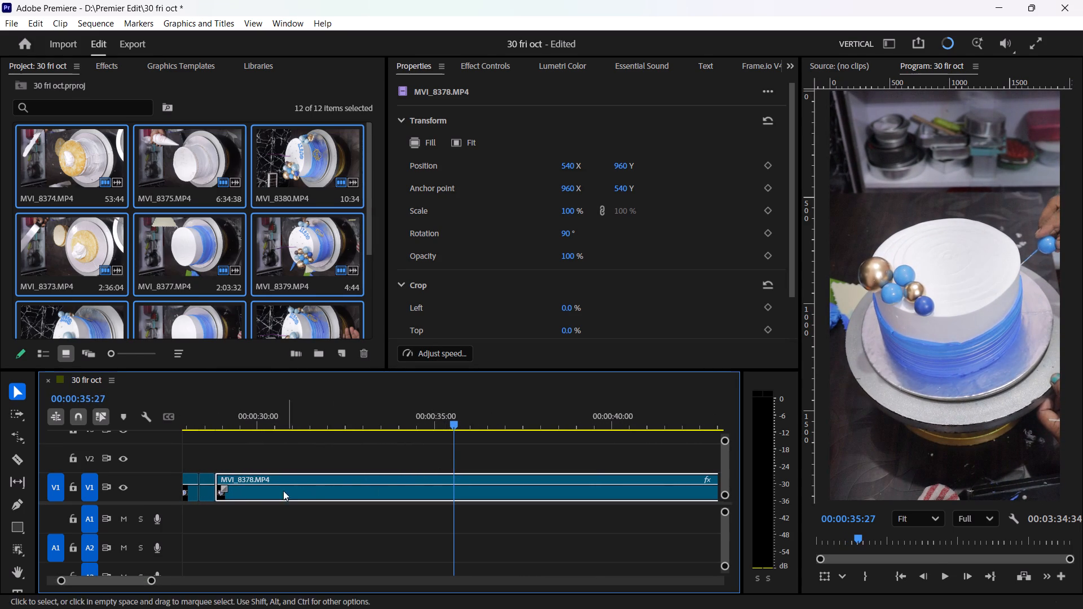
left_click_drag(216, 475, 521, 501)
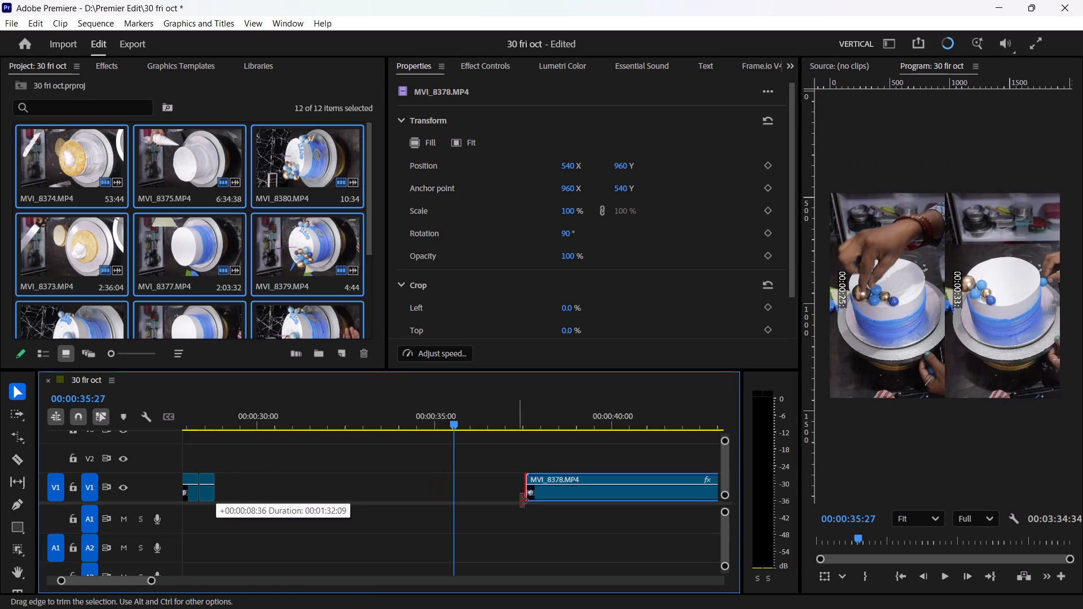
left_click_drag(521, 501, 457, 498)
Cut the MVI_8378.MP4 clip at 00:00:36:42, once the hand has moved off the side blue ball.
left_click_drag(454, 423, 505, 480)
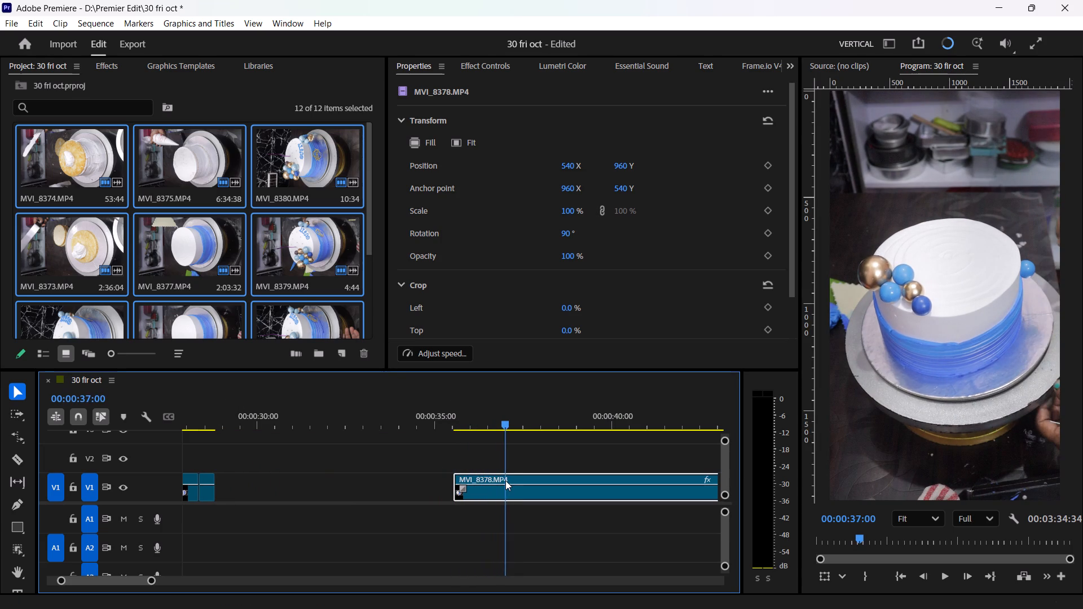
left_click_drag(505, 480, 500, 485)
key("c")
left_click(499, 484)
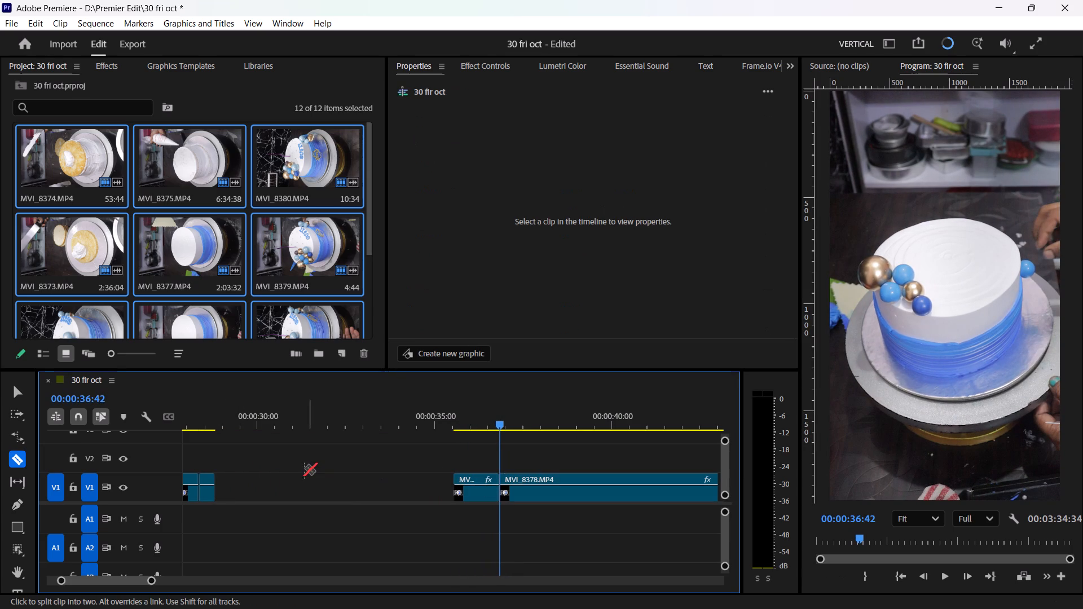
Move the side blue ball piece back against the preceding pieces, rate-stretch it shorter, and play it back.
key("v")
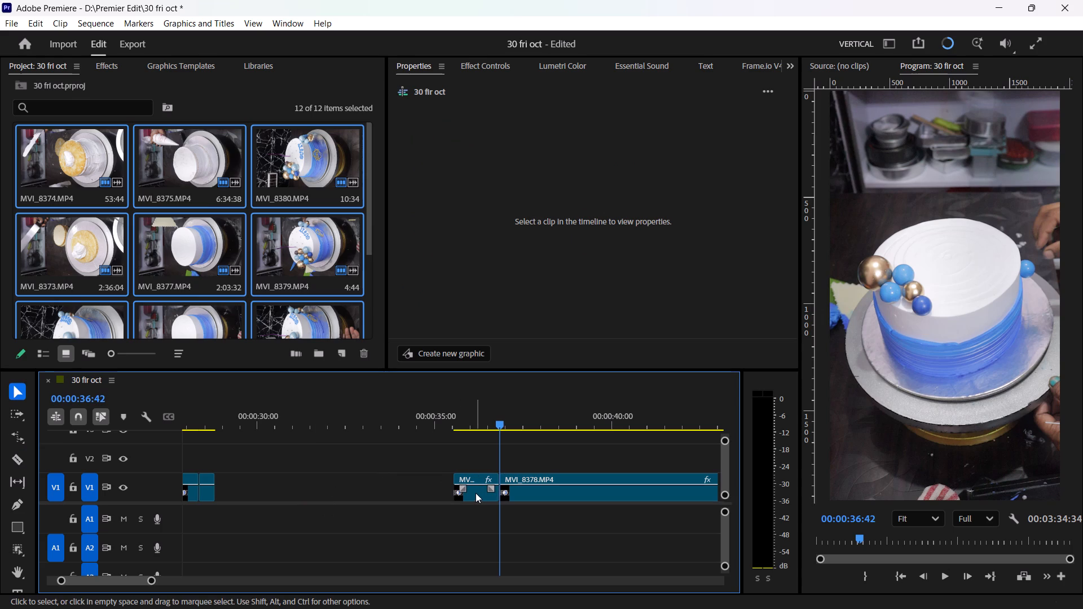
left_click_drag(476, 493, 244, 492)
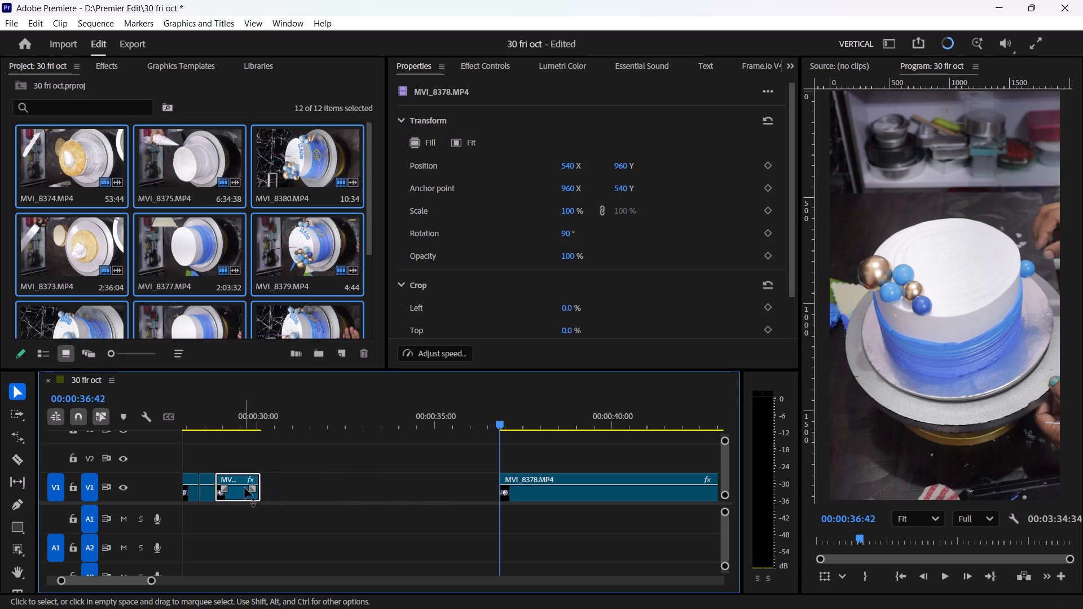
key("r")
left_click_drag(257, 476, 236, 497)
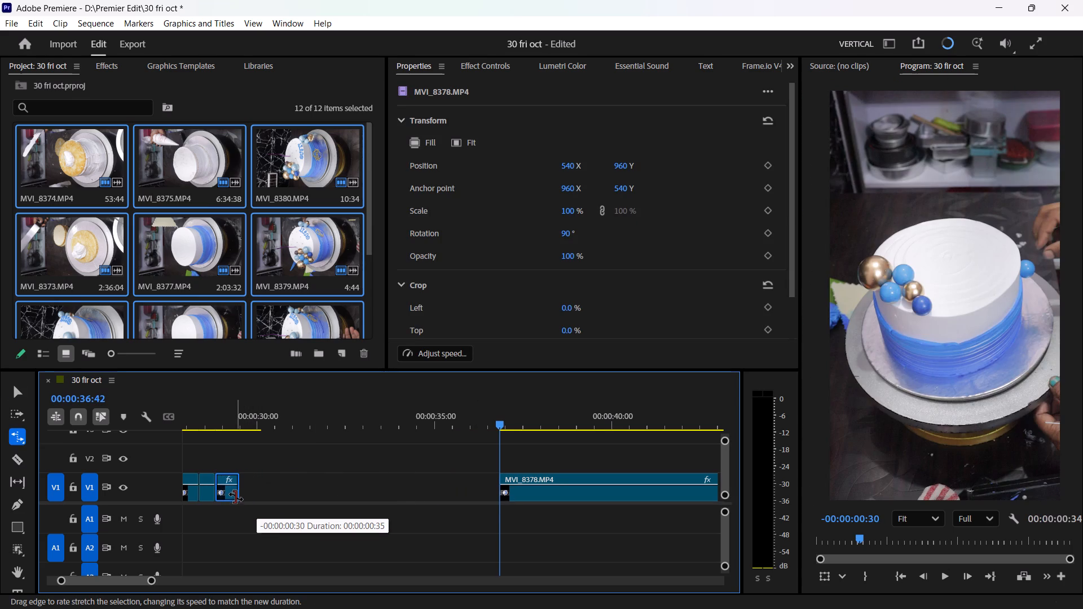
left_click_drag(236, 497, 234, 505)
key("v")
left_click(221, 419)
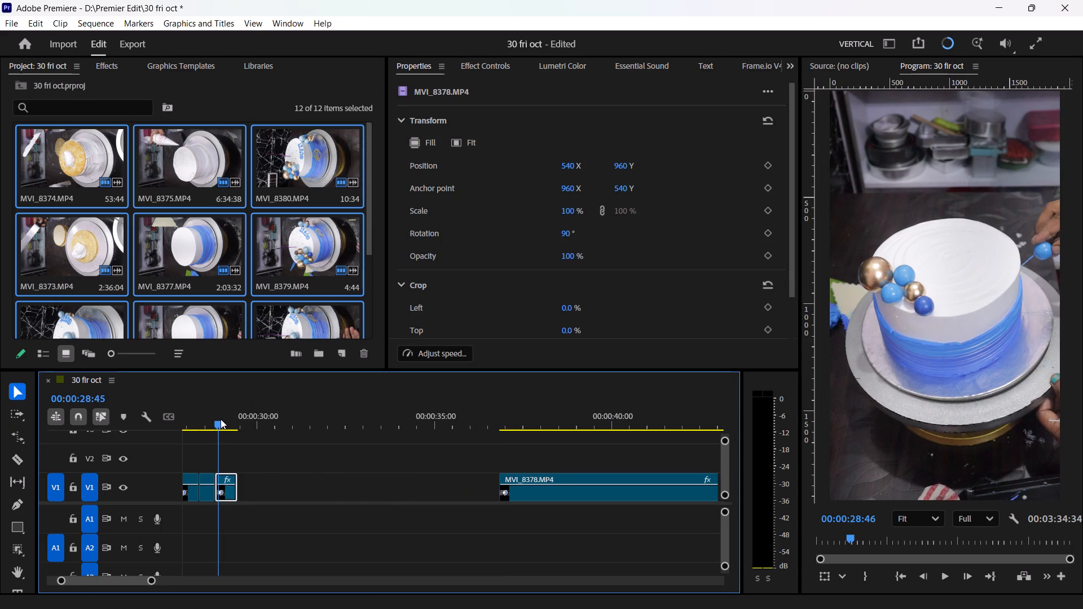
key("space")
key("space")
key("space")
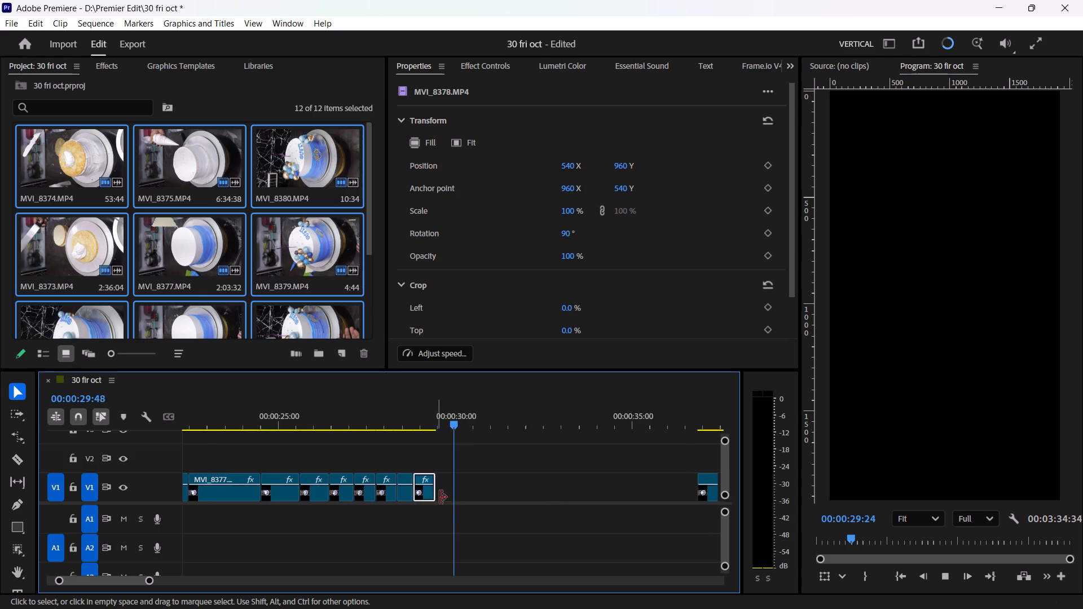
key("space")
Move the remaining MVI_8378.MP4 clip back against the side blue ball piece.
left_click(549, 514)
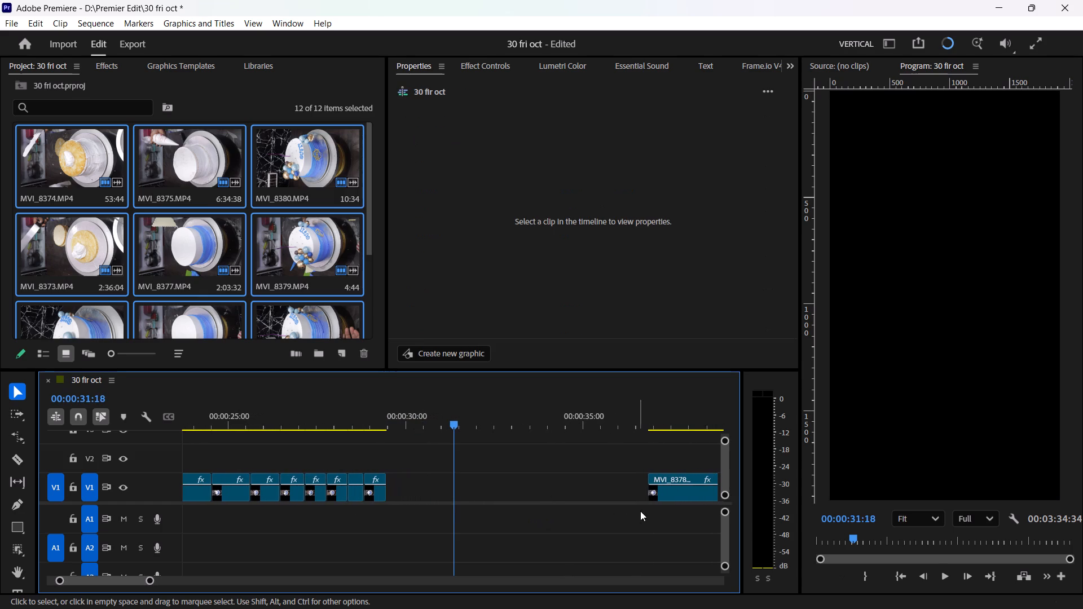
key("space")
key("space")
left_click_drag(665, 495, 556, 493)
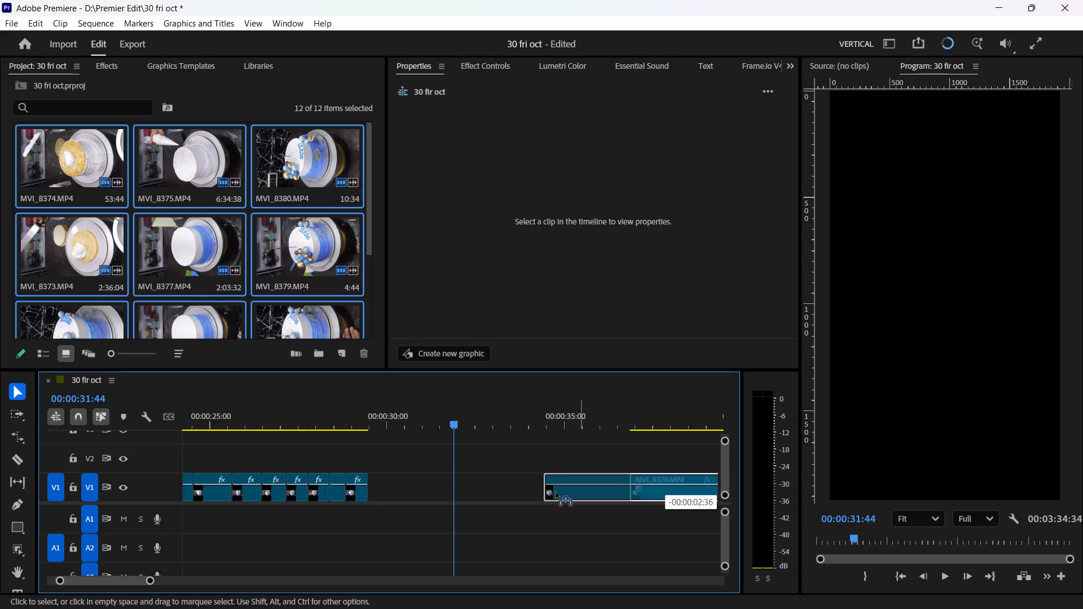
left_click_drag(556, 493, 407, 493)
Trim off the opening stretch of the remaining MVI_8378.MP4 clip ahead of the side gold ball placement and close the gap.
left_click_drag(376, 416, 682, 464)
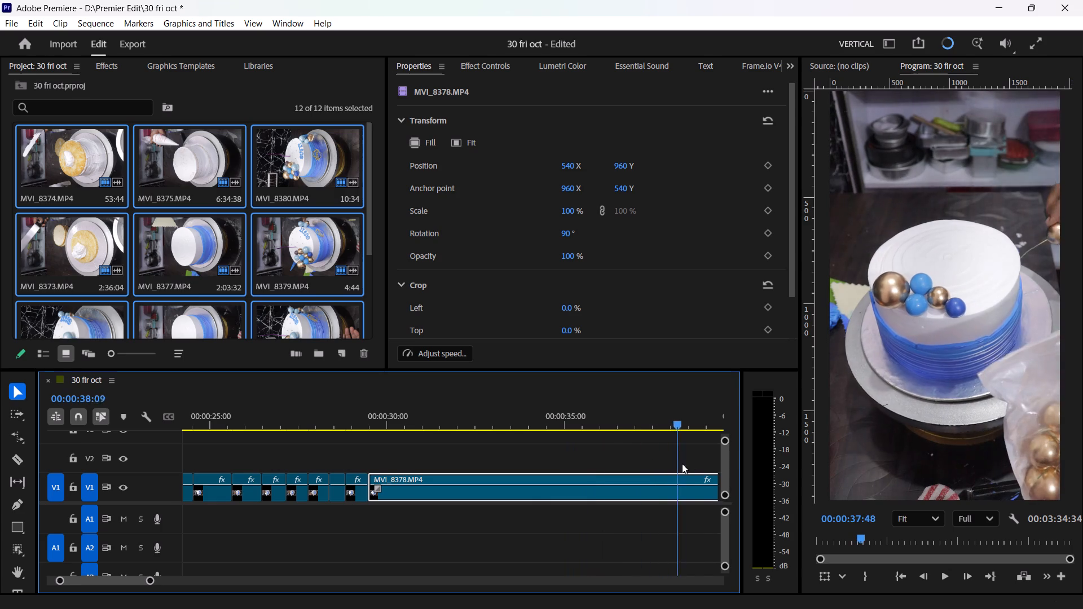
left_click_drag(682, 464, 519, 495)
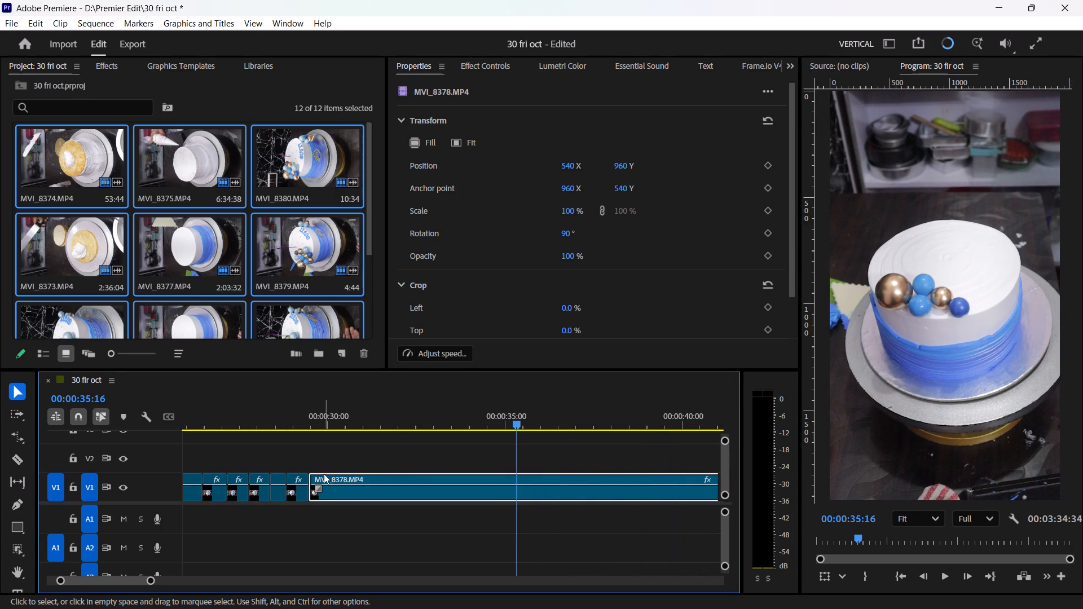
left_click_drag(317, 474, 483, 471)
left_click_drag(528, 490, 367, 489)
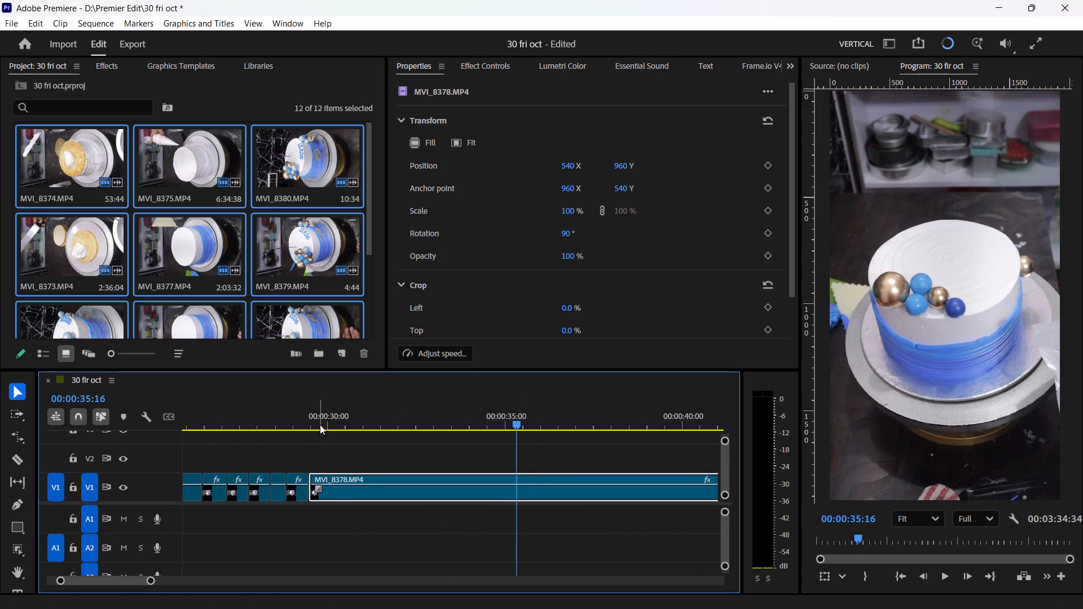
Trim the remaining MVI_8378.MP4 clip's start to 00:00:33:39, just before the gold ball is inserted at the cake's side, and close the gap.
left_click_drag(319, 424, 464, 471)
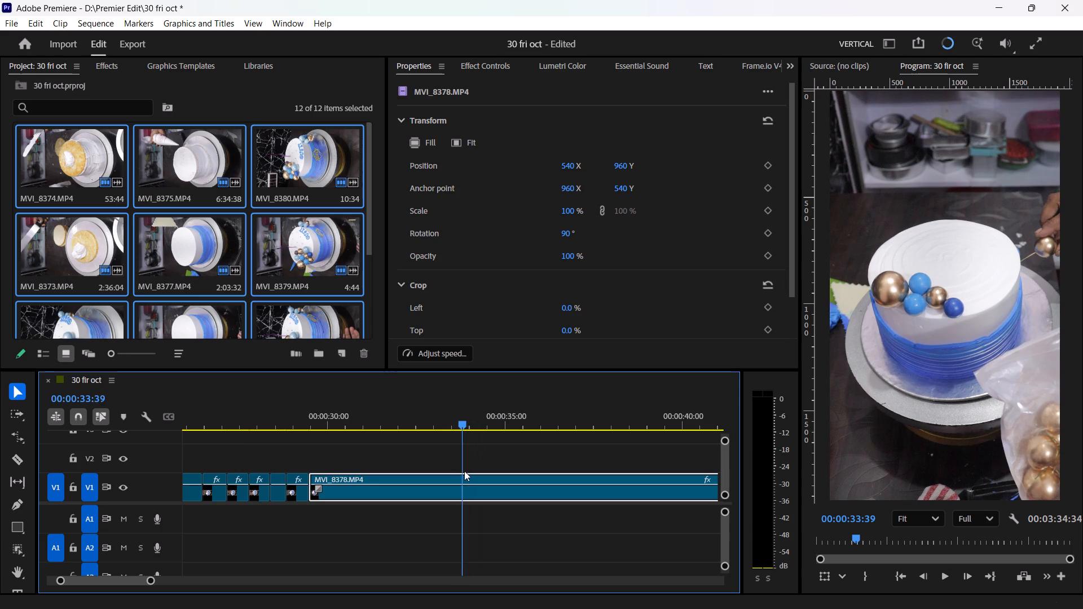
left_click_drag(464, 471, 464, 476)
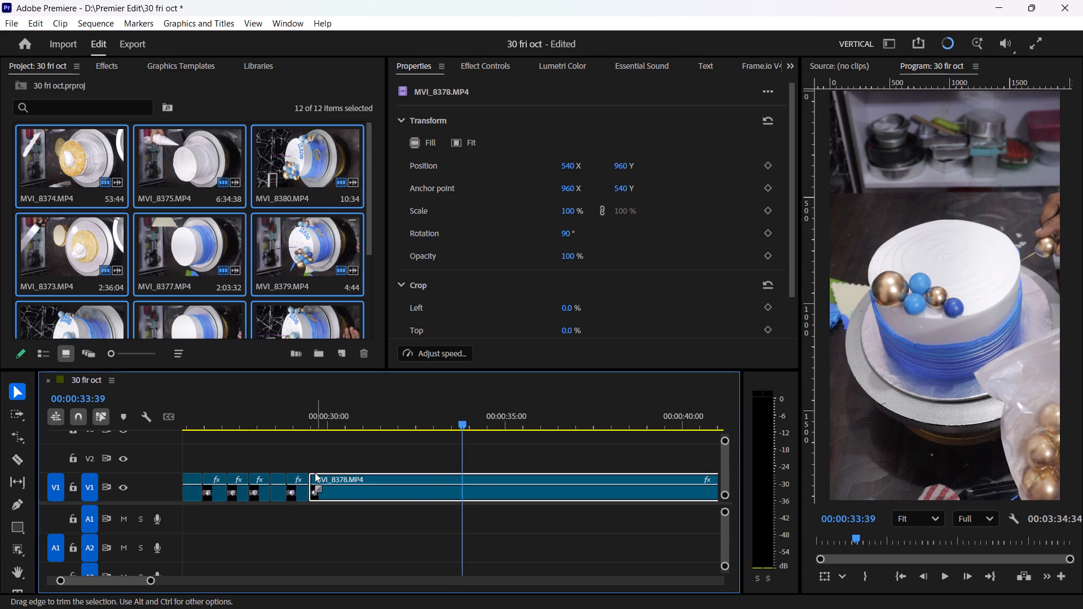
left_click(315, 473)
left_click(333, 493)
left_click_drag(314, 476, 363, 476)
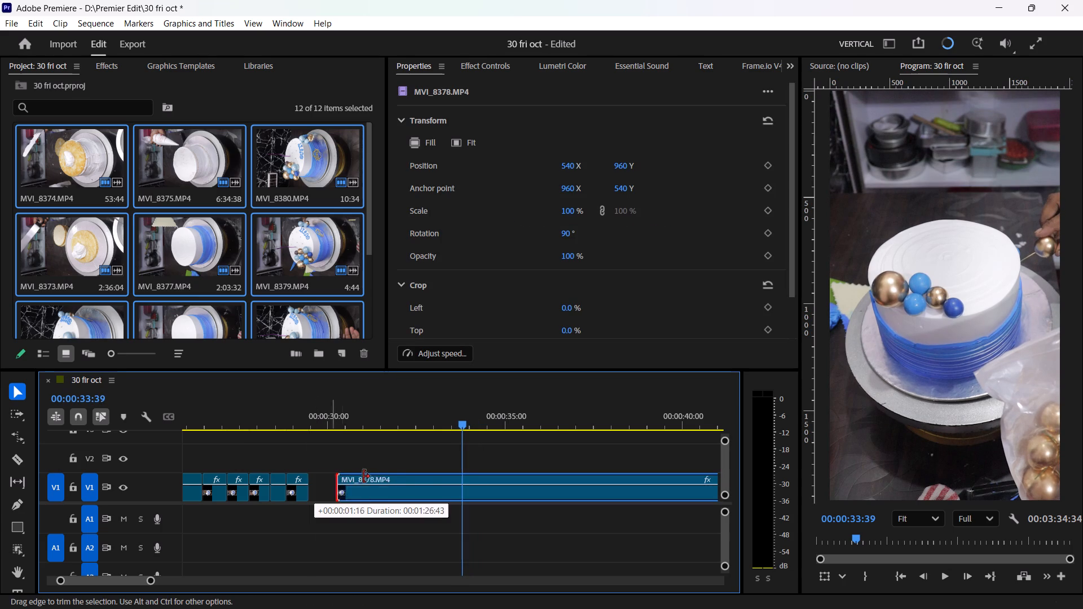
left_click_drag(363, 476, 464, 489)
left_click_drag(482, 490, 465, 490)
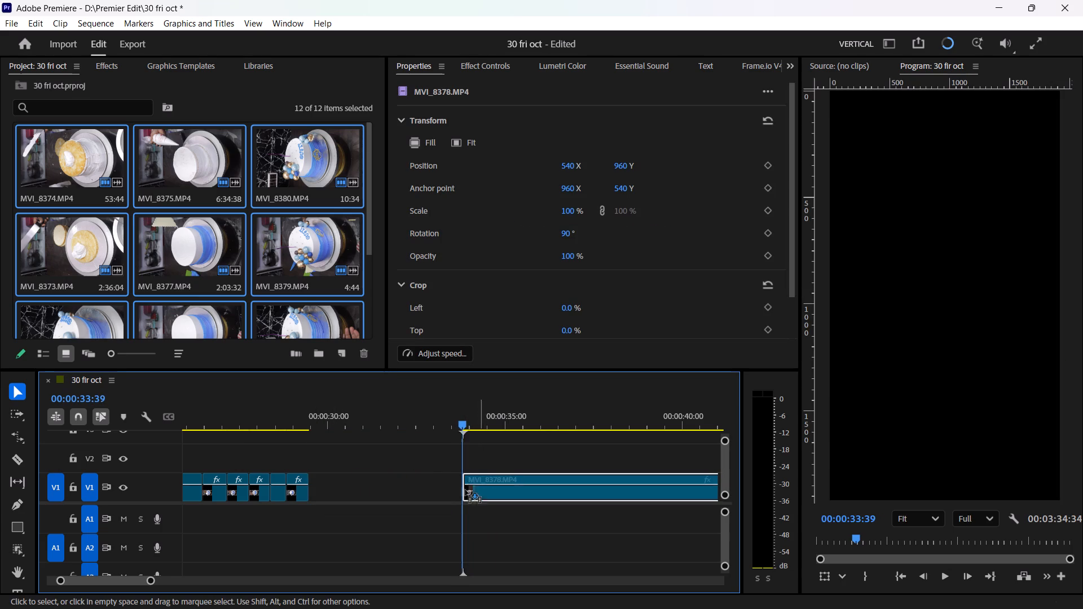
left_click_drag(465, 490, 334, 497)
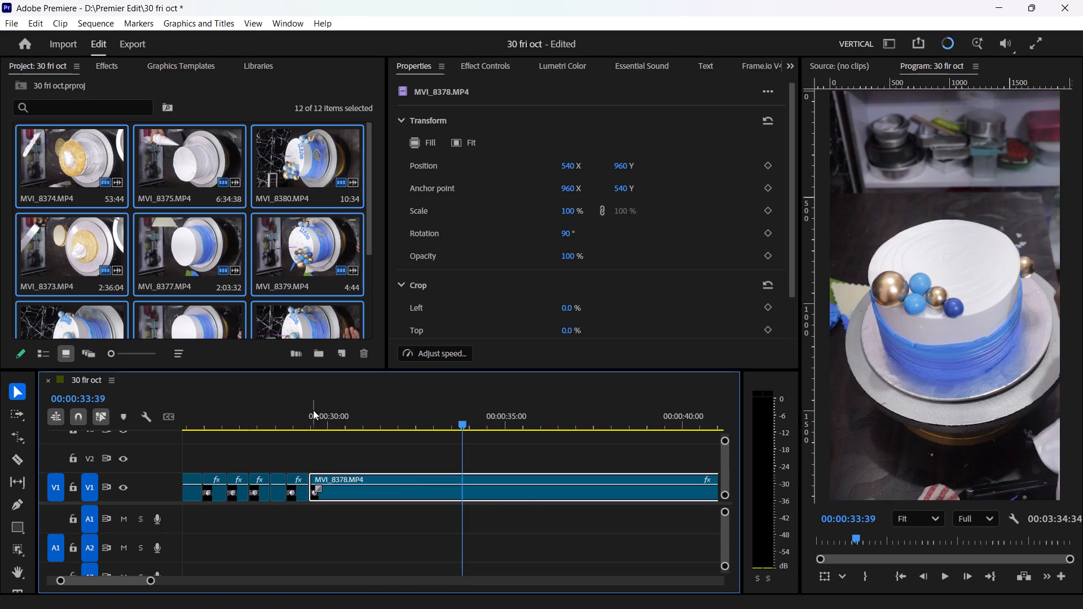
Cut the MVI_8378.MP4 clip at 00:00:30:45, once the hand has moved off the side gold ball.
left_click_drag(312, 423, 338, 443)
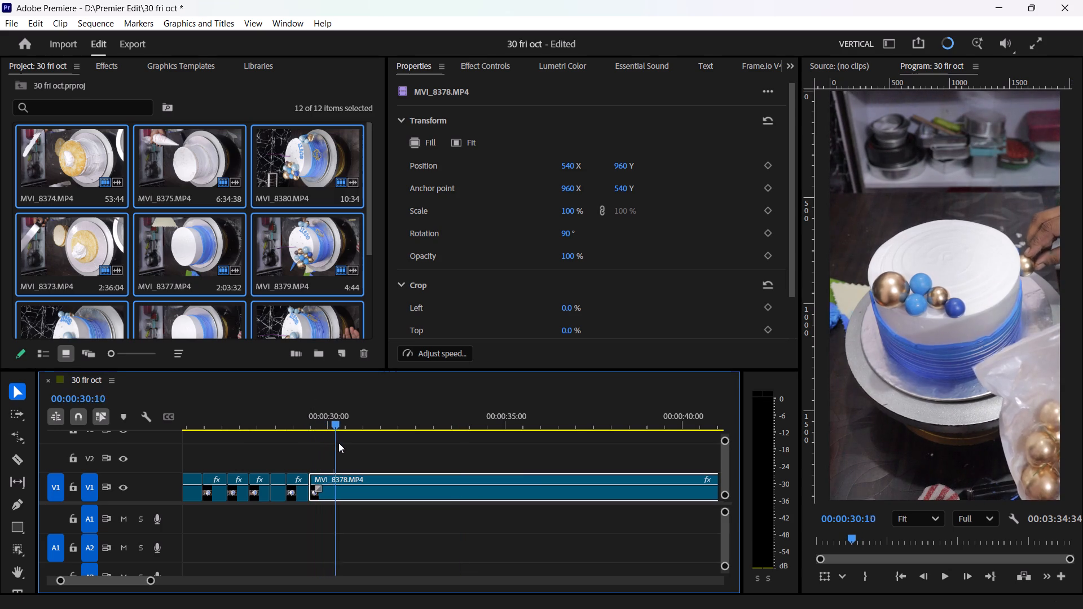
left_click_drag(338, 443, 356, 449)
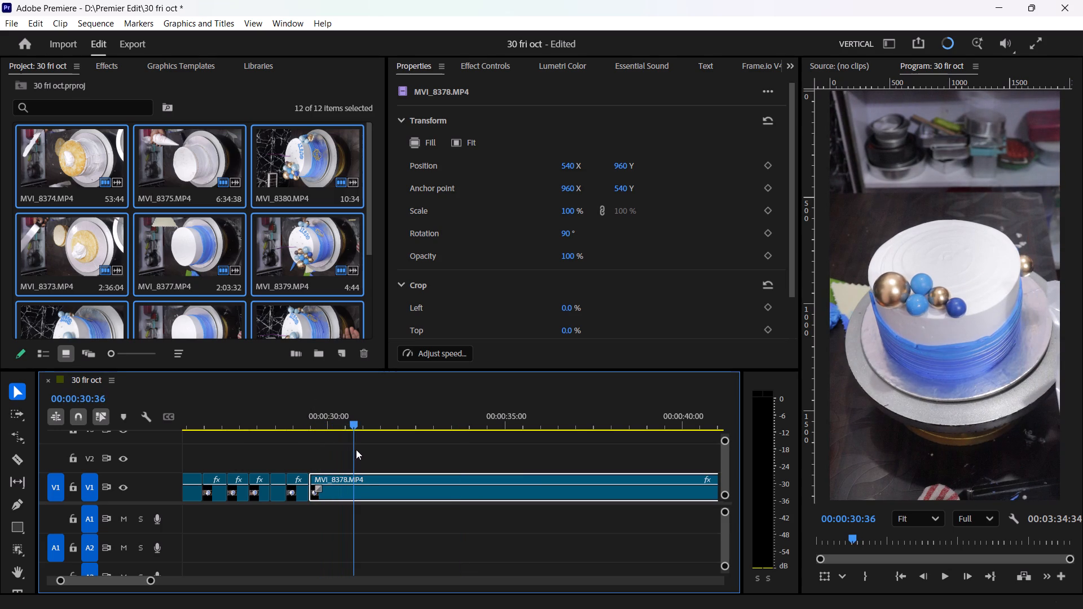
left_click_drag(356, 449, 362, 453)
key("c")
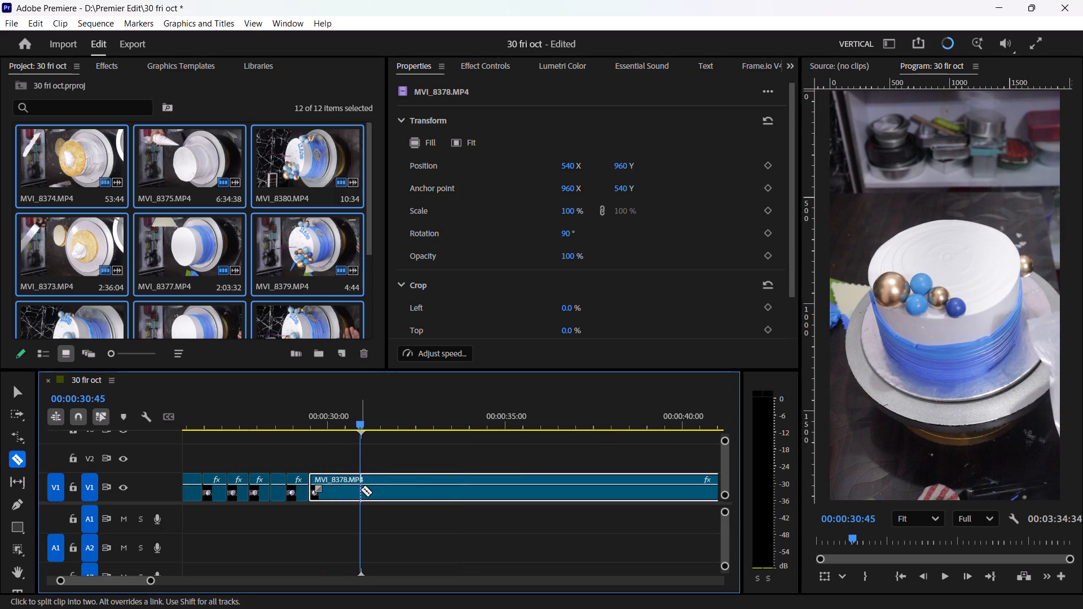
left_click(360, 489)
Rate-stretch the side gold ball piece shorter and play it back.
key("r")
left_click_drag(360, 486, 342, 496)
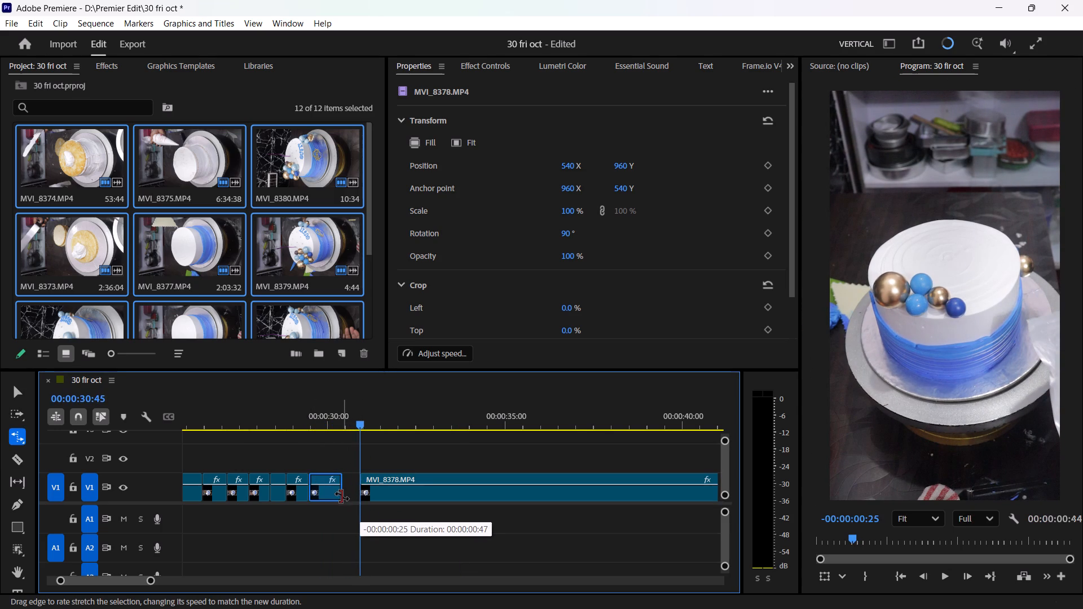
left_click_drag(342, 496, 336, 514)
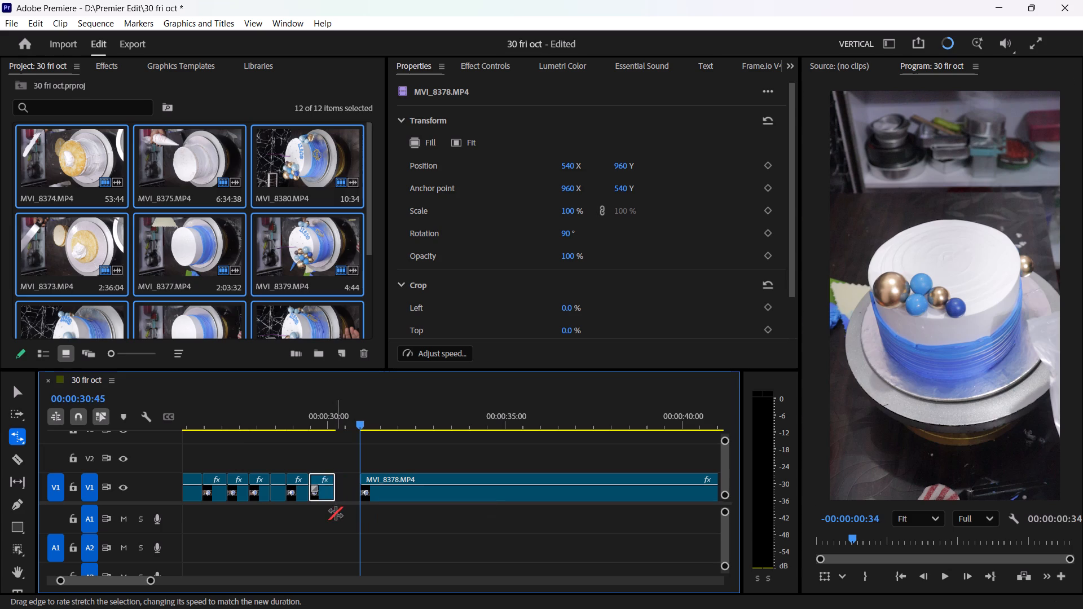
key("v")
left_click(313, 422)
key("space")
key("space")
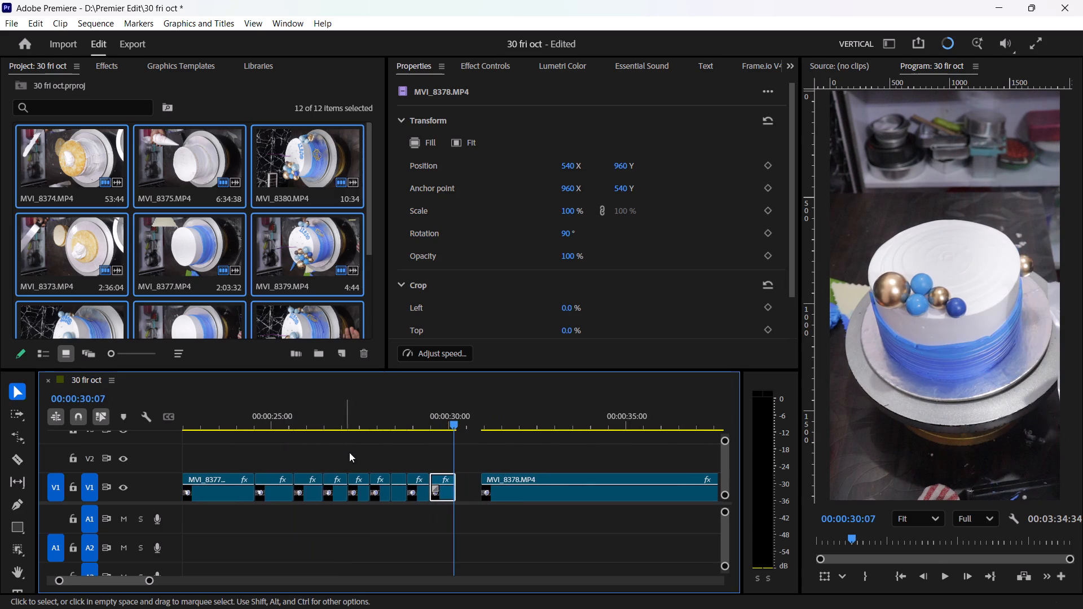
Rate-stretch the side gold ball piece even shorter, ending it just before 00:00:30:00.
left_click(507, 492)
left_click(449, 493)
key("r")
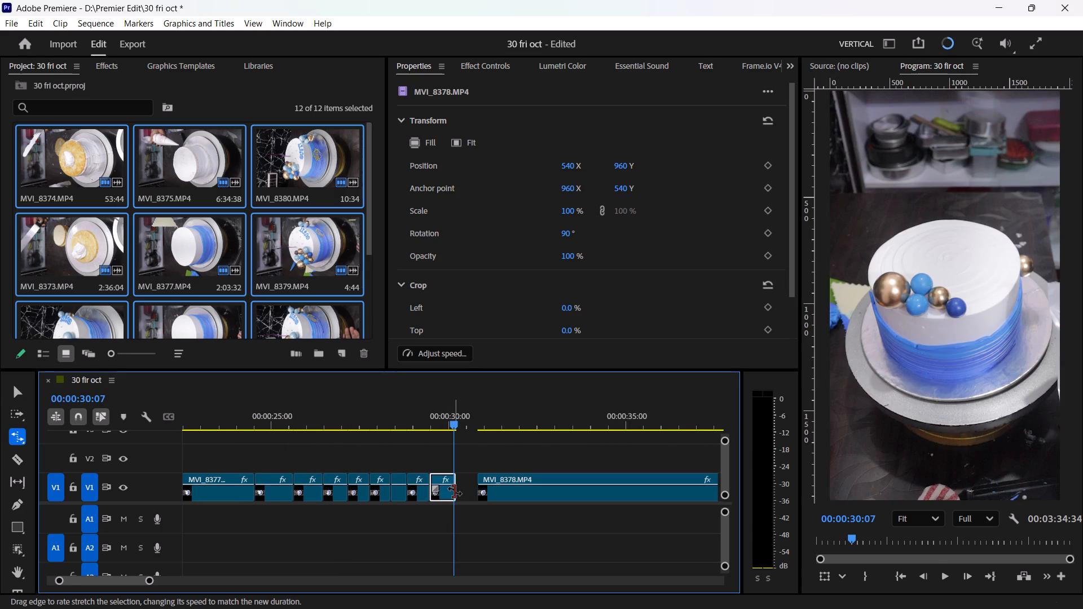
left_click_drag(455, 491, 447, 483)
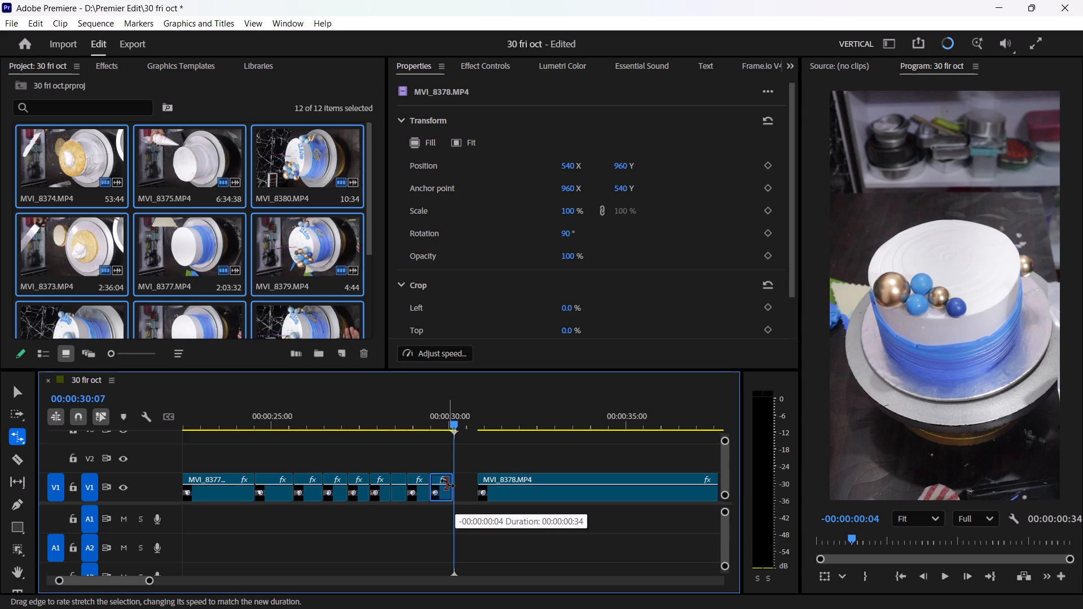
left_click_drag(447, 483, 444, 467)
key("v")
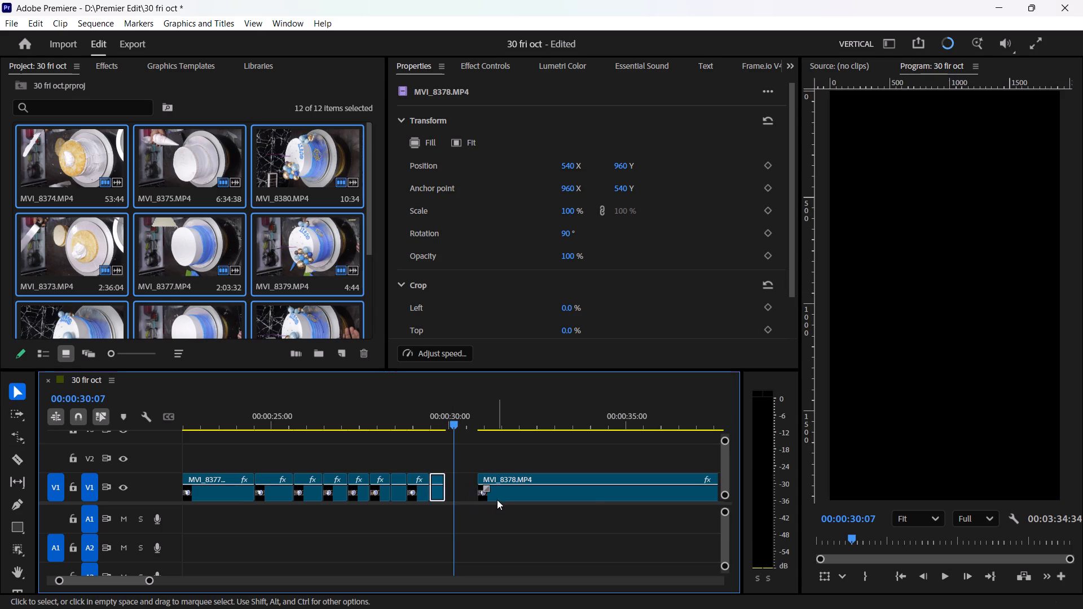
Move the remaining MVI_8378.MP4 clip against the end of the side gold ball piece to close the gap.
left_click_drag(499, 495, 472, 497)
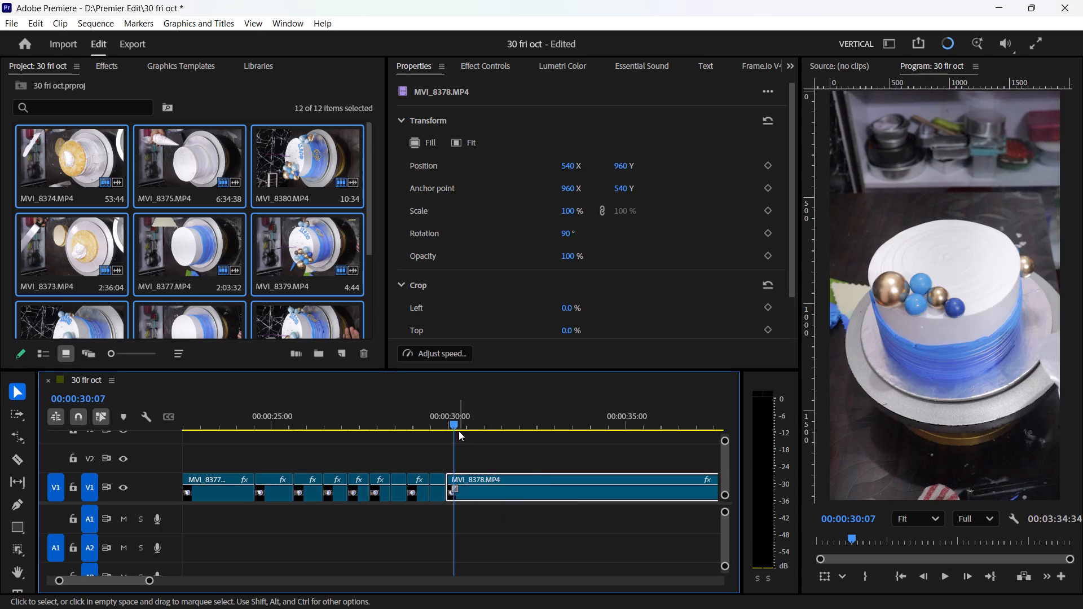
Trim the remaining MVI_8378.MP4 clip's start to 00:00:34:46, as the hand brings the gold ball over the cake's top.
left_click_drag(450, 422, 562, 467)
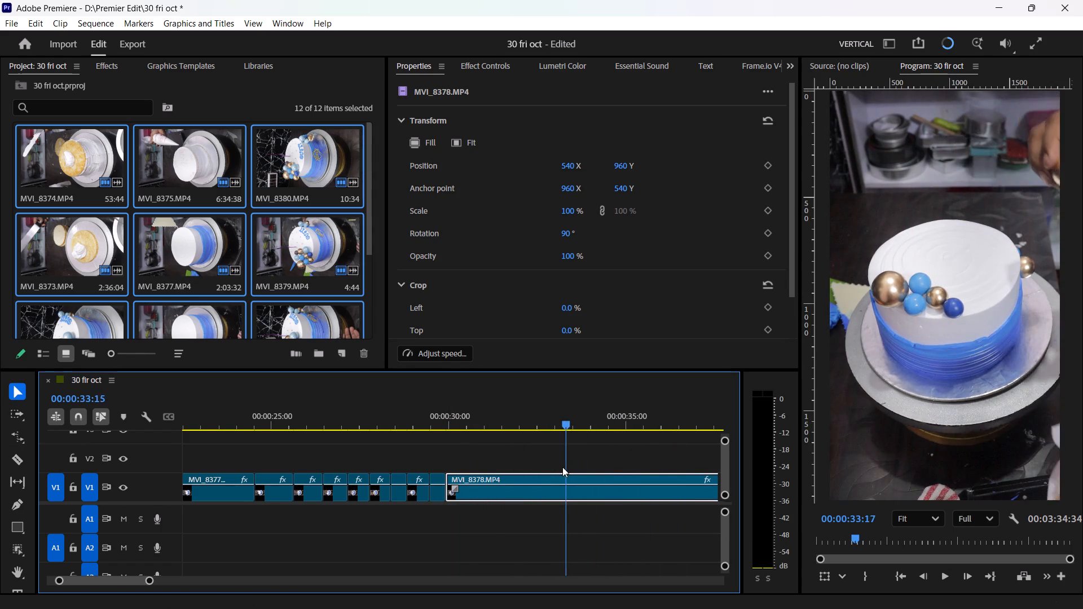
left_click_drag(562, 467, 619, 475)
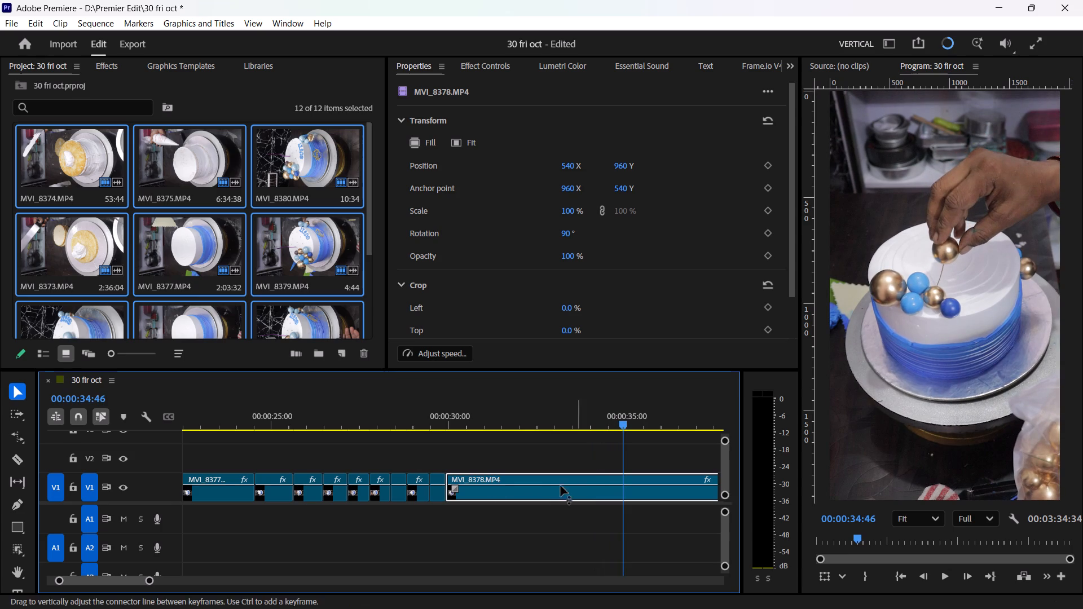
left_click_drag(454, 475, 595, 487)
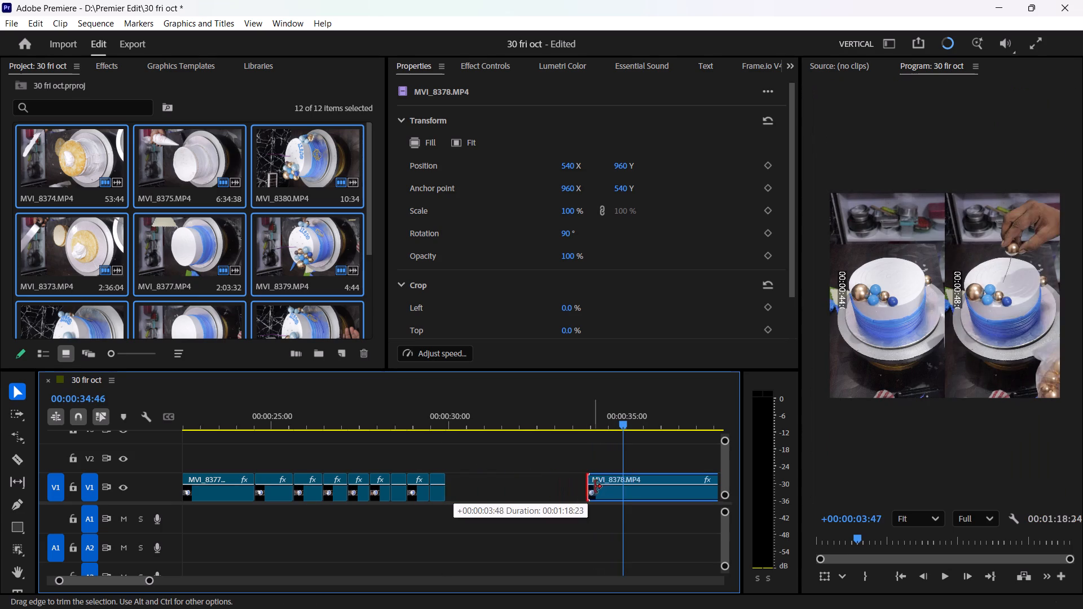
left_click_drag(595, 487, 626, 520)
Play the trimmed footage and cut the MVI_8378.MP4 clip at 00:00:36:00, once the hand has left the top gold ball.
key("space")
key("space")
key("space")
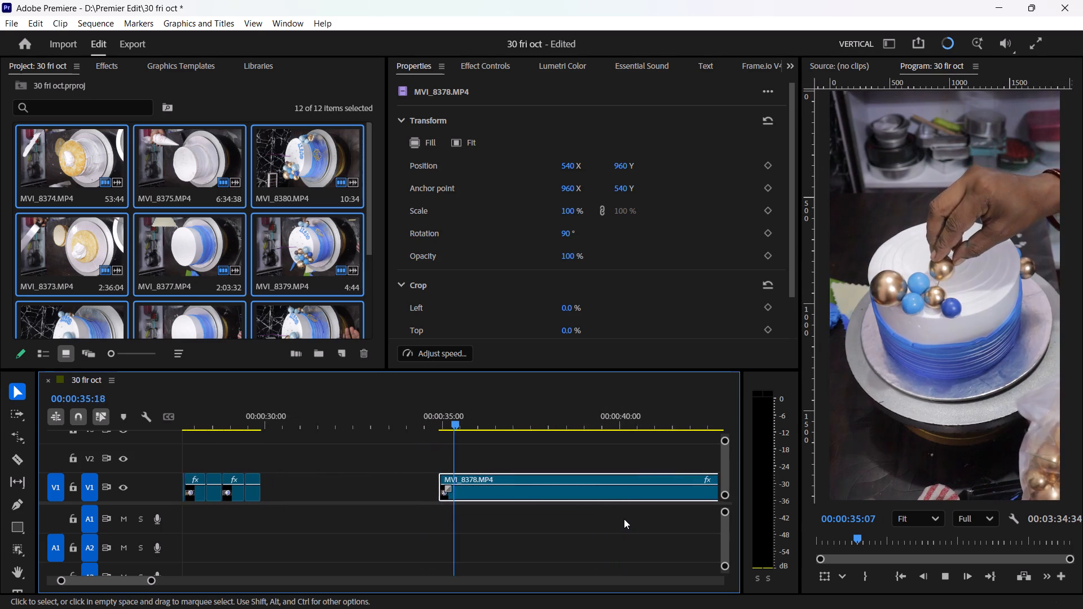
key("space")
key("c")
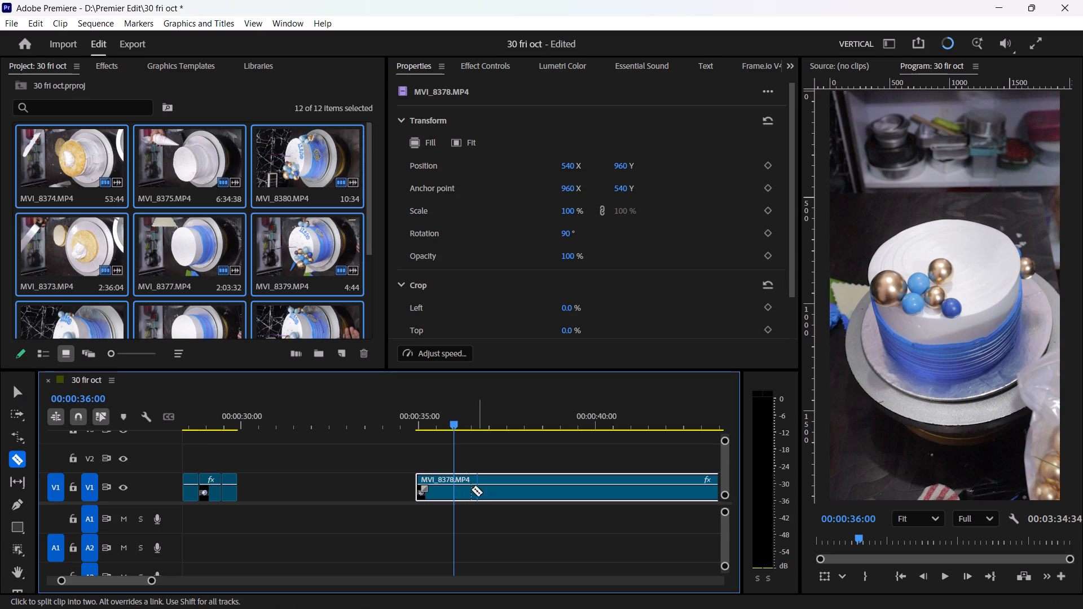
left_click(455, 489)
Rate-stretch the top gold ball piece shorter and move it against the preceding side gold ball piece.
key("r")
left_click(425, 489)
left_click(435, 489)
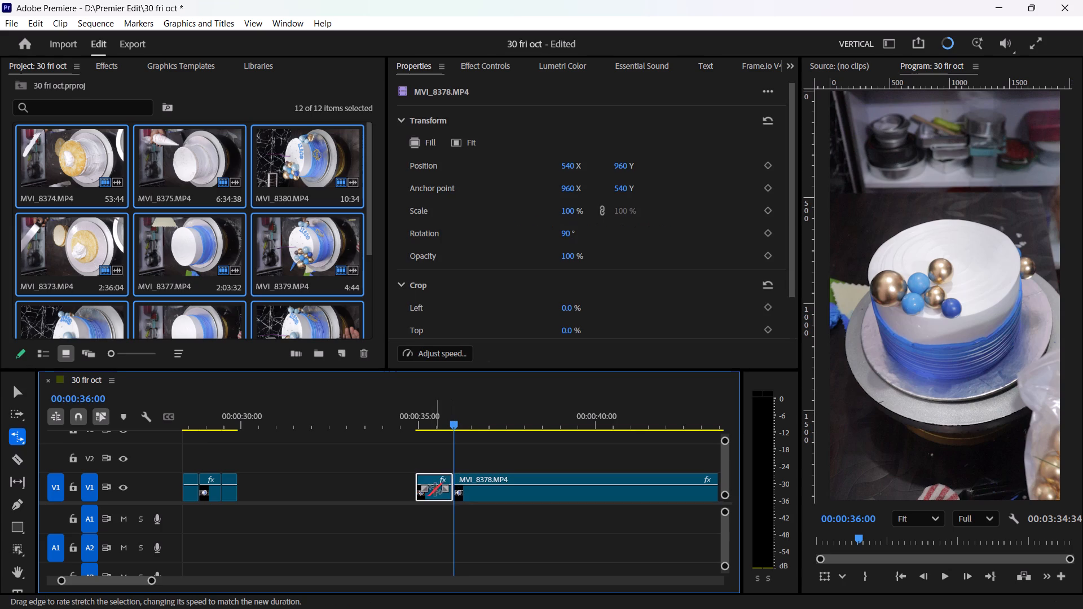
left_click_drag(448, 481, 435, 493)
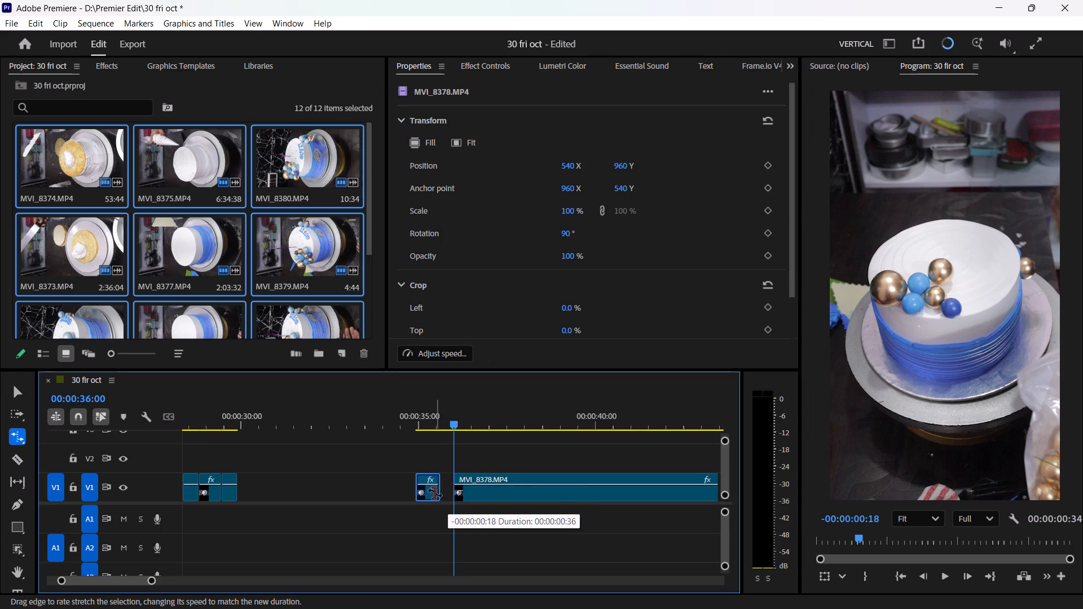
left_click_drag(435, 493, 432, 496)
key("v")
left_click_drag(426, 491, 286, 497)
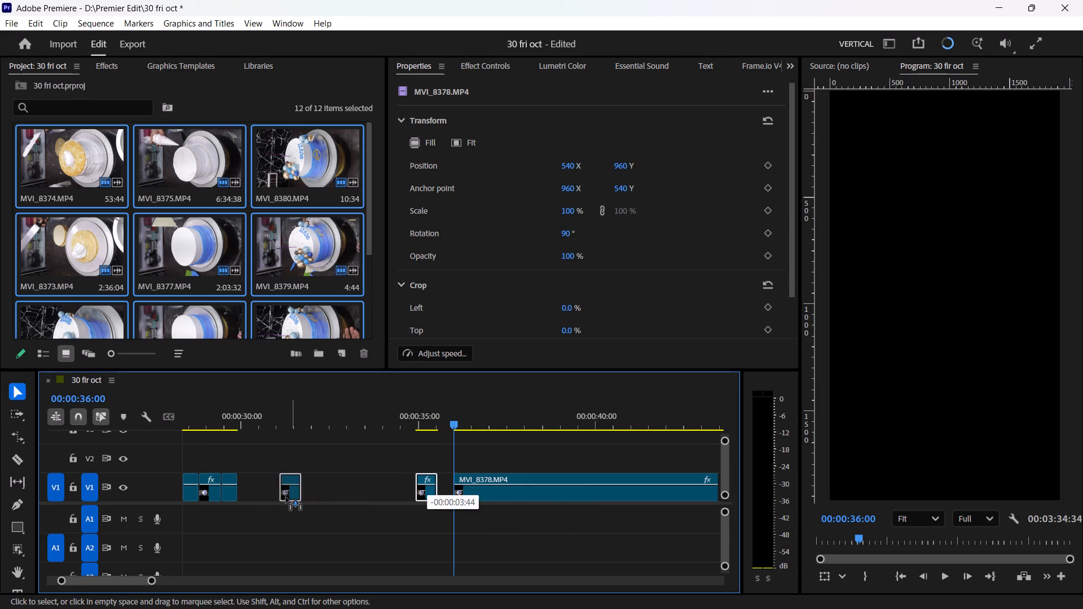
left_click_drag(286, 497, 254, 501)
Rate-stretch the top gold ball piece slightly shorter and move the remaining MVI_8378.MP4 clip against its end.
key("r")
left_click_drag(257, 485, 257, 486)
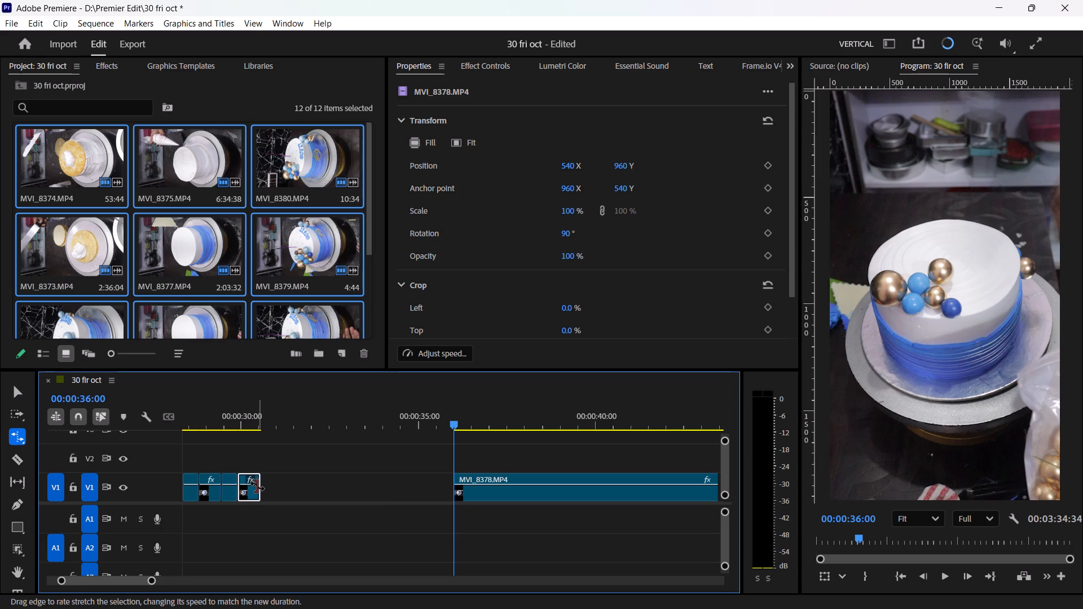
left_click_drag(257, 486, 253, 491)
key("v")
left_click_drag(492, 493, 353, 483)
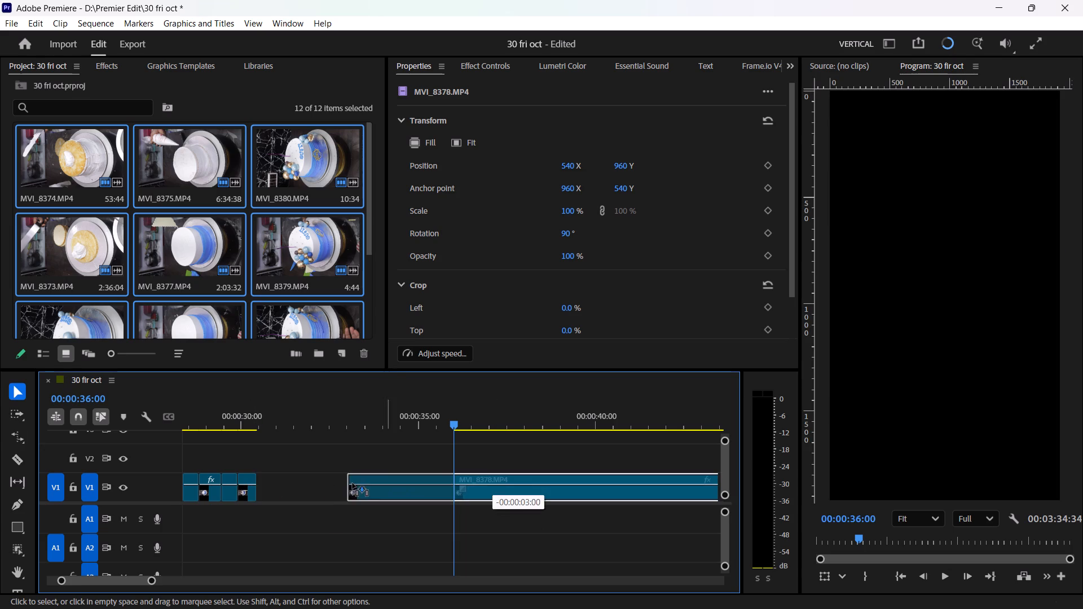
left_click_drag(353, 483, 293, 487)
Trim the remaining MVI_8378.MP4 clip's start to 00:00:39:31, just before the blue ball is inserted at the cake's side, and close the gap.
left_click_drag(260, 420, 370, 458)
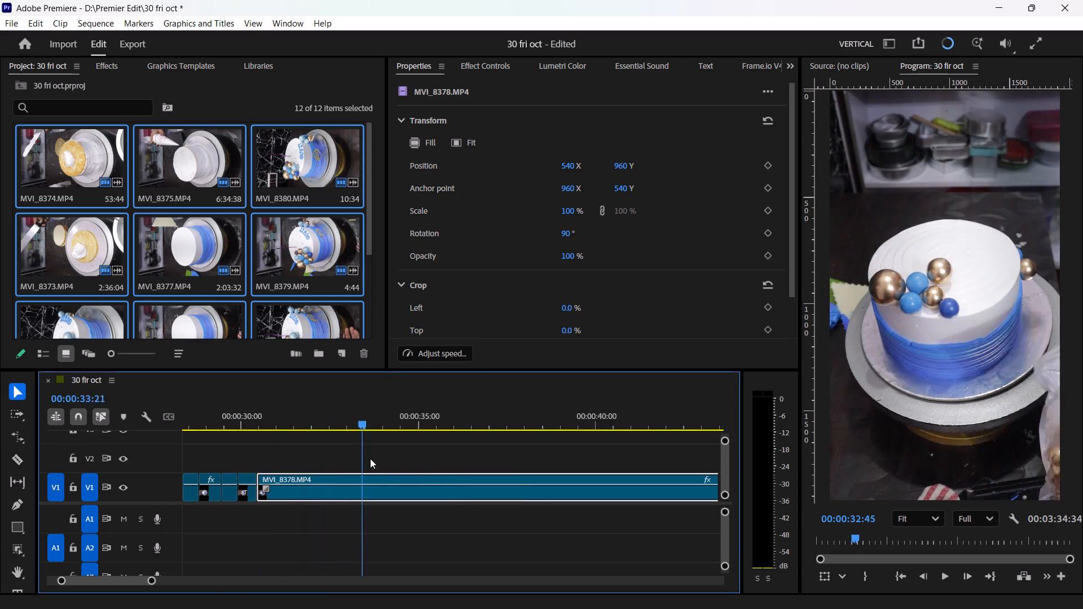
left_click_drag(370, 458, 525, 483)
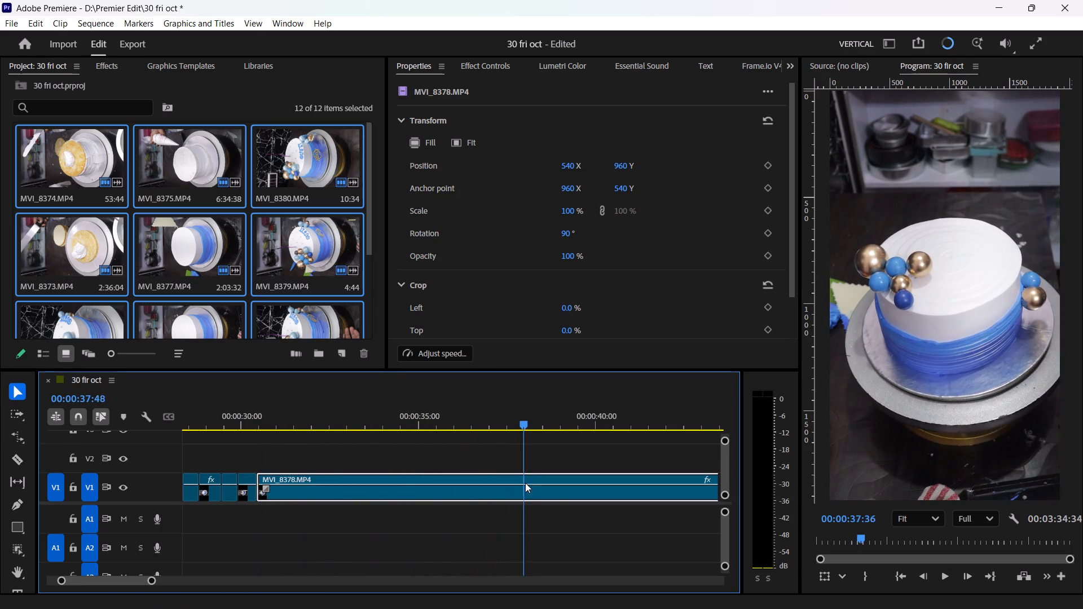
left_click_drag(525, 483, 584, 485)
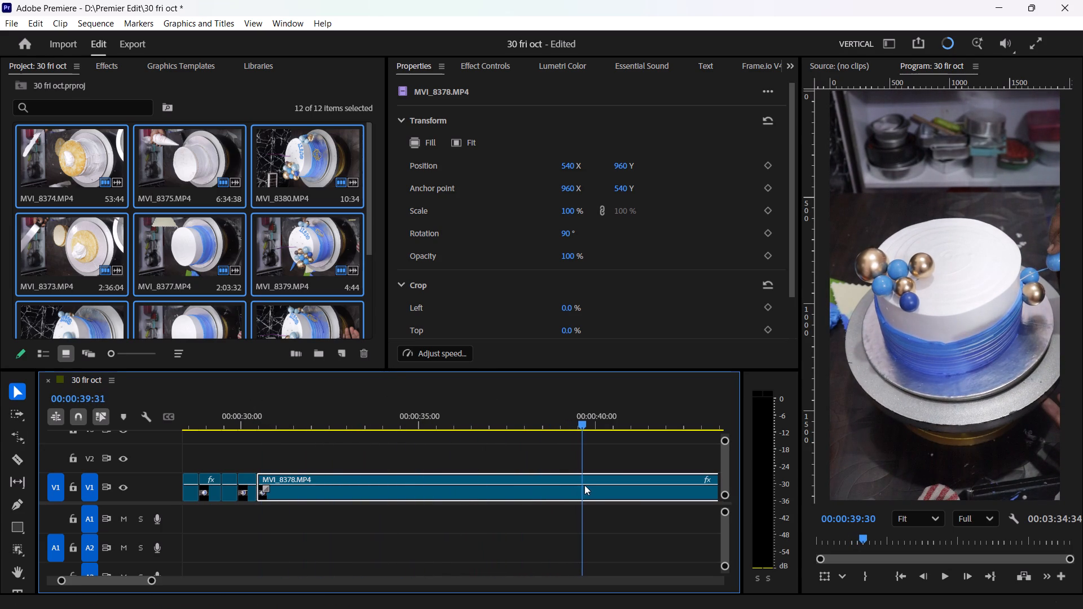
left_click_drag(584, 485, 585, 485)
left_click_drag(262, 475, 436, 475)
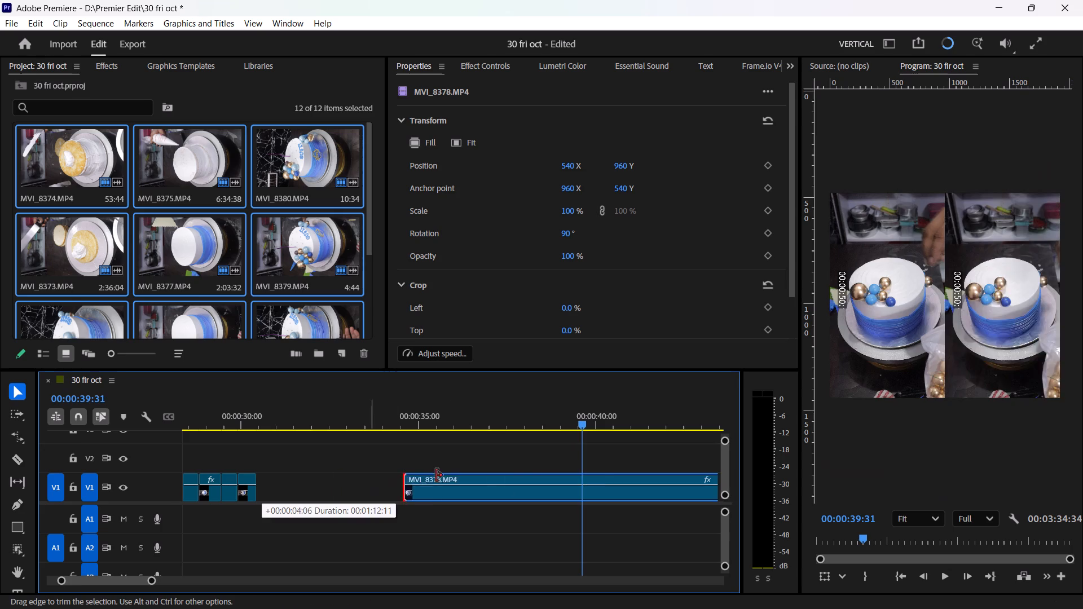
left_click_drag(436, 475, 585, 488)
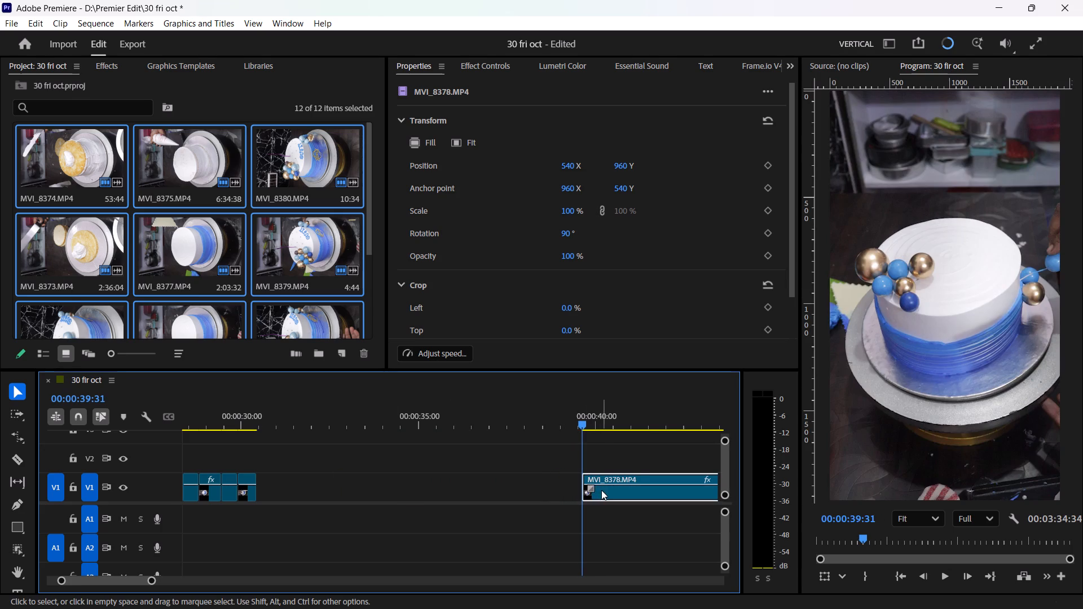
left_click_drag(601, 490, 279, 496)
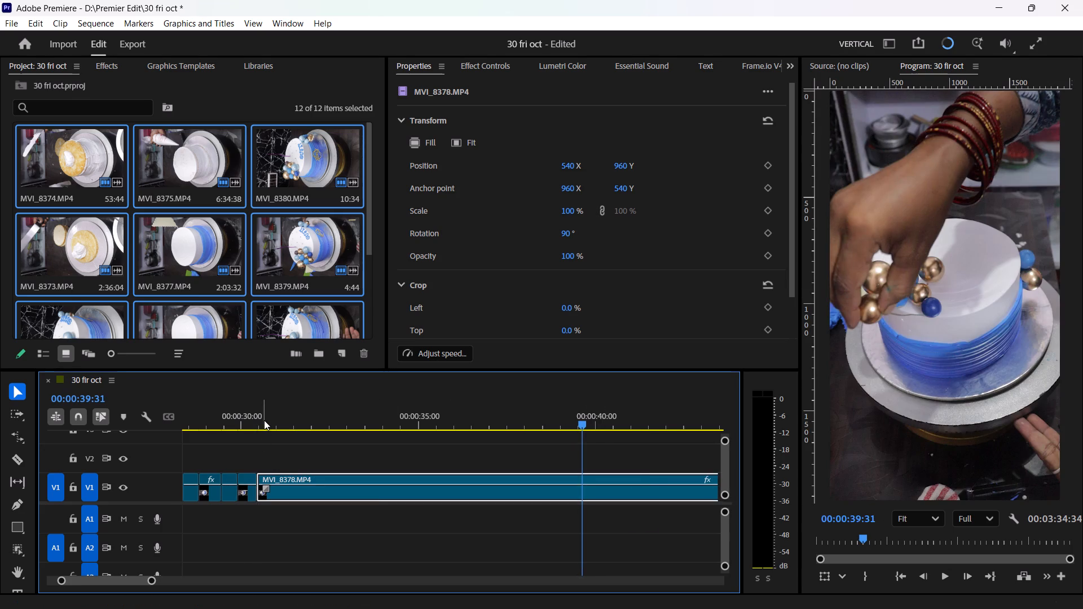
Cut the MVI_8378.MP4 clip at 00:00:31:26, once the hand has moved off the side blue ball.
left_click_drag(264, 418, 297, 436)
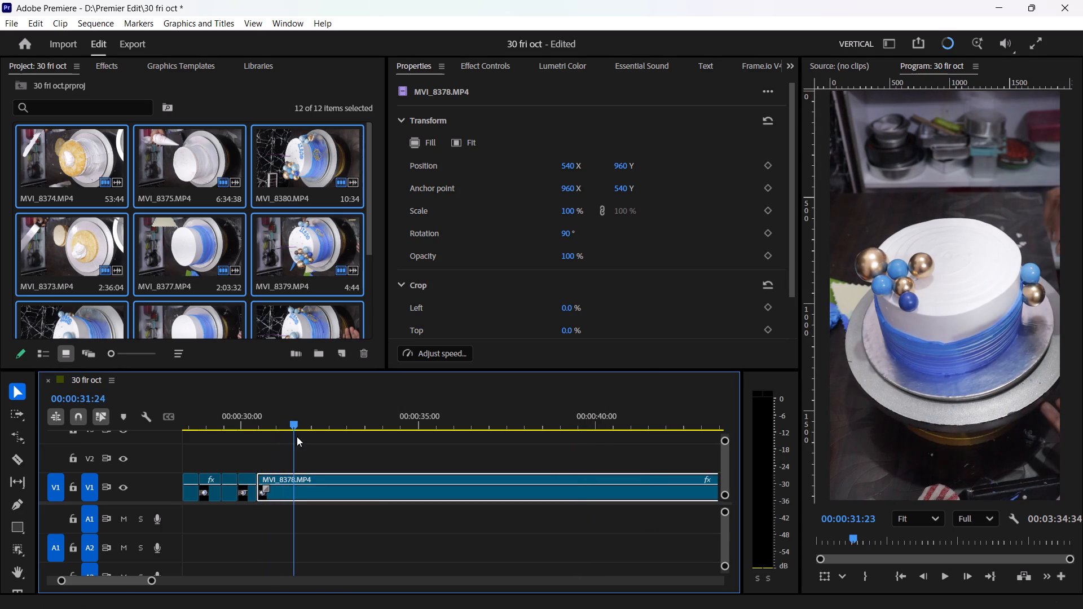
left_click_drag(297, 436, 297, 437)
key("c")
left_click(298, 484)
Rate-stretch the side blue ball piece to about 00:00:00:29 long and close the gap before the remaining MVI_8378.MP4 clip.
key("r")
left_click_drag(294, 482, 276, 491)
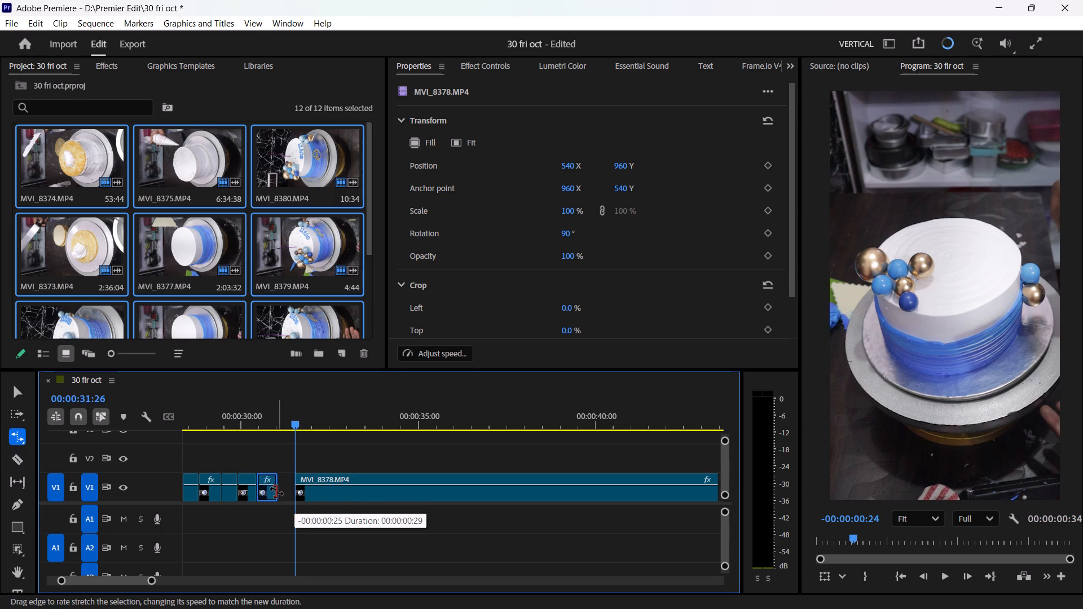
left_click_drag(276, 491, 276, 493)
key("v")
left_click_drag(319, 492, 306, 495)
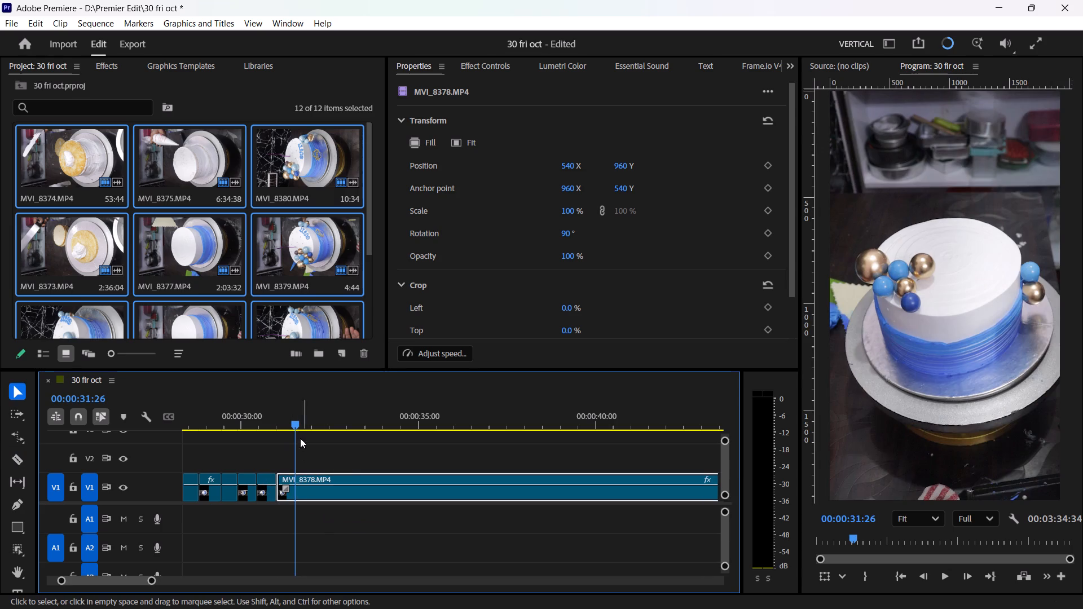
Review the next ball placement, trim the remaining MVI_8378.MP4 clip's start to about 00:00:37:00 and close the gap.
left_click_drag(294, 425, 395, 440)
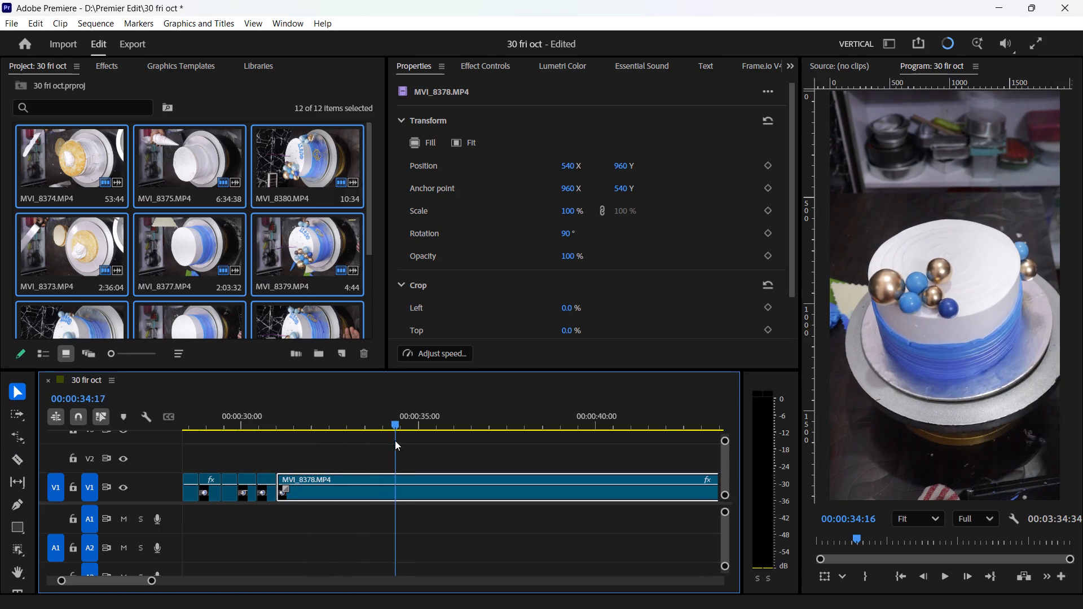
left_click_drag(395, 440, 404, 447)
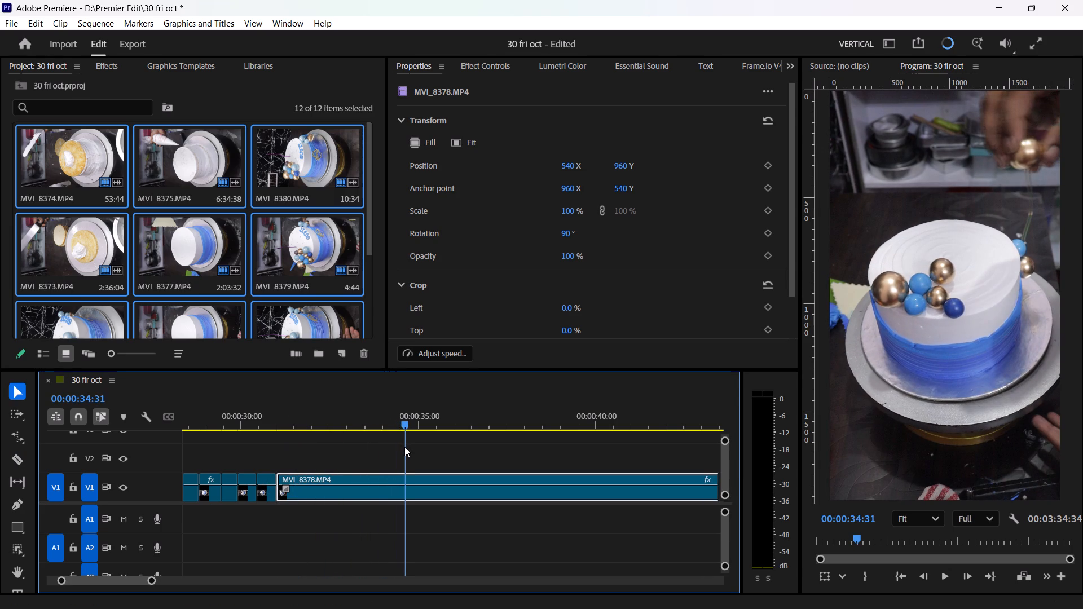
left_click_drag(404, 447, 405, 447)
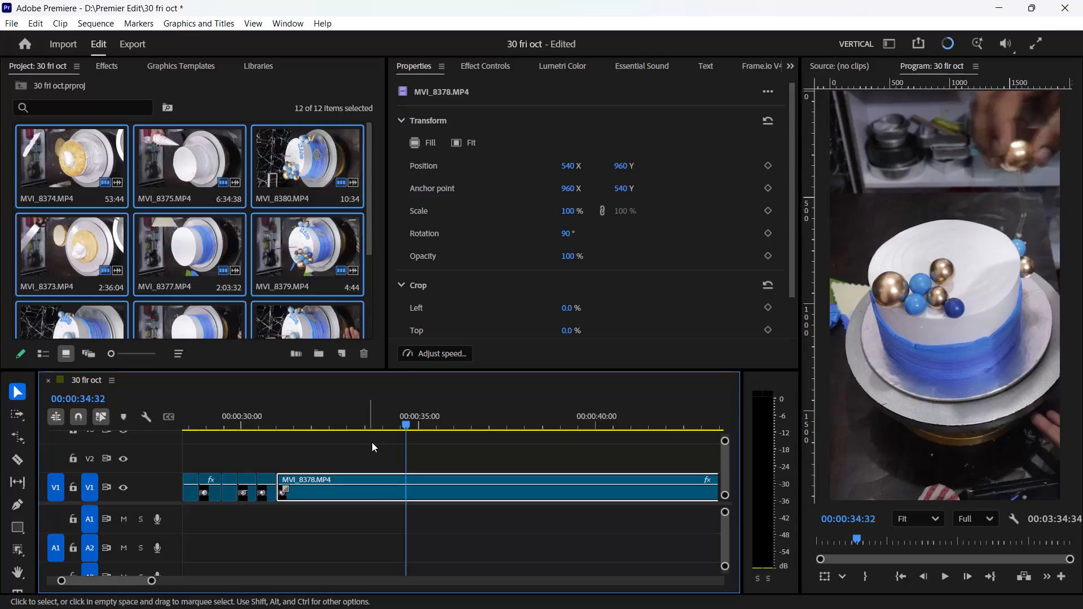
left_click_drag(352, 423, 278, 459)
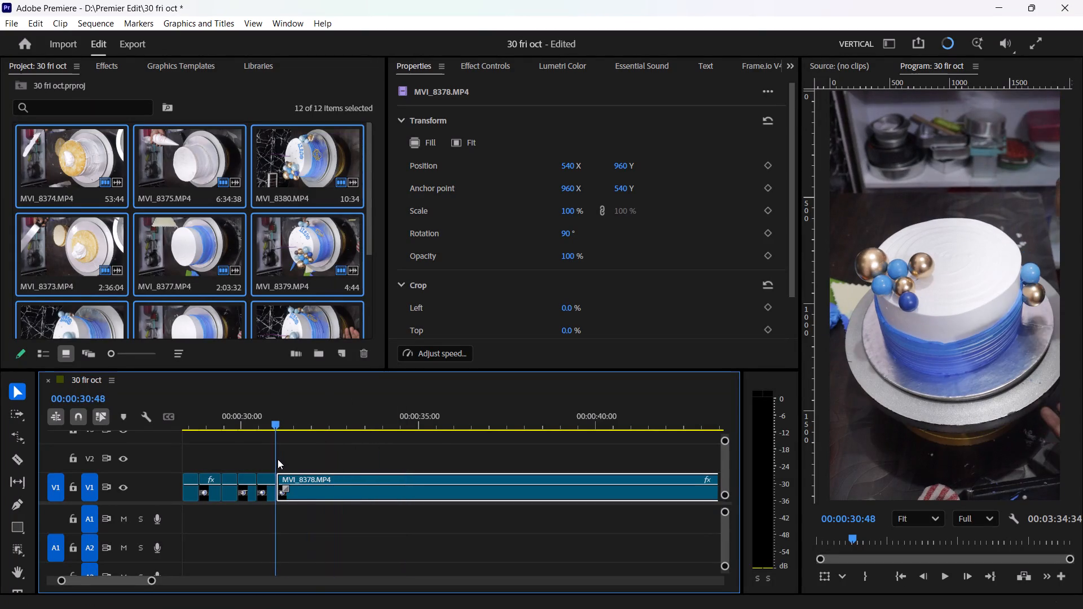
left_click_drag(278, 459, 345, 462)
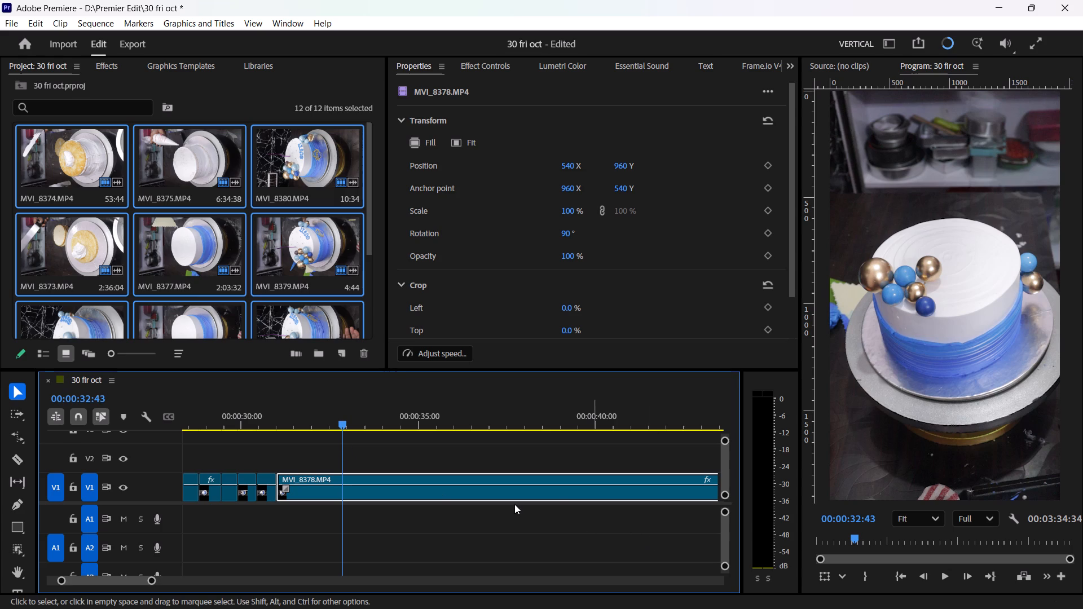
left_click(281, 421)
key("space")
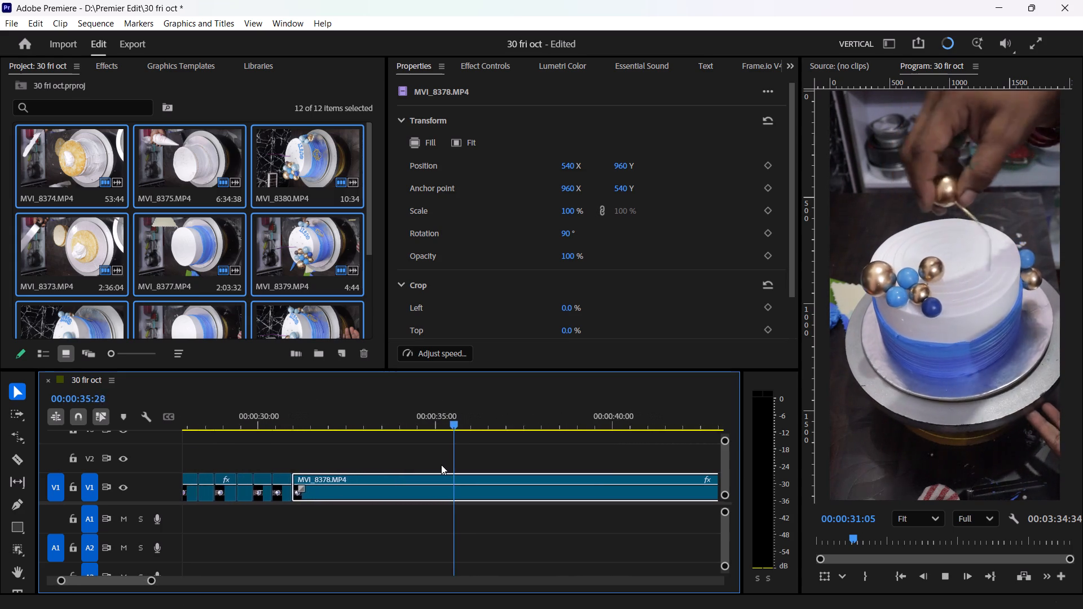
key("space")
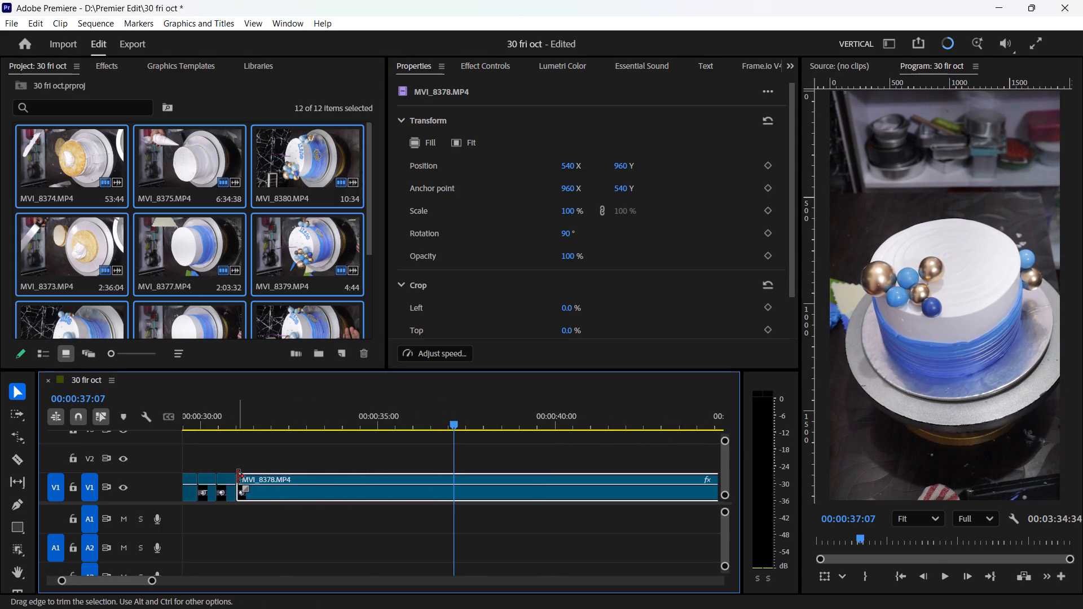
left_click_drag(239, 476, 450, 479)
left_click_drag(472, 488, 419, 488)
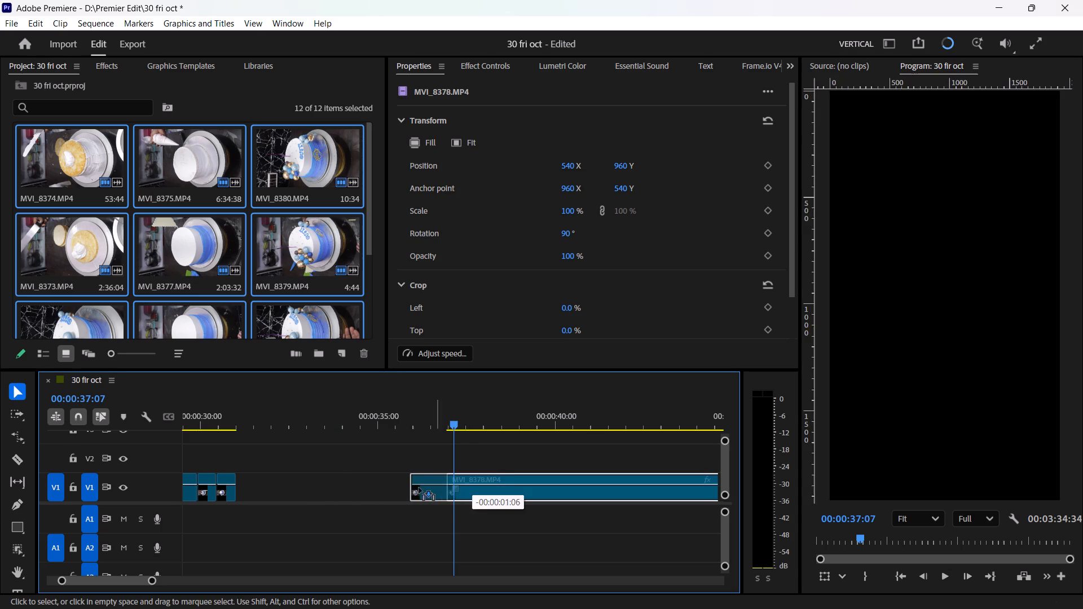
left_click_drag(419, 488, 265, 487)
Trim the remaining MVI_8378.MP4 clip's start further to 00:00:34:09, as the hand holds the gold ball at the cake's front, and close the gap.
left_click_drag(241, 415, 239, 420)
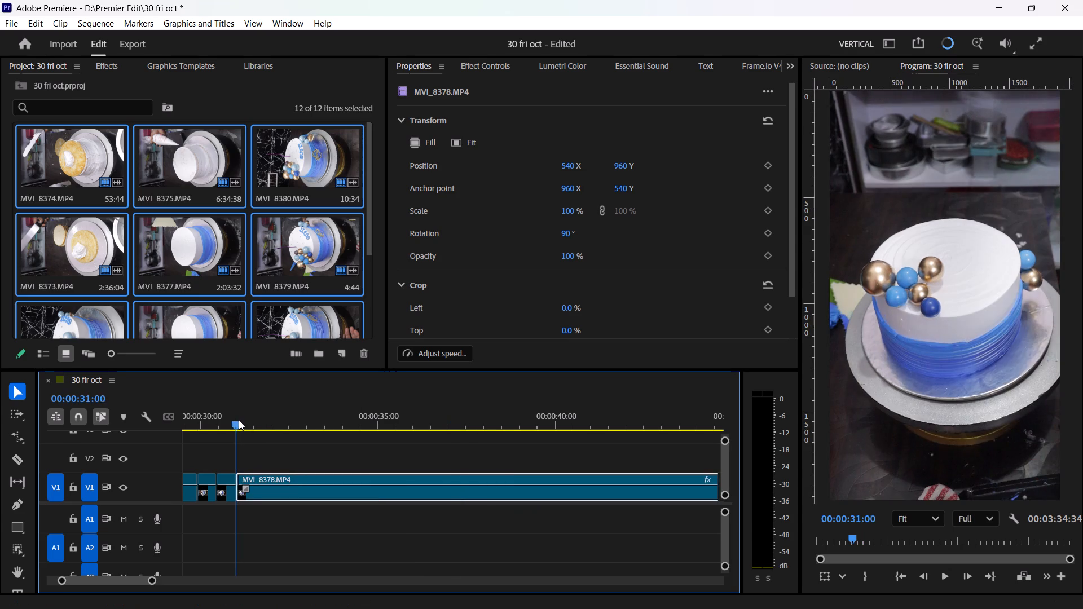
left_click_drag(239, 420, 303, 444)
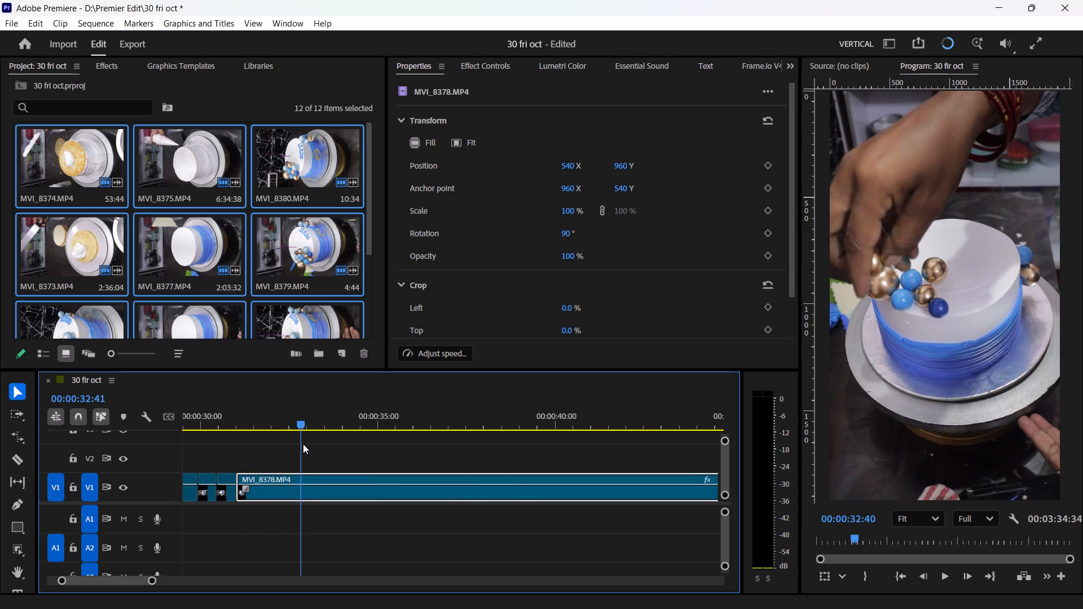
left_click_drag(303, 444, 323, 449)
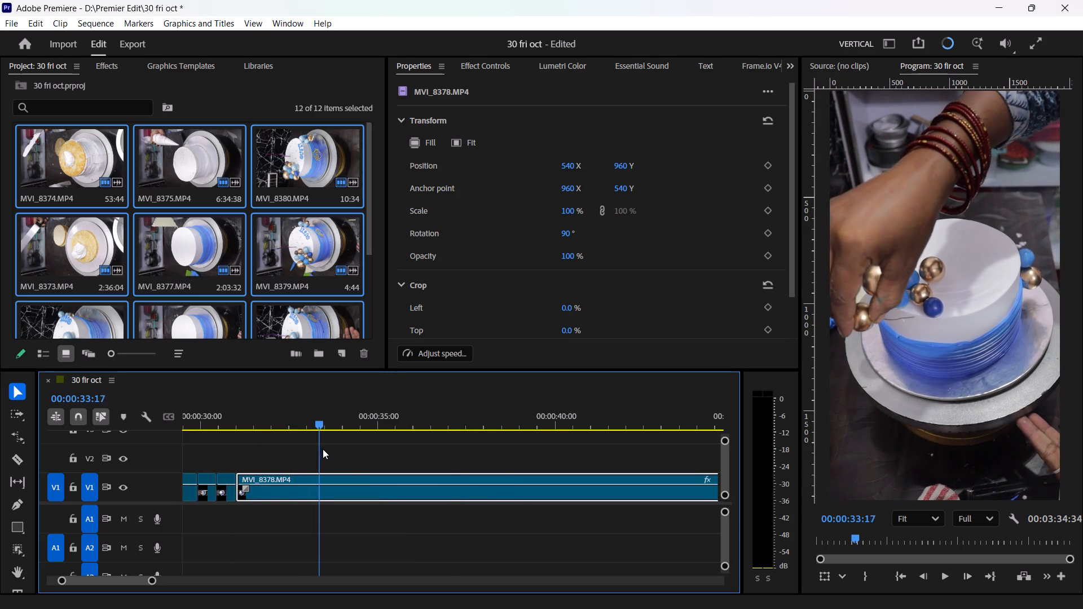
left_click_drag(323, 449, 338, 449)
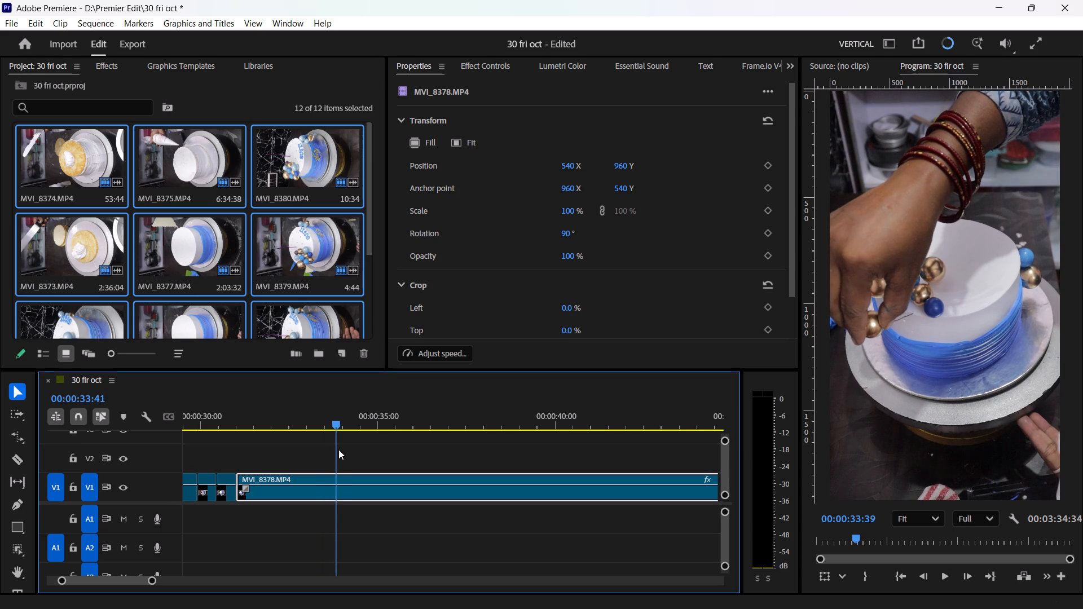
left_click_drag(338, 449, 351, 449)
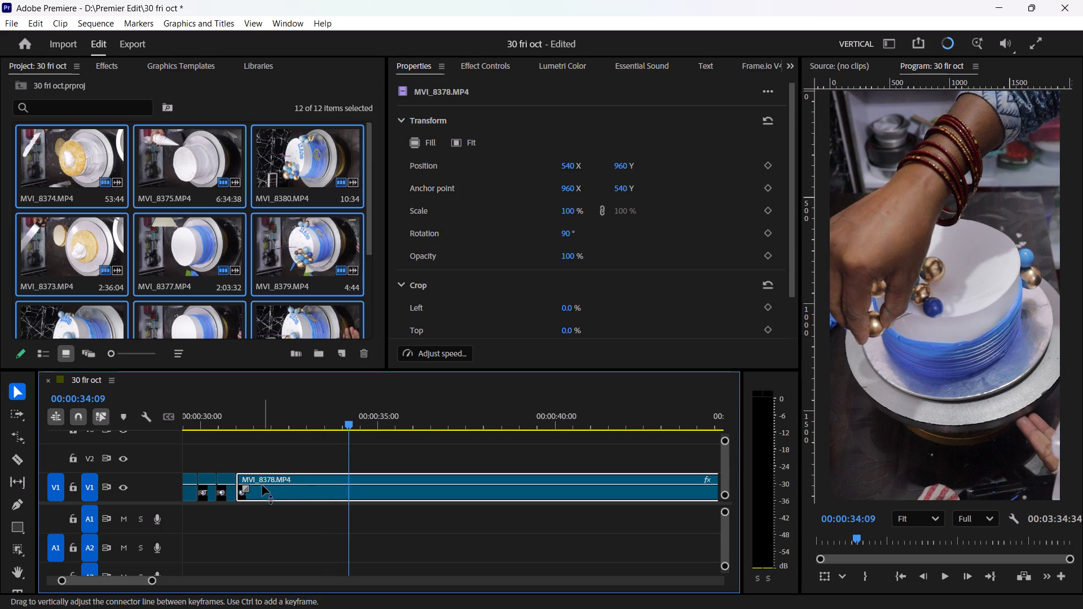
left_click_drag(243, 474, 352, 484)
left_click_drag(371, 491, 266, 501)
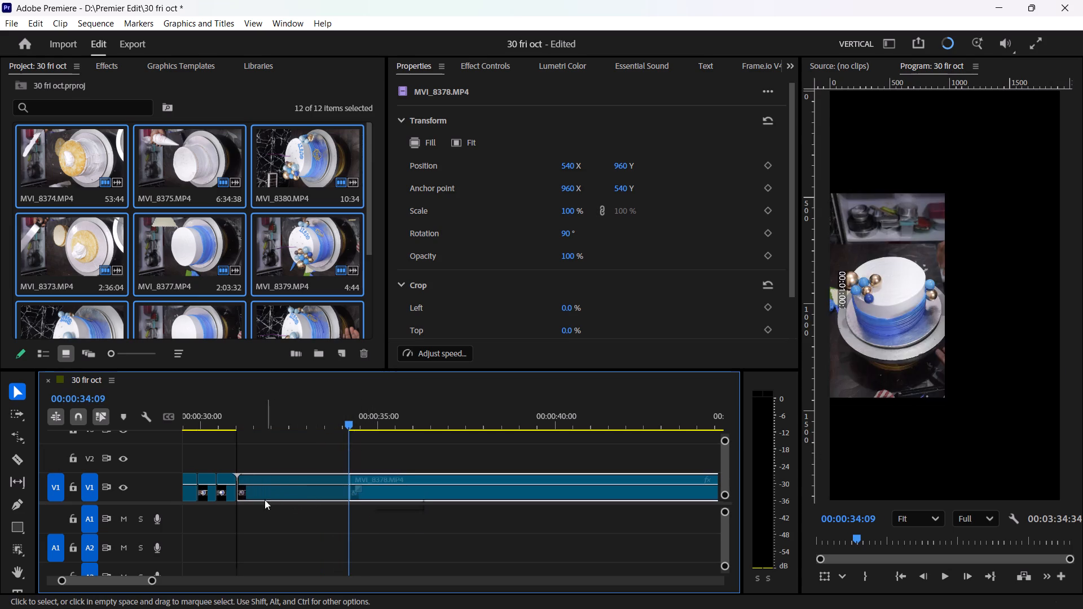
Cut the MVI_8378.MP4 clip at 00:00:33:24, once the gold ball is in place at the cake's front.
left_click_drag(244, 422, 267, 439)
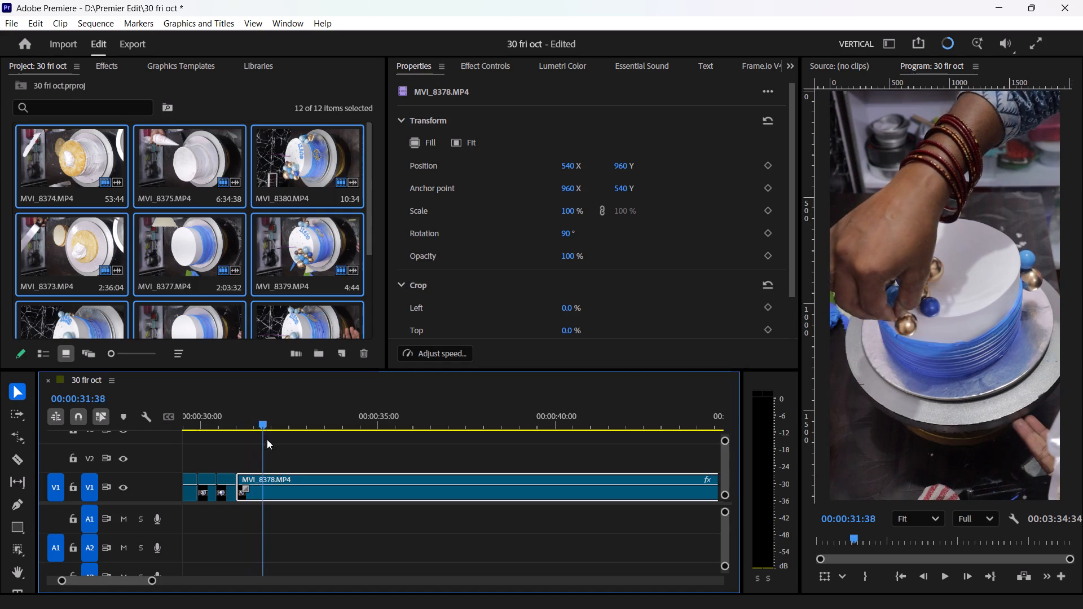
left_click_drag(267, 439, 313, 453)
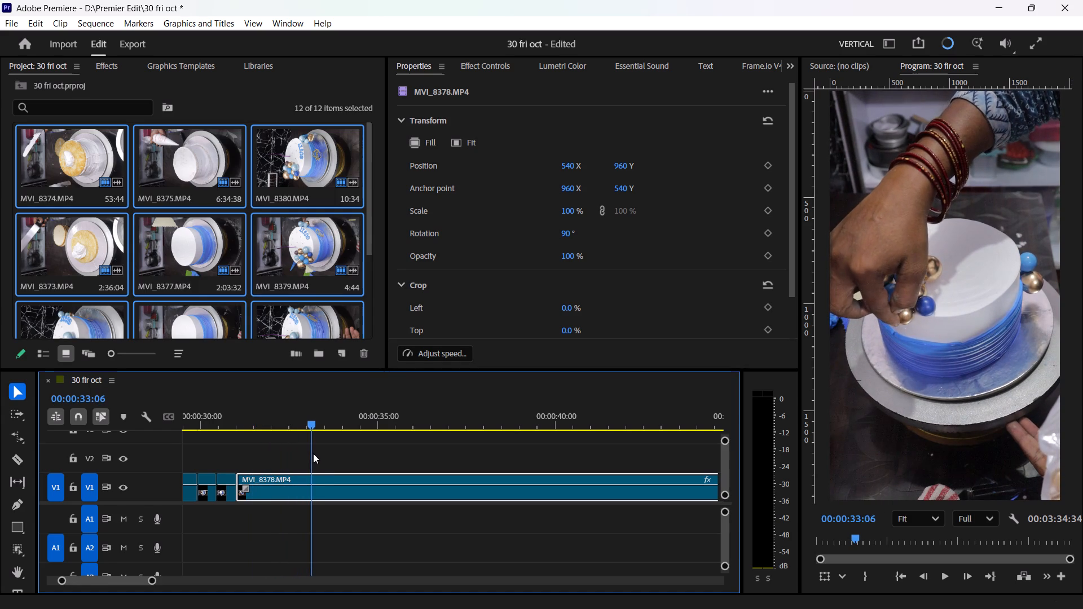
left_click_drag(313, 453, 326, 465)
key("c")
left_click(322, 482)
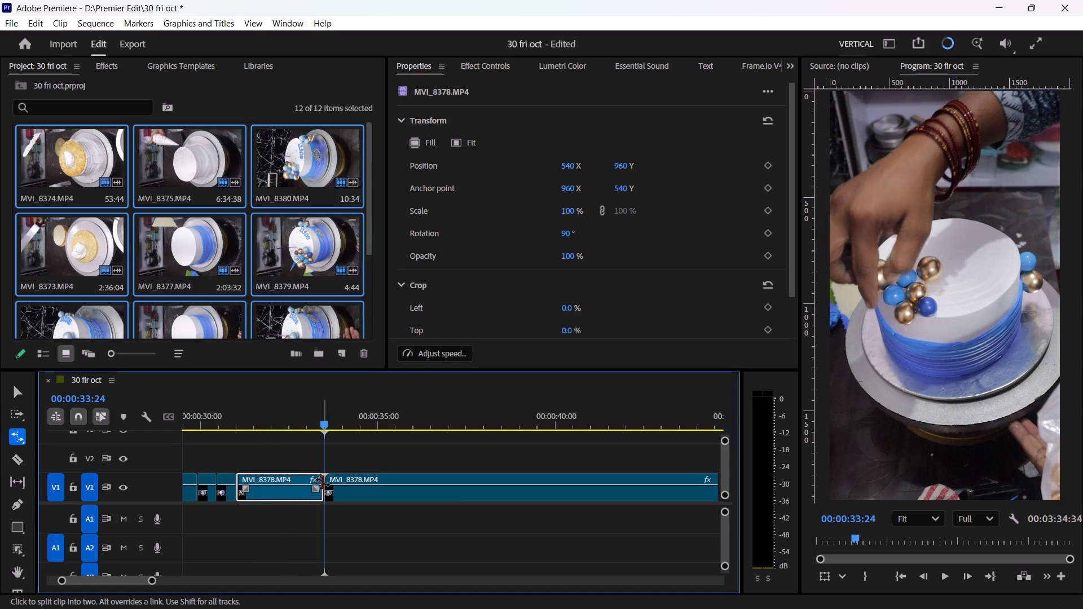
Rate-stretch the front gold ball piece to under one second and close the gap before the remaining MVI_8378.MP4 clip.
key("r")
left_click_drag(322, 481, 256, 513)
key("v")
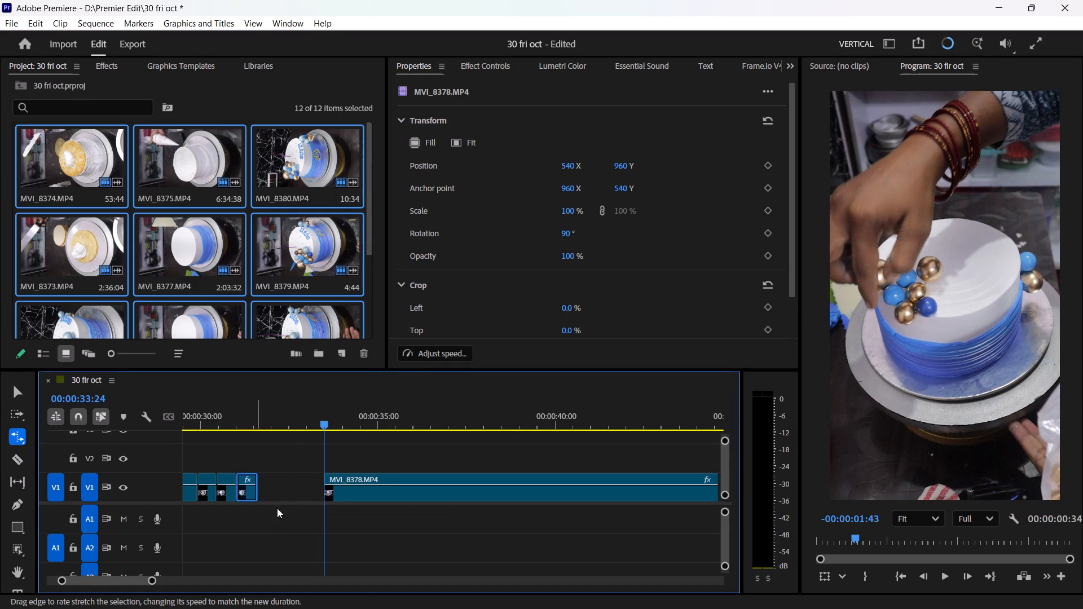
left_click_drag(349, 495, 292, 502)
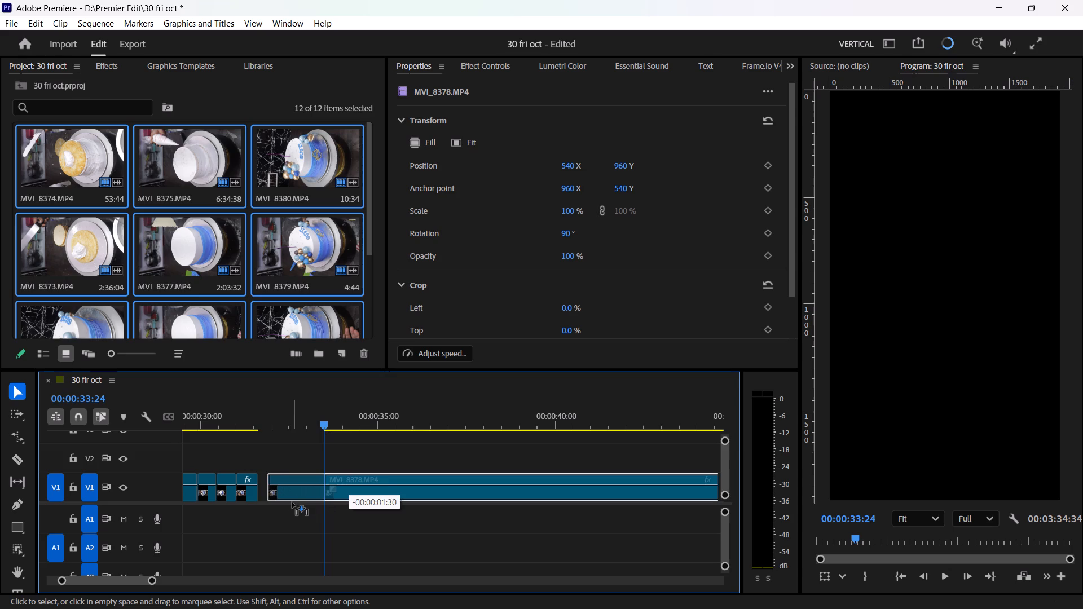
left_click_drag(292, 502, 285, 505)
Review the remaining MVI_8378.MP4 footage up to 00:00:41:42 for the next ball placement.
left_click_drag(264, 423, 281, 423)
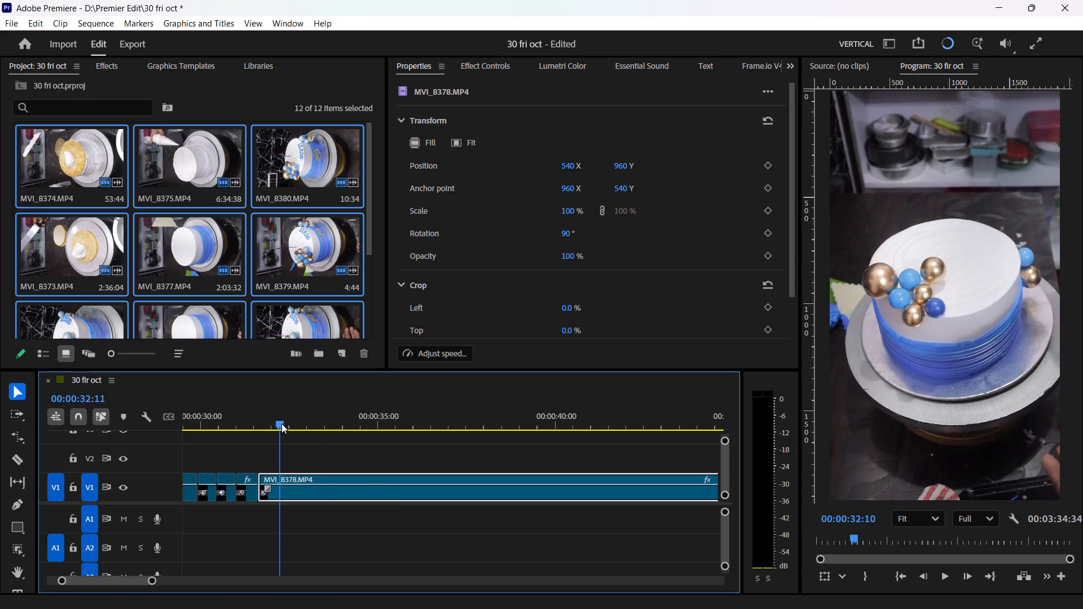
left_click_drag(281, 423, 359, 440)
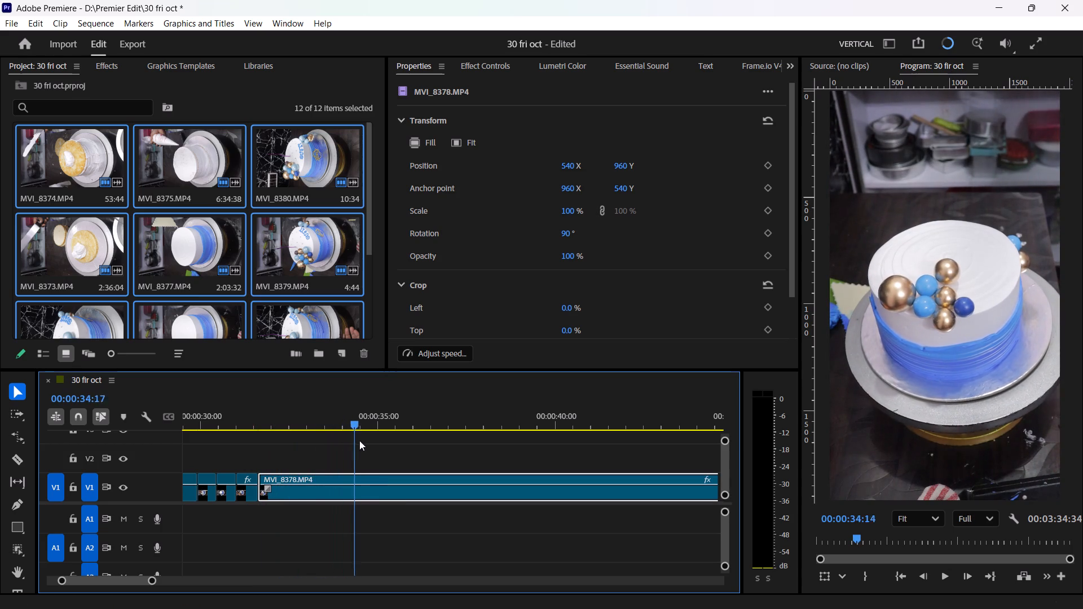
left_click_drag(359, 440, 549, 473)
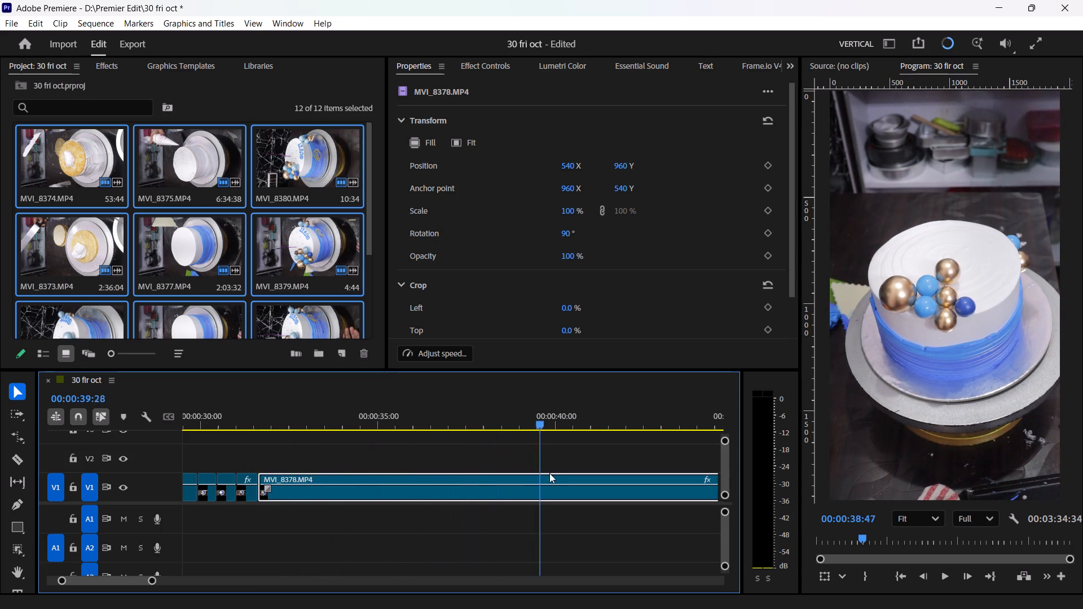
left_click_drag(549, 473, 623, 482)
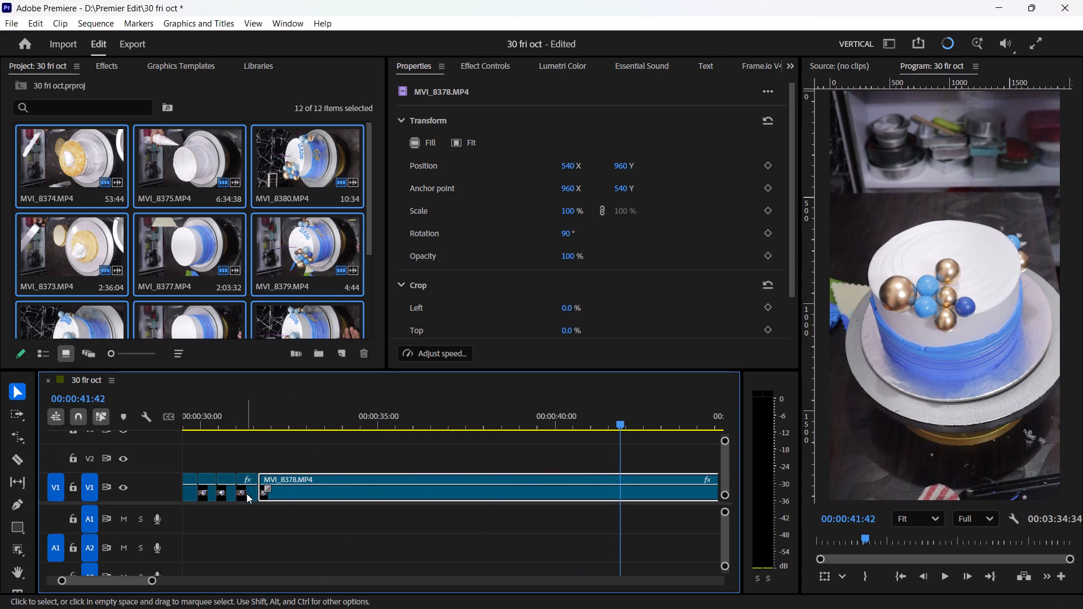
Rate-stretch the front gold ball piece and the side blue ball piece before it slightly shorter, and close the gap between them.
left_click(247, 495)
key("r")
left_click_drag(258, 487, 251, 489)
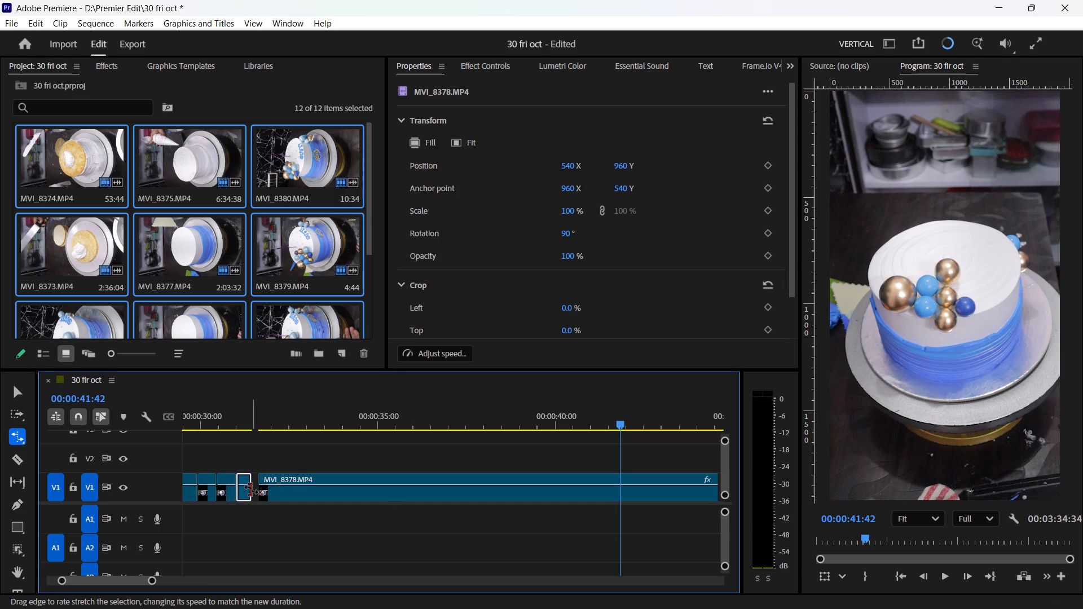
key("v")
left_click(225, 494)
key("r")
left_click_drag(234, 484, 228, 485)
key("v")
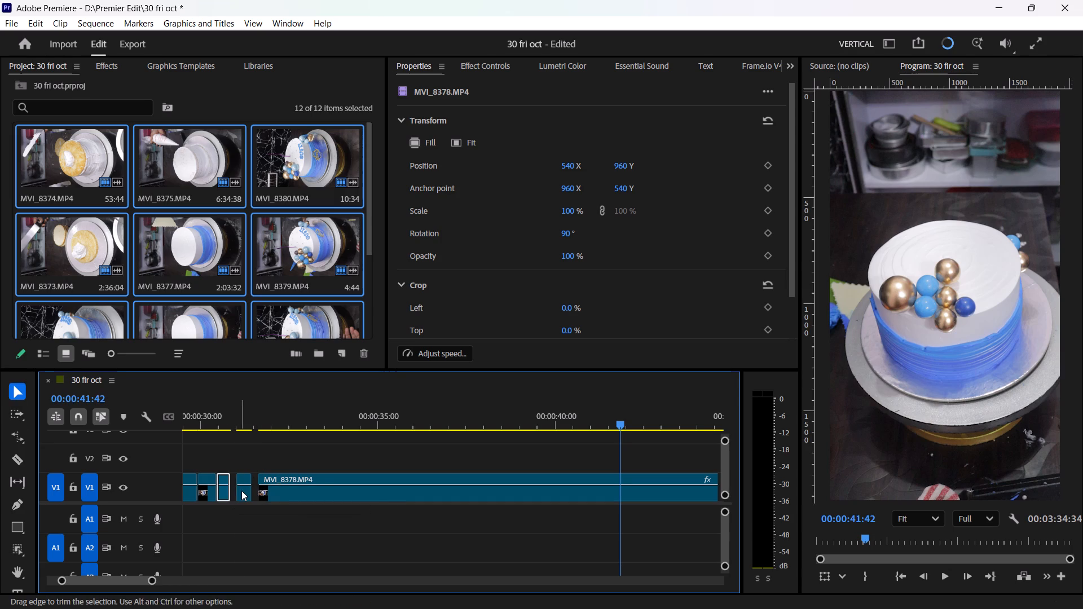
left_click(244, 493)
Find the purple ball placement and trim the remaining MVI_8378.MP4 clip's start to about 00:01:14:36, as the hand brings the ball in.
left_click_drag(276, 421, 268, 429)
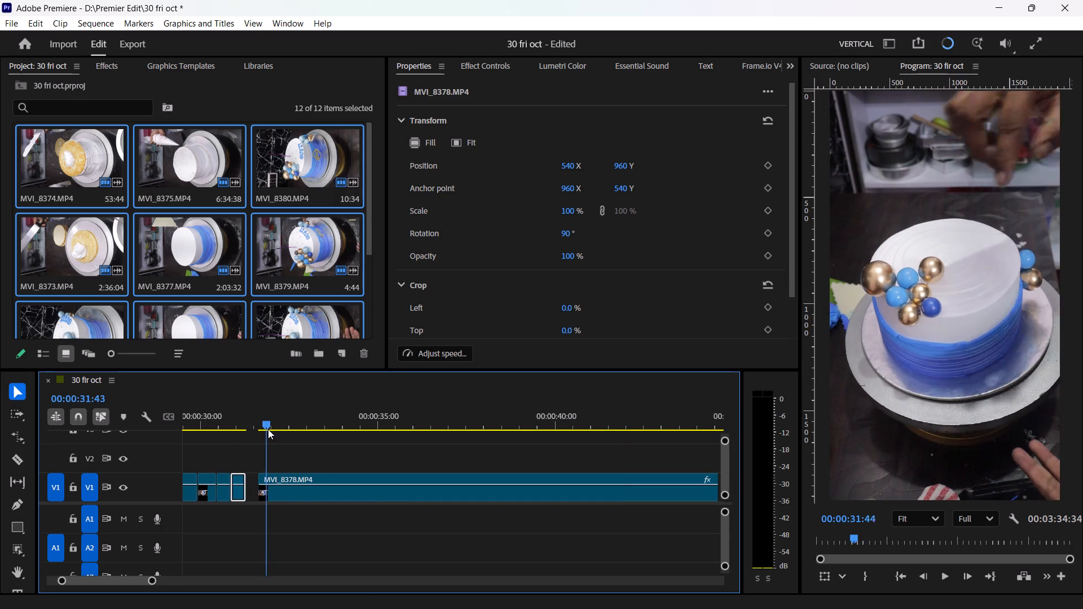
left_click_drag(268, 429, 265, 436)
key("space")
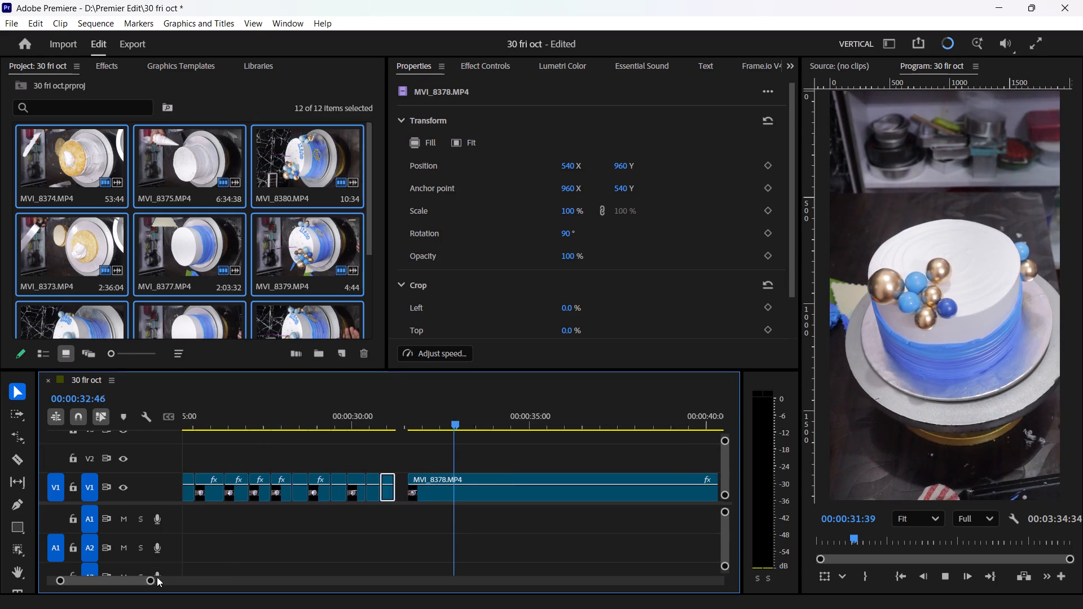
key("space")
left_click_drag(153, 582, 218, 580)
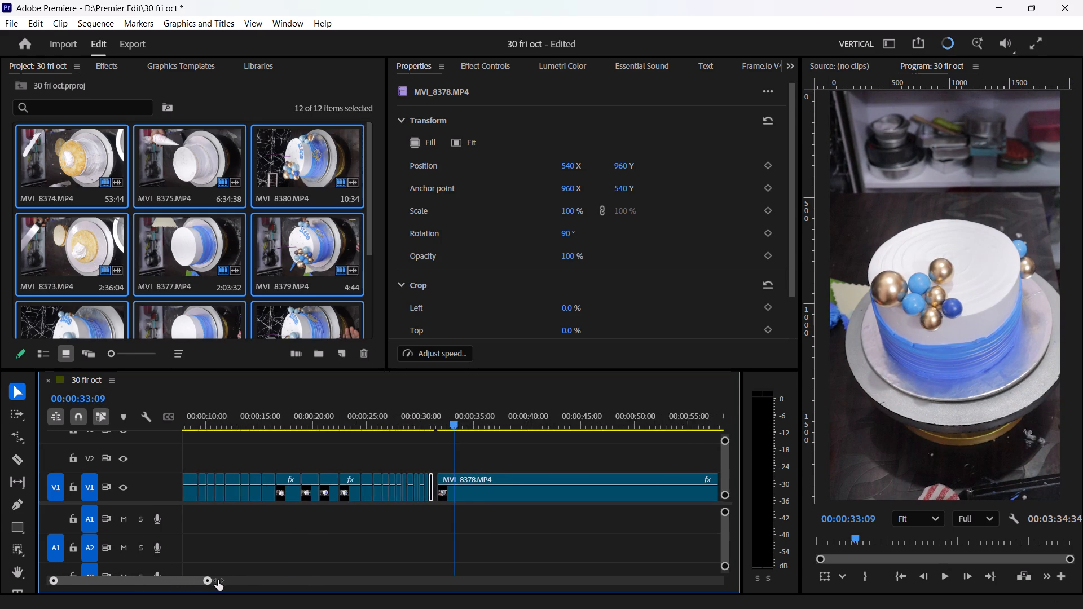
left_click_drag(218, 580, 226, 580)
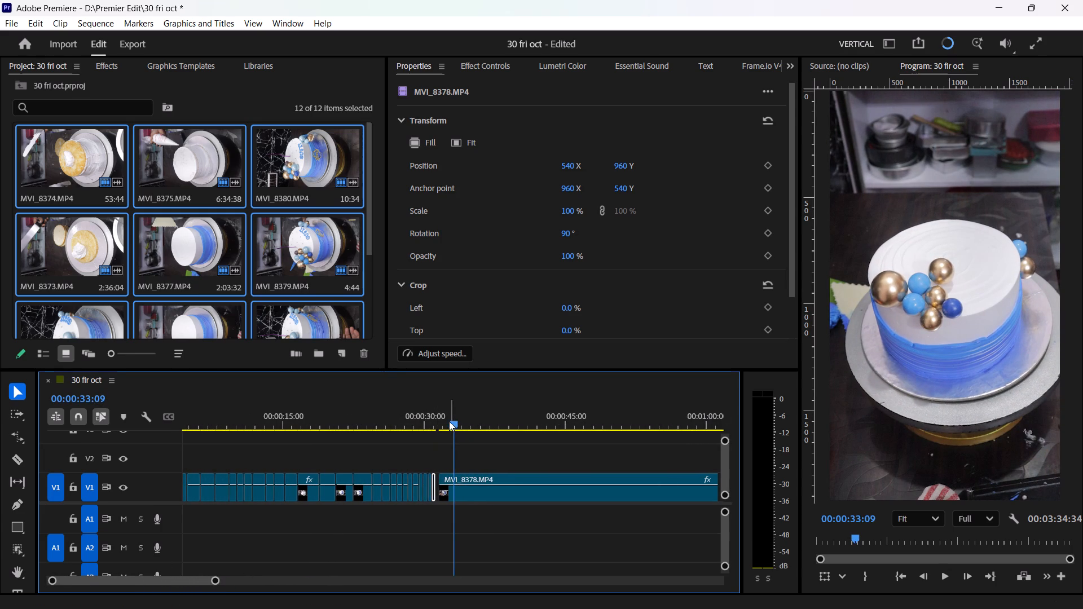
left_click_drag(449, 421, 566, 453)
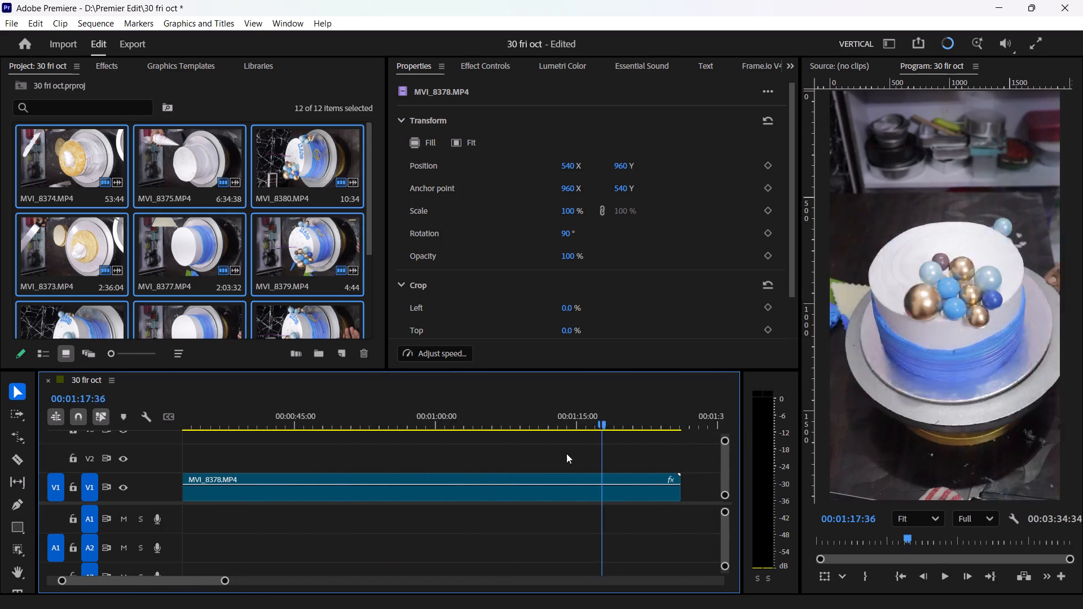
left_click_drag(566, 453, 712, 449)
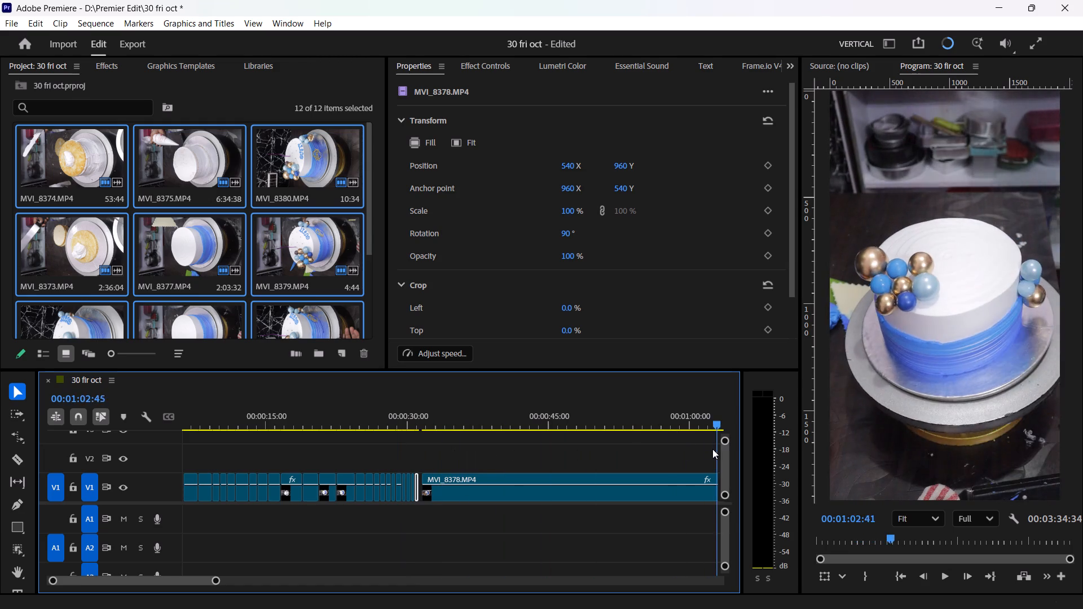
left_click_drag(712, 449, 686, 466)
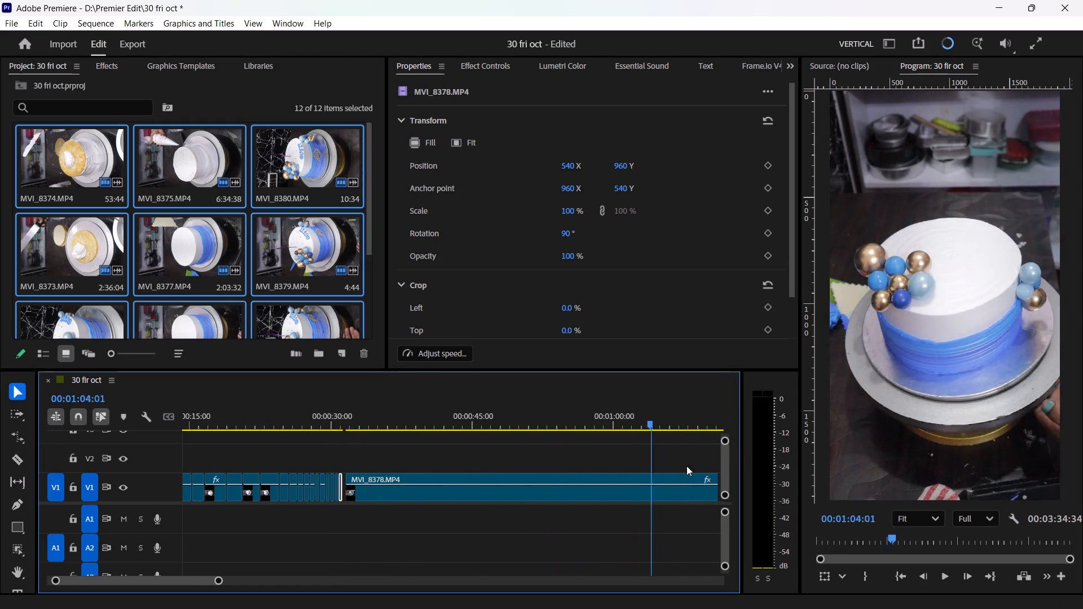
left_click_drag(686, 466, 80, 446)
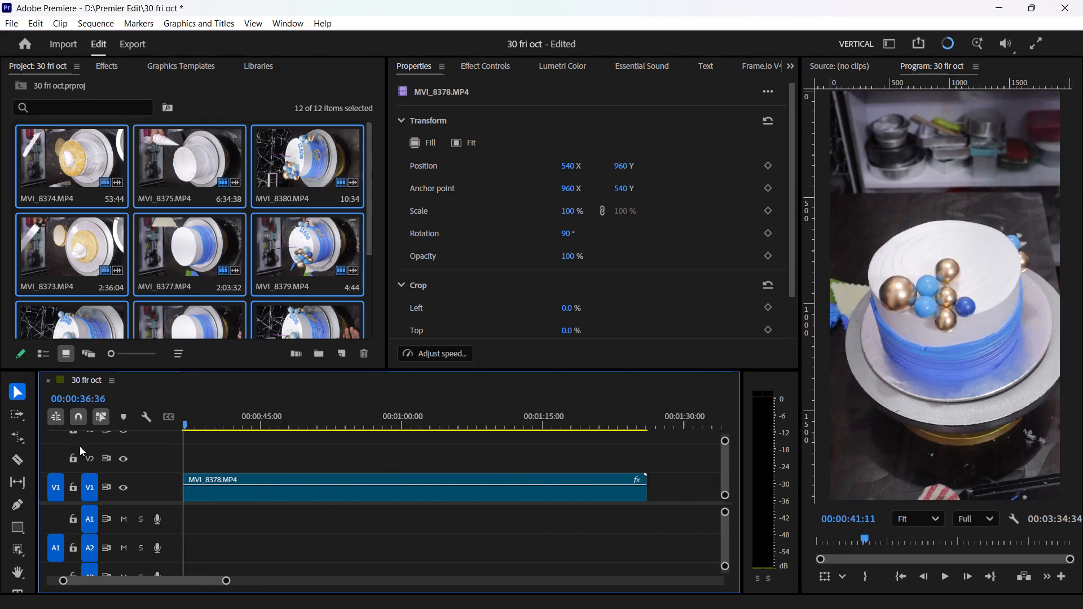
left_click_drag(80, 446, 438, 478)
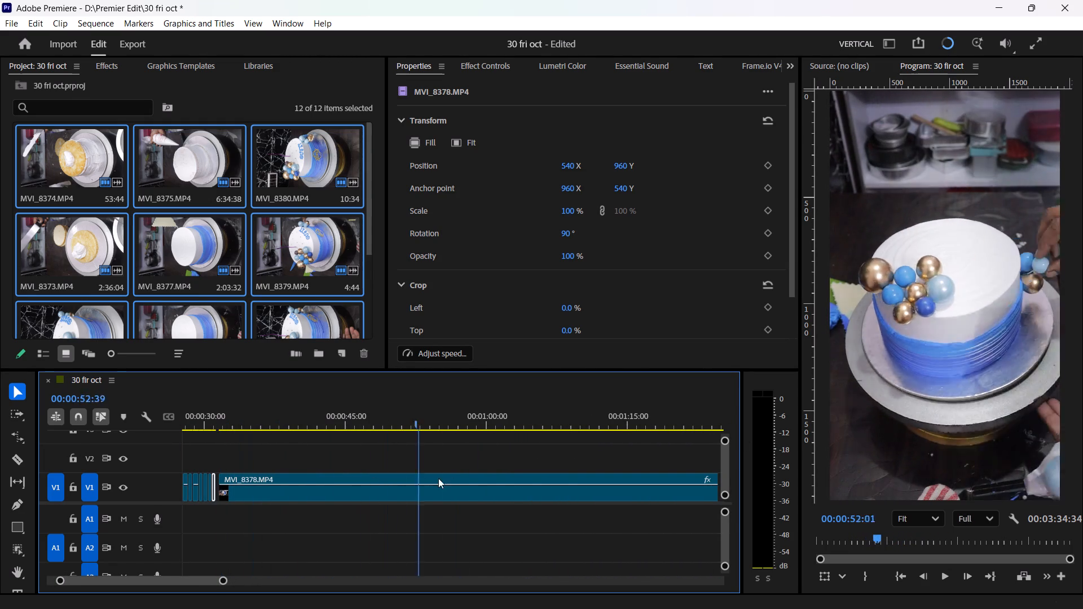
left_click_drag(438, 478, 605, 506)
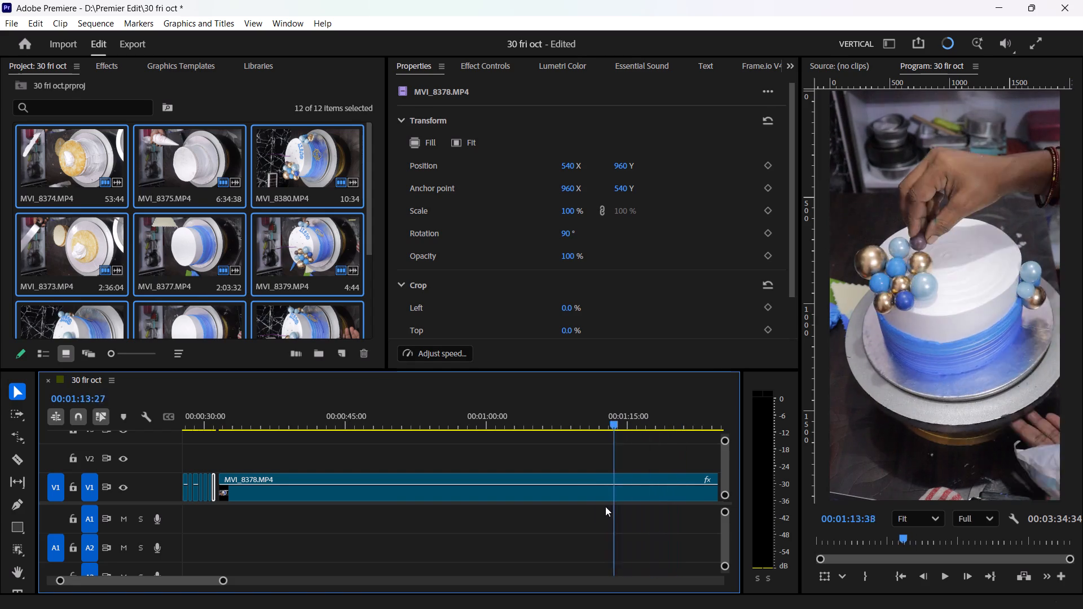
left_click_drag(605, 506, 616, 509)
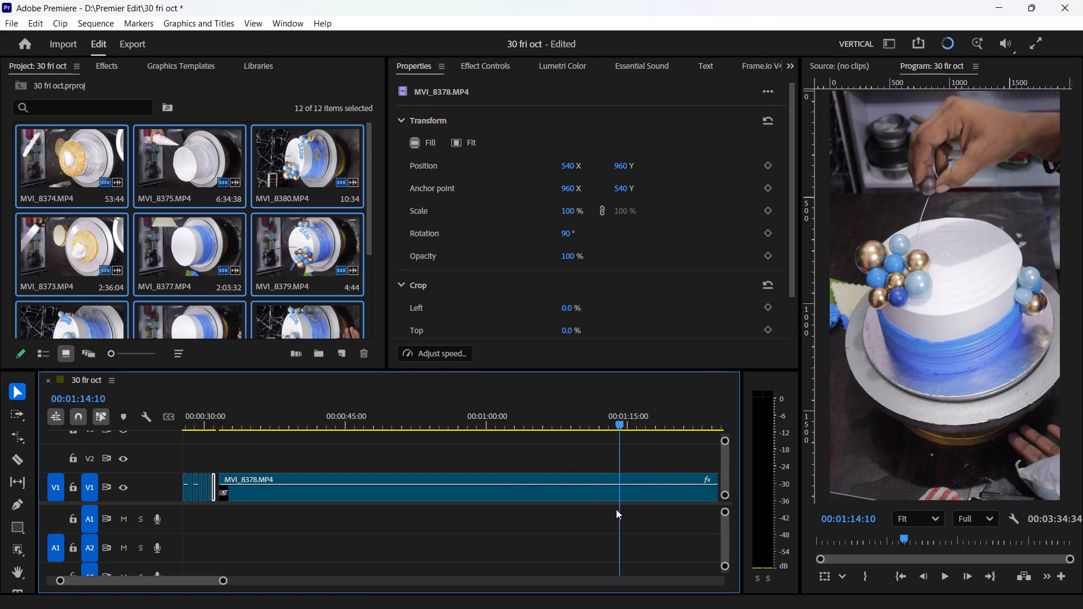
left_click_drag(616, 509, 620, 511)
left_click(298, 486)
left_click_drag(227, 479, 287, 479)
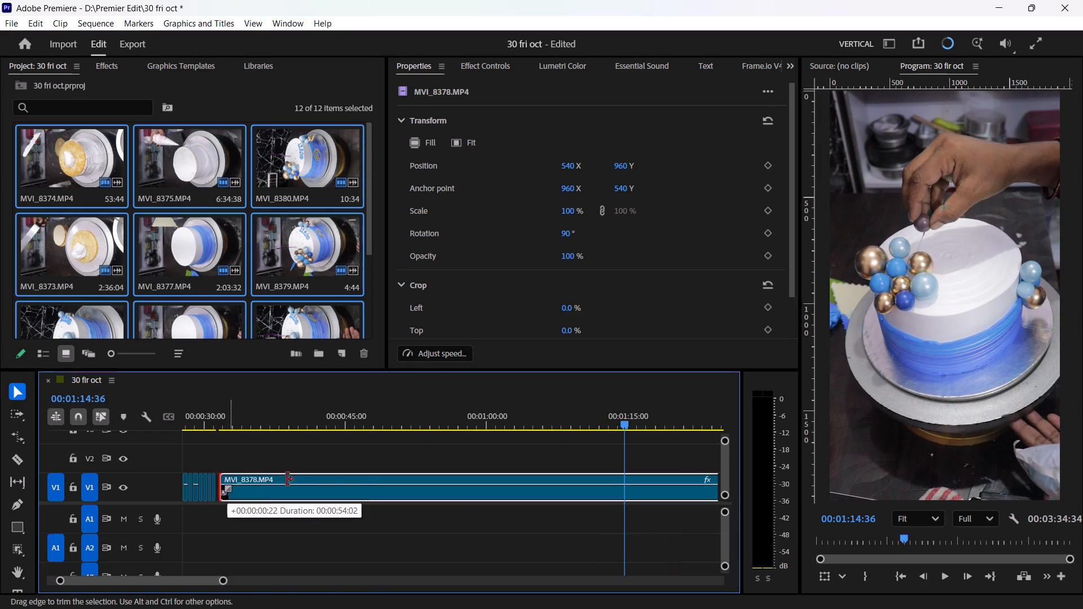
left_click_drag(287, 479, 624, 484)
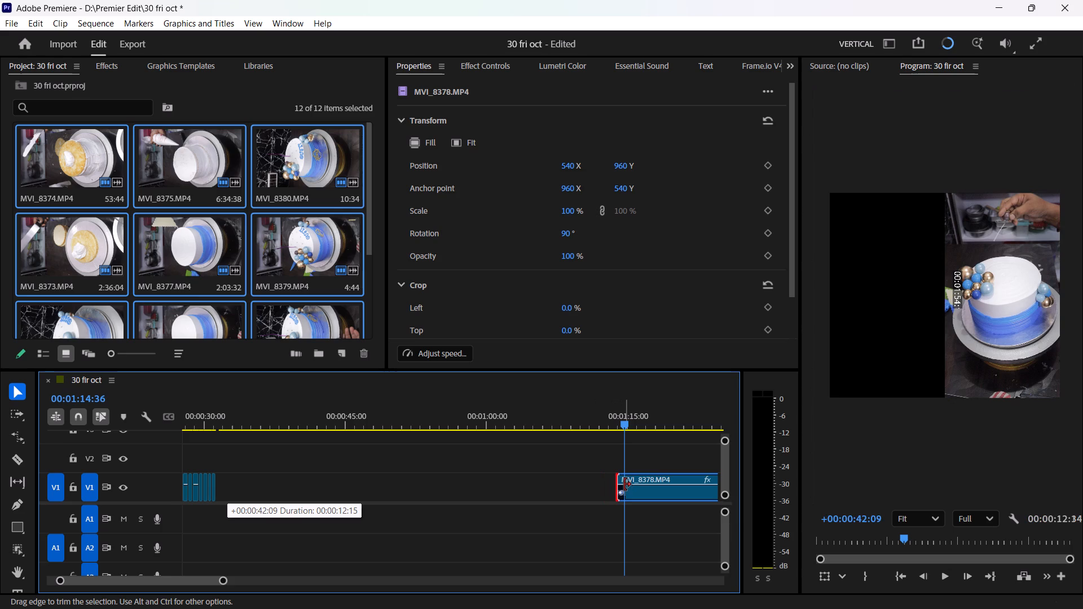
left_click_drag(624, 484, 631, 487)
Play the purple ball placement and cut the MVI_8378.MP4 clip at 00:01:17:07, once the hand has lifted away.
key("space")
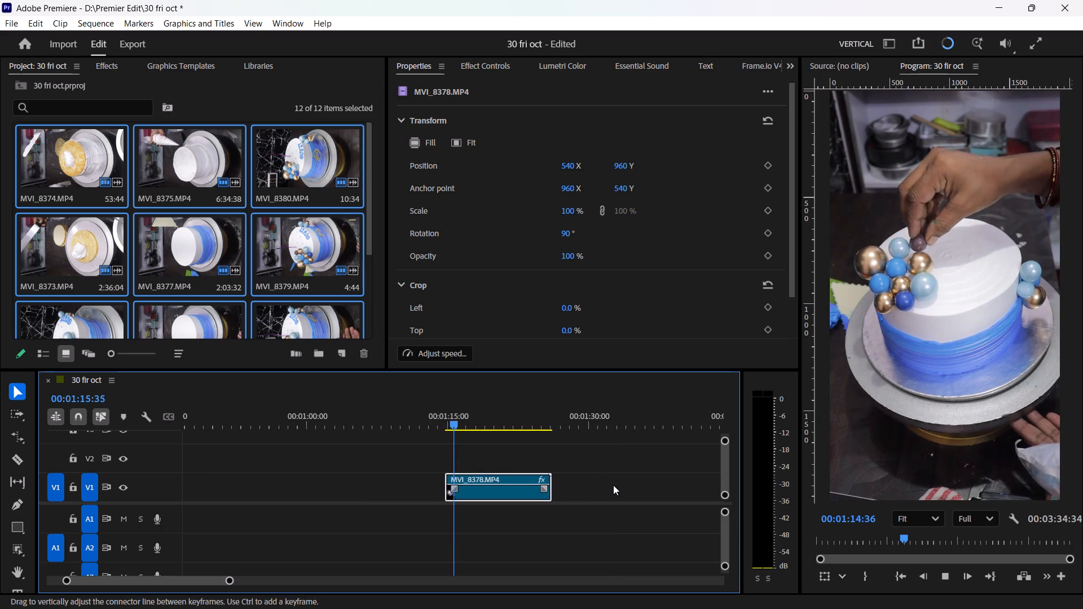
key("space")
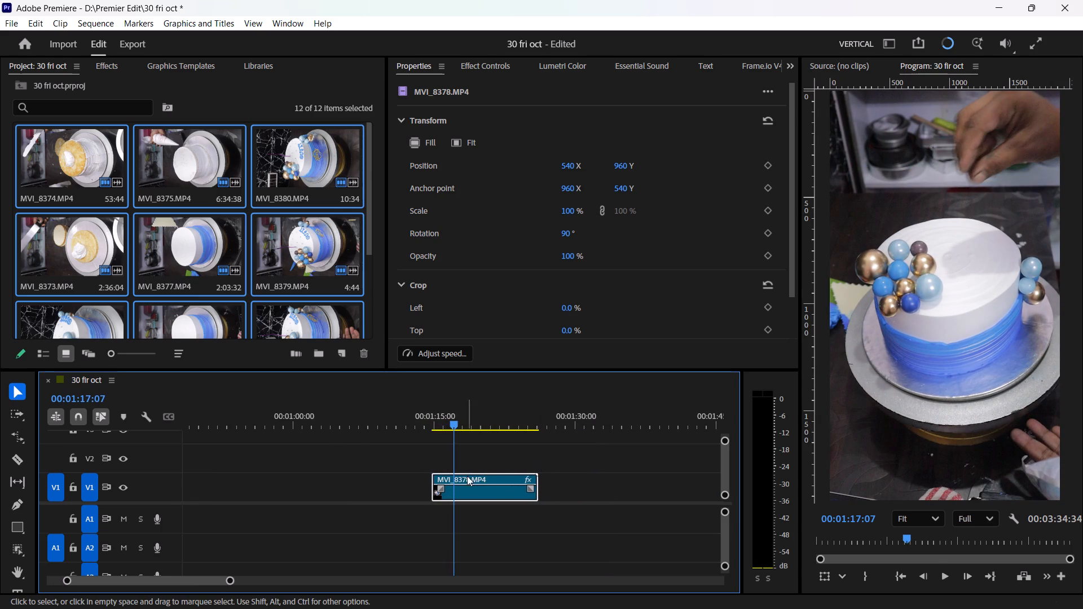
key("c")
left_click(456, 484)
key("v")
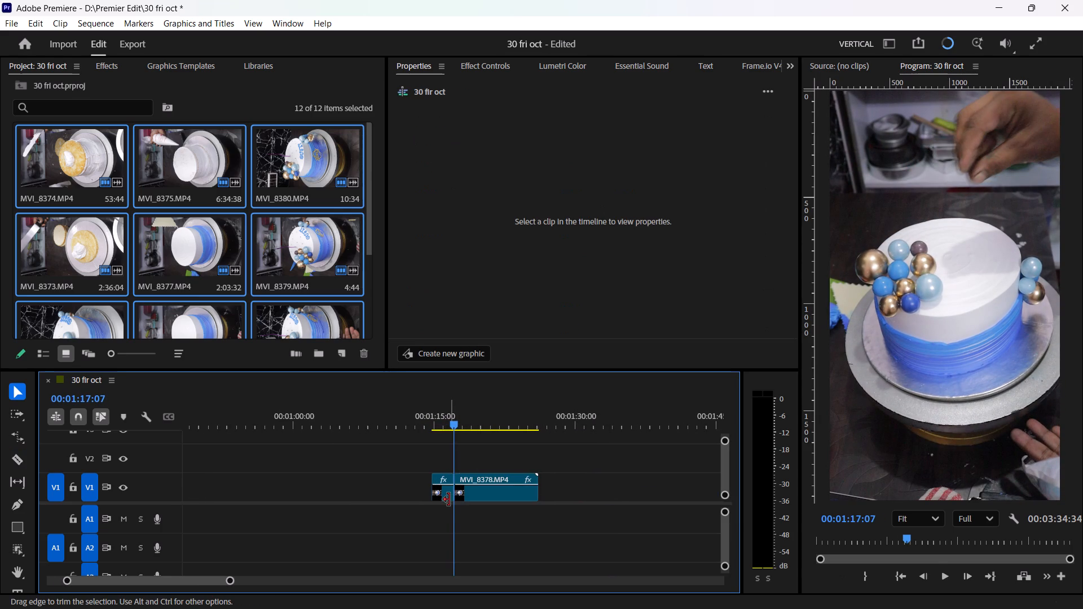
Move the purple ball piece directly after the earlier sped-up pieces and rate-stretch it to under one second.
left_click_drag(444, 492, 230, 481)
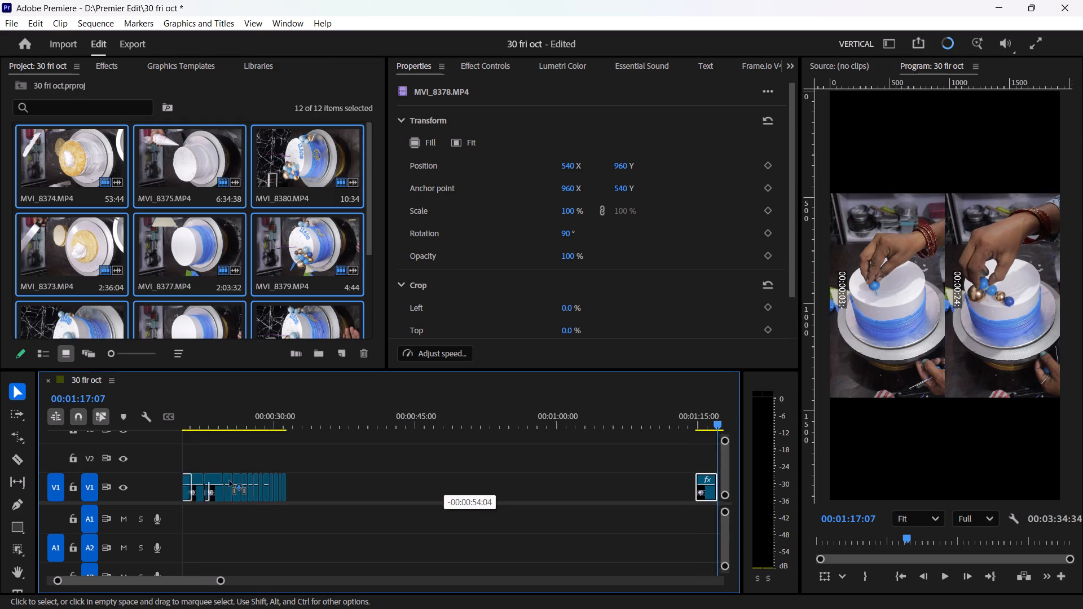
left_click_drag(230, 481, 302, 485)
key("r")
left_click_drag(307, 482, 297, 492)
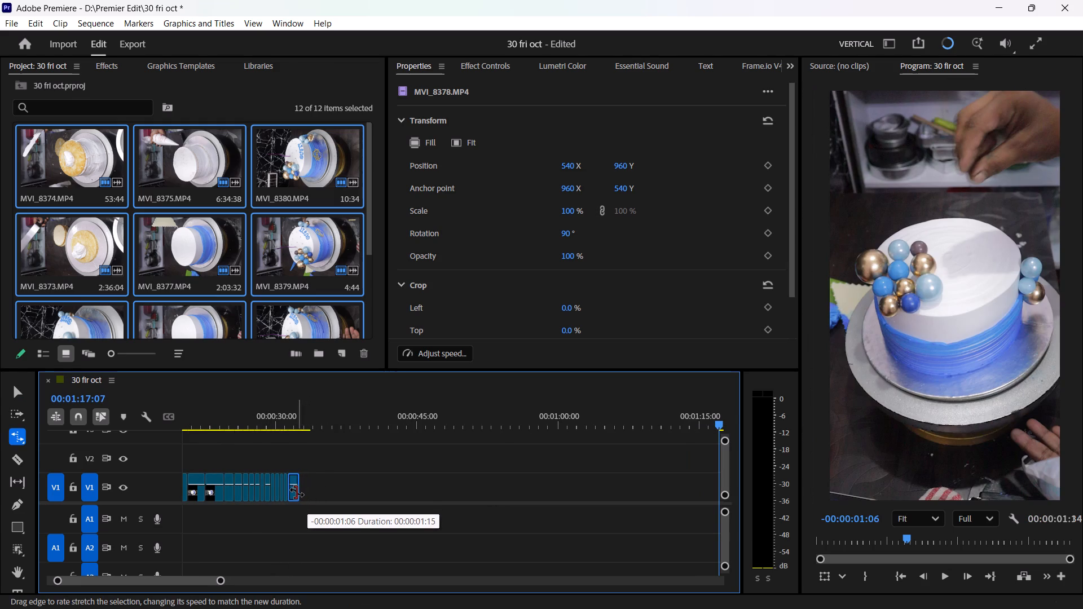
left_click_drag(297, 492, 293, 495)
key("v")
Check the footage after the purple ball placement and delete the remaining MVI_8378.MP4 clip from 00:01:17:07 onward.
key("space")
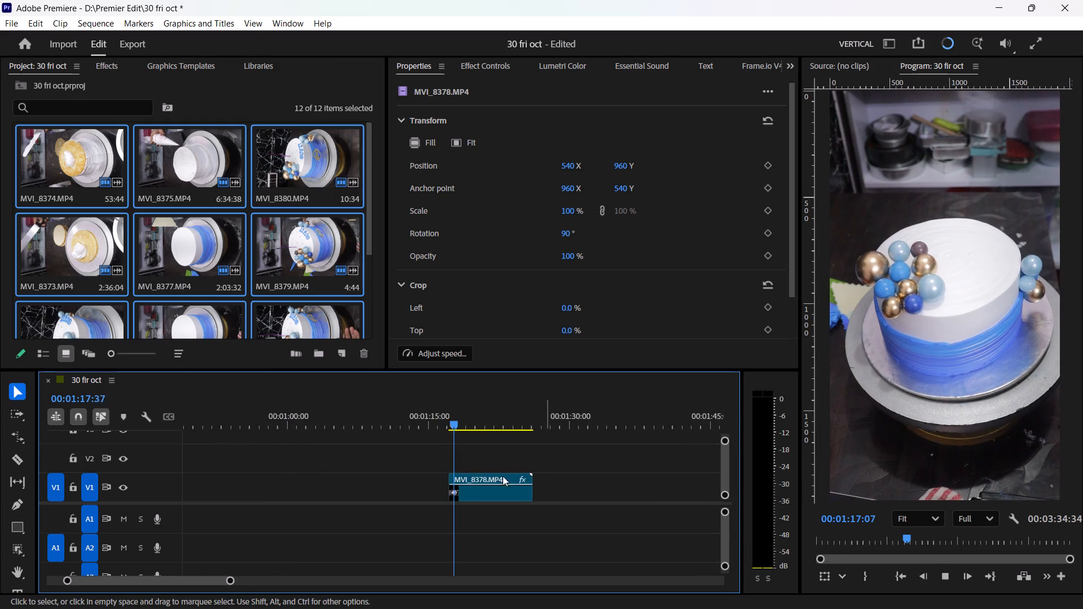
key("space")
left_click_drag(455, 421, 525, 436)
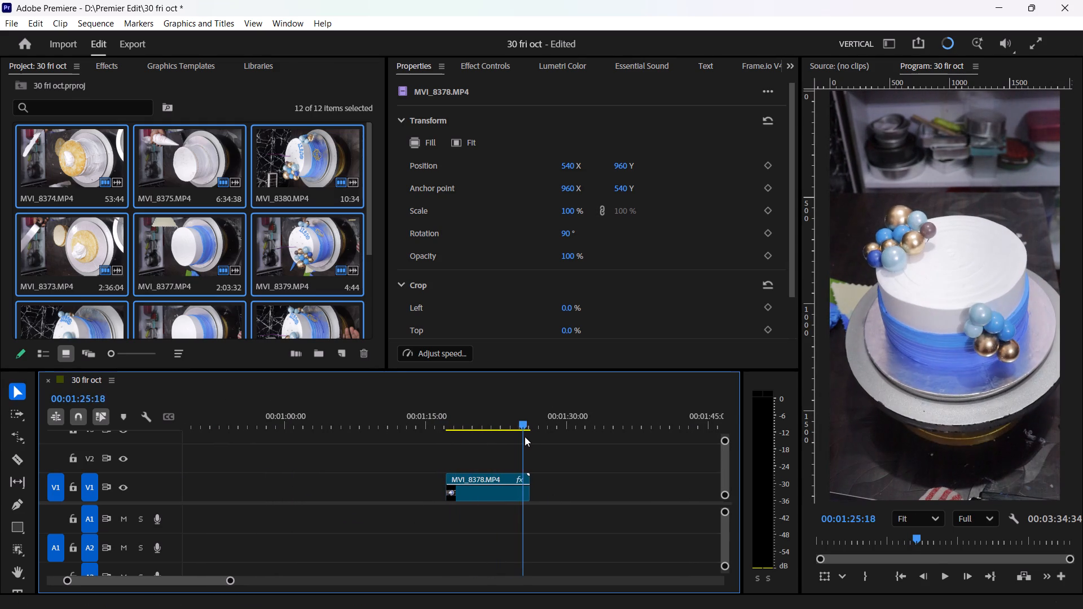
left_click_drag(525, 436, 473, 490)
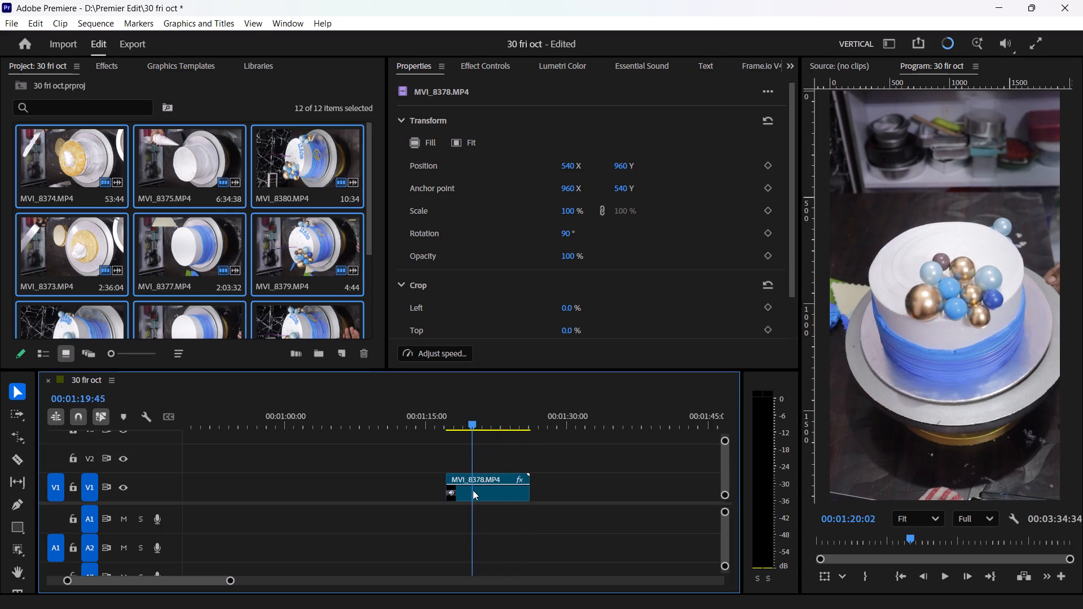
left_click_drag(473, 490, 481, 488)
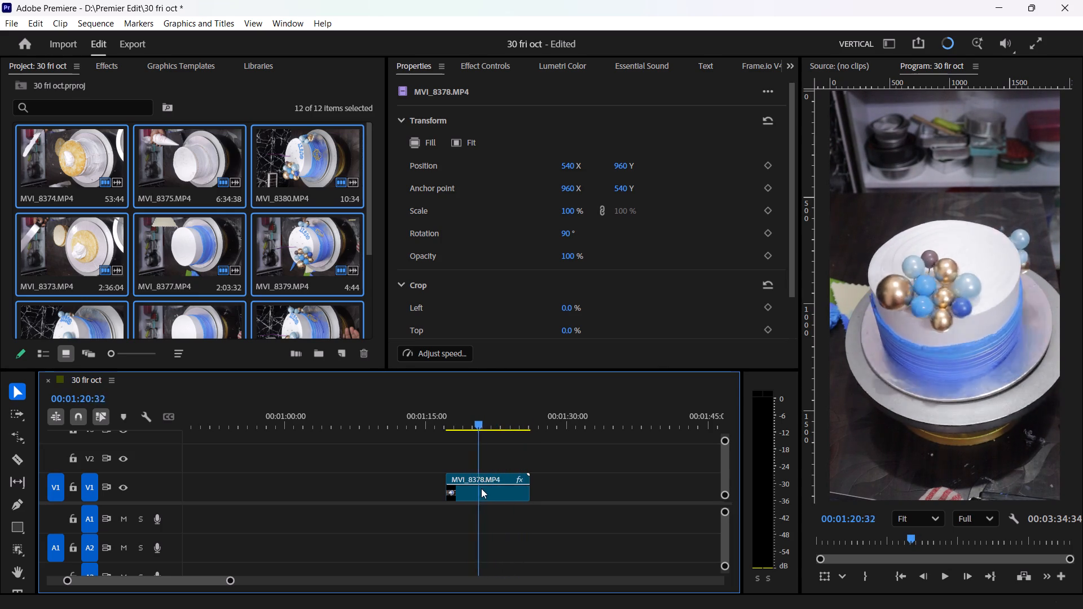
left_click_drag(481, 488, 522, 486)
left_click(516, 487)
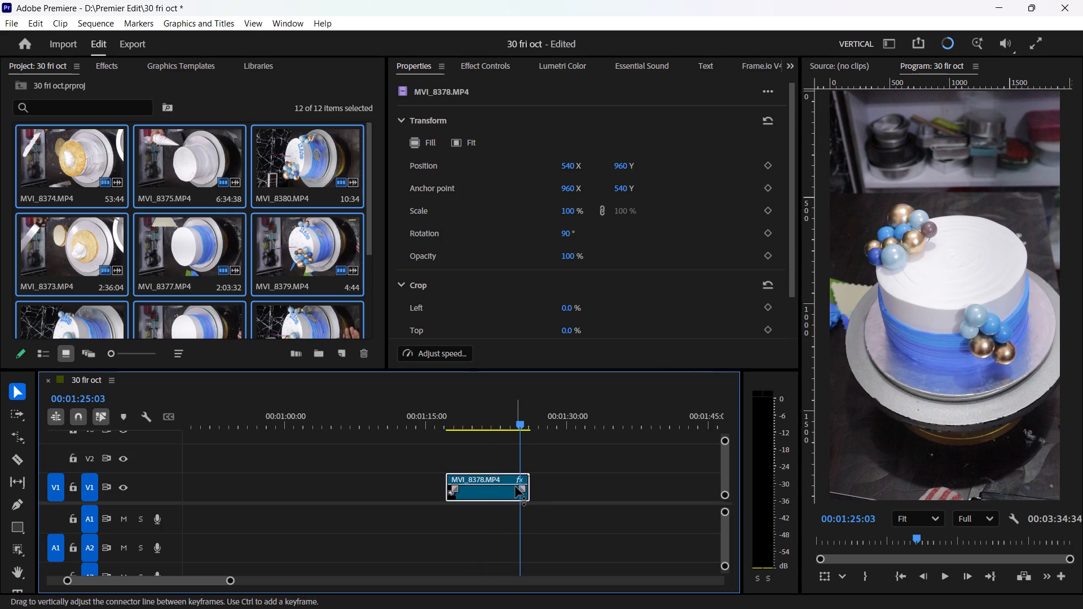
key("Delete")
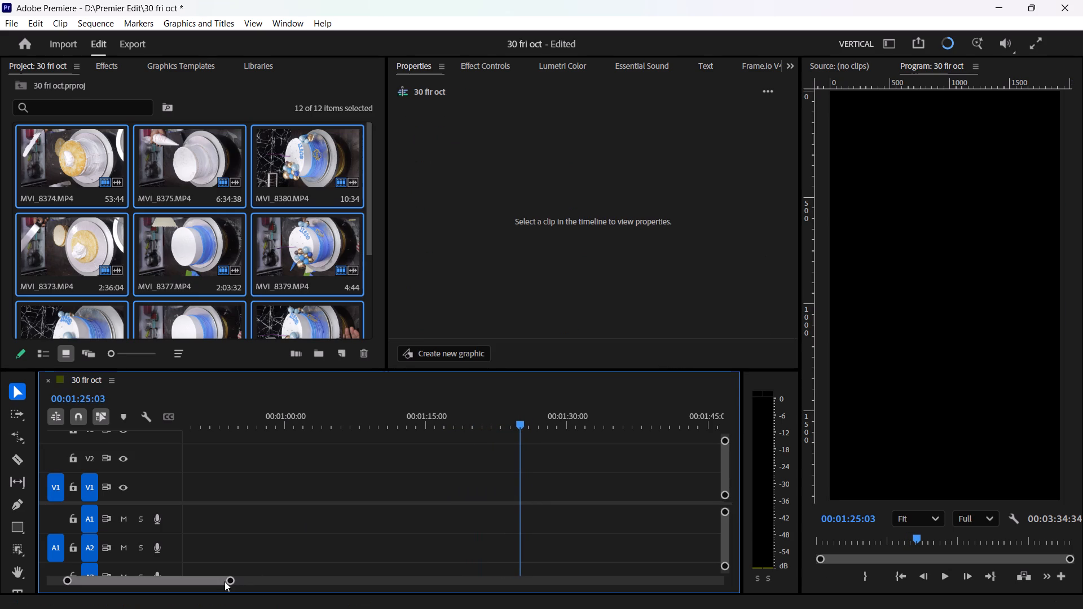
Move the remaining clips, MVI_8379.MP4 through MVI_8383.MP4, together closer to the sped-up pieces, starting at about 00:00:42.
left_click_drag(228, 581, 422, 567)
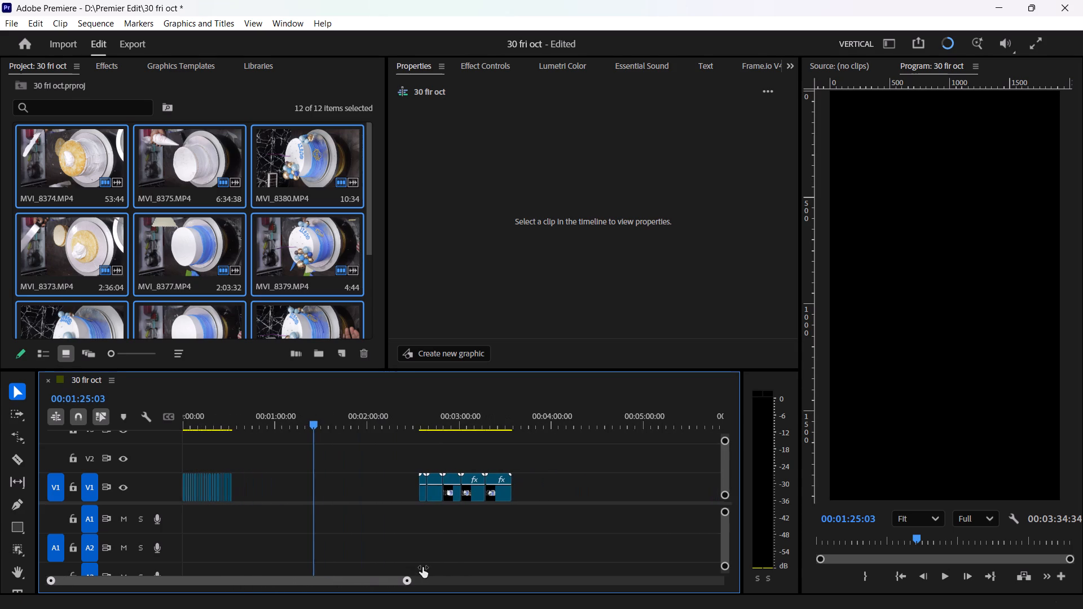
left_click_drag(422, 567, 422, 563)
left_click_drag(522, 517, 400, 477)
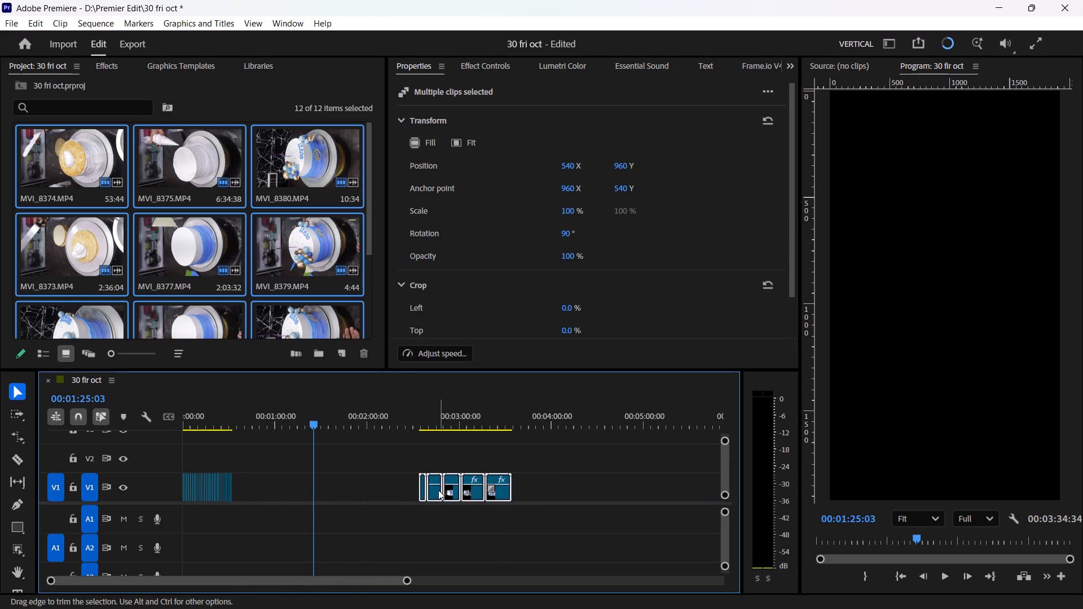
left_click_drag(433, 491, 266, 501)
left_click_drag(406, 581, 307, 580)
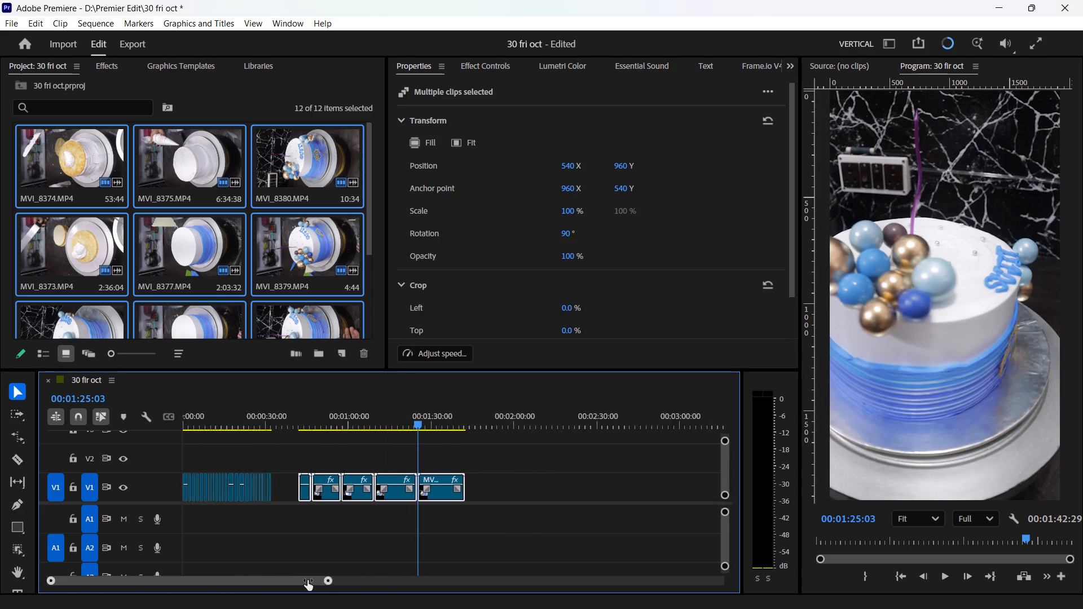
left_click_drag(307, 580, 258, 571)
Replay the last ball placements and rate-stretch the final MVI_8378.MP4 piece to about 0.7 seconds.
left_click_drag(224, 421, 373, 430)
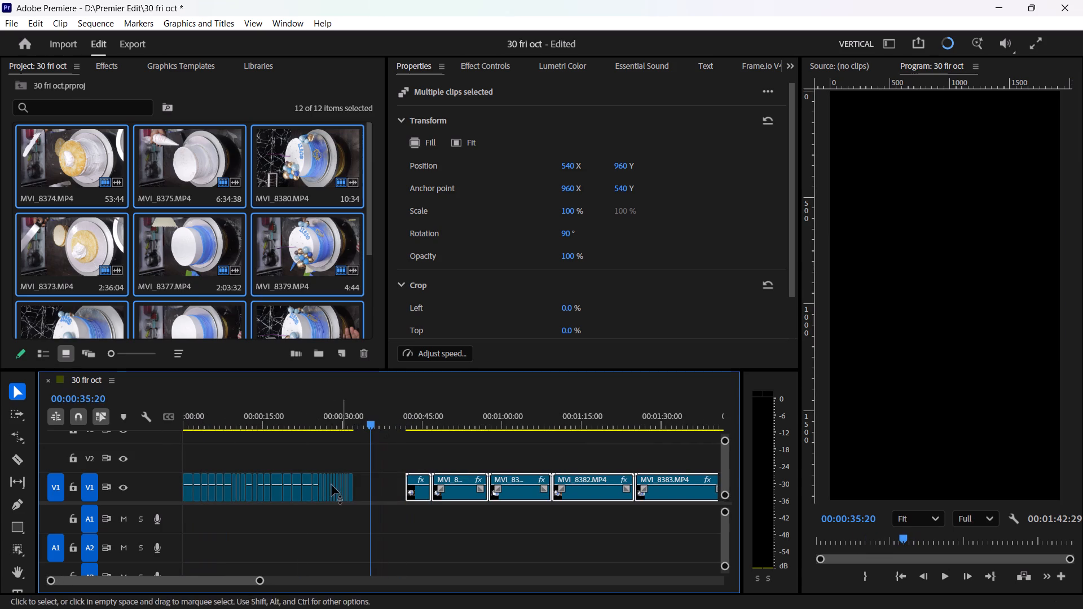
left_click_drag(259, 580, 196, 586)
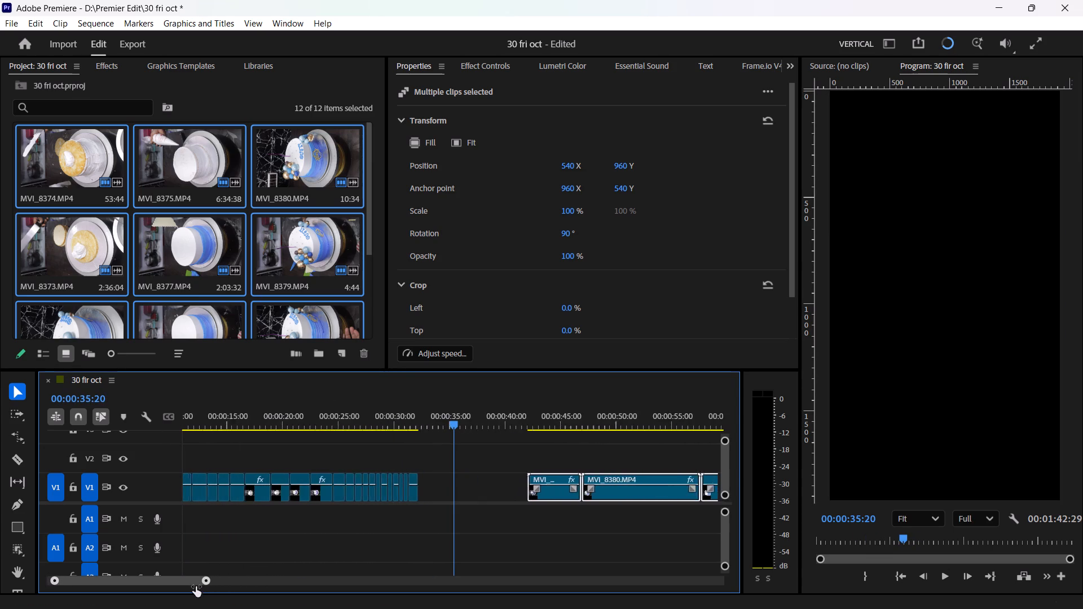
left_click_drag(196, 586, 152, 580)
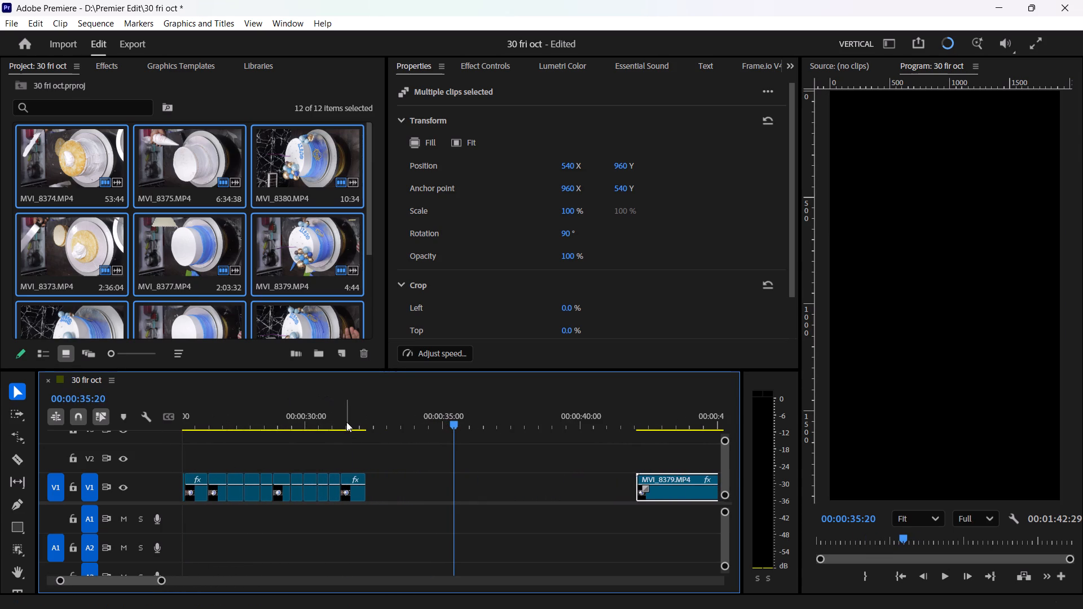
left_click(346, 421)
key("space")
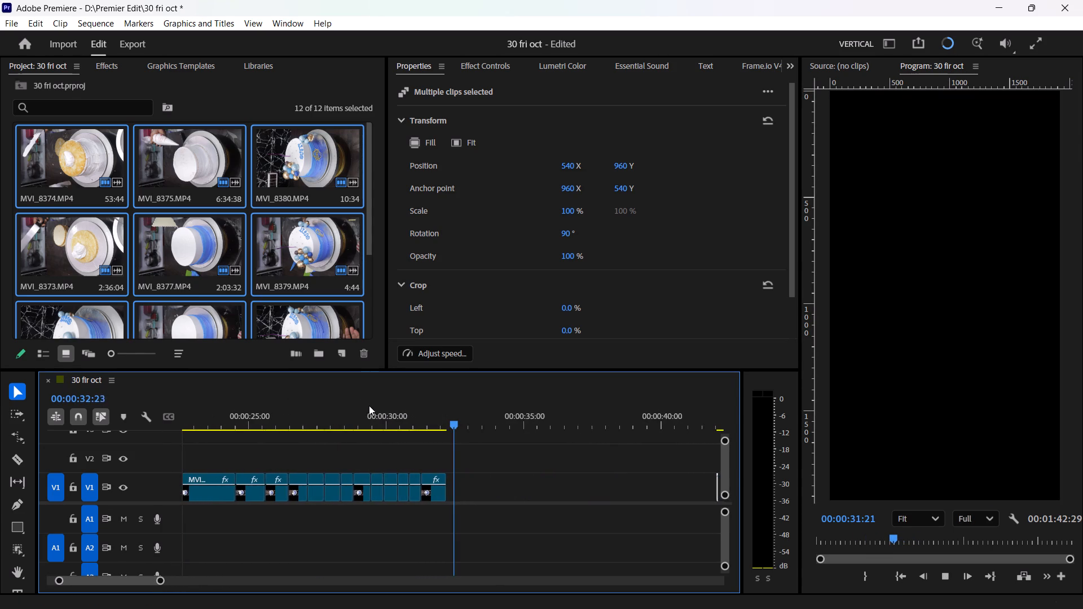
key("space")
left_click_drag(413, 423, 351, 447)
key("space")
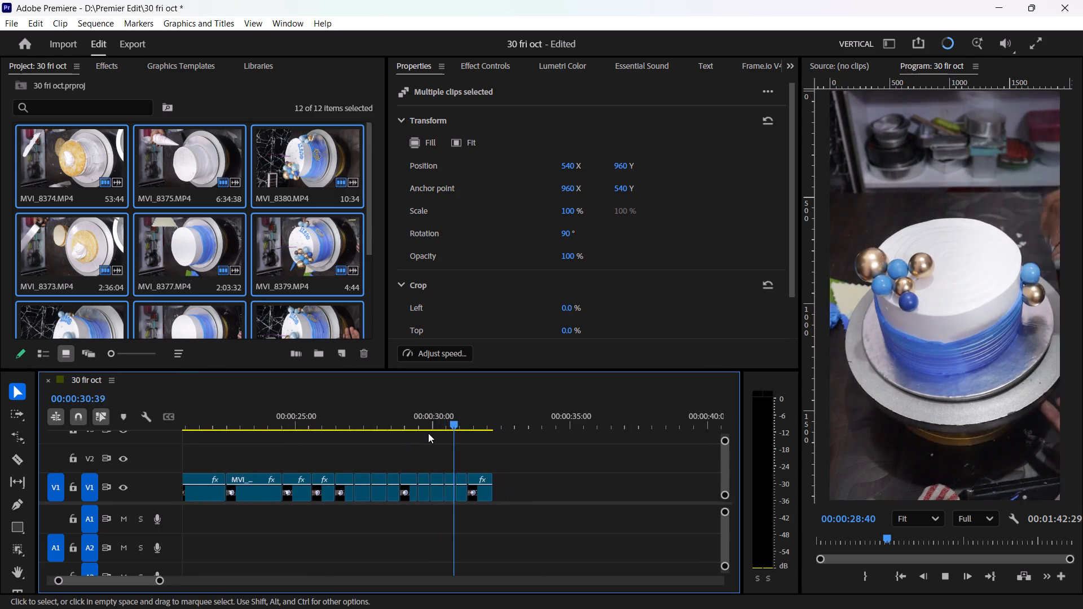
key("space")
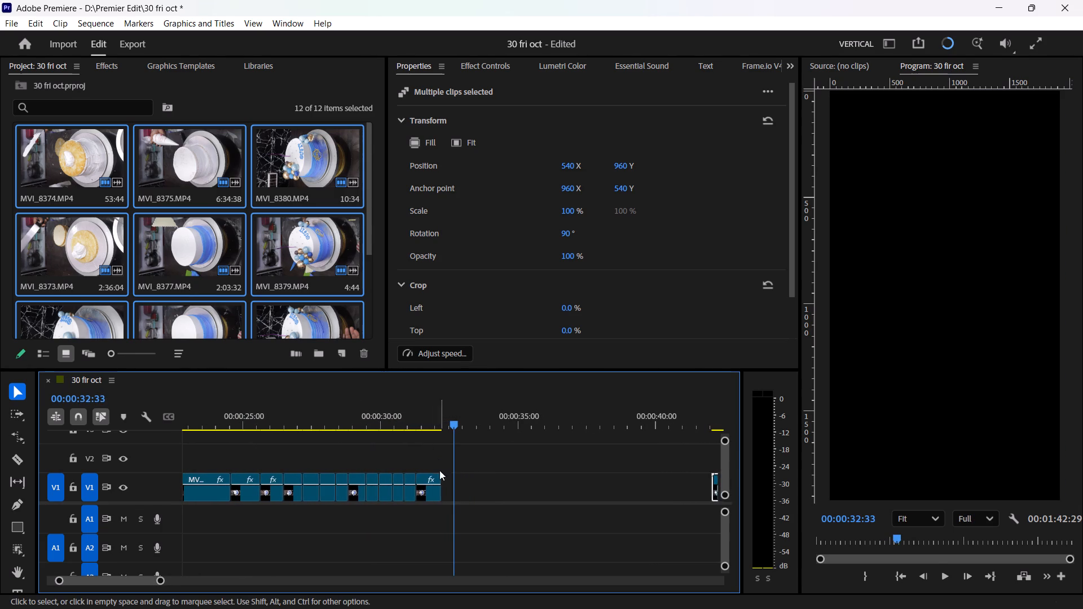
left_click(431, 495)
key("r")
left_click_drag(439, 482, 435, 485)
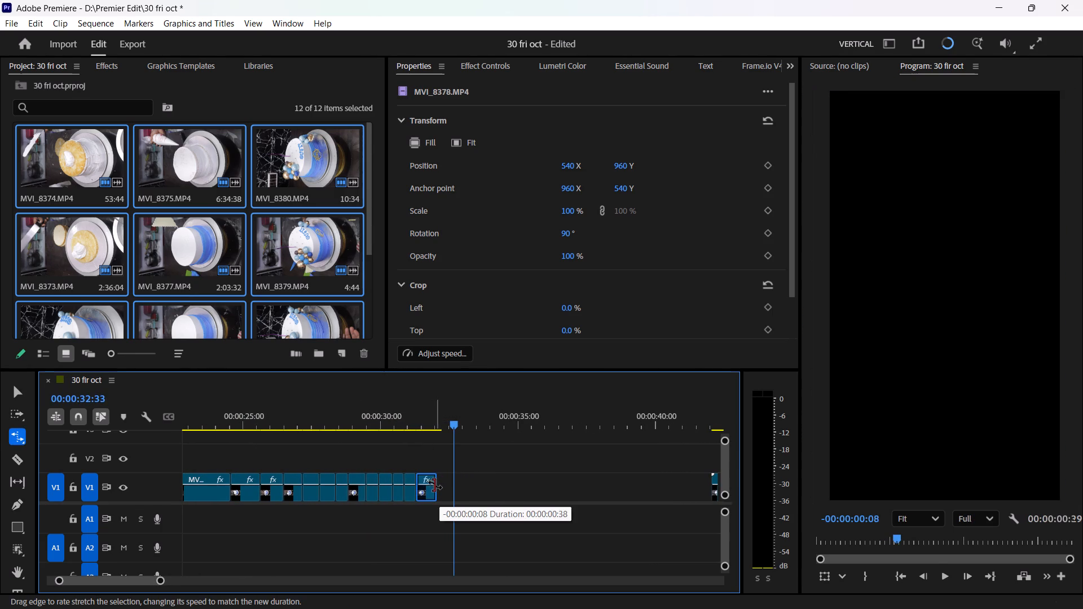
left_click_drag(435, 485, 433, 487)
key("v")
key("space")
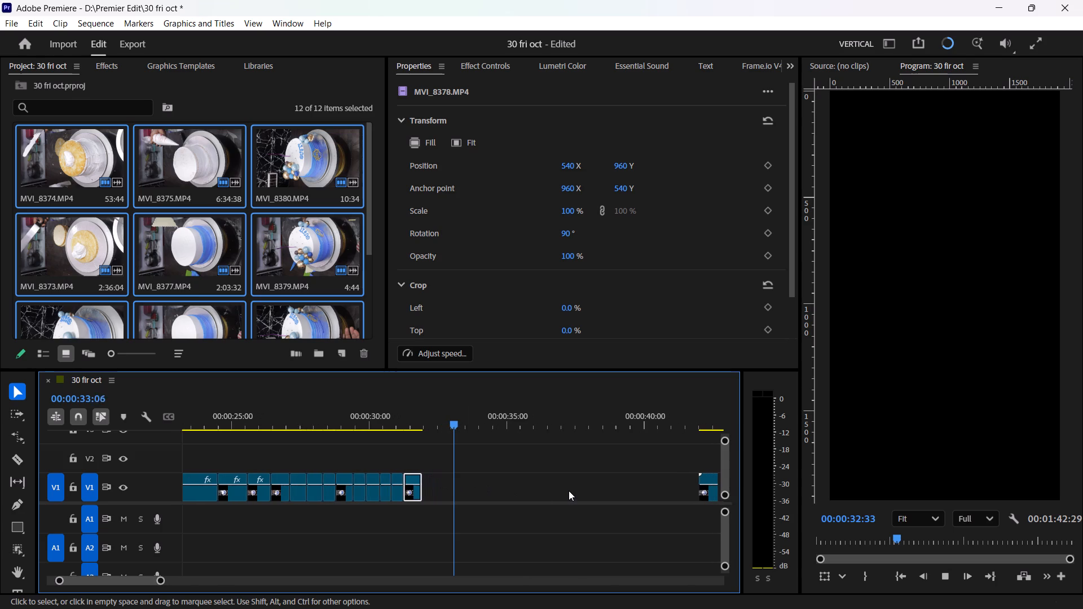
key("space")
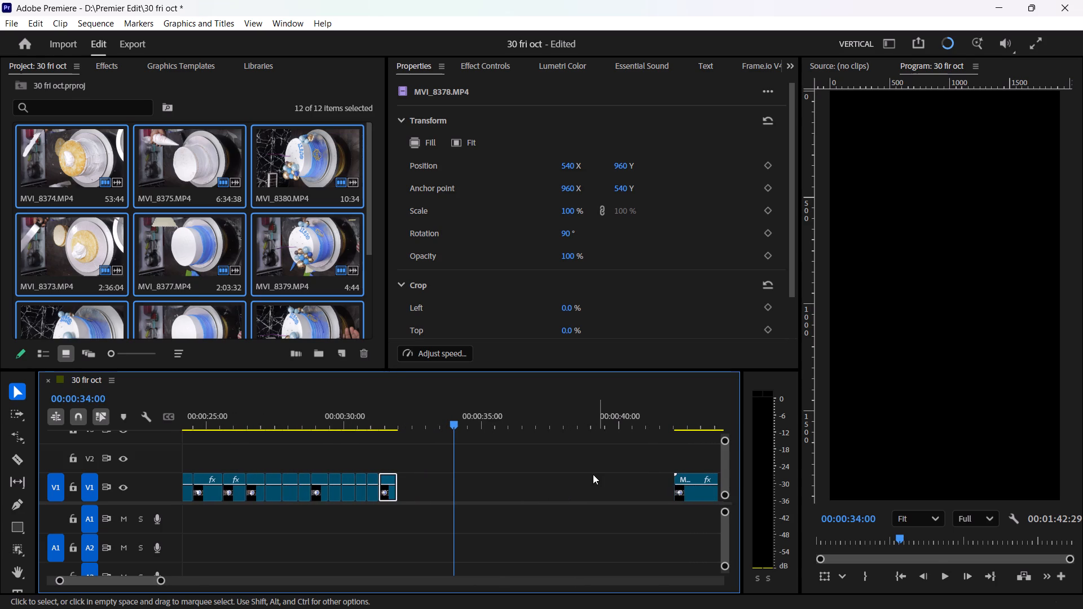
Move the MVI_8379.MP4 clip directly after the last sped-up MVI_8378.MP4 piece and preview its opening.
left_click_drag(703, 495, 604, 497)
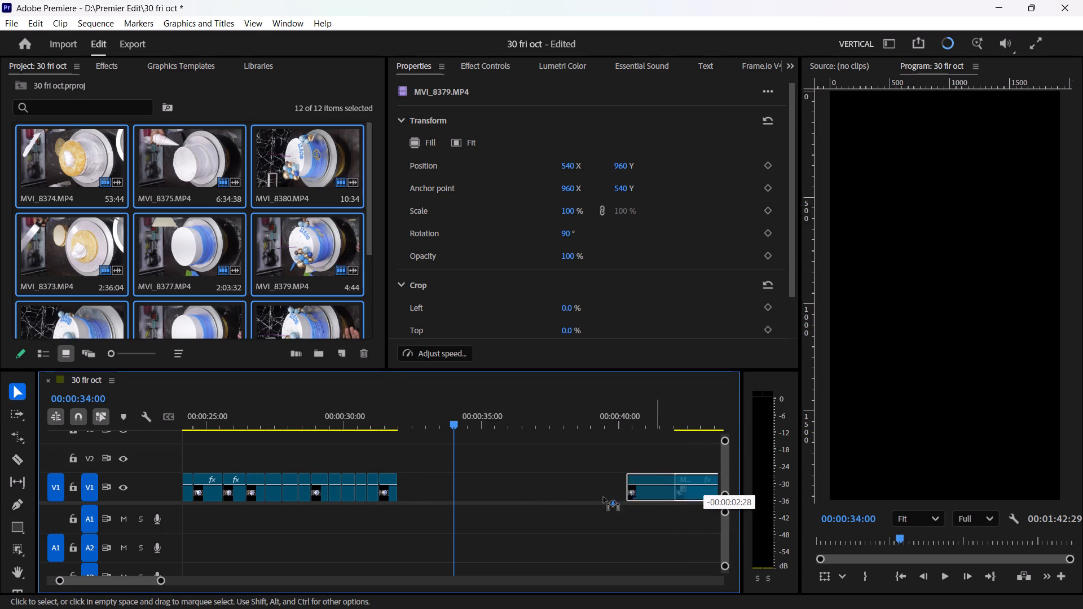
left_click_drag(604, 497, 432, 497)
key("space")
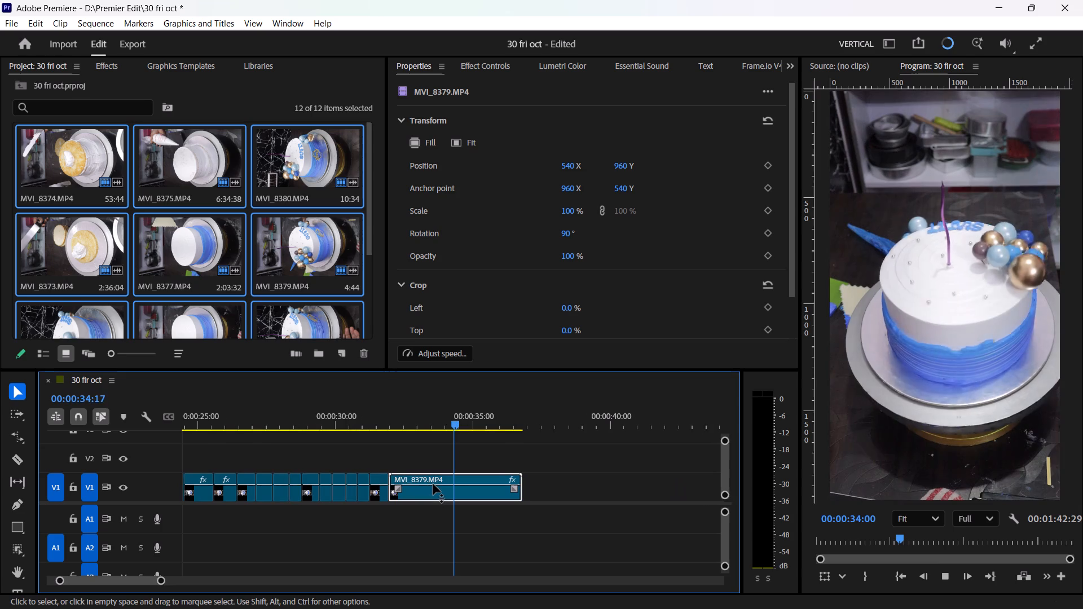
key("space")
left_click_drag(406, 422, 398, 433)
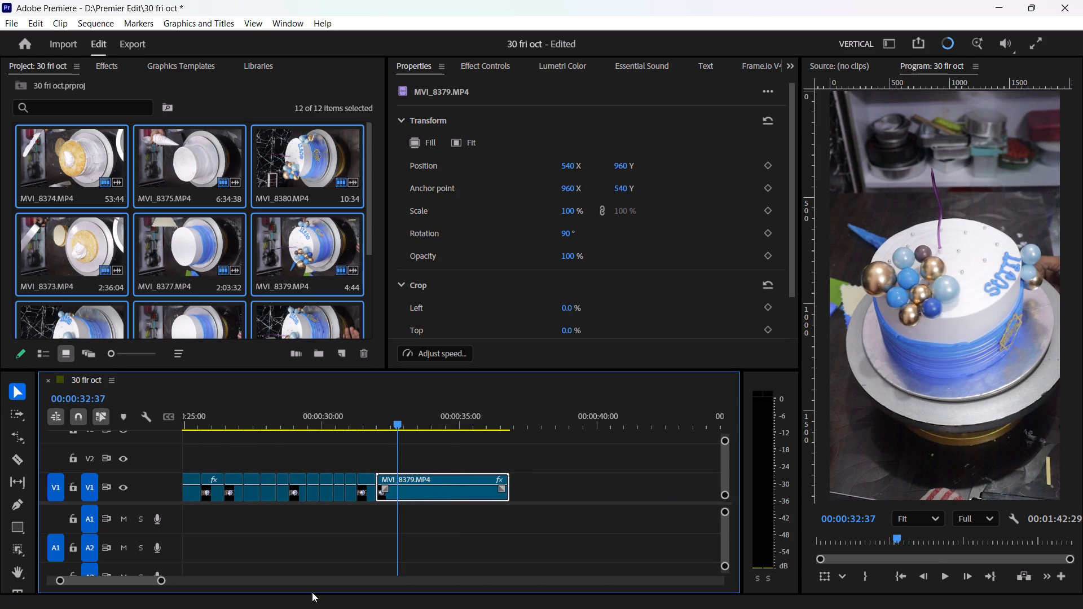
Scrub through the MVI_8380.MP4 to MVI_8383.MP4 clips to review the finished-cake shots.
left_click_drag(160, 582, 228, 570)
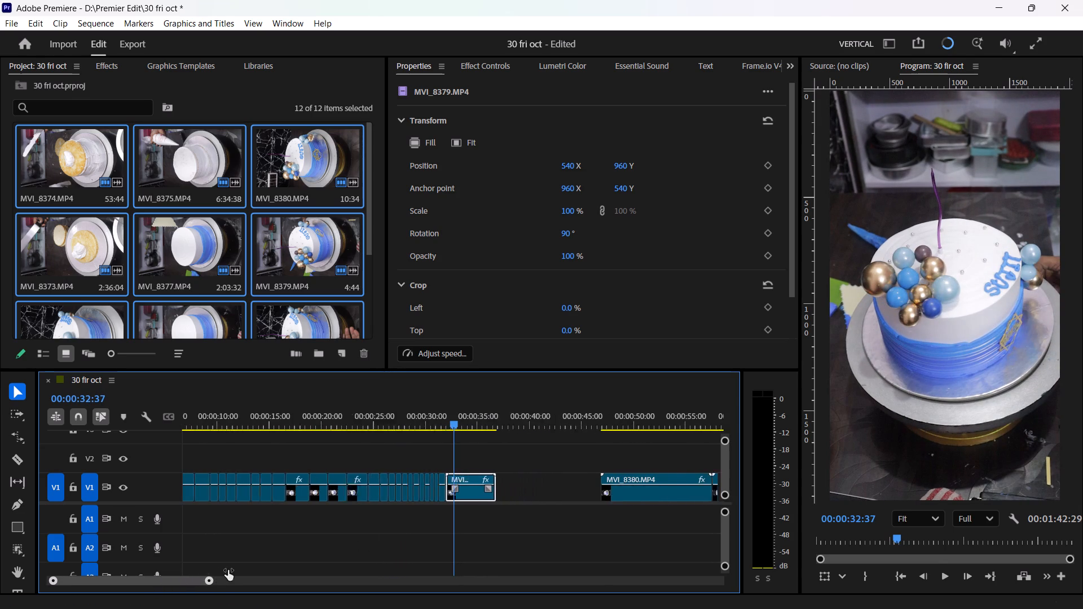
left_click_drag(228, 570, 232, 568)
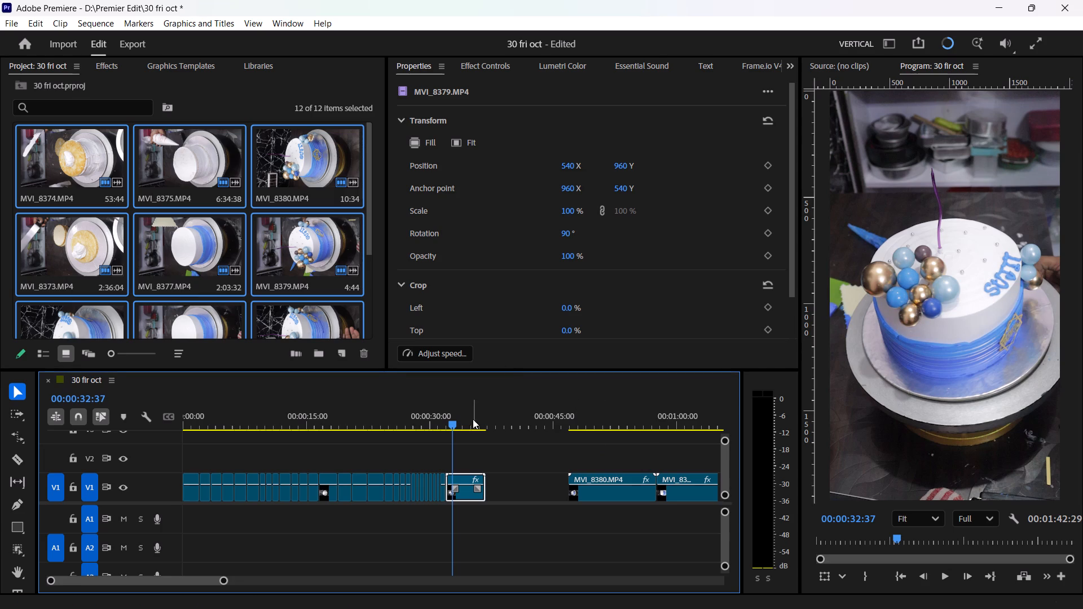
left_click_drag(454, 424, 510, 411)
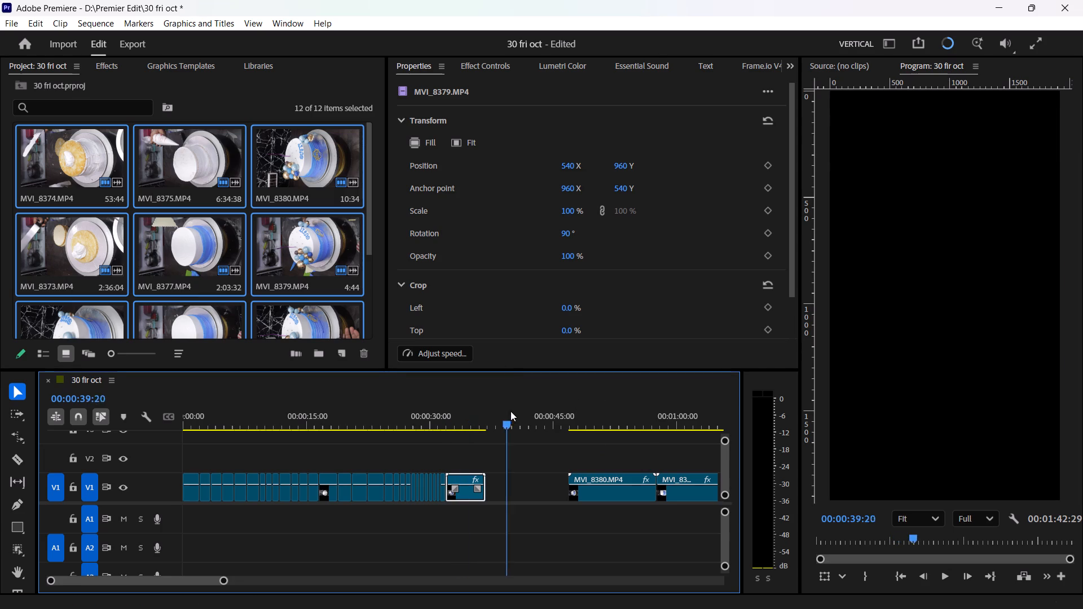
left_click_drag(510, 411, 636, 453)
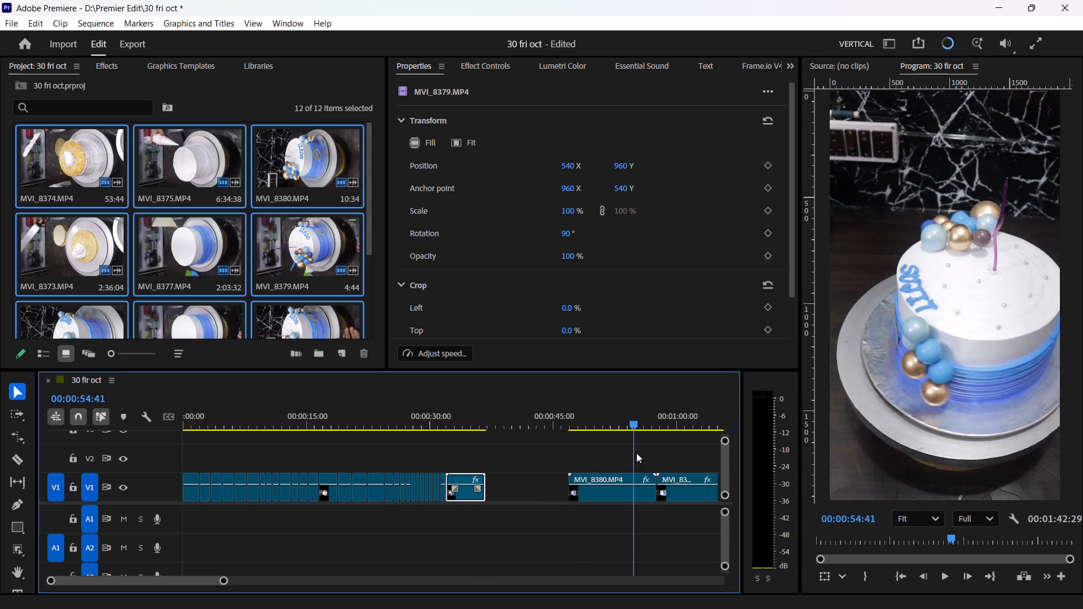
left_click_drag(636, 453, 665, 448)
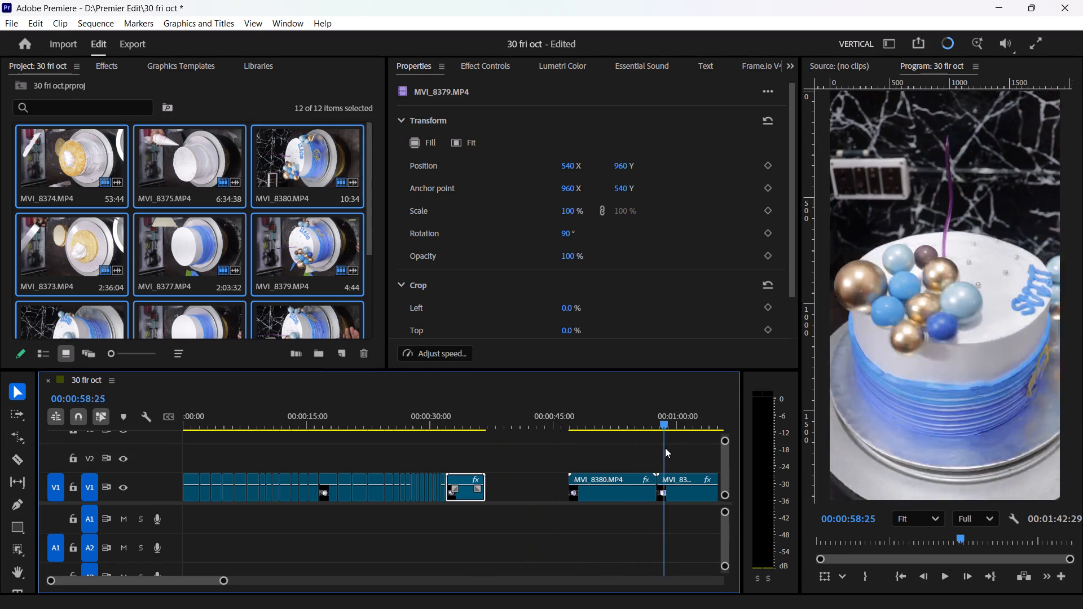
left_click_drag(665, 448, 717, 461)
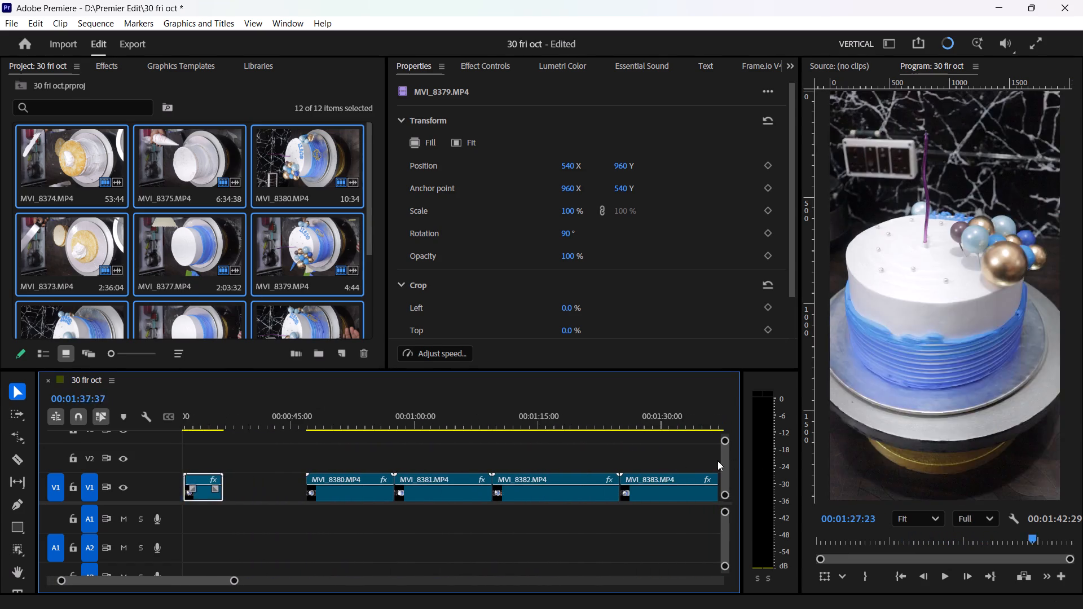
left_click_drag(717, 461, 487, 471)
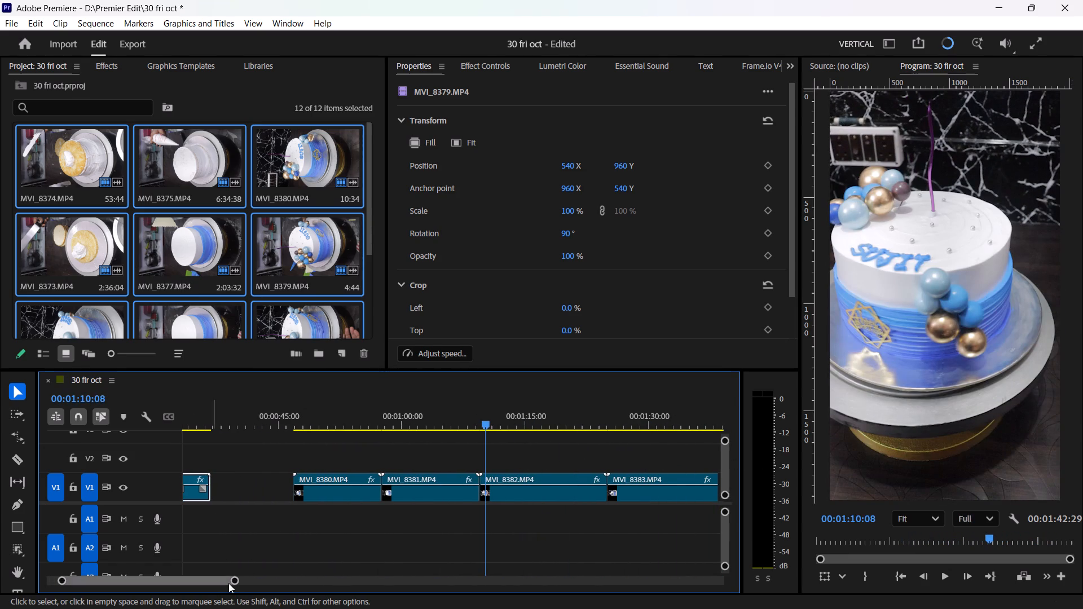
left_click_drag(235, 581, 258, 574)
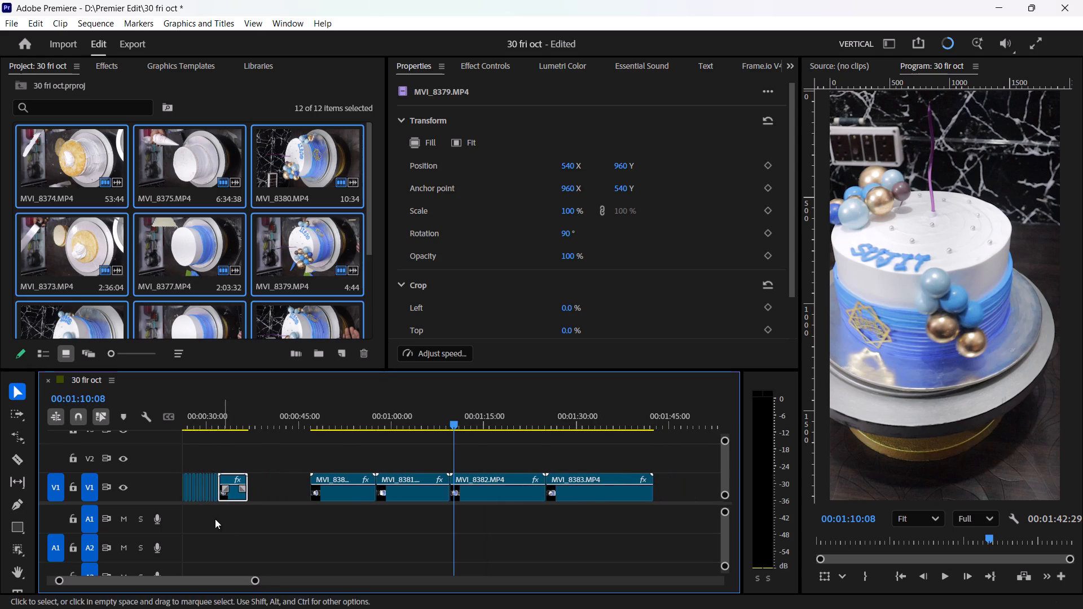
left_click_drag(454, 419, 472, 418)
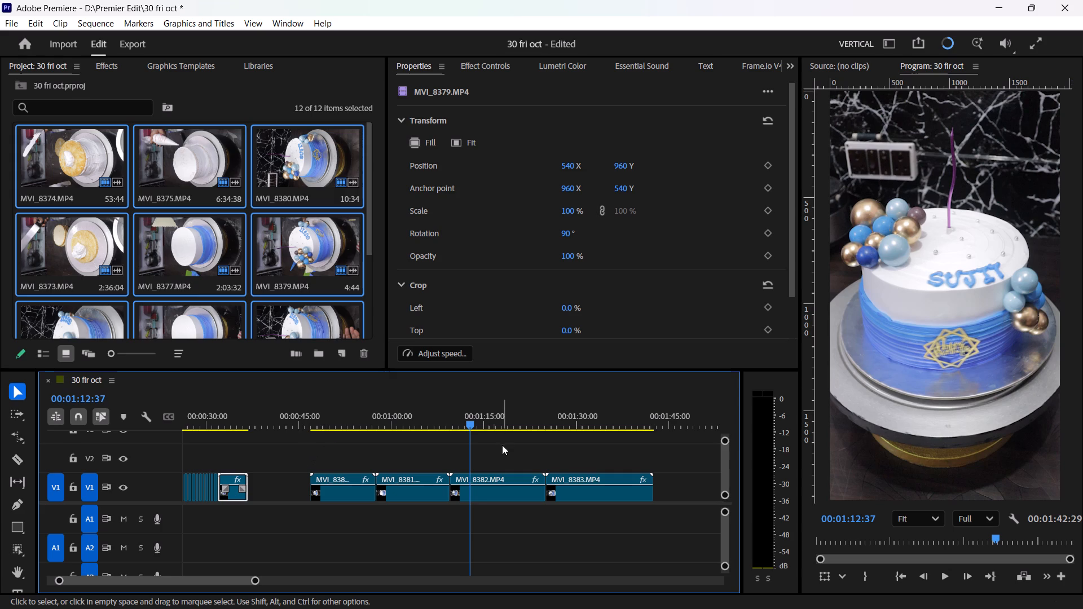
left_click(467, 419)
left_click_drag(467, 419, 301, 471)
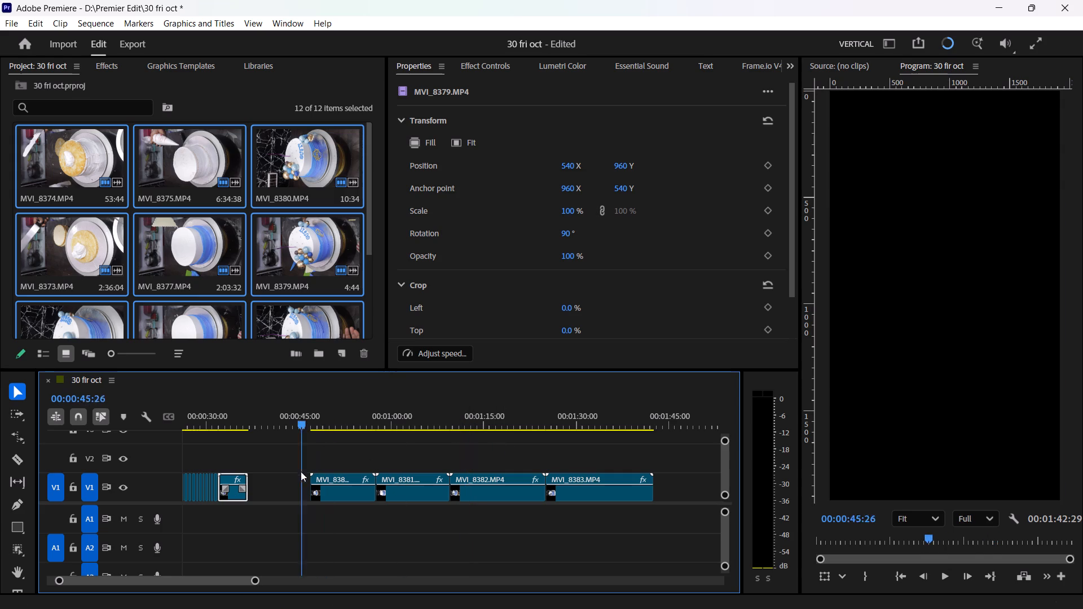
left_click_drag(301, 471, 217, 509)
Play the opening of MVI_8379.MP4 and trim about 00:00:02:26 off the clip's start.
left_click_drag(255, 582, 253, 582)
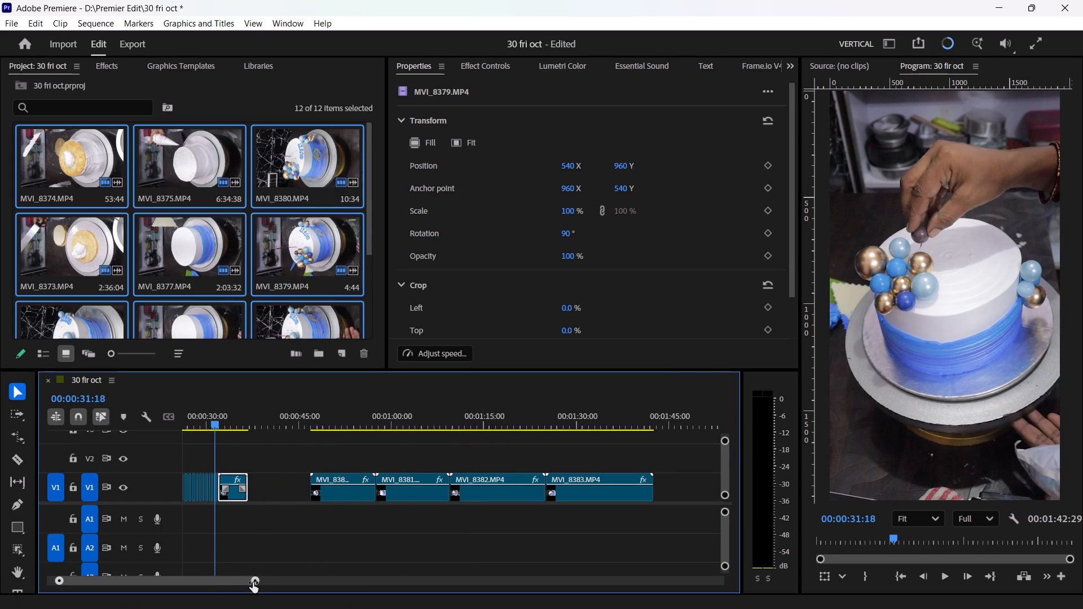
left_click_drag(253, 582, 156, 595)
left_click_drag(463, 417, 465, 417)
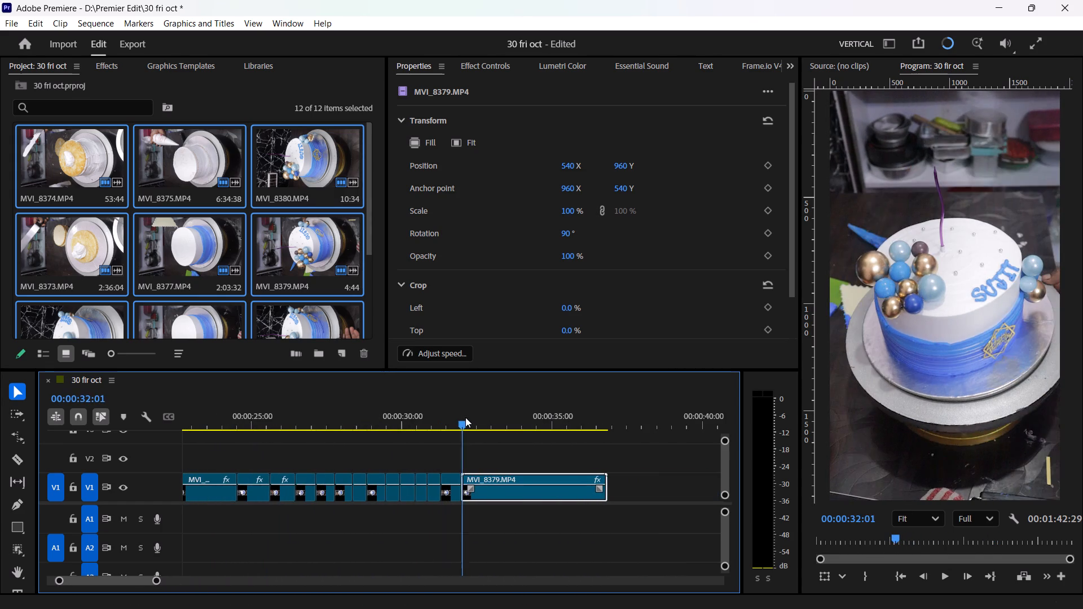
left_click_drag(465, 417, 465, 423)
key("space")
key("space")
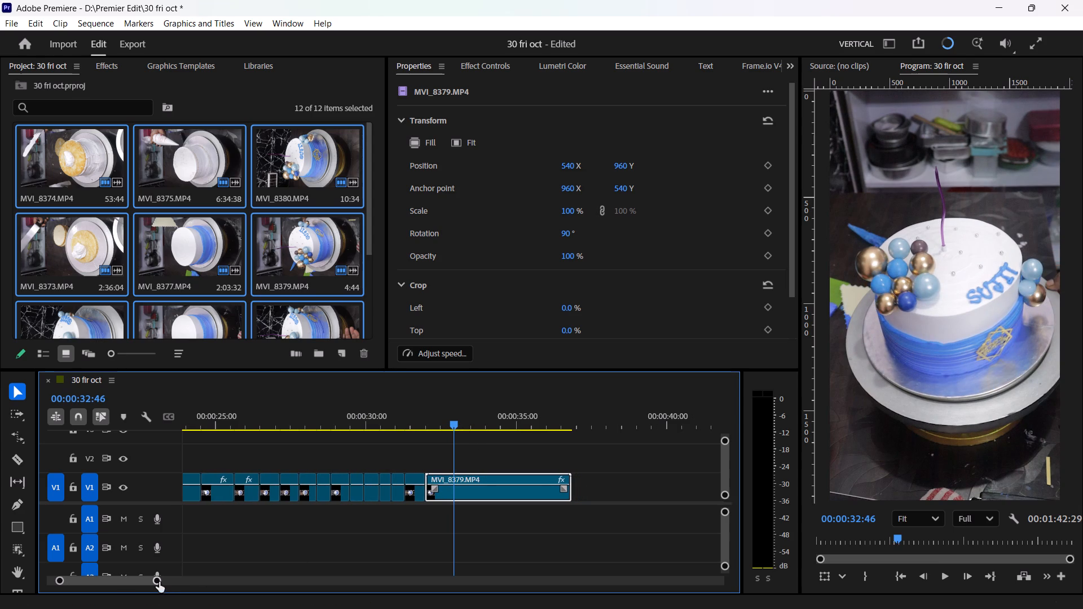
left_click_drag(159, 581, 127, 590)
key("space")
key("space")
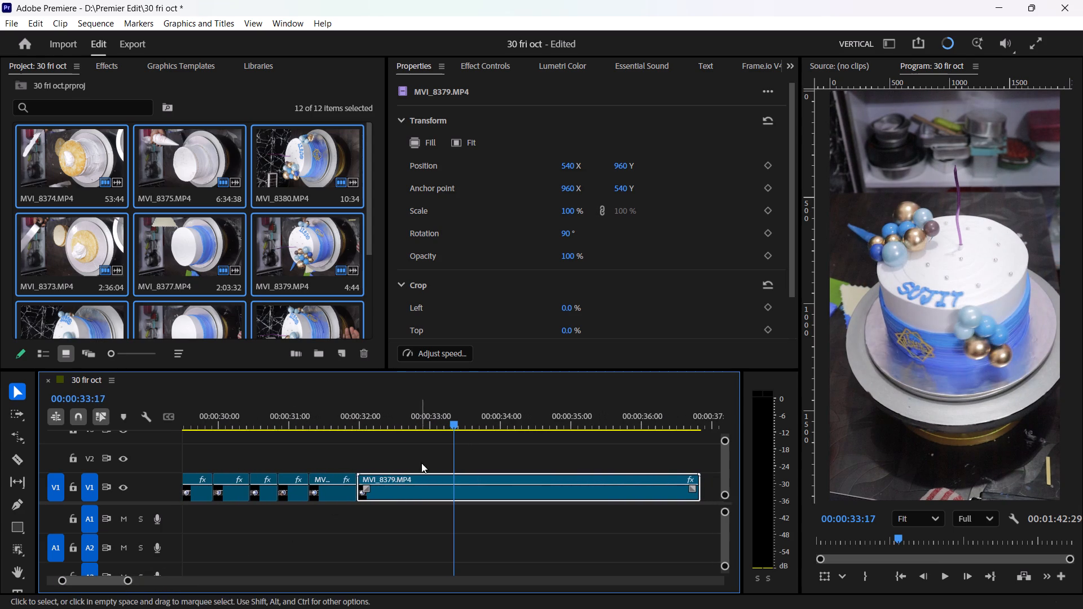
left_click_drag(359, 474, 476, 487)
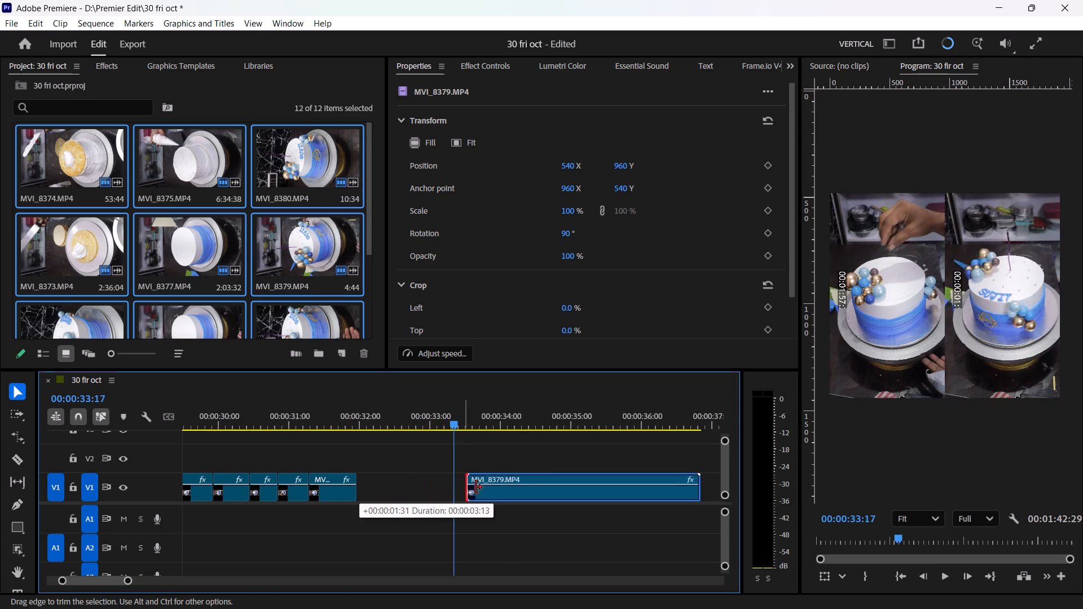
left_click_drag(476, 487, 538, 496)
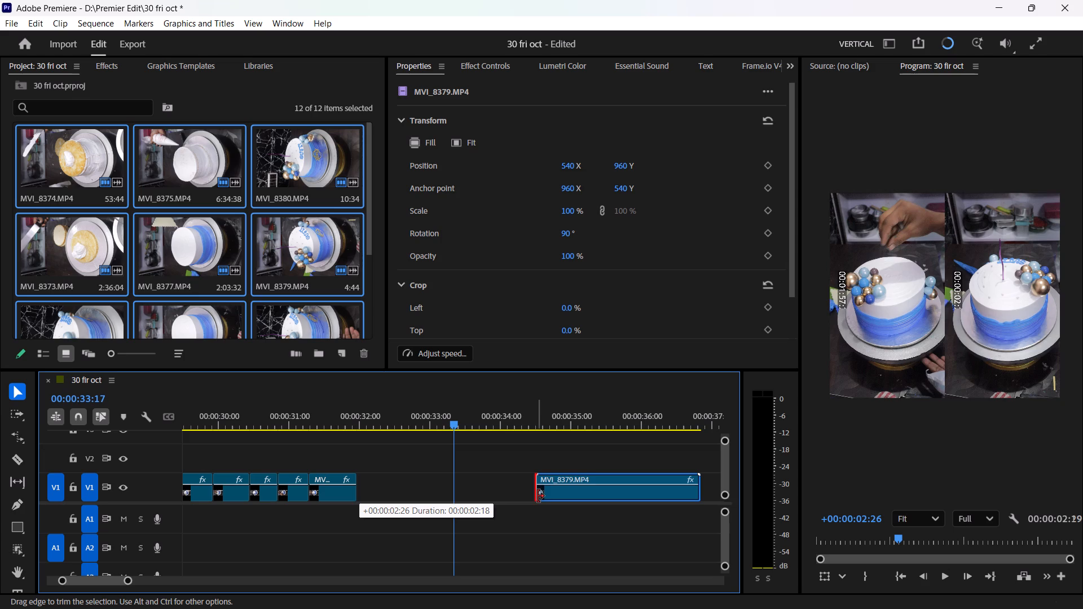
left_click_drag(538, 496, 535, 498)
Move the trimmed MVI_8379.MP4 clip directly after the last ball placement piece and play across the join.
left_click_drag(557, 493, 446, 500)
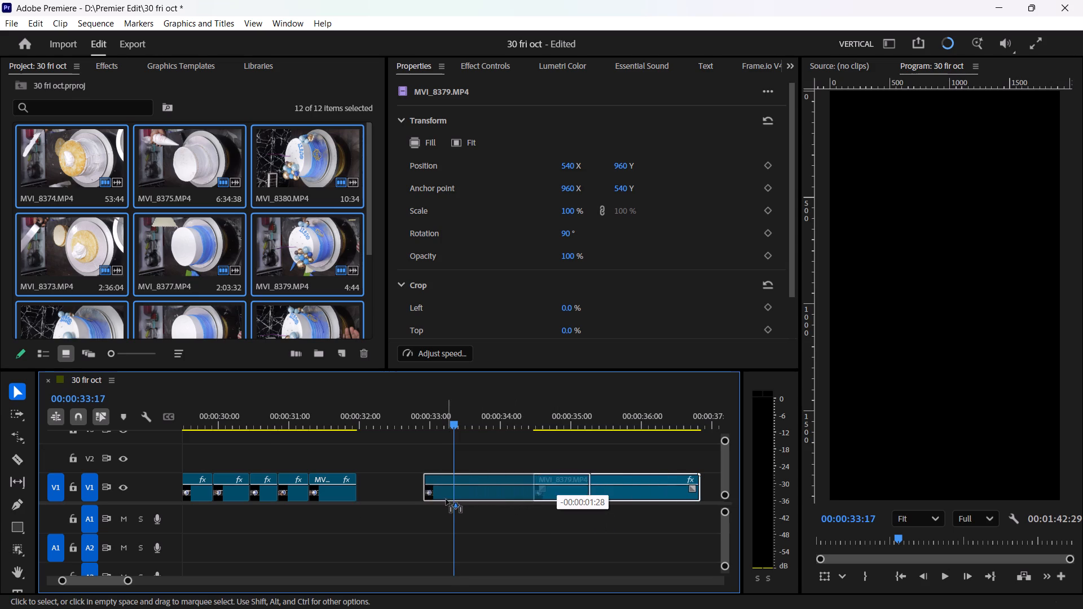
left_click_drag(446, 500, 385, 505)
left_click(353, 407)
key("space")
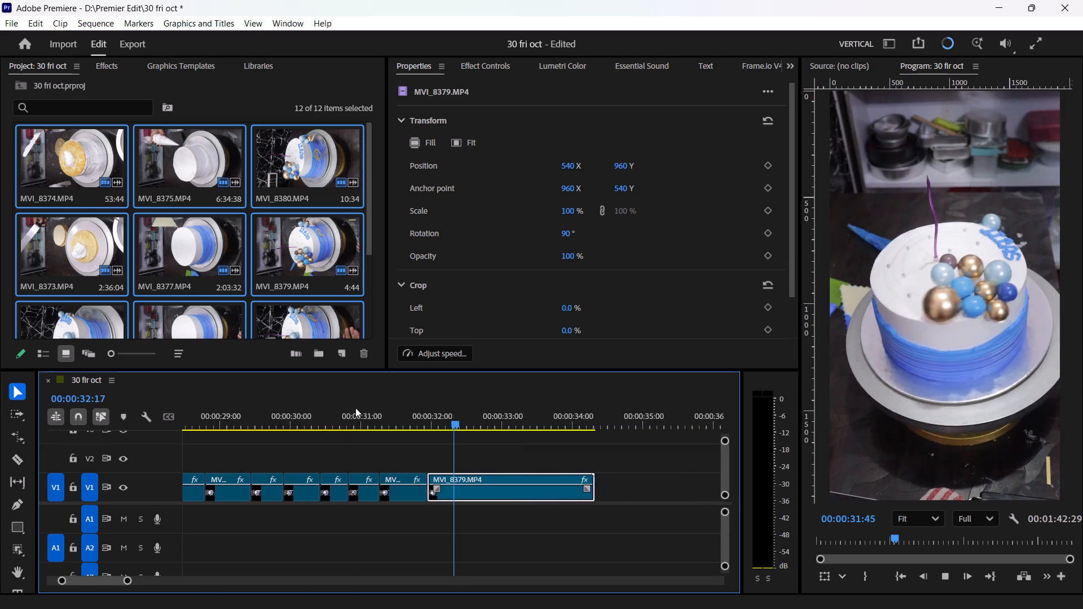
key("space")
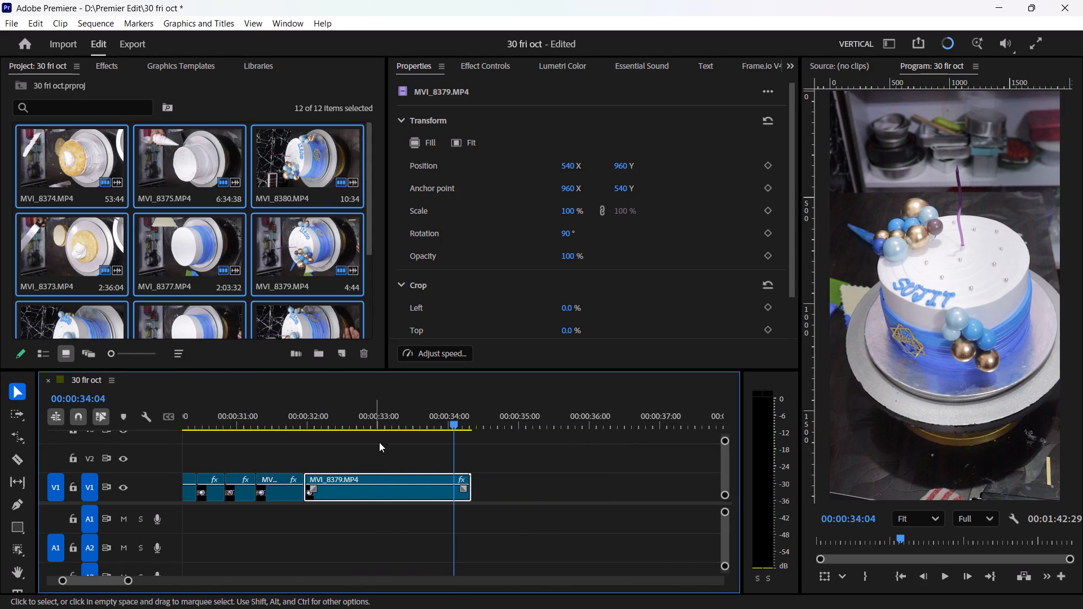
left_click_drag(456, 422, 433, 440)
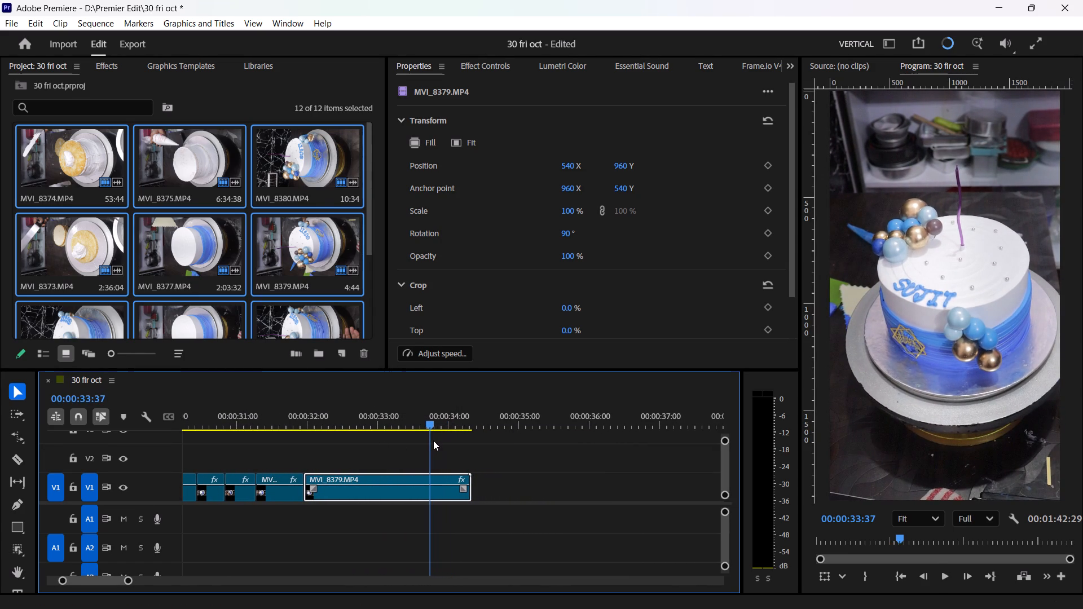
Trim the end of the MVI_8379.MP4 clip back to 00:00:33:37 and play the shortened clip.
left_click_drag(433, 440, 433, 441)
left_click_drag(469, 478, 437, 491)
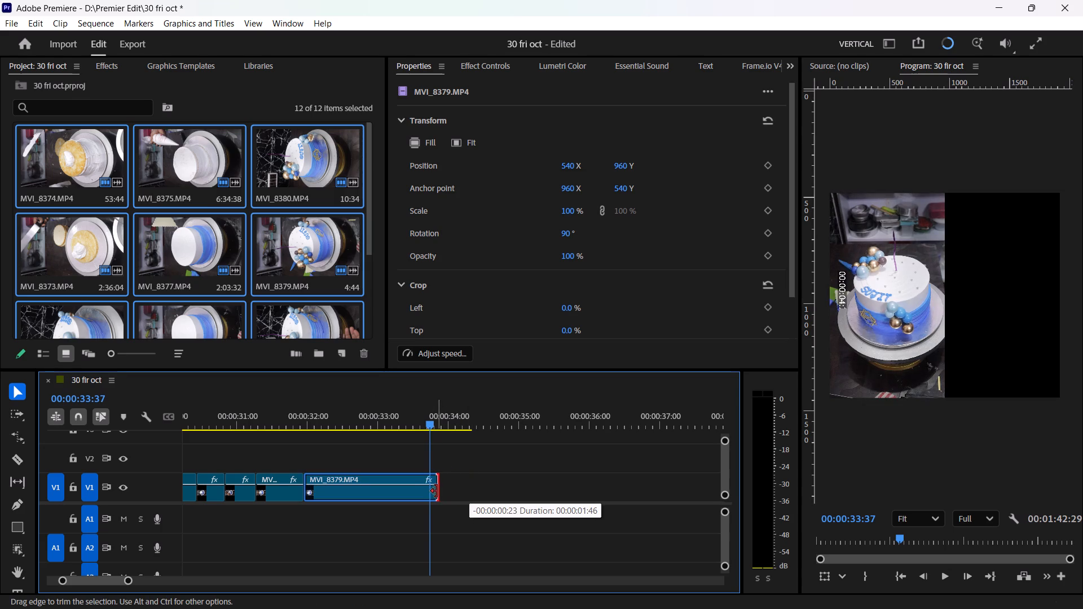
left_click_drag(437, 491, 431, 497)
left_click_drag(427, 421, 310, 485)
key("space")
key("space")
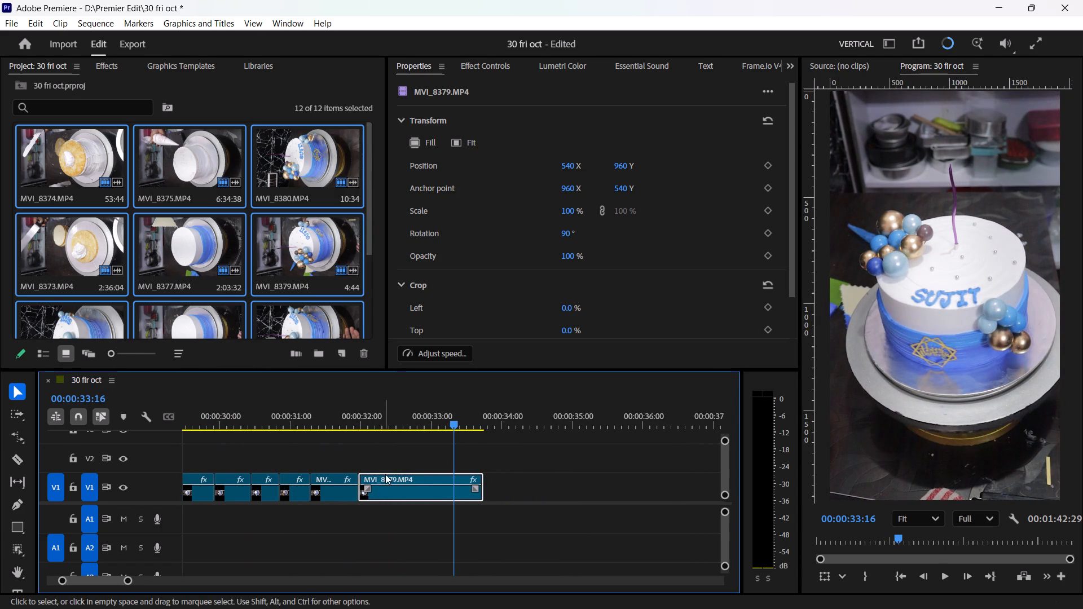
key("space")
key("space")
Slow the MVI_8379.MP4 clip to 95.7% speed by rate stretching its end slightly.
key("r")
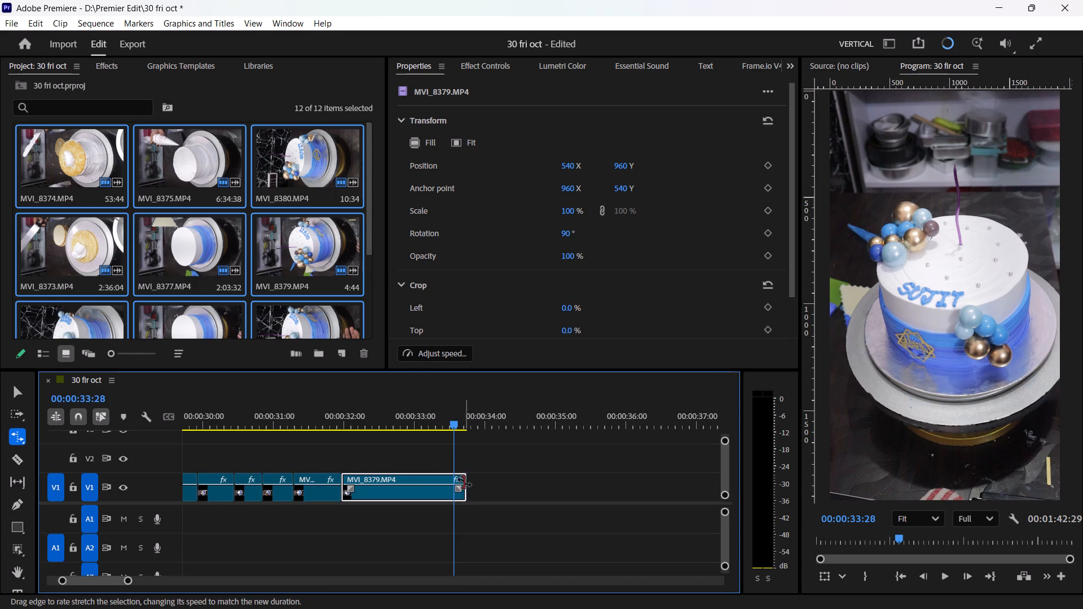
left_click_drag(465, 483, 470, 482)
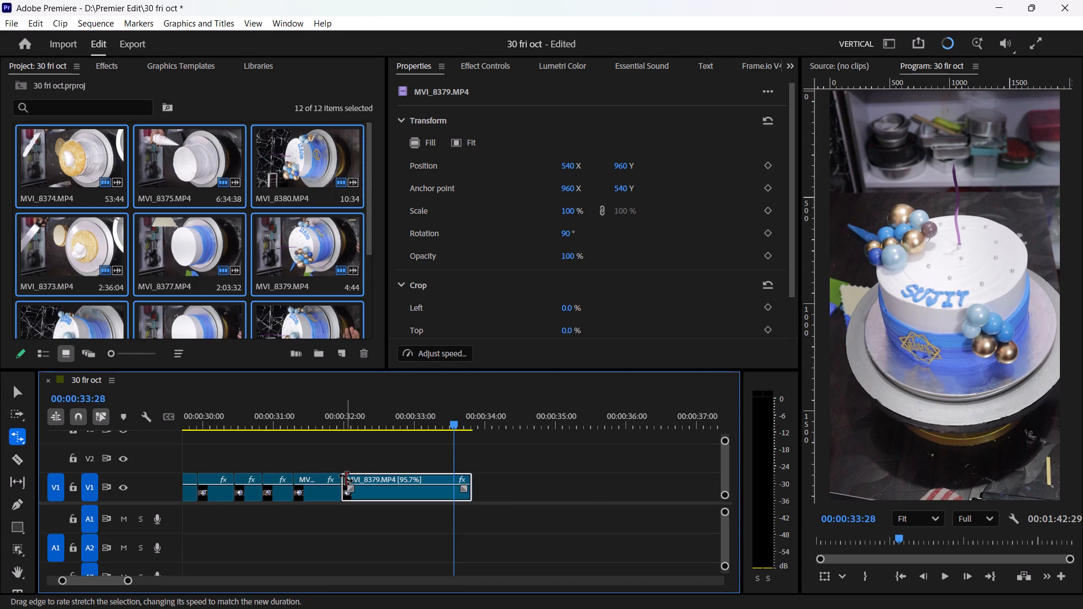
key("v")
Trim a short bit off the start of MVI_8379.MP4, close the gap to the preceding piece and play it.
left_click_drag(345, 475, 363, 477)
left_click_drag(386, 491, 371, 491)
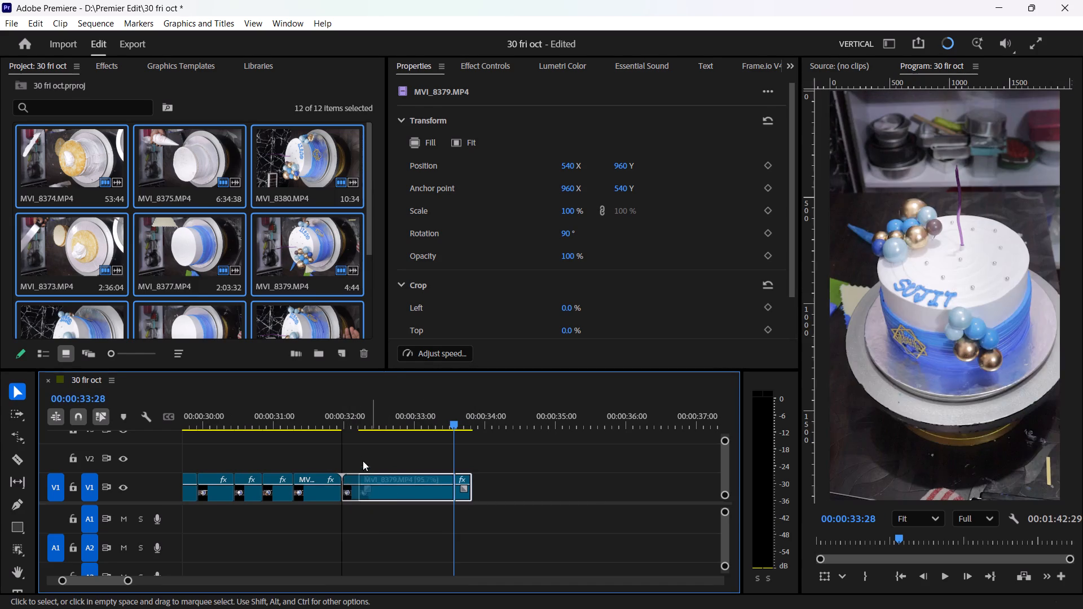
left_click(350, 423)
key("space")
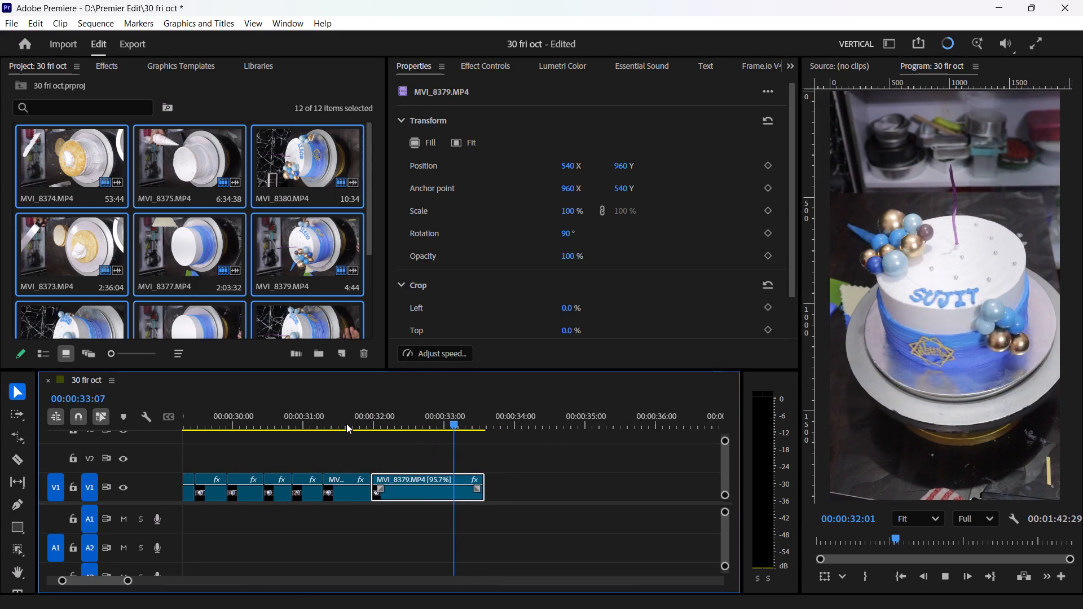
key("space")
Rate stretch the end of the MVI_8379.MP4 clip to slow it to 90.14% speed.
key("r")
left_click_drag(437, 480, 444, 482)
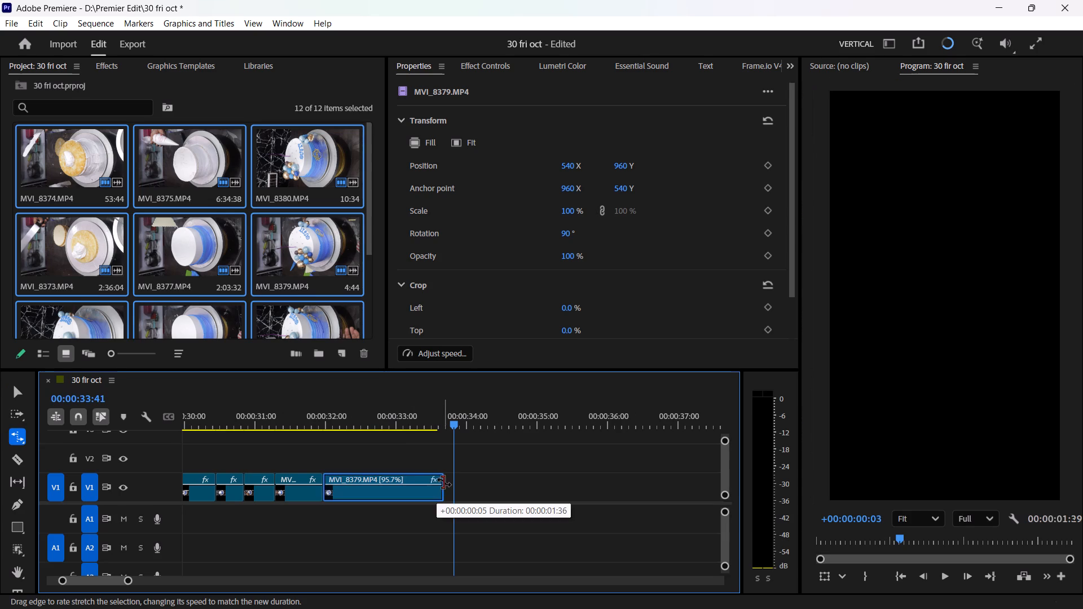
left_click_drag(444, 482, 444, 483)
key("v")
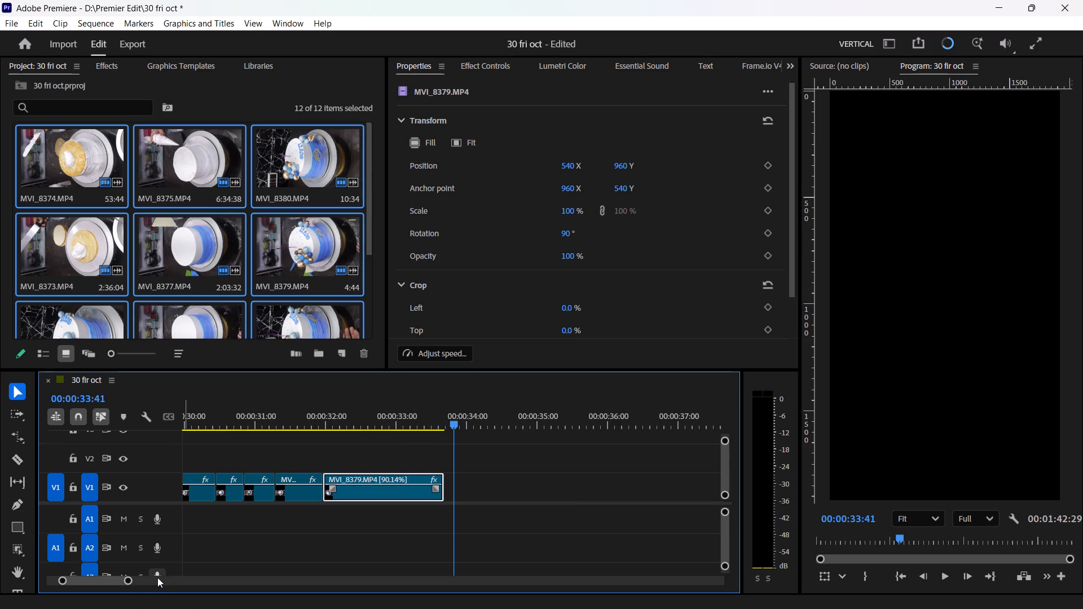
Preview the MVI_8380.MP4 finished-cake shot and trim its start to 00:00:52:47.
left_click_drag(131, 580, 275, 554)
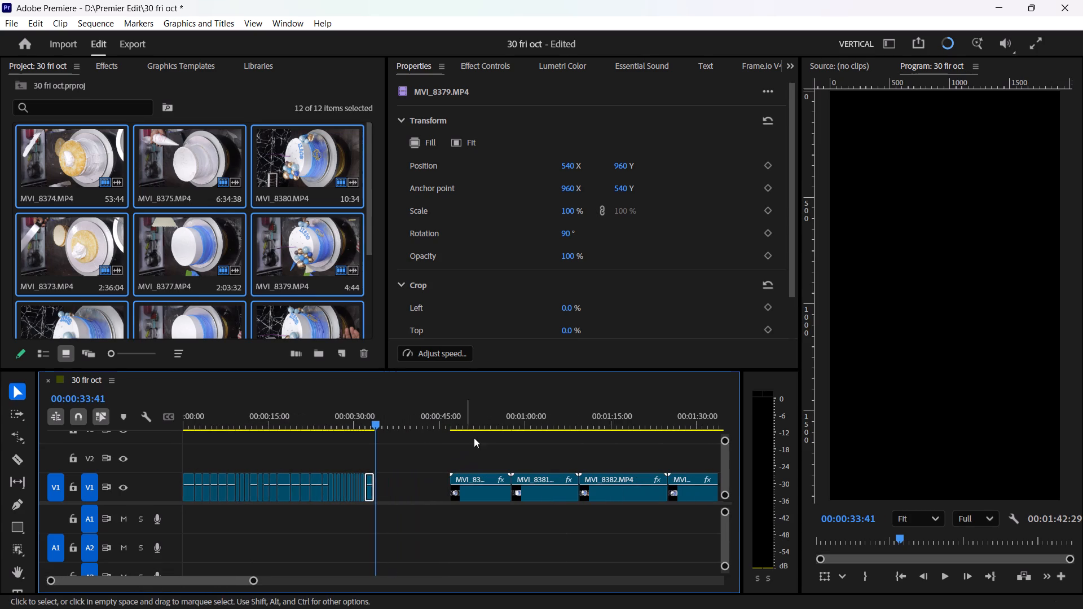
left_click_drag(459, 418, 494, 443)
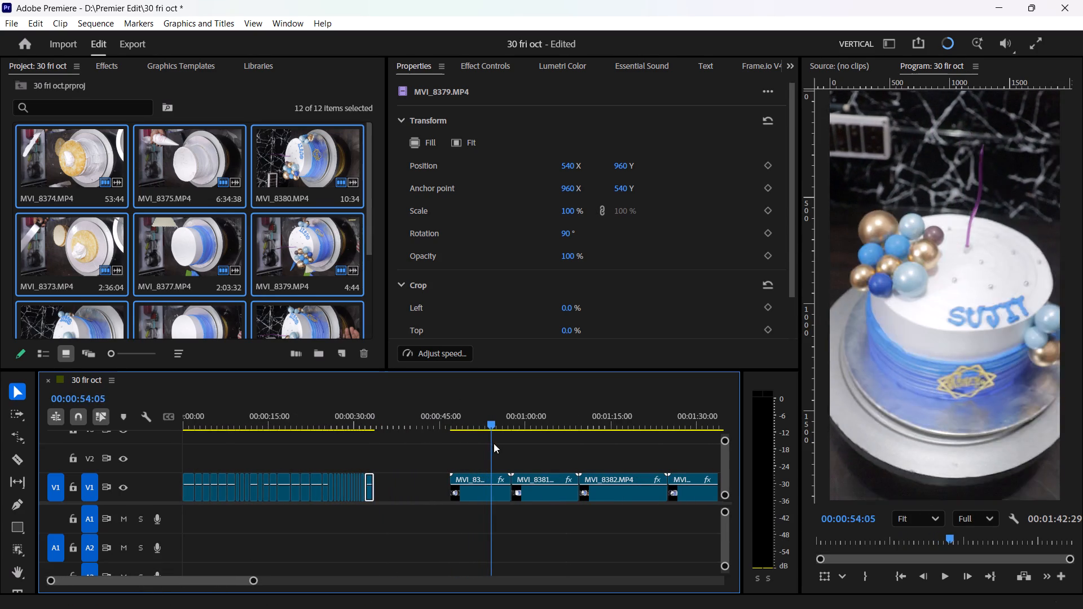
left_click_drag(494, 443, 483, 454)
key("space")
key("space")
key("space")
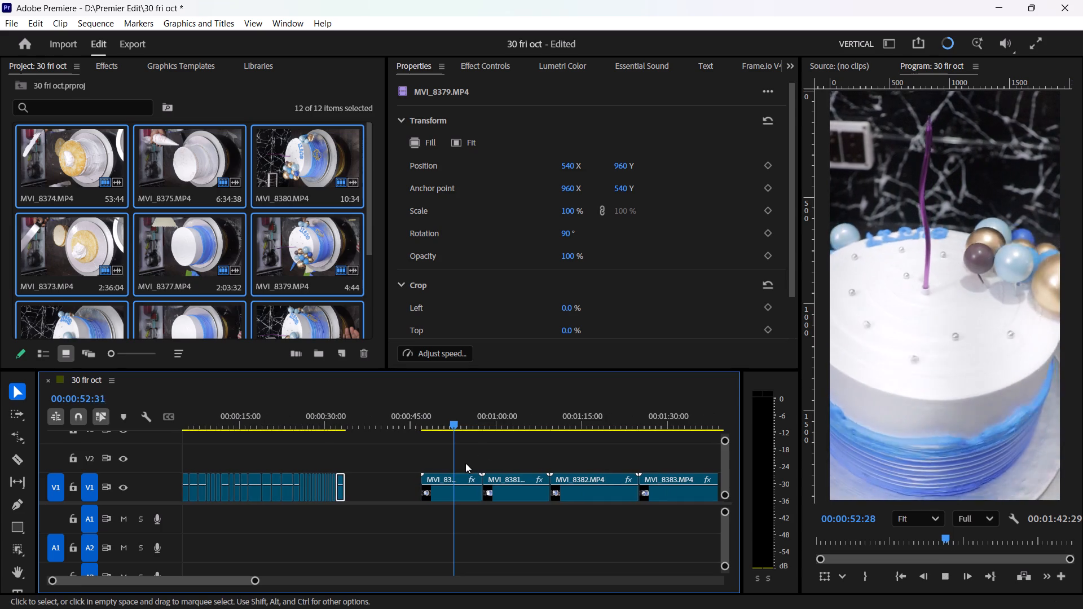
key("space")
left_click(453, 495)
left_click_drag(424, 479, 424, 478)
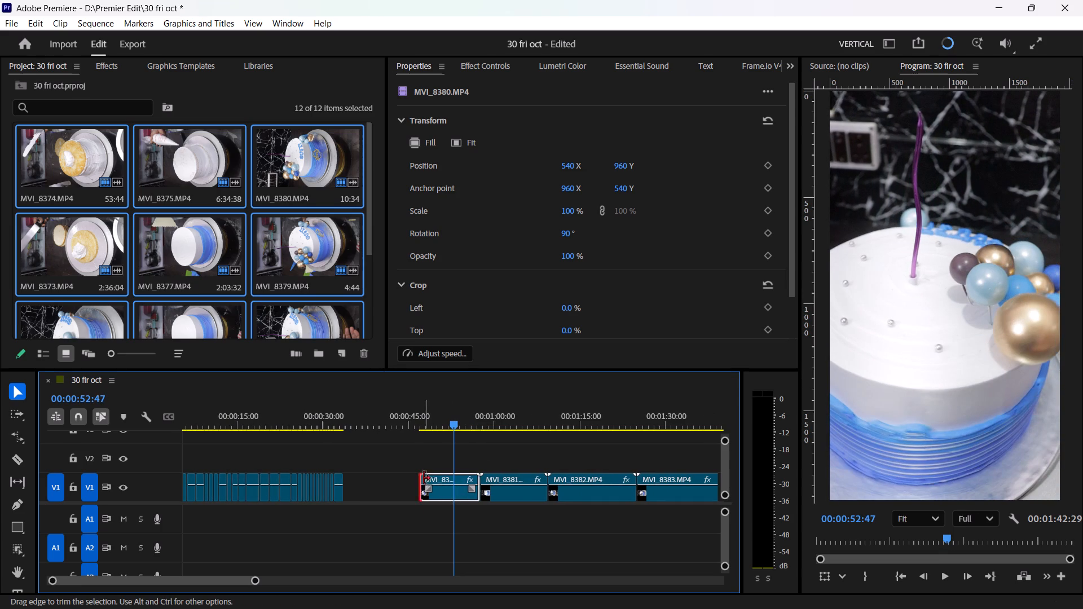
left_click_drag(424, 478, 456, 488)
Play the trimmed MVI_8380.MP4, cut it at 00:00:54:36 and move the first piece directly after MVI_8379.MP4.
key("space")
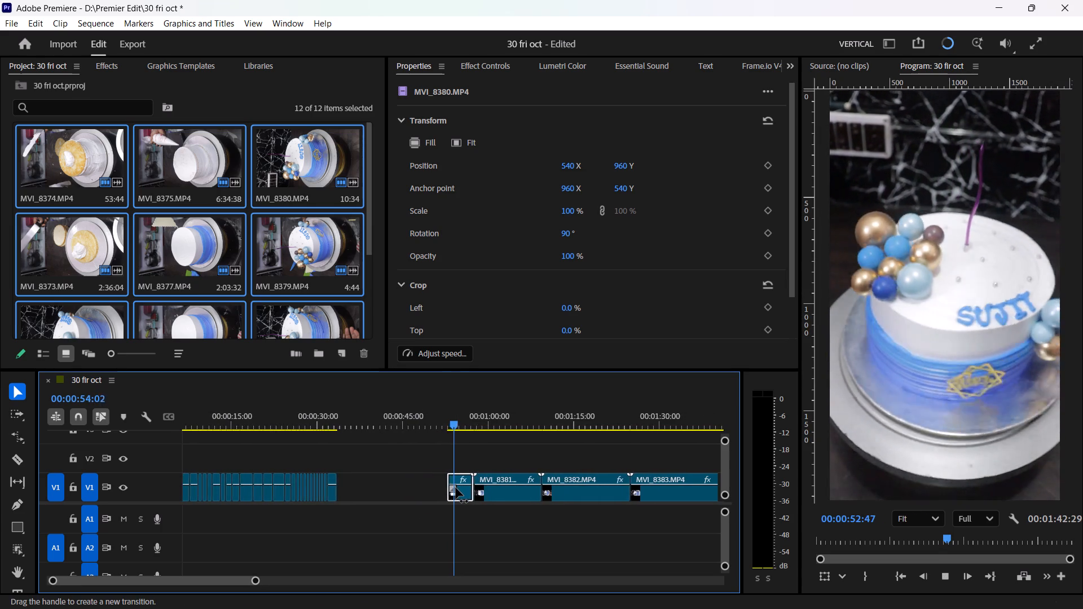
key("space")
key("space")
key("space")
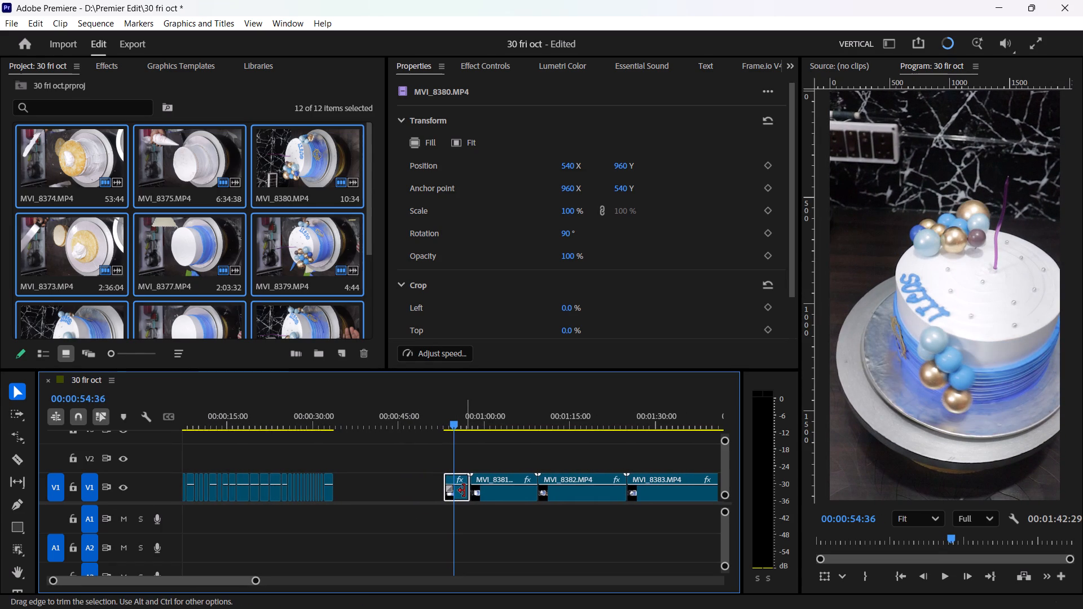
key("c")
left_click(457, 486)
key("v")
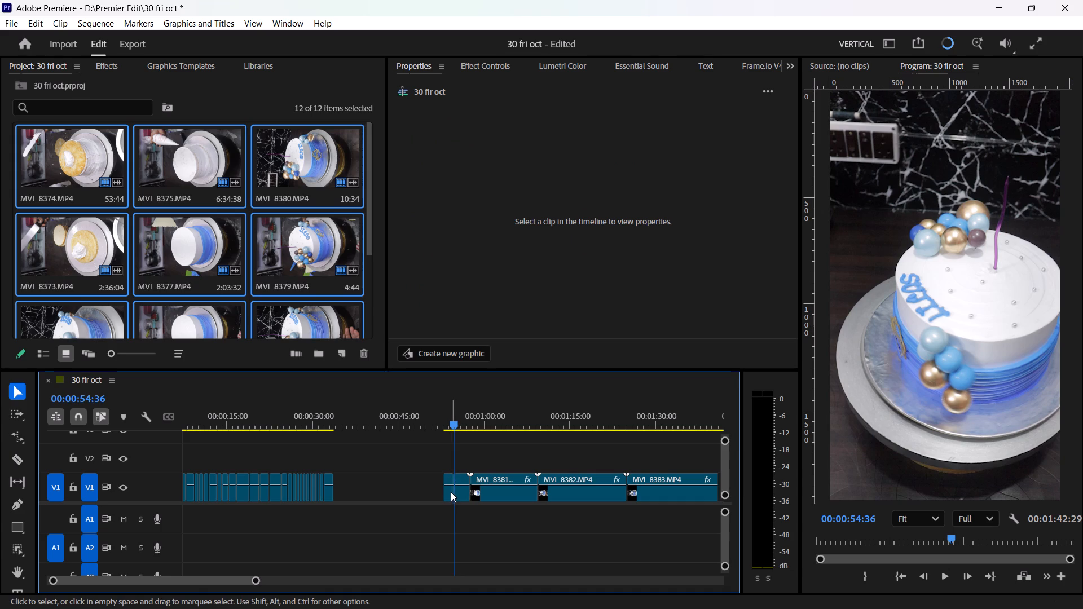
left_click_drag(449, 493, 344, 495)
Rate stretch the moved MVI_8380.MP4 piece to 49.17% speed, playing it to check the slow motion.
key("r")
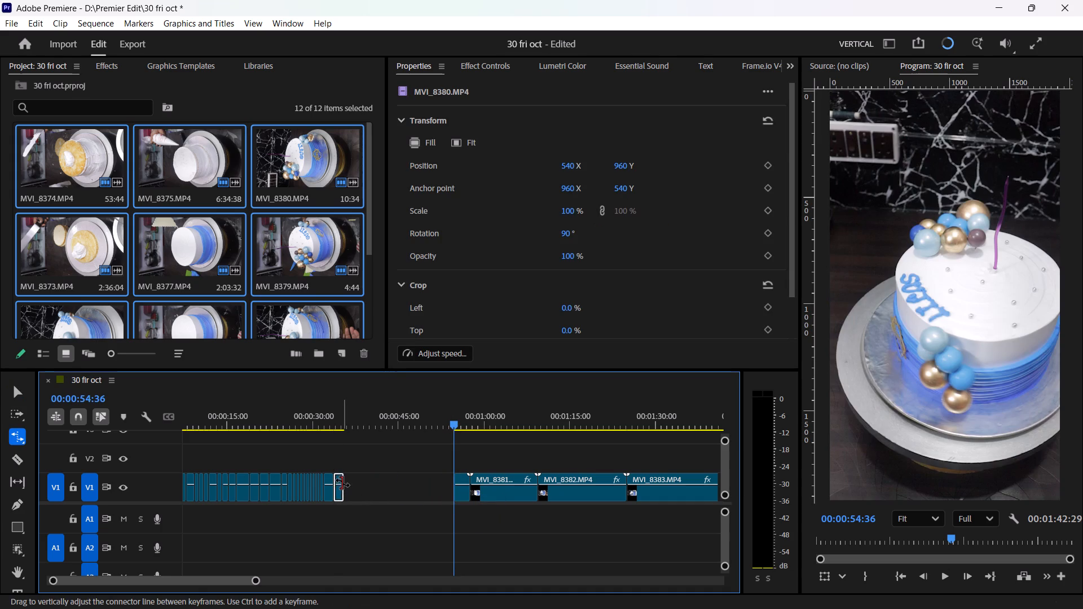
left_click_drag(342, 482, 359, 486)
key("v")
left_click(337, 418)
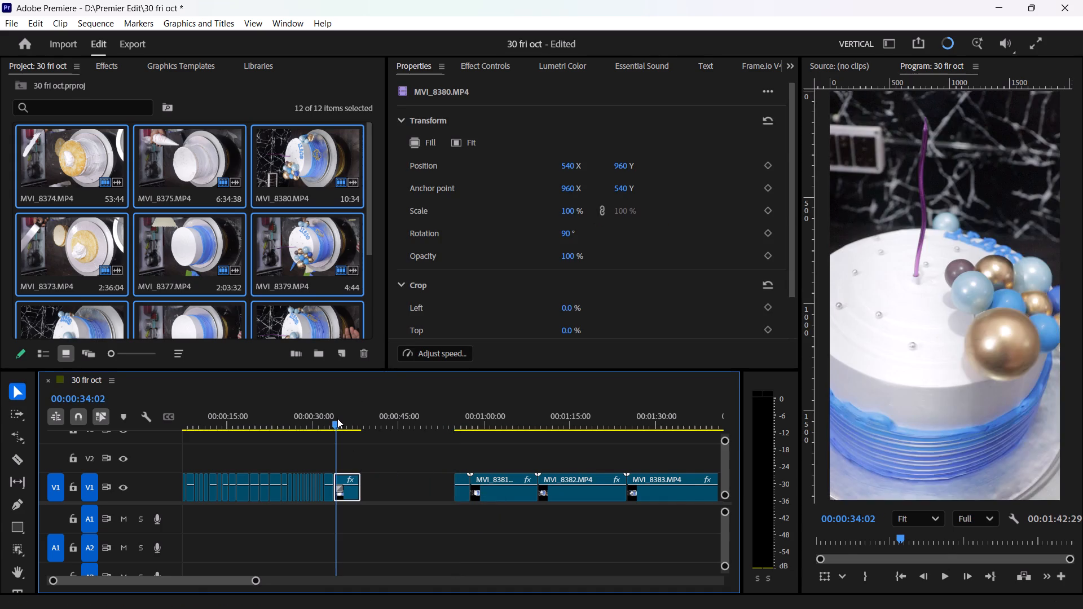
key("space")
key("space")
key("r")
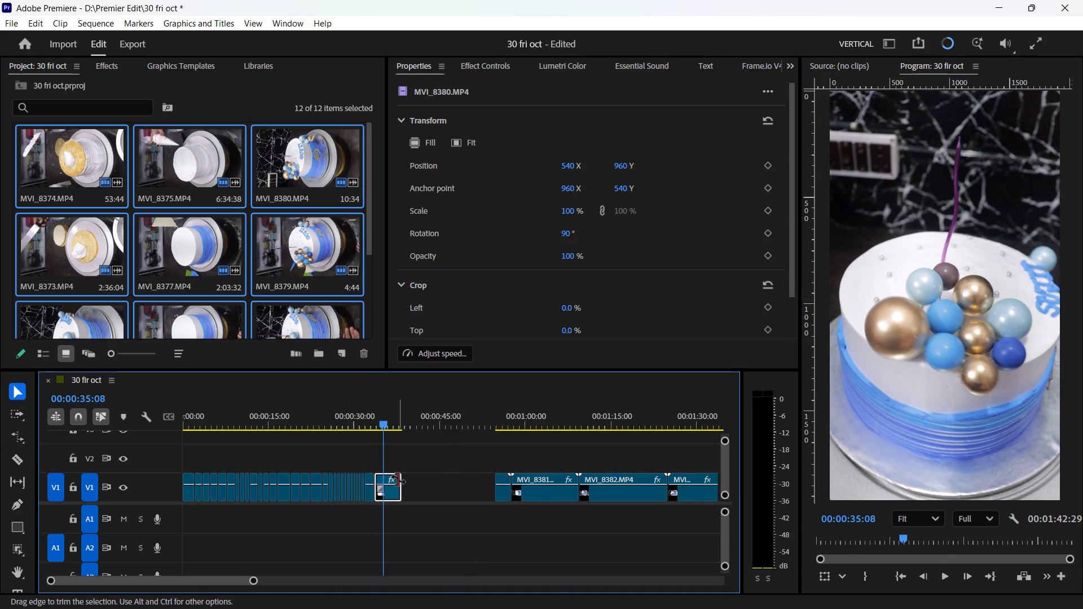
left_click_drag(399, 484, 393, 491)
type("v")
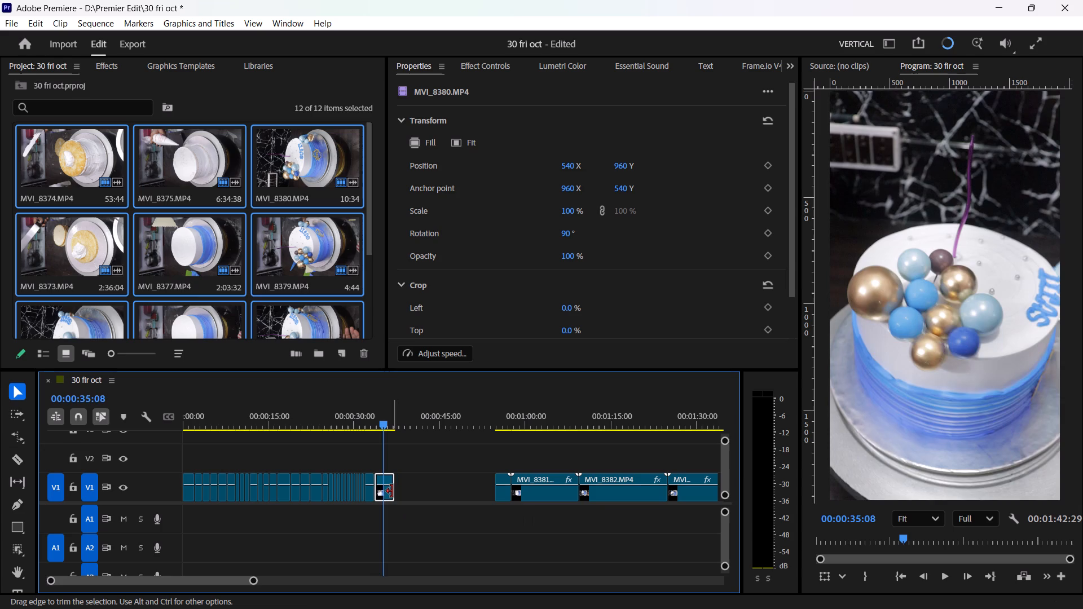
key("space")
key("space")
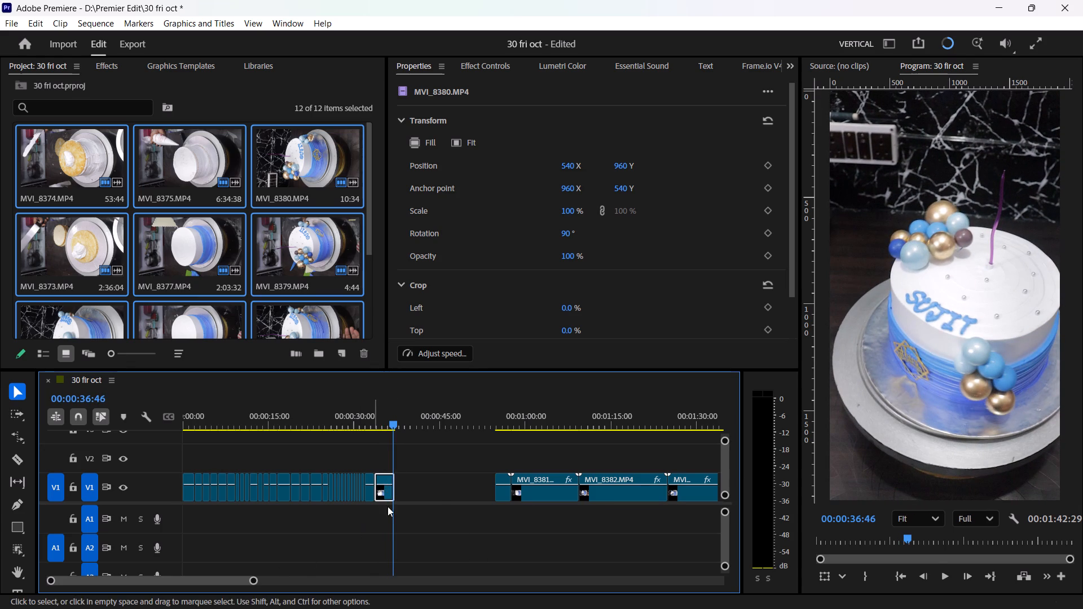
Play the opening of the slowed MVI_8380.MP4 piece, trim a little off its start and close the gap to MVI_8379.MP4.
left_click_drag(254, 581, 212, 591)
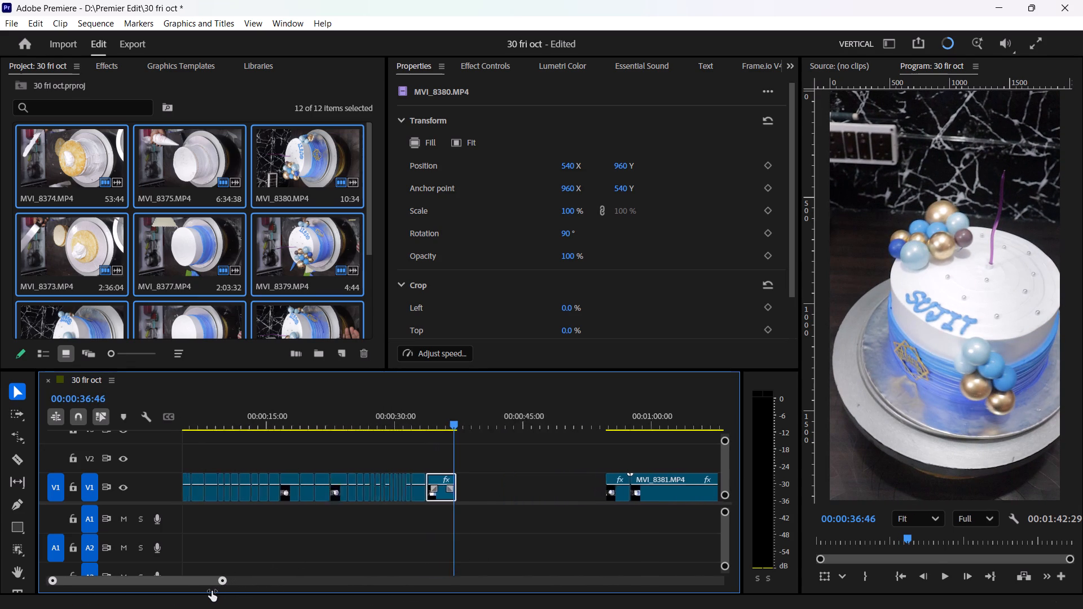
left_click_drag(212, 591, 147, 597)
left_click_drag(377, 405, 363, 422)
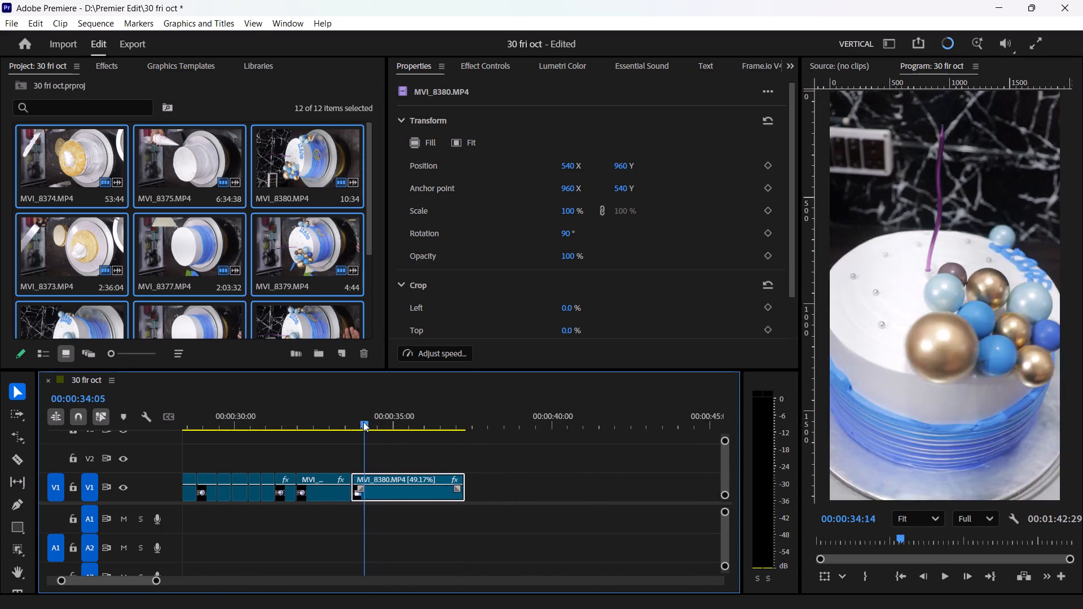
left_click_drag(363, 422, 354, 447)
key("space")
key("space")
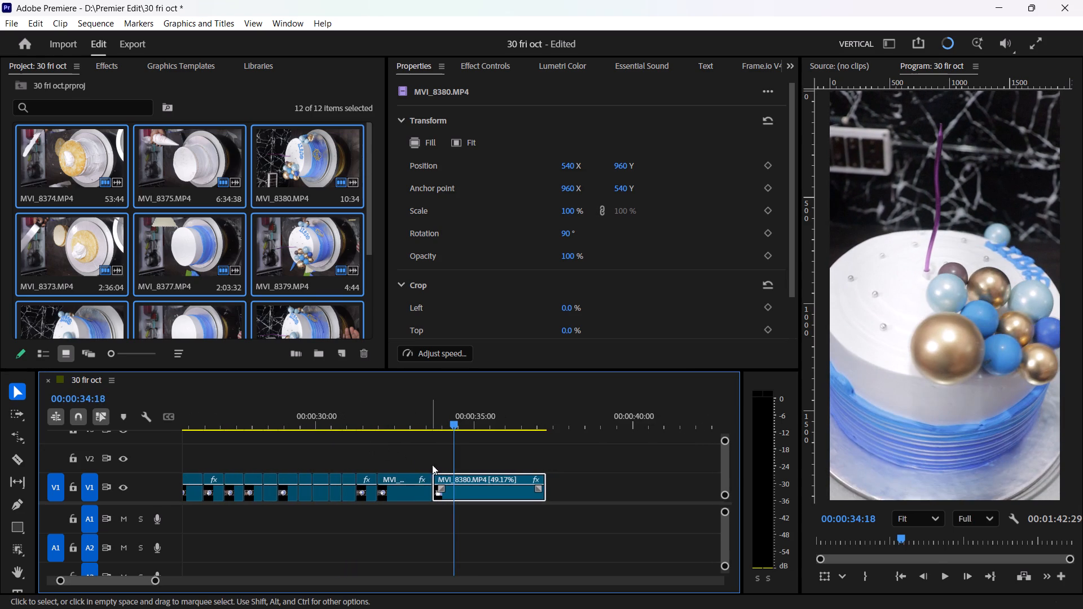
left_click_drag(436, 476, 443, 478)
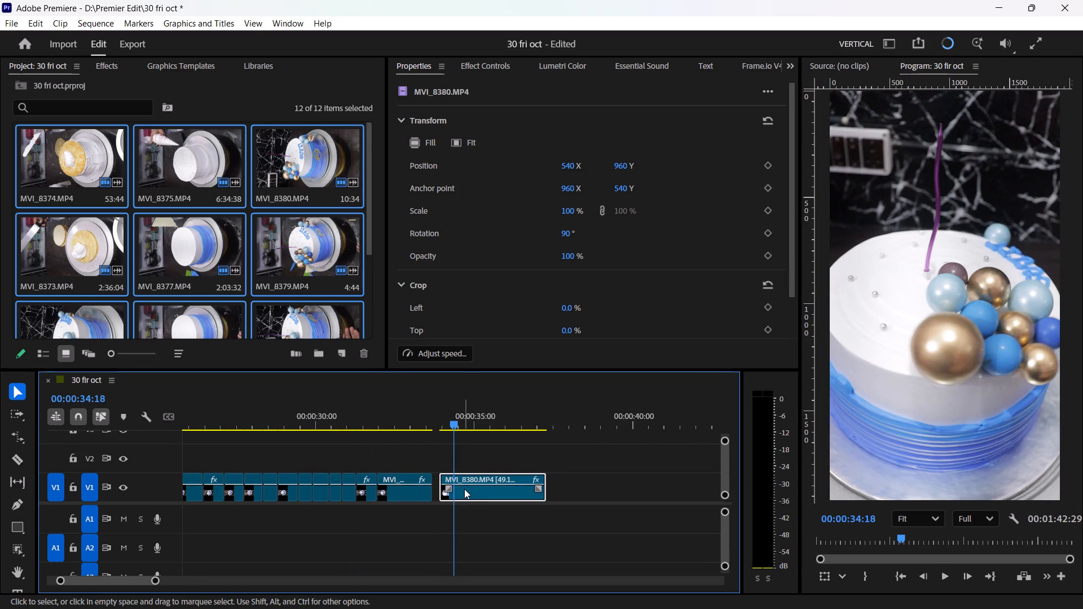
left_click(465, 489)
Replay the slowed MVI_8380.MP4 piece from its start several times to check its motion and where it should end.
left_click_drag(440, 421, 435, 426)
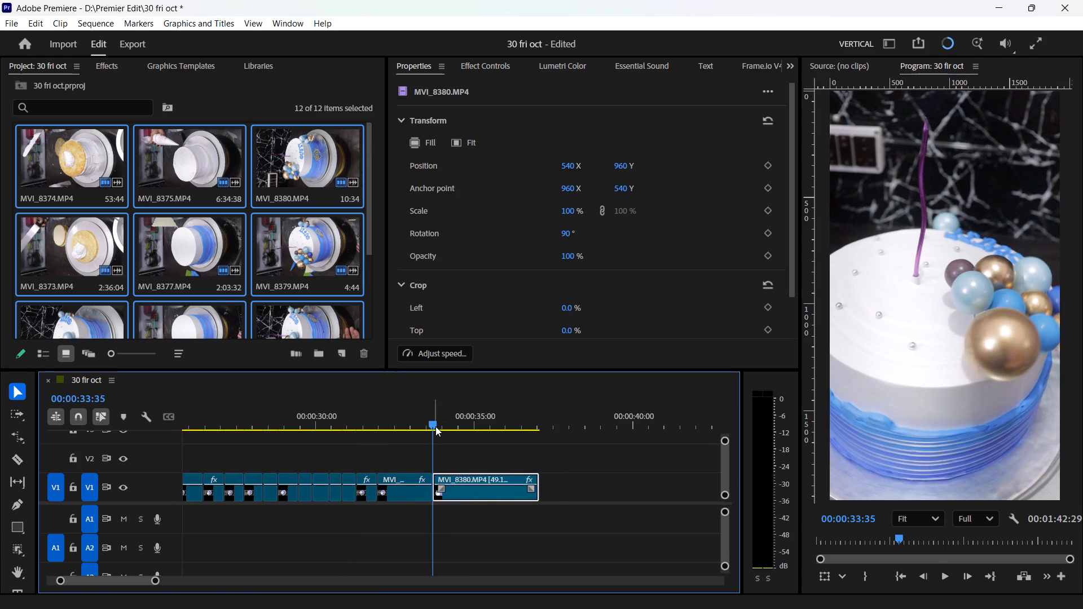
key("space")
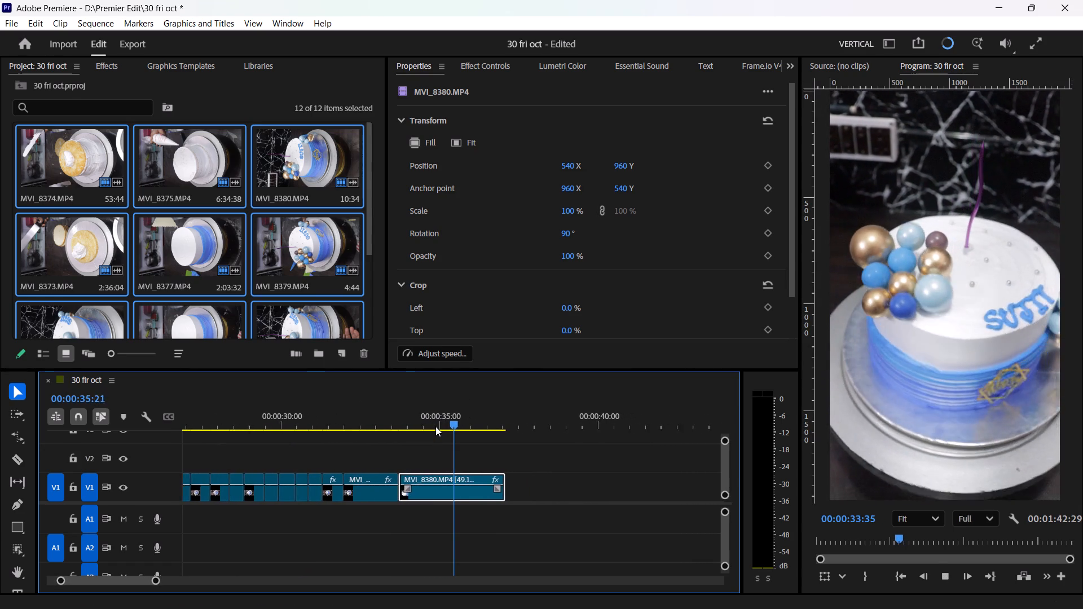
key("space")
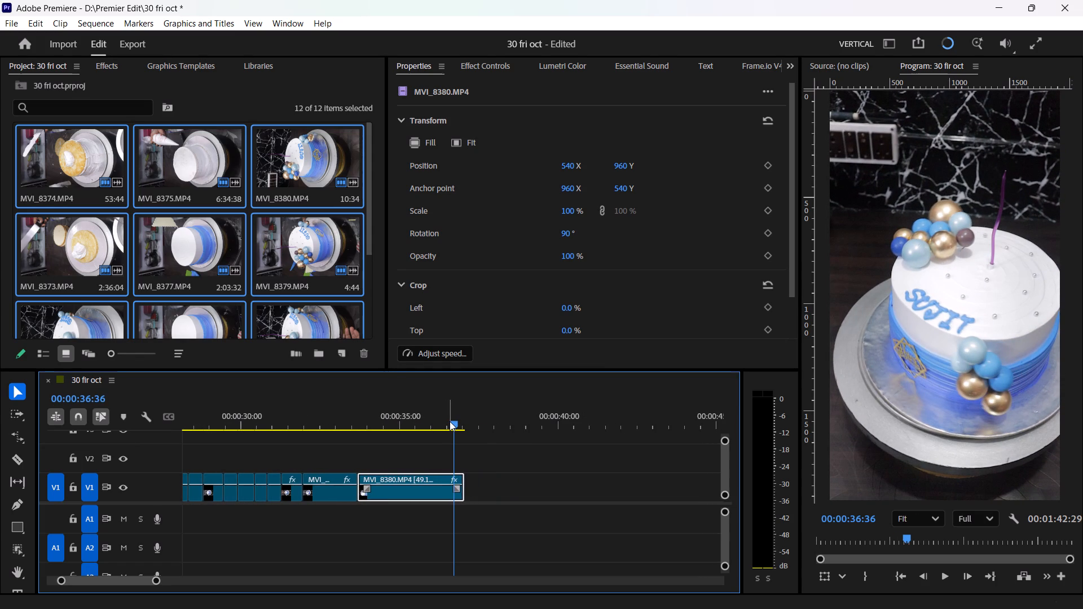
left_click_drag(380, 422, 370, 432)
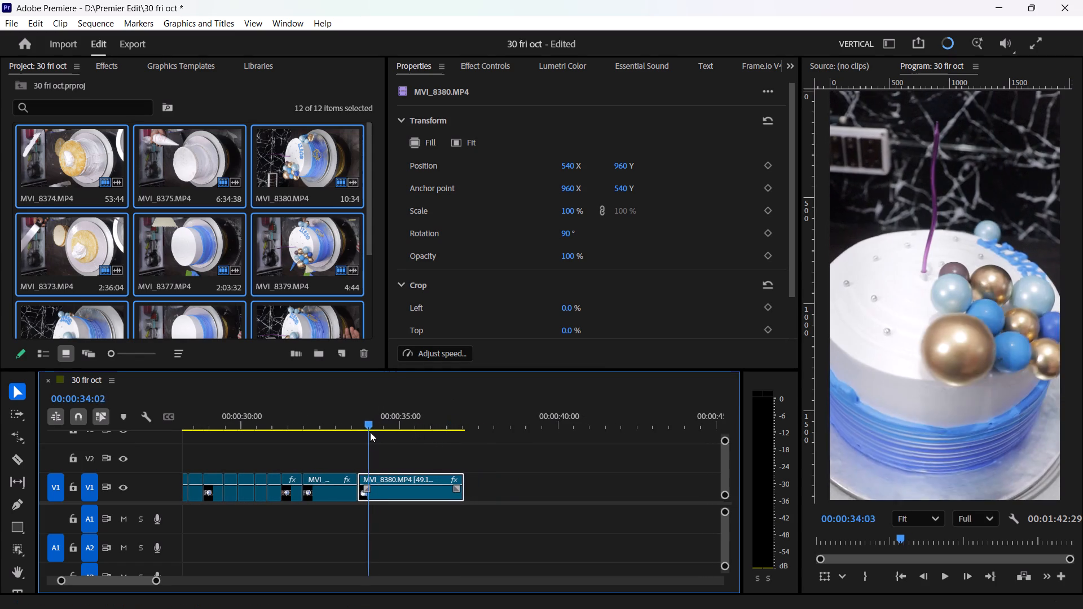
left_click_drag(370, 432, 363, 446)
key("space")
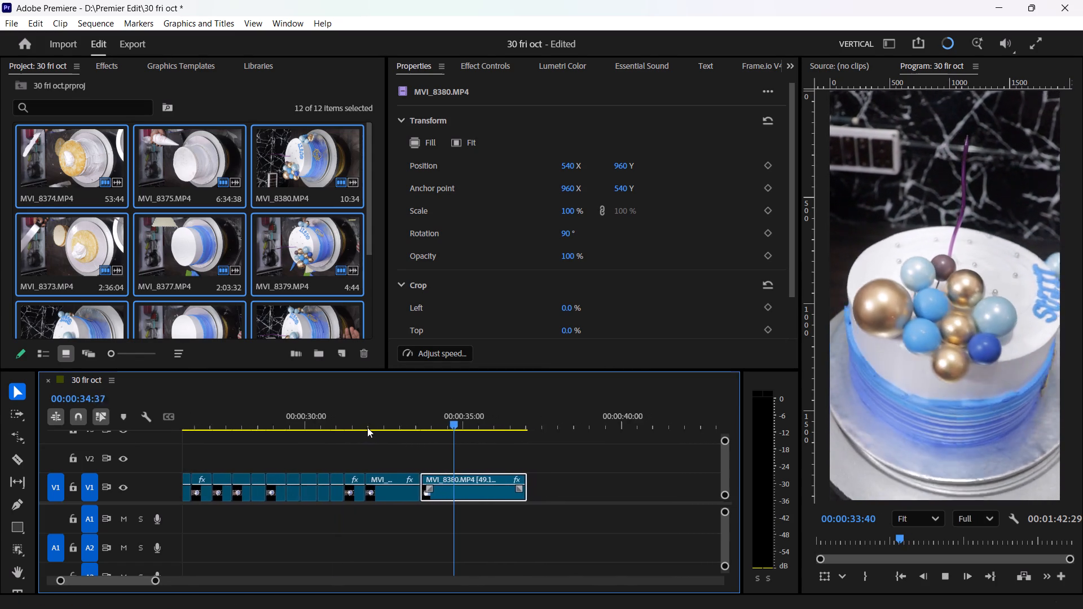
key("space")
left_click_drag(415, 422, 412, 427)
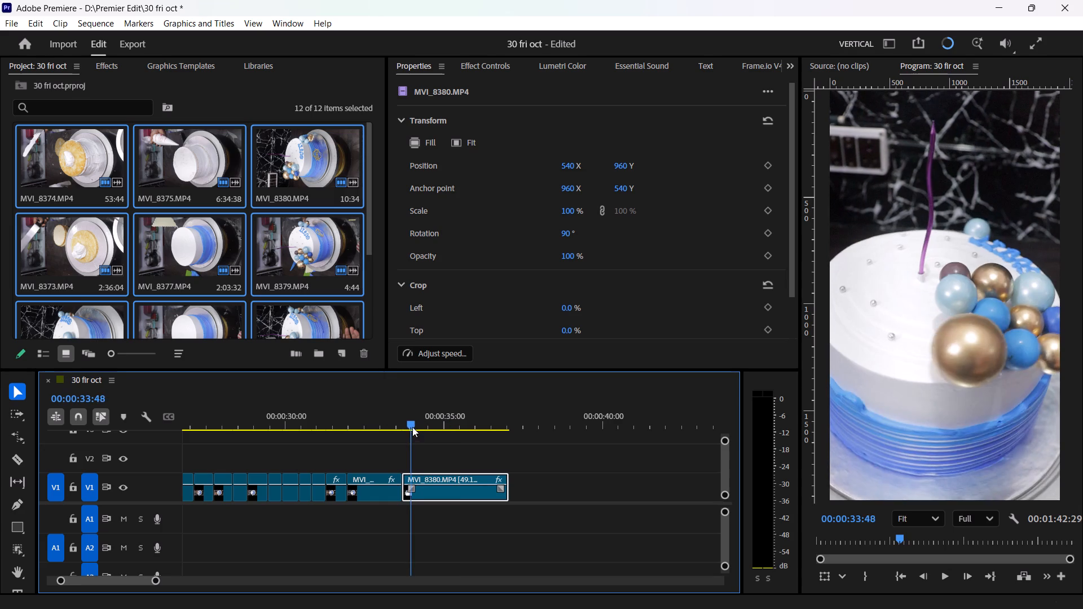
left_click_drag(412, 427, 406, 443)
key("space")
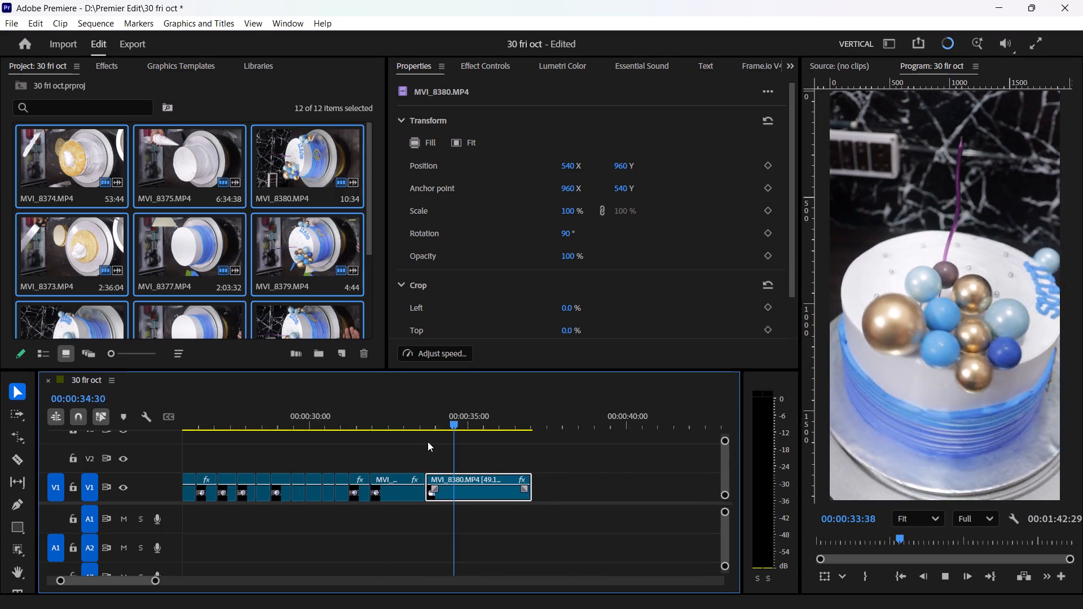
key("space")
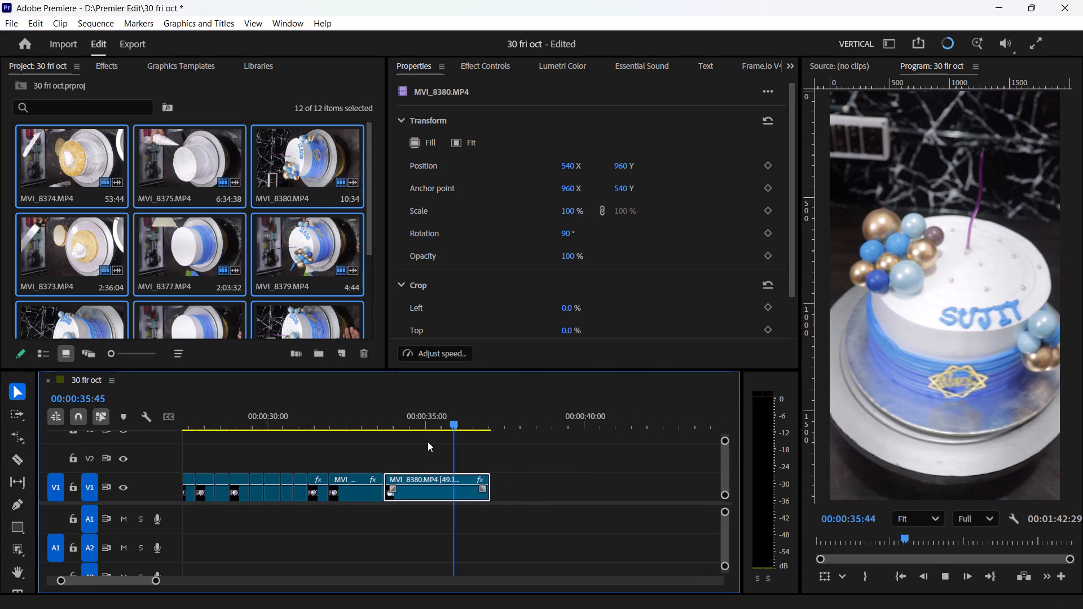
key("space")
key("space")
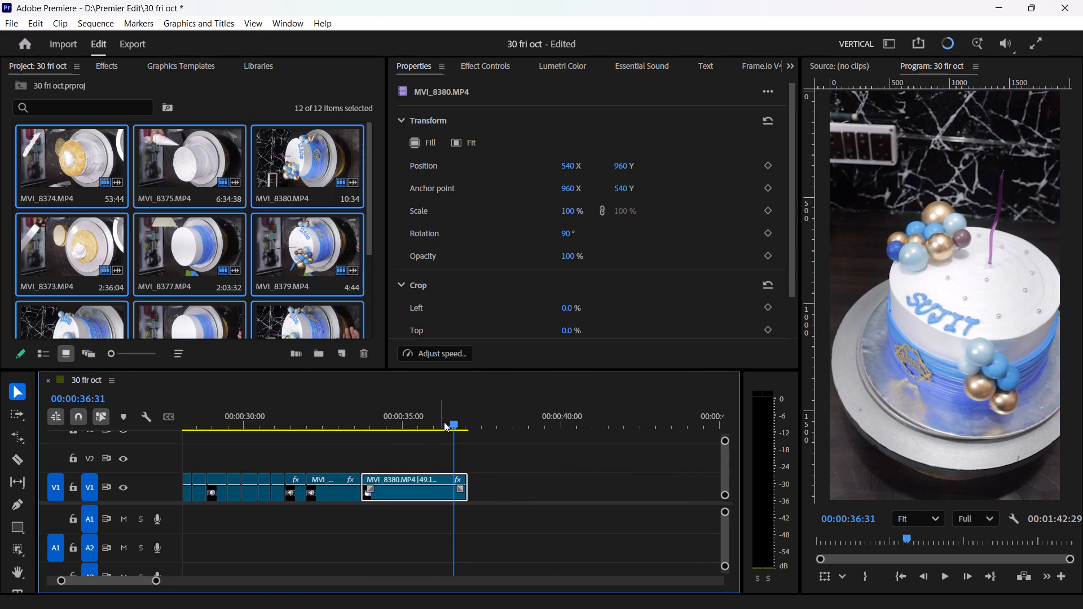
key("space")
key("space")
left_click_drag(443, 421, 367, 492)
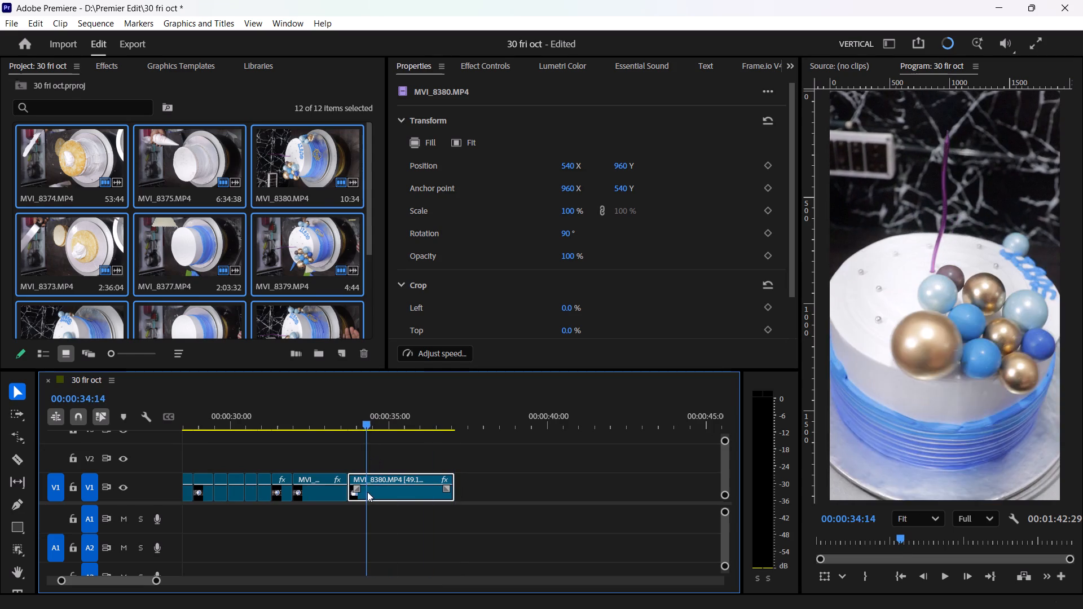
left_click_drag(367, 492, 351, 482)
key("space")
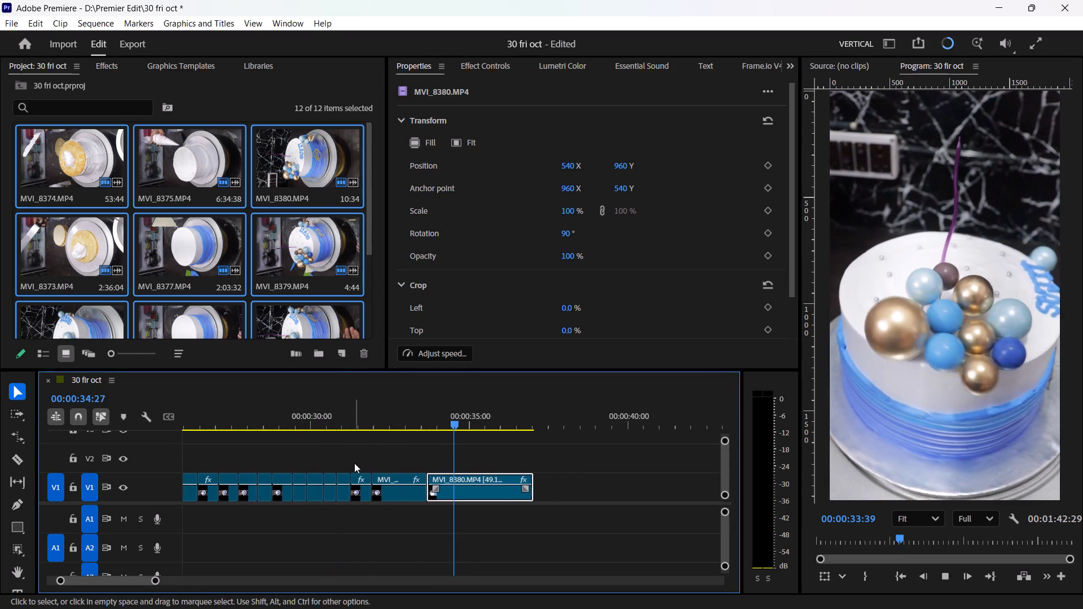
Trim a little more off the start of the slowed MVI_8380.MP4 piece, close the gap to MVI_8379.MP4 and play it through.
key("space")
left_click_drag(402, 475, 403, 476)
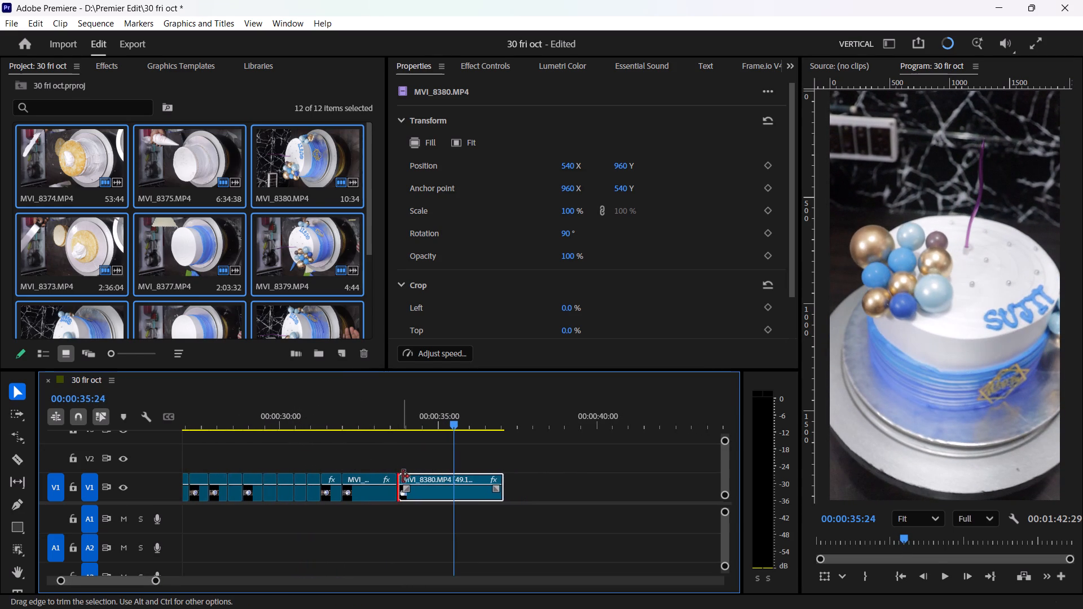
left_click_drag(403, 476, 408, 475)
left_click_drag(425, 487, 423, 487)
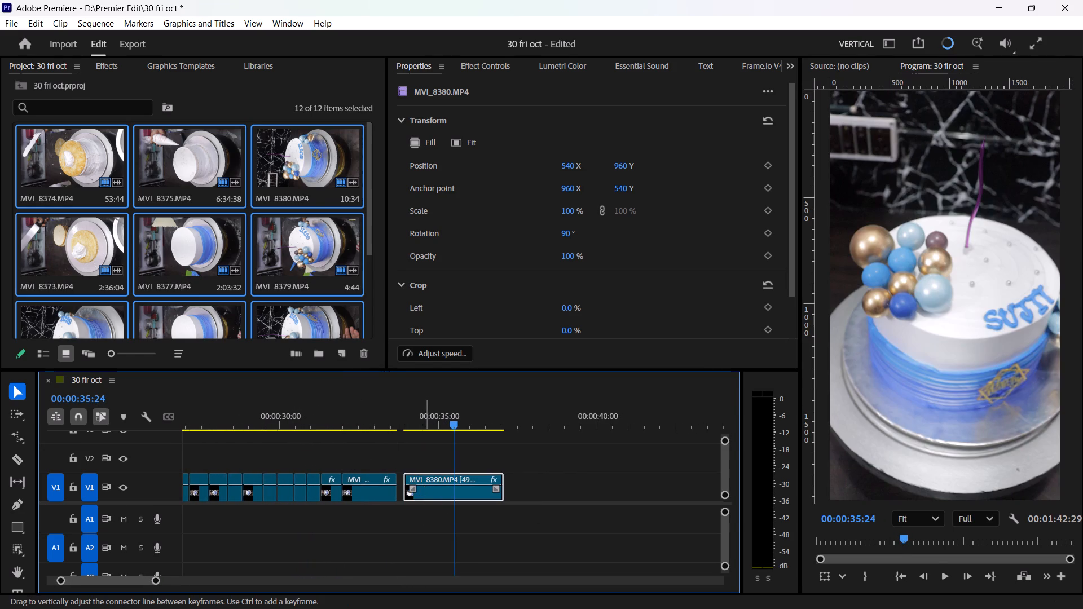
left_click_drag(423, 487, 420, 471)
left_click_drag(430, 490, 426, 491)
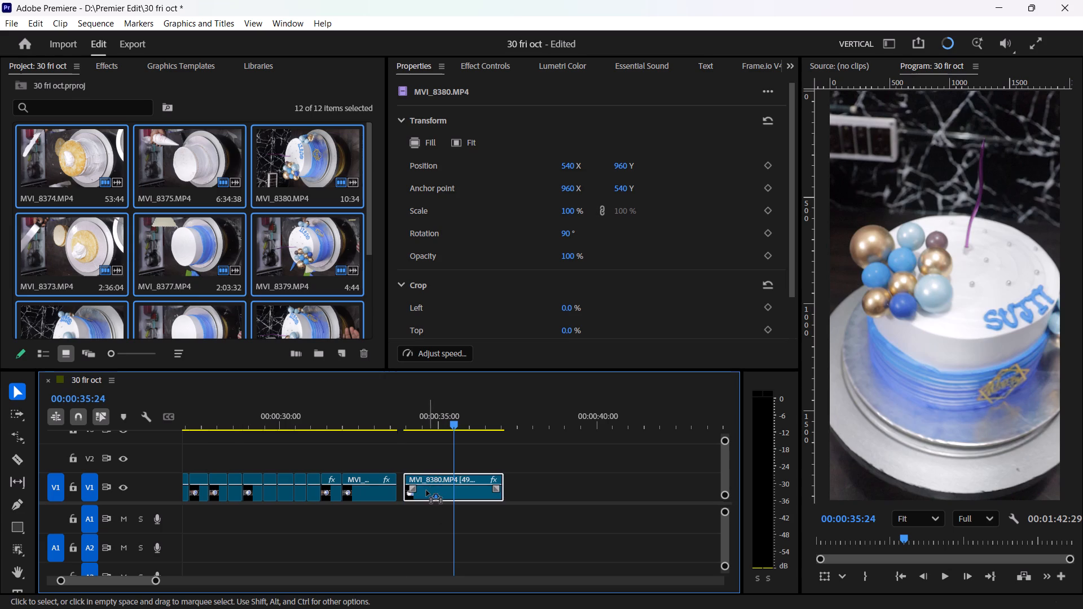
left_click_drag(426, 491, 424, 488)
left_click_drag(403, 420, 398, 427)
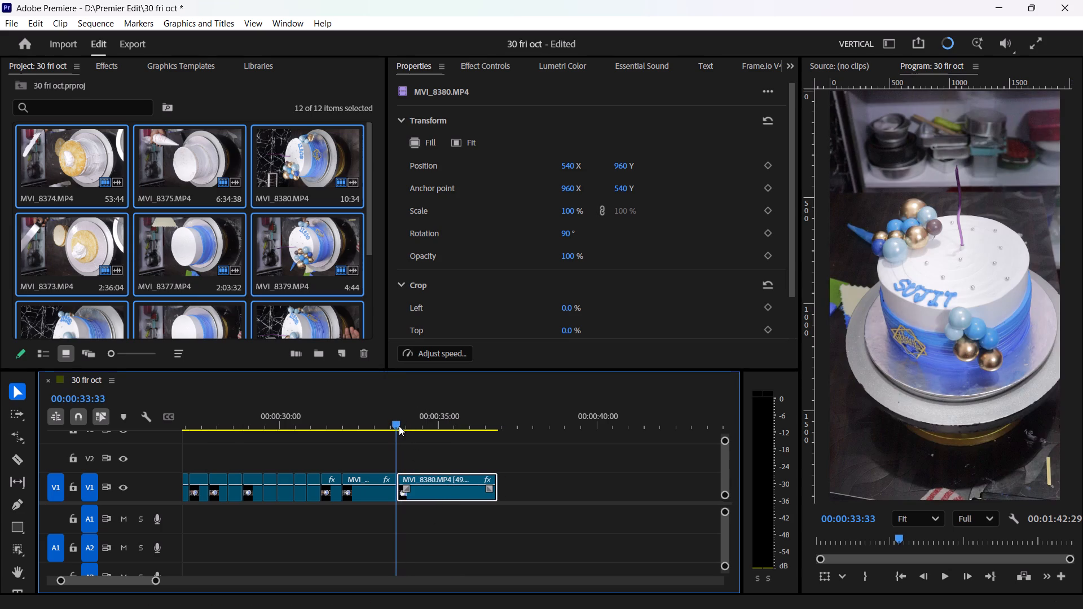
key("space")
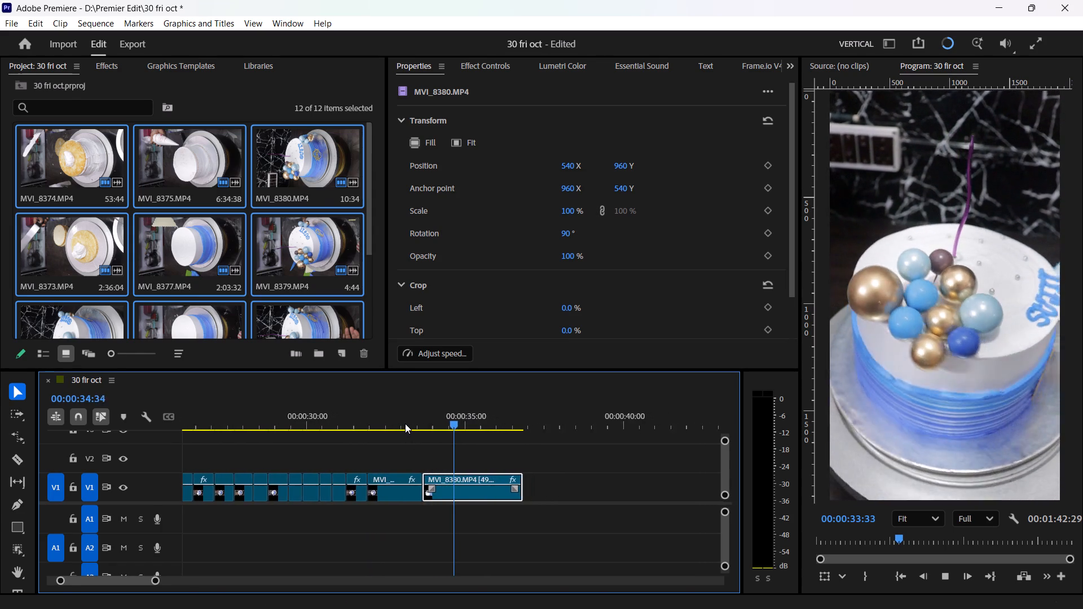
key("space")
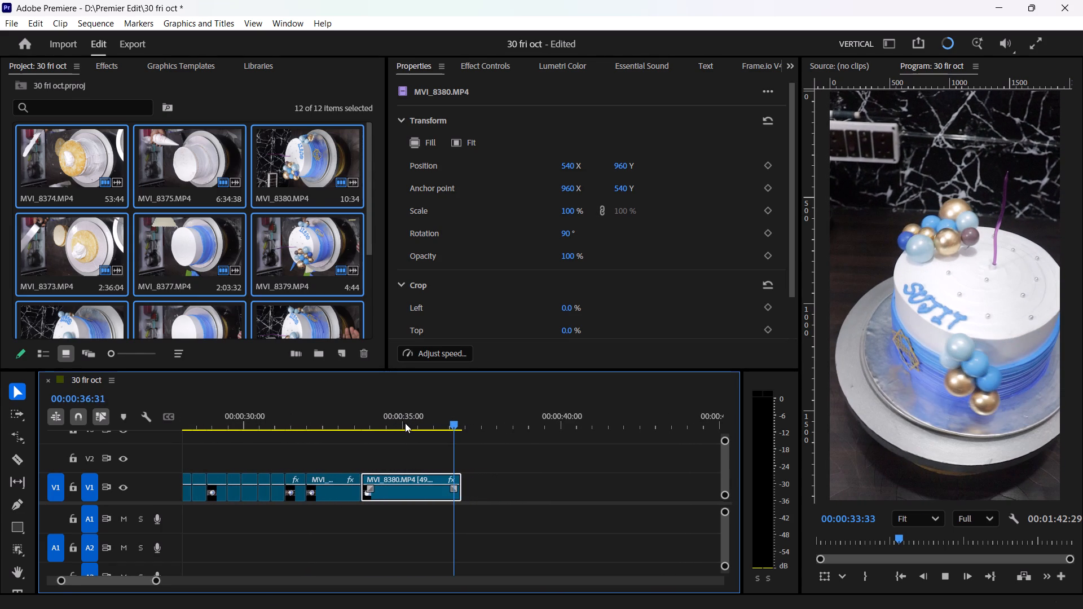
key("space")
key("space")
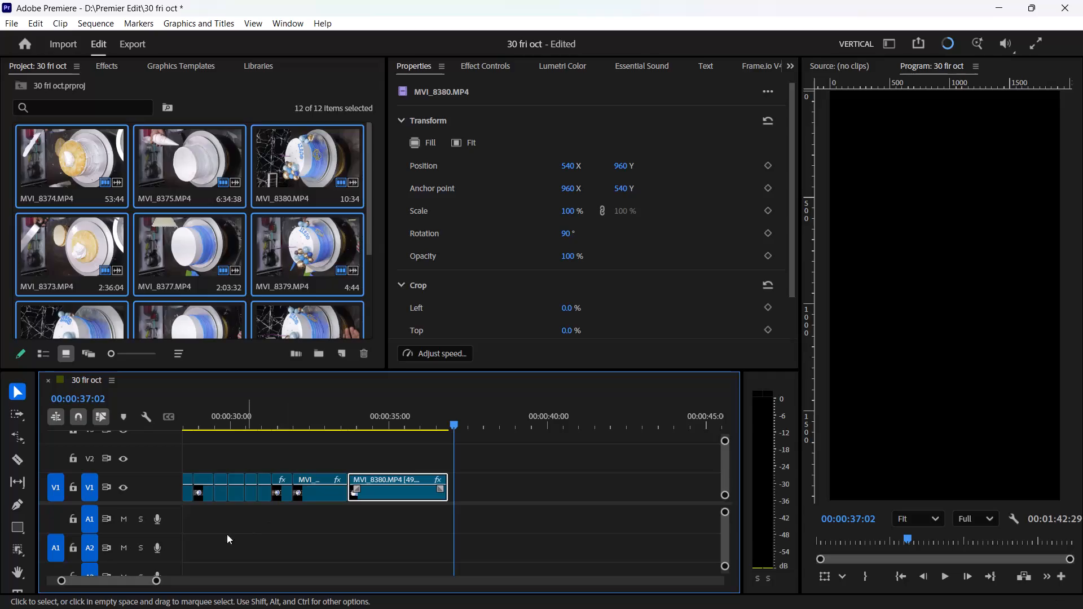
Move the MVI_8379.MP4 finished-cake clip to the very start of V1, shifting the other edited clips later to make room.
left_click(312, 489)
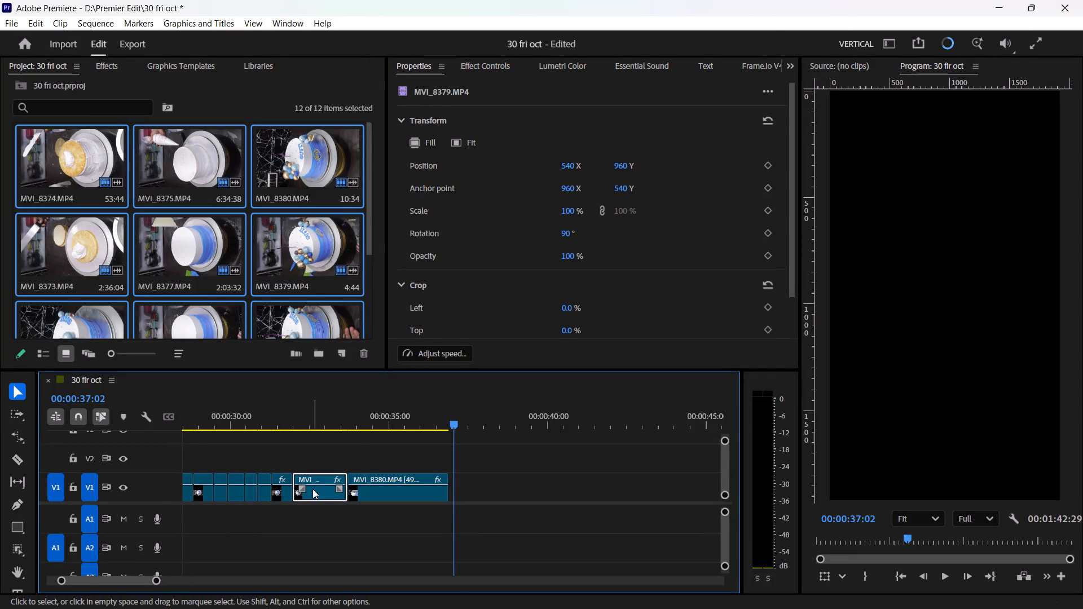
left_click_drag(156, 581, 213, 577)
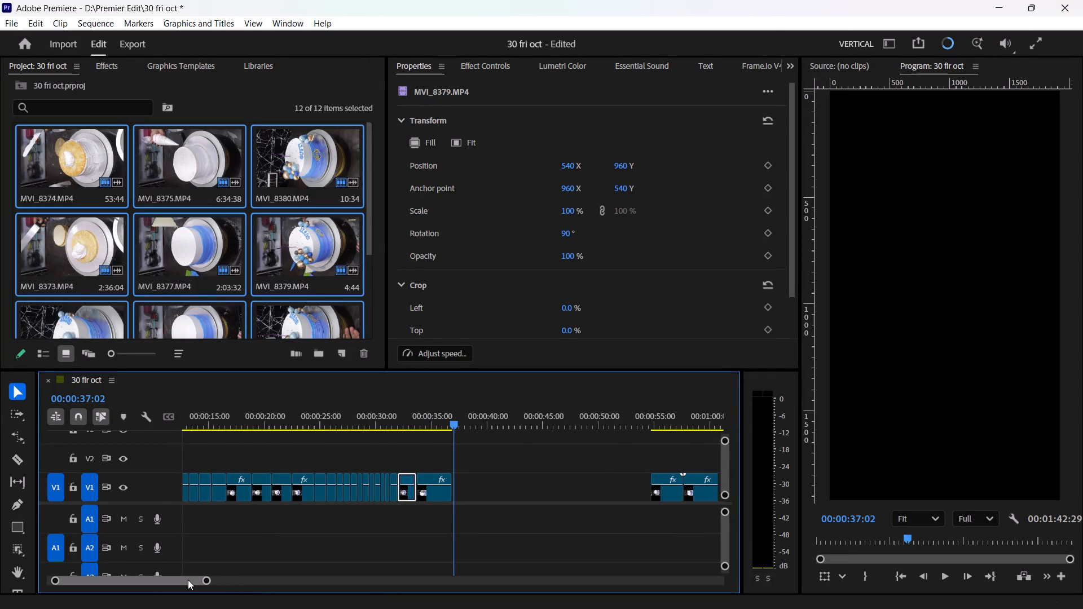
left_click_drag(188, 580, 160, 581)
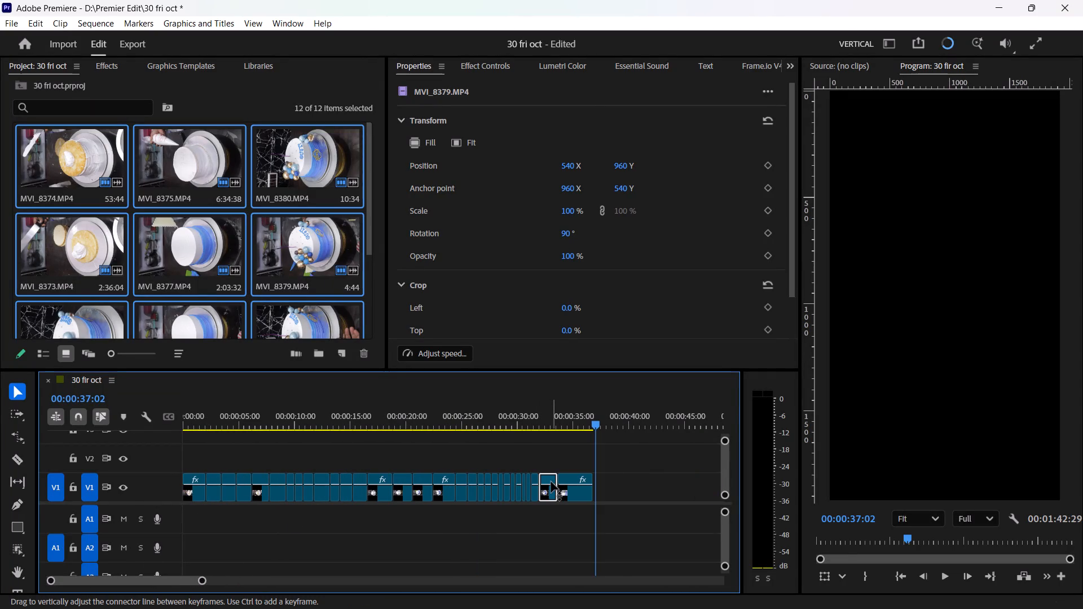
left_click_drag(551, 481, 555, 475)
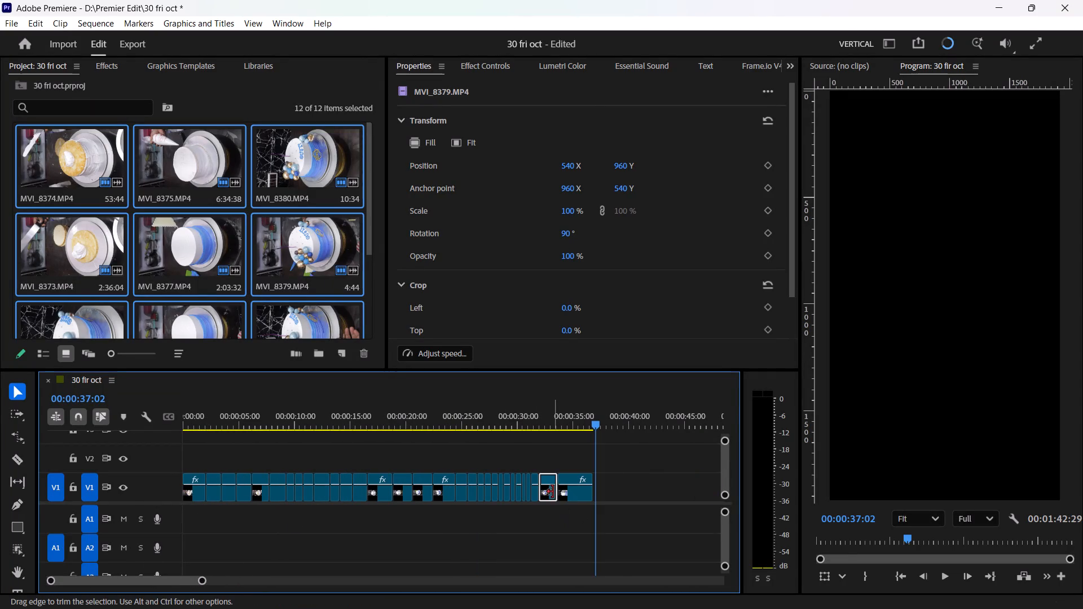
left_click_drag(551, 492, 180, 447)
left_click_drag(180, 514, 122, 504)
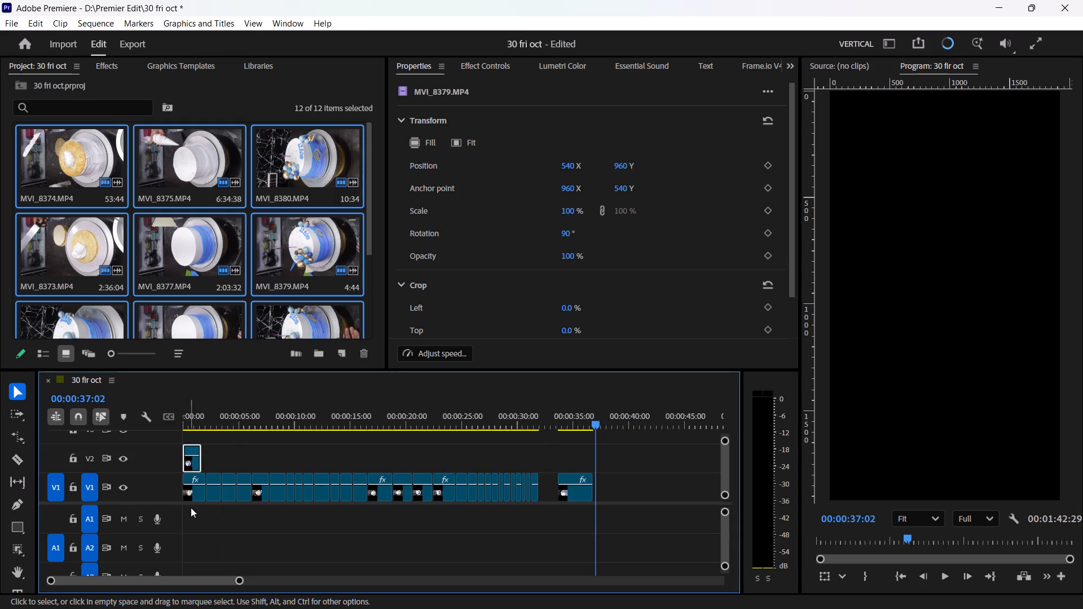
left_click_drag(191, 507, 575, 495)
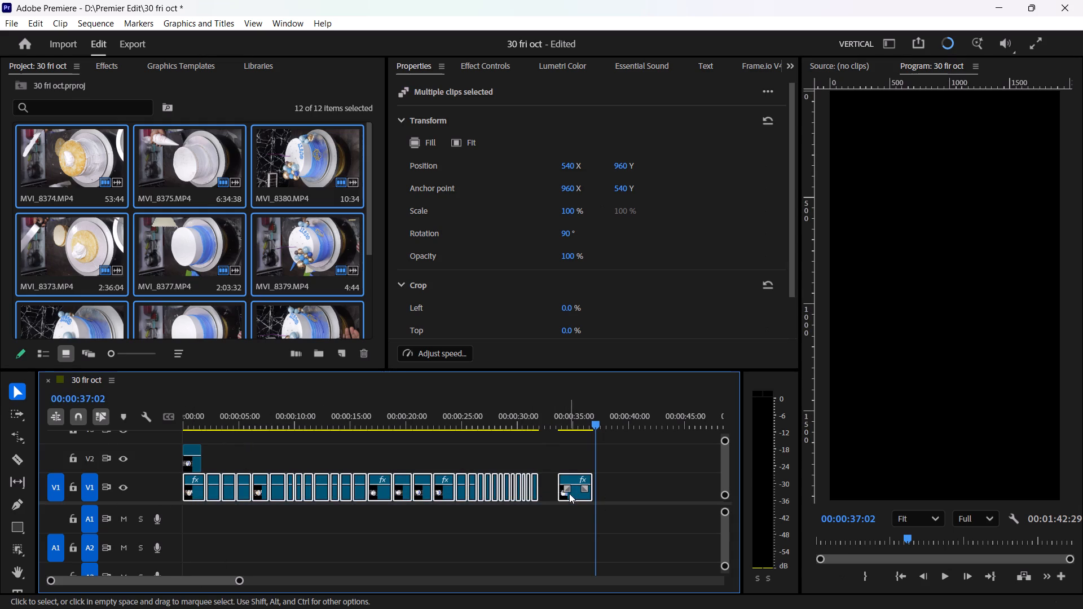
left_click_drag(573, 492, 590, 487)
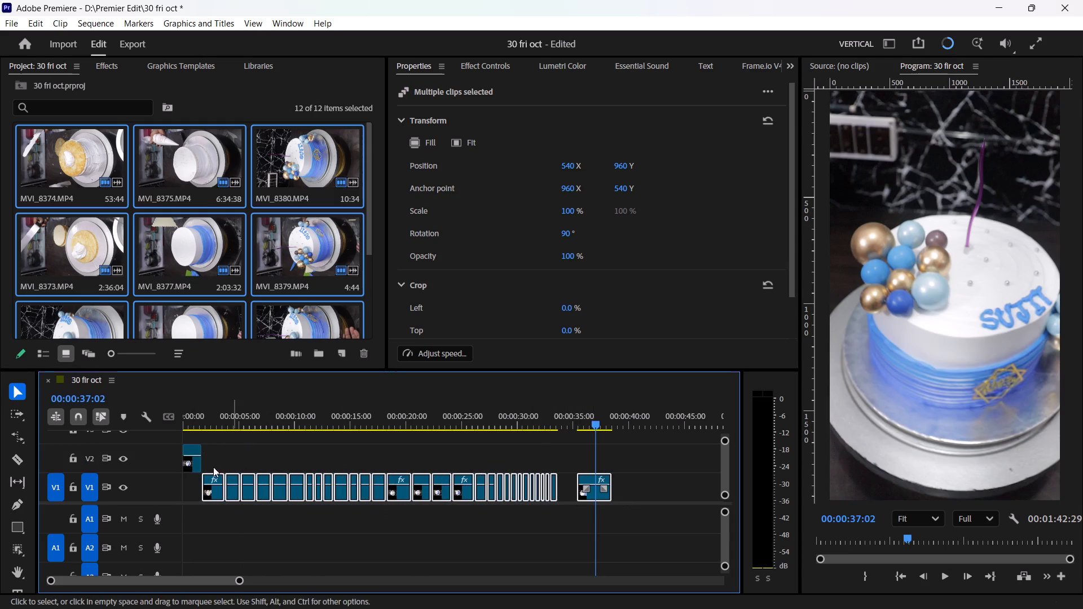
left_click_drag(193, 460, 191, 476)
Play the opening MVI_8379.MP4 clip from the sequence start several times to check its speed and the cut into MVI_8373.MP4.
left_click_drag(201, 412, 182, 425)
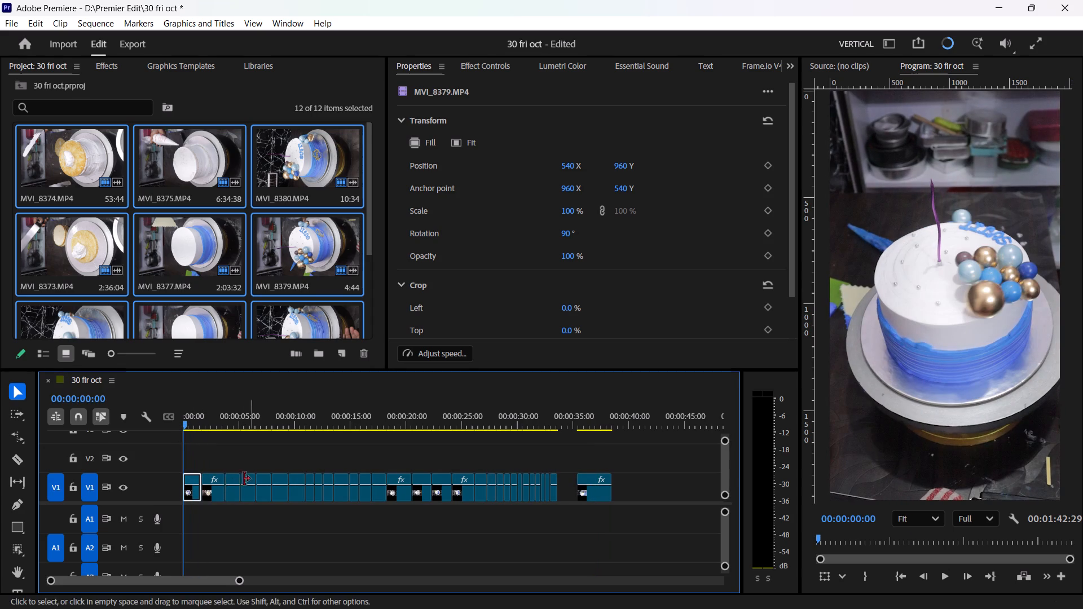
key("space")
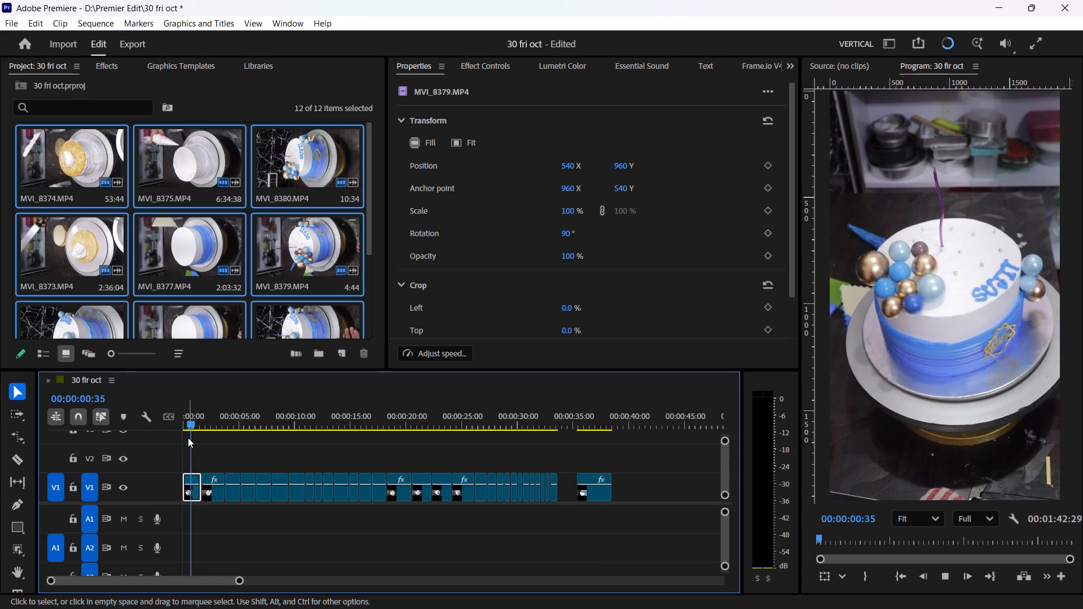
key("space")
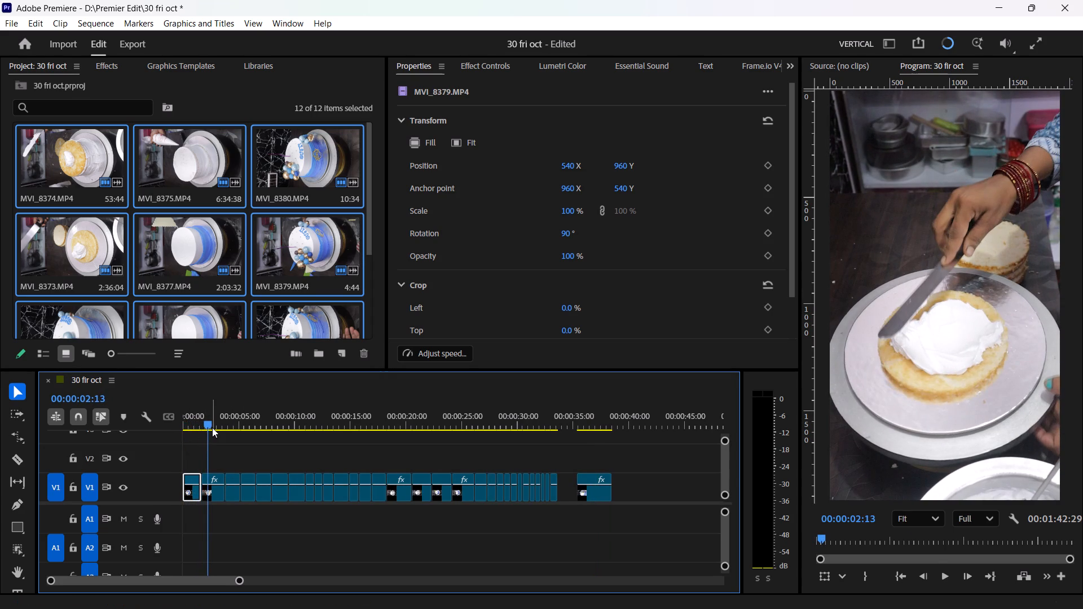
left_click_drag(212, 418, 178, 440)
key("space")
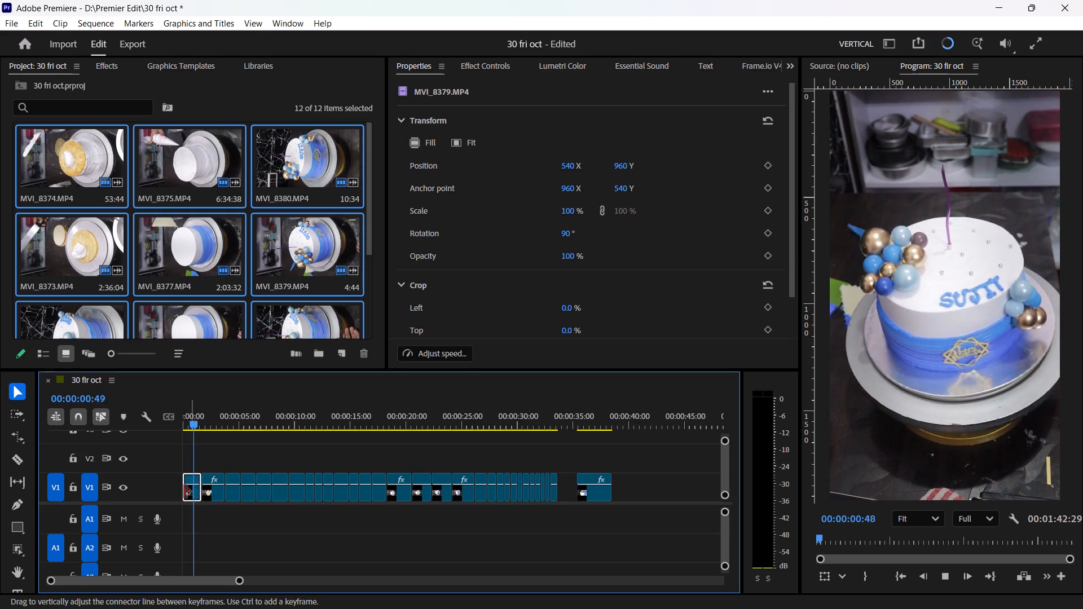
key("space")
left_click_drag(241, 582, 238, 581)
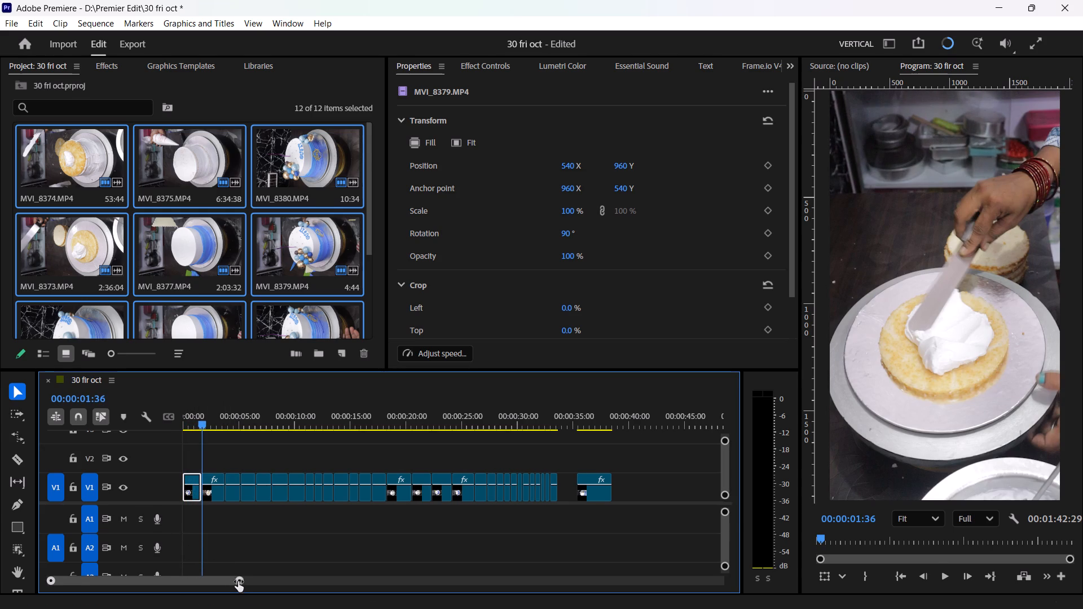
left_click_drag(238, 581, 133, 593)
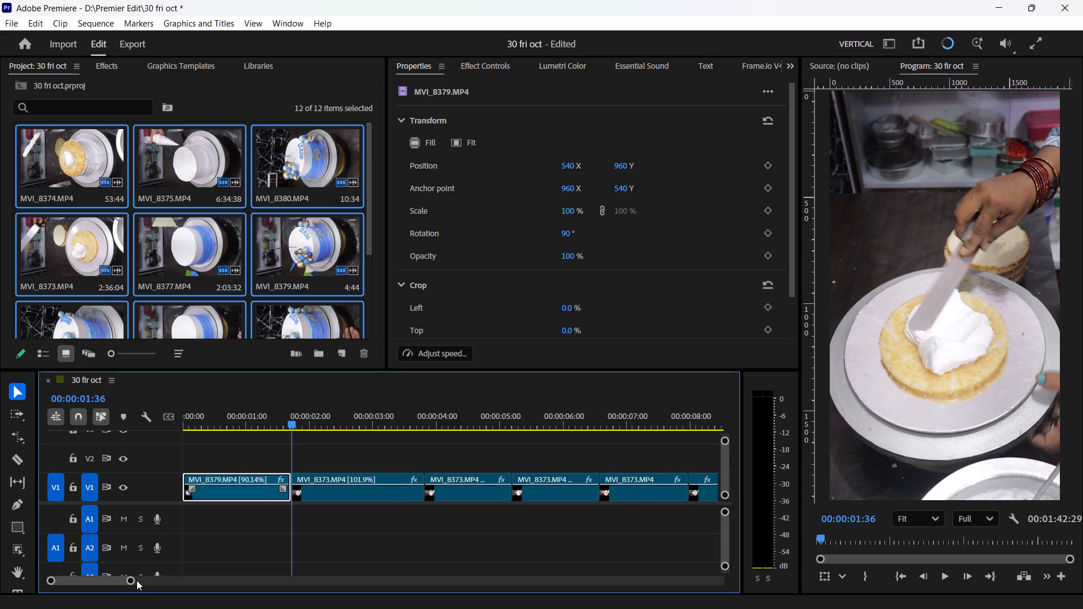
key("space")
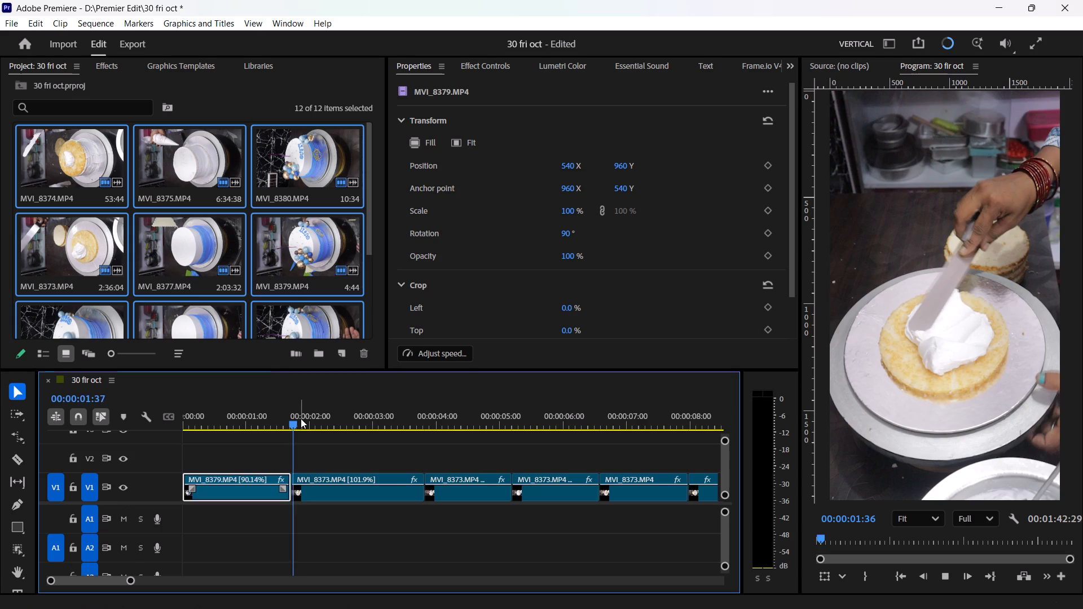
key("space")
left_click_drag(279, 420, 140, 469)
key("space")
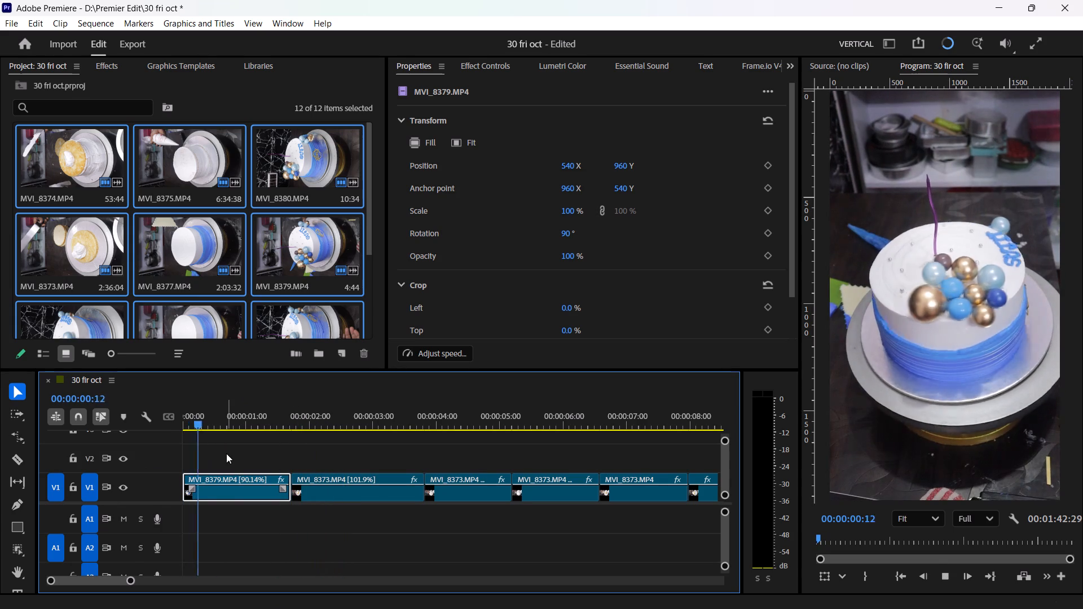
key("space")
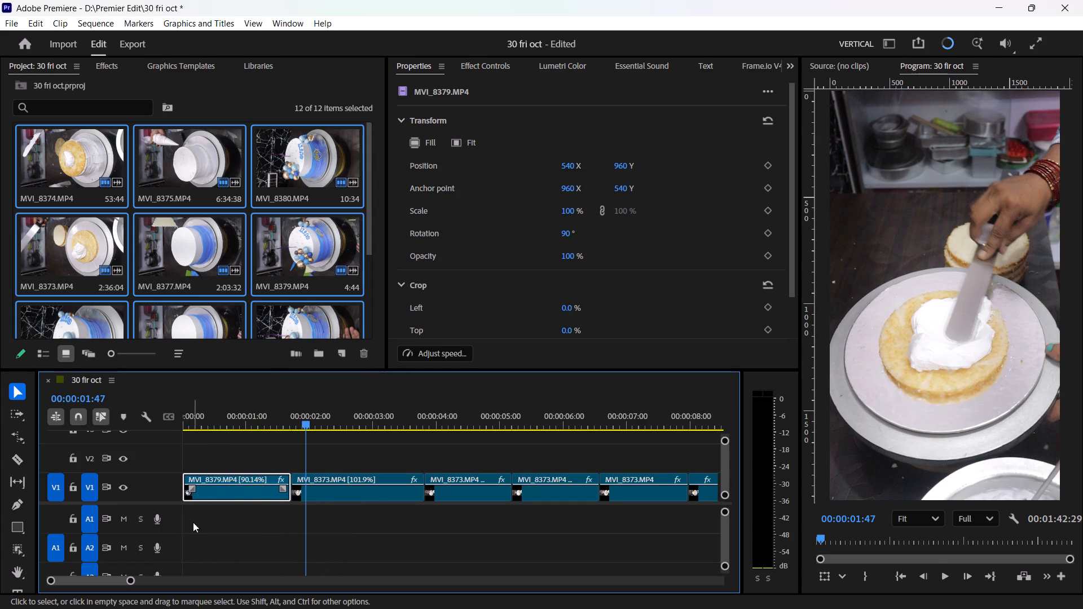
Shift all the edited clips after the opening MVI_8379.MP4 later on V1, through the MVI_8380.MP4 piece, leaving room behind the opening.
left_click_drag(129, 585, 161, 581)
left_click_drag(130, 581, 152, 584)
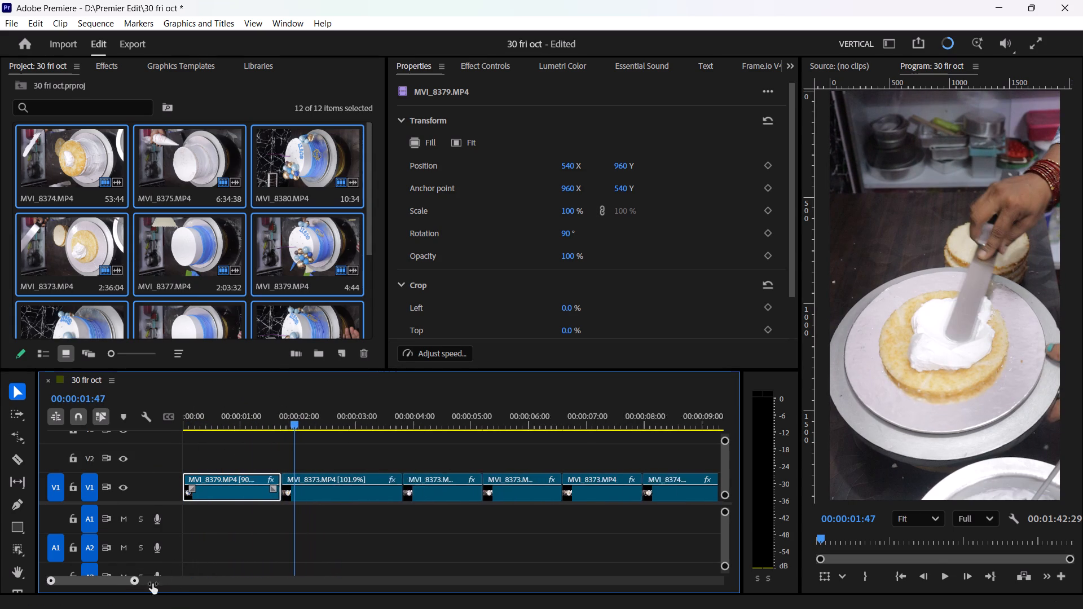
left_click_drag(152, 584, 300, 582)
left_click_drag(424, 504, 271, 502)
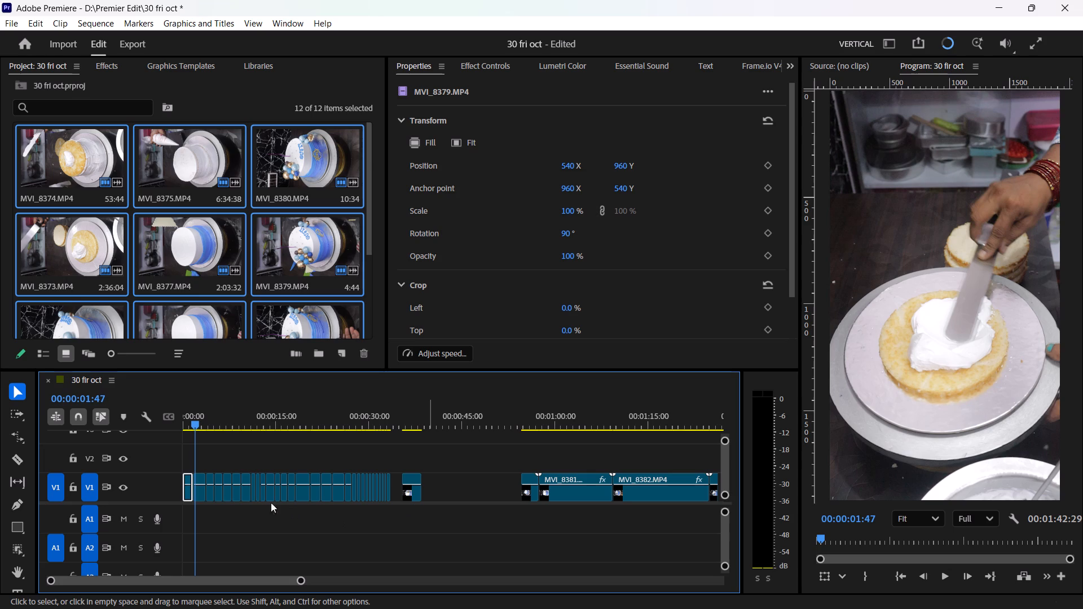
left_click_drag(271, 502, 204, 499)
left_click_drag(200, 508, 413, 487)
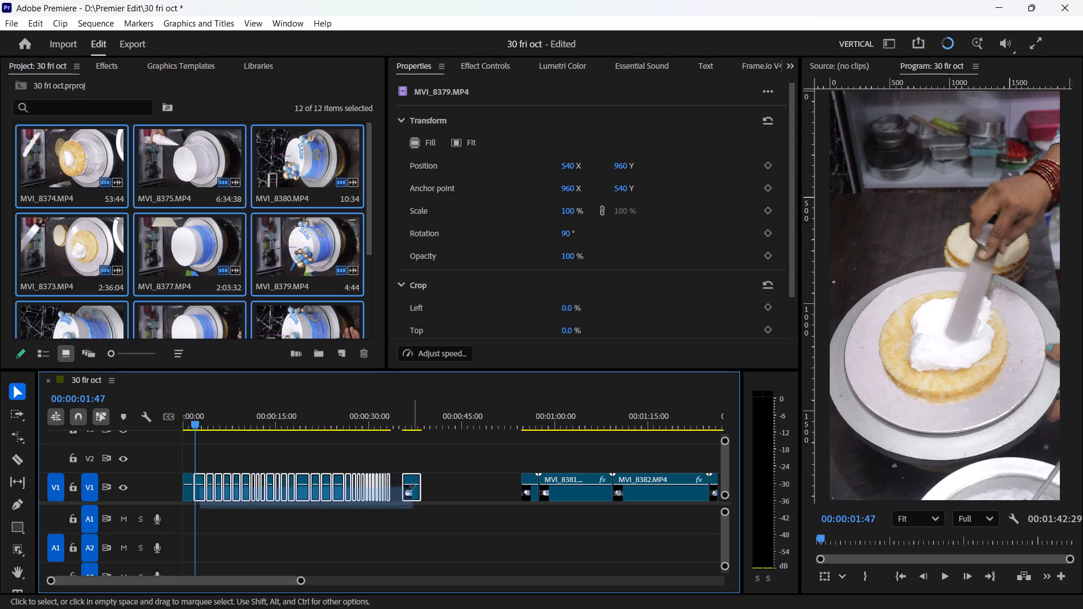
left_click_drag(413, 487, 414, 484)
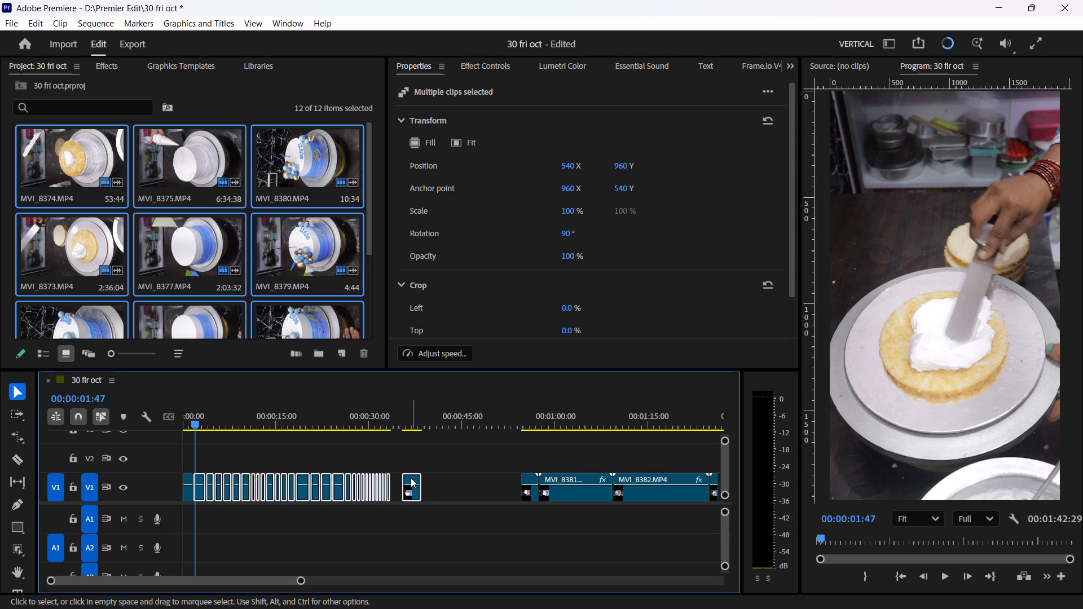
left_click_drag(410, 477, 420, 474)
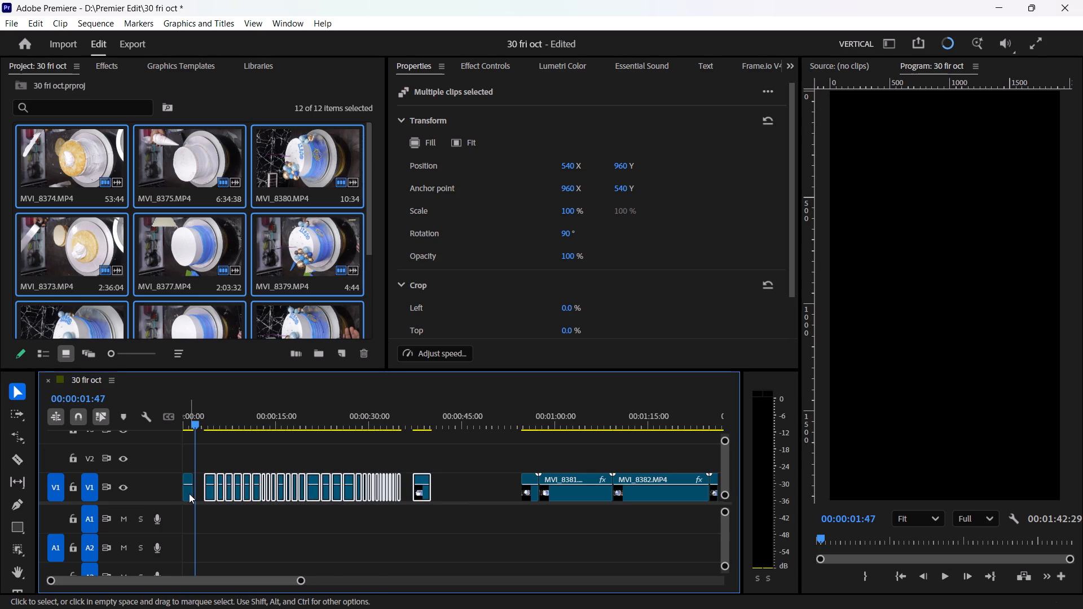
Rate stretch the opening MVI_8379.MP4 clip to about 2.7 seconds and play it to check the slower motion.
left_click(189, 493)
key("r")
left_click_drag(191, 487, 199, 487)
left_click_drag(301, 580, 275, 586)
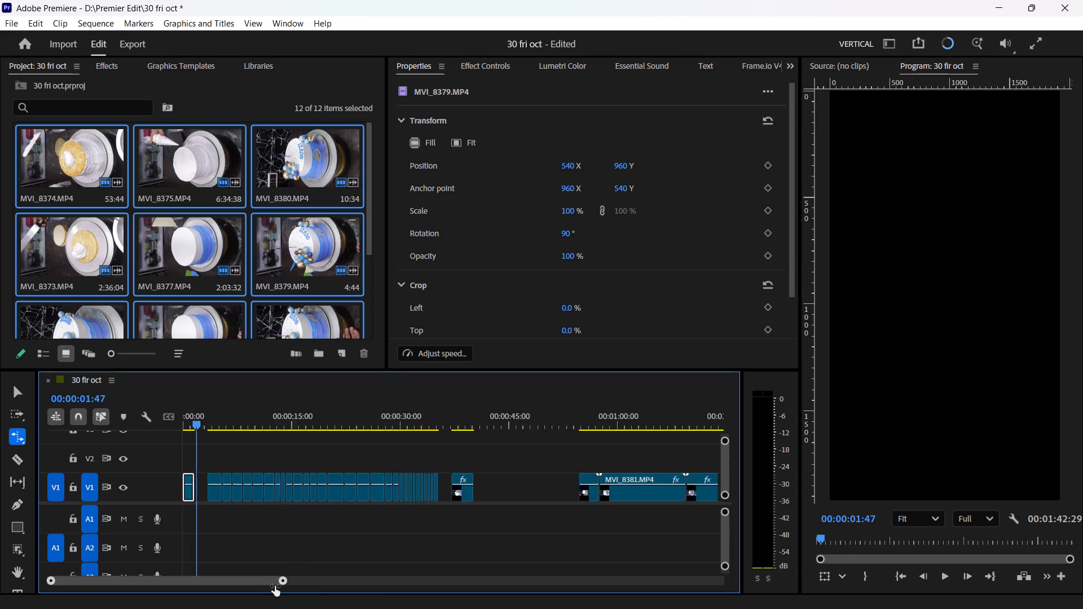
left_click_drag(275, 586, 187, 584)
left_click_drag(215, 482, 217, 482)
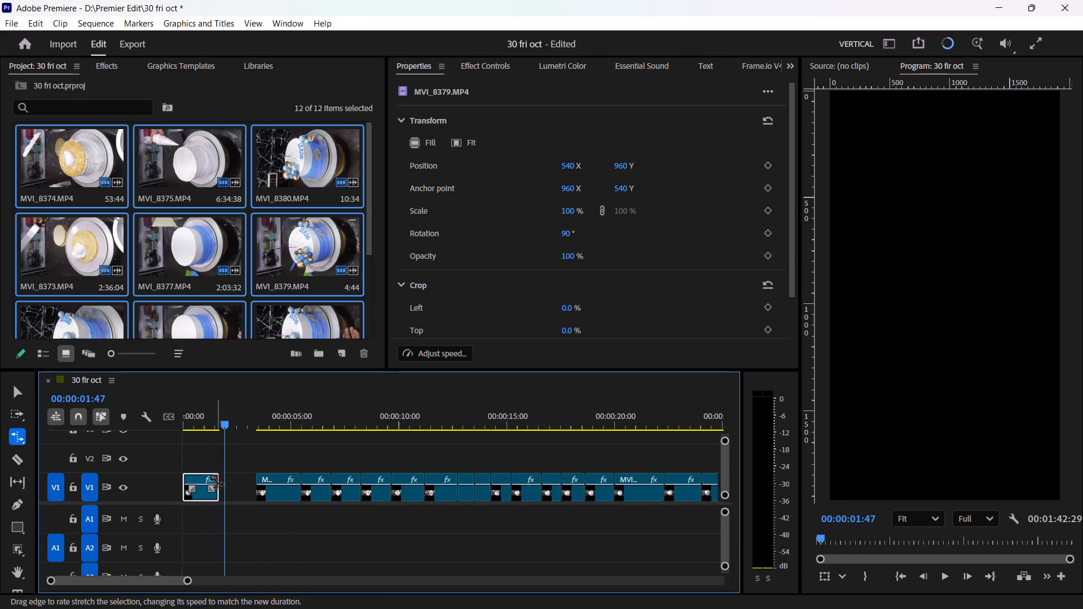
left_click_drag(217, 482, 237, 482)
key("v")
left_click_drag(219, 416, 198, 439)
key("space")
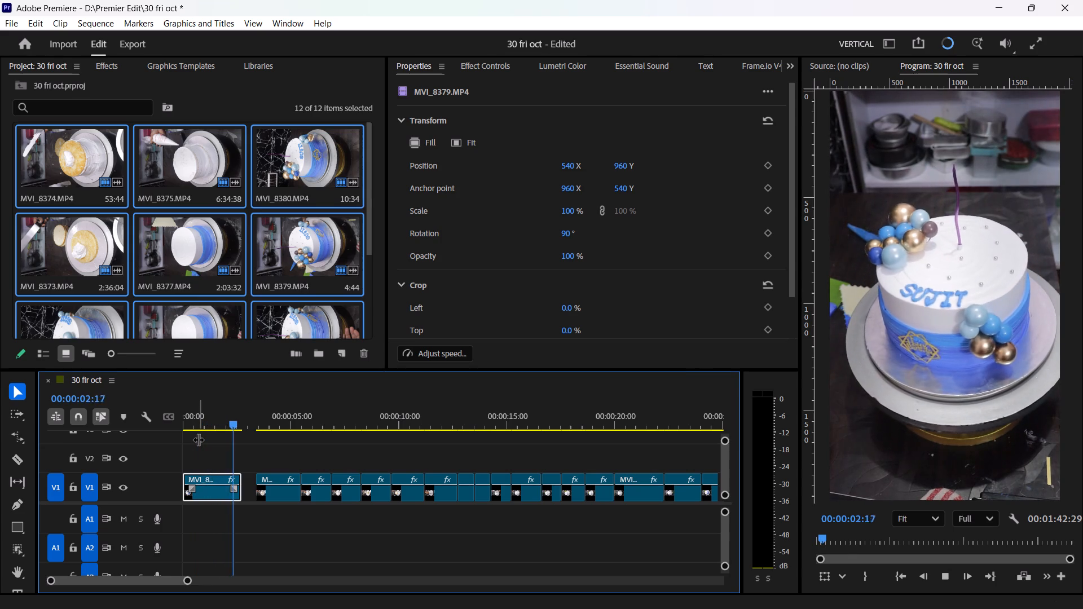
key("space")
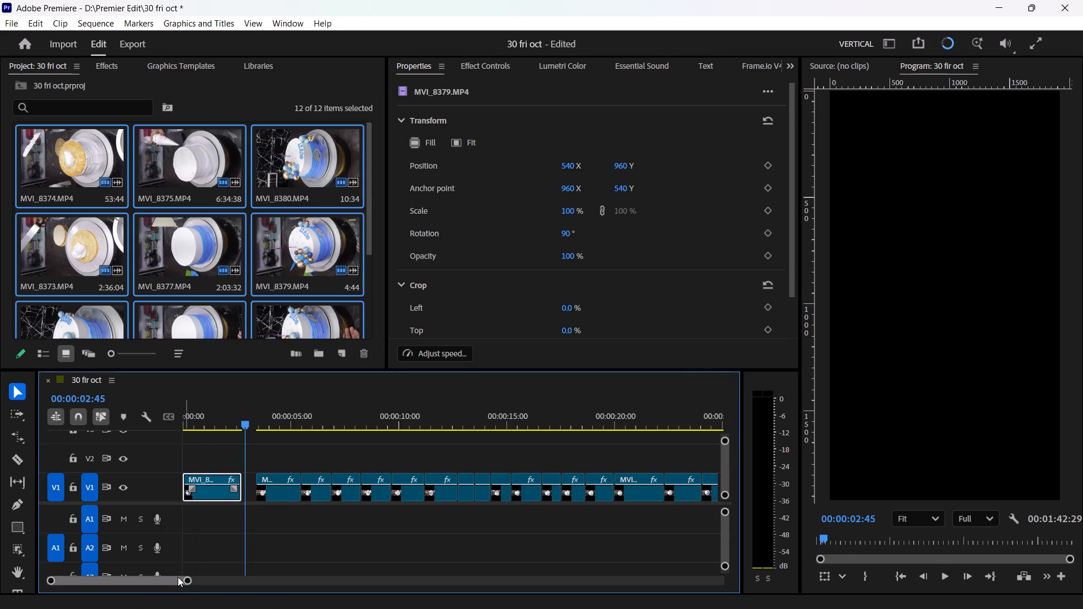
Move the block of cake-making clips, excluding the MVI_8380.MP4 piece, back against the stretched opening MVI_8379.MP4 clip and play the join.
left_click_drag(187, 580, 218, 580)
left_click_drag(227, 419, 217, 424)
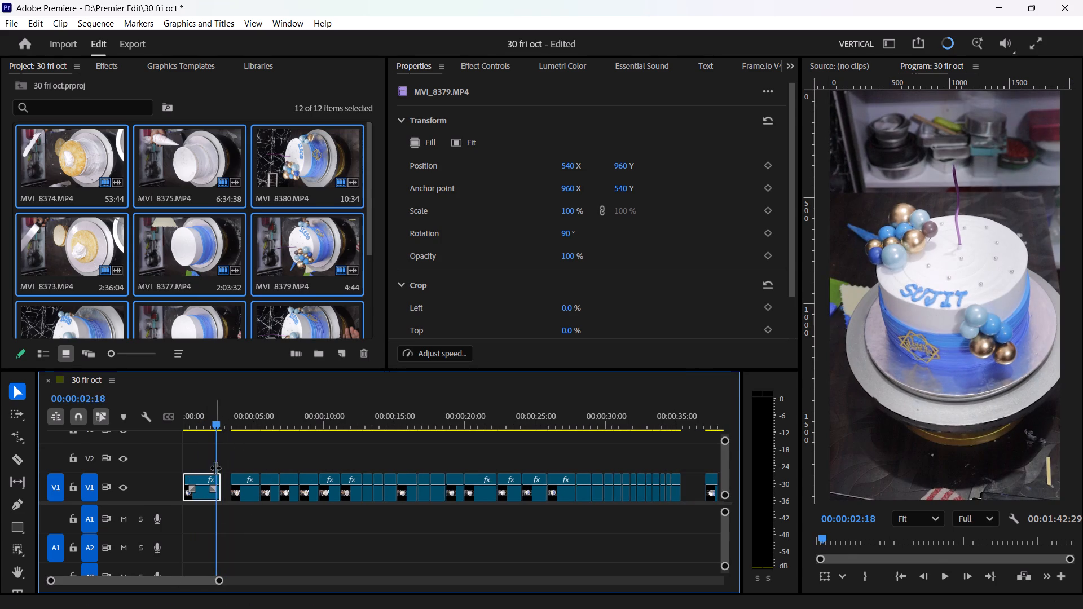
left_click_drag(240, 510, 695, 492)
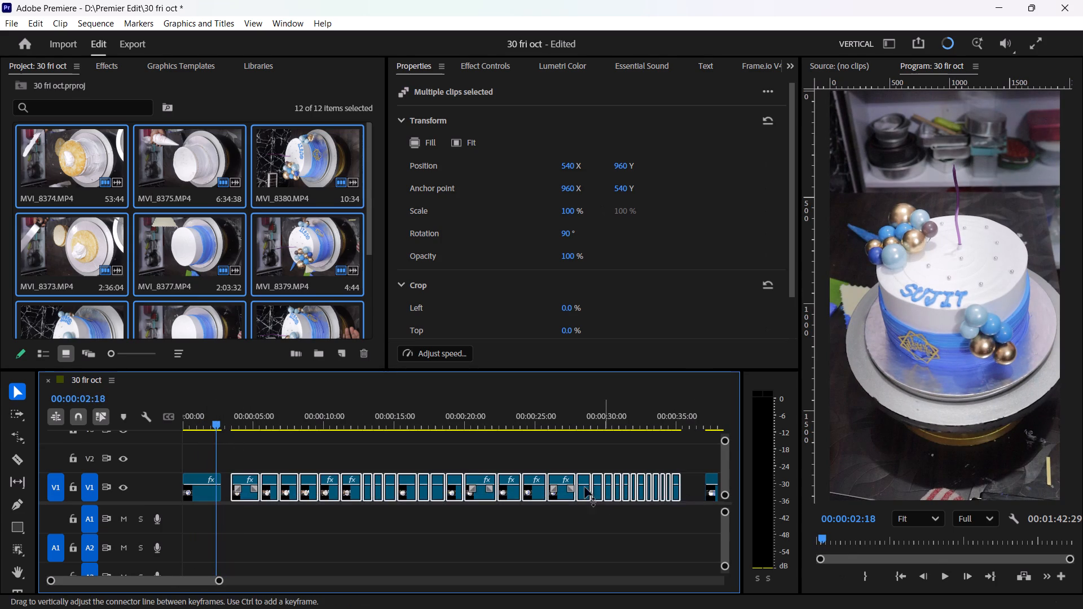
left_click_drag(245, 496, 240, 497)
left_click(237, 515)
key("space")
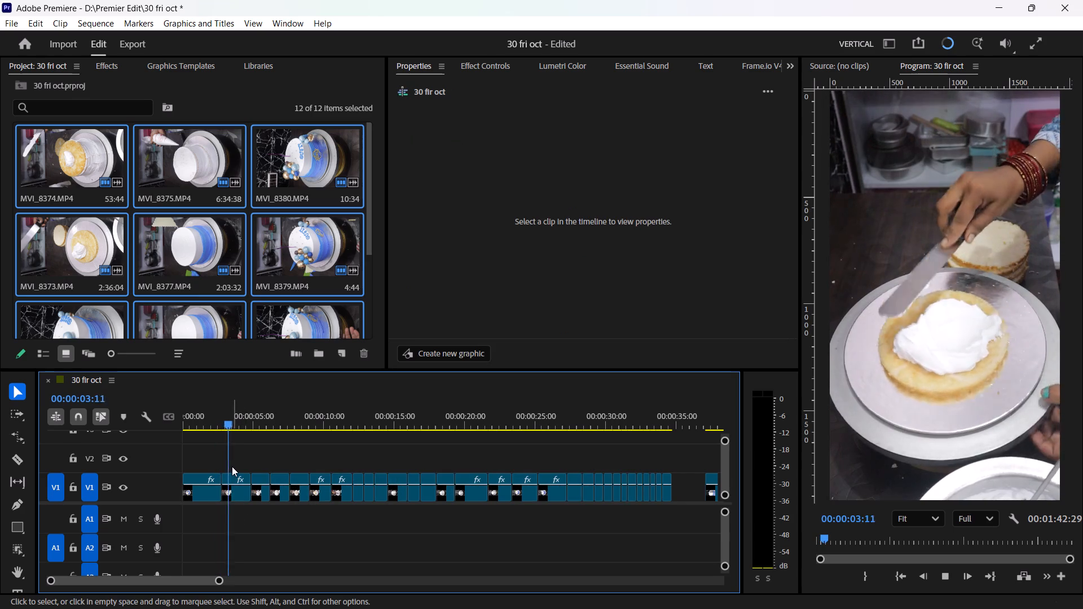
Play the join between the stretched opening MVI_8379.MP4 clip and the first MVI_8373.MP4 piece several times.
key("space")
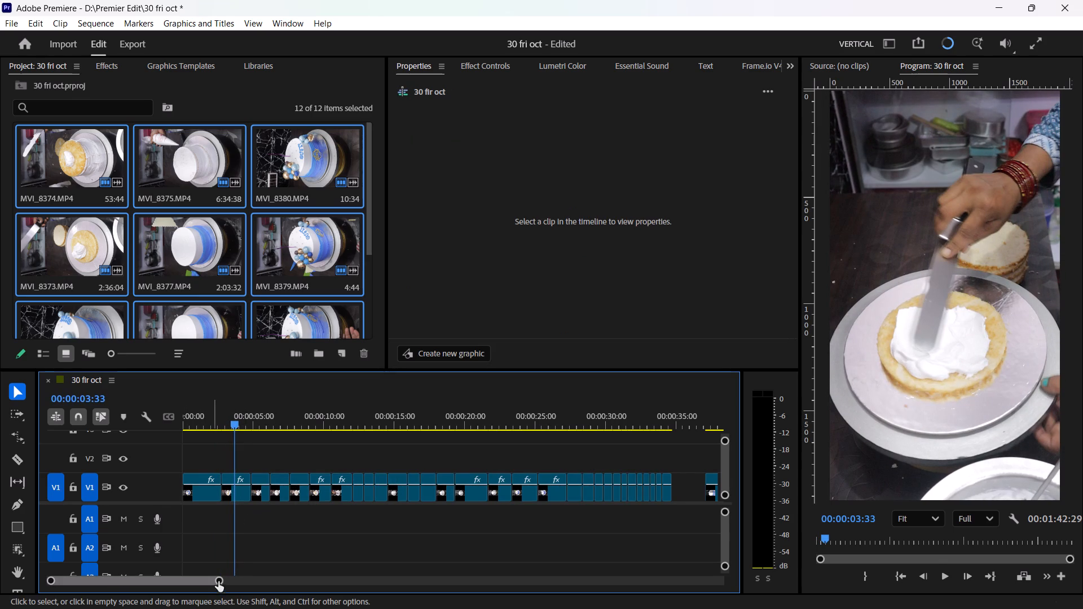
left_click_drag(218, 581, 121, 608)
left_click_drag(371, 407, 368, 416)
key("space")
key("space")
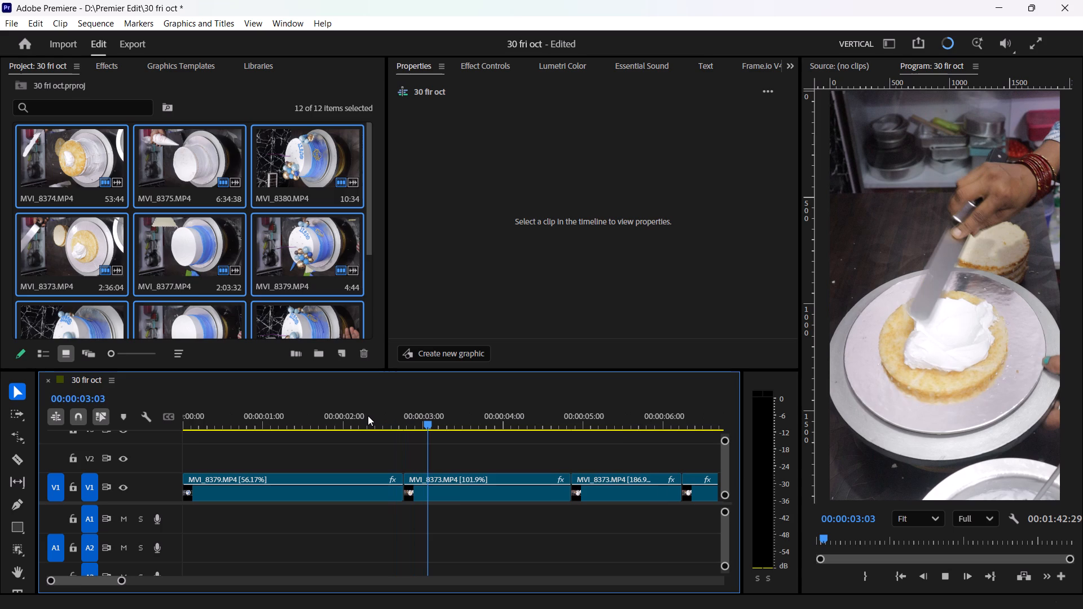
key("space")
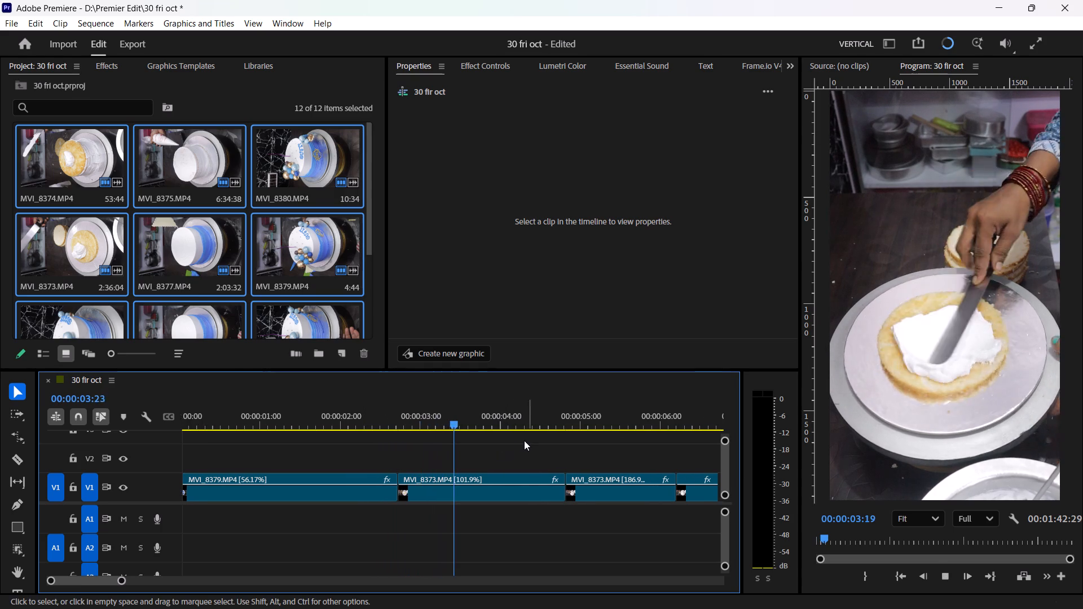
key("space")
left_click_drag(397, 426, 371, 462)
key("space")
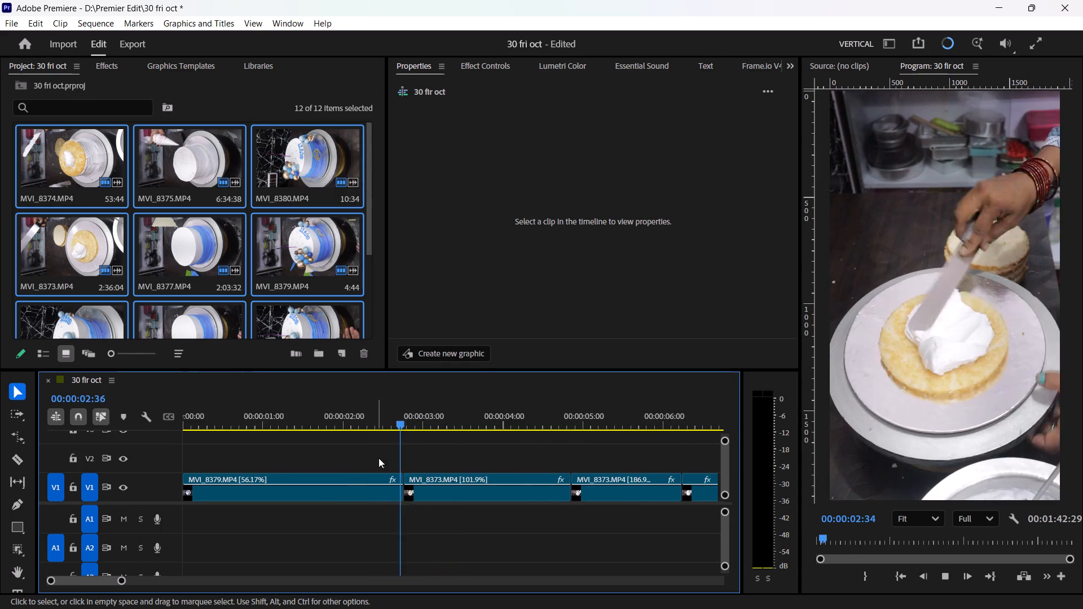
key("space")
Keyframe a zoom-in on the first MVI_8373.MP4 piece, from 100% scale at its start to 120% at its end.
left_click(419, 489)
left_click_drag(411, 414, 406, 422)
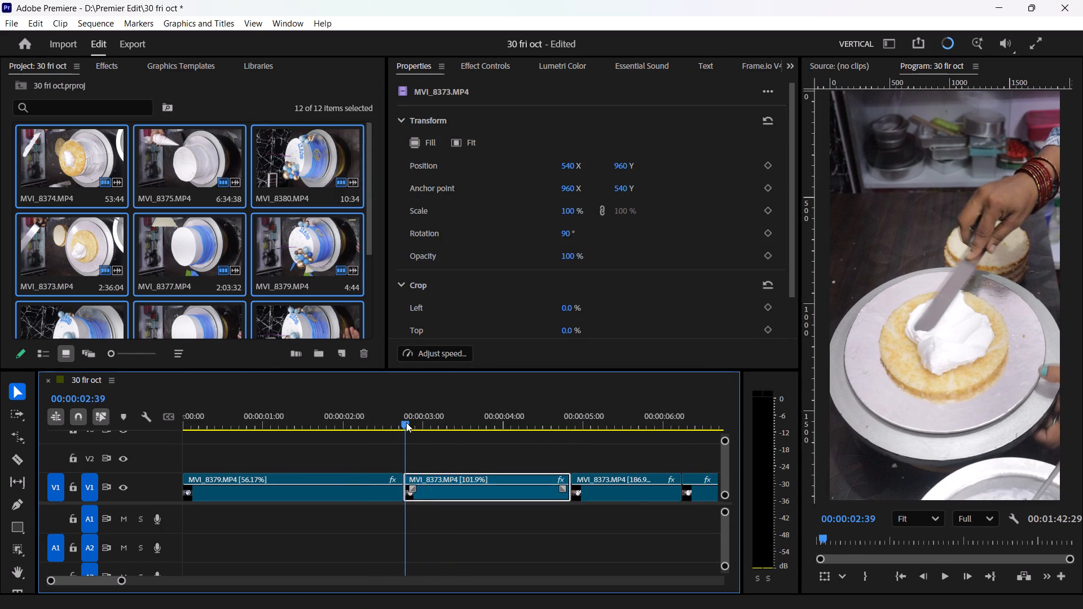
left_click_drag(406, 422, 406, 423)
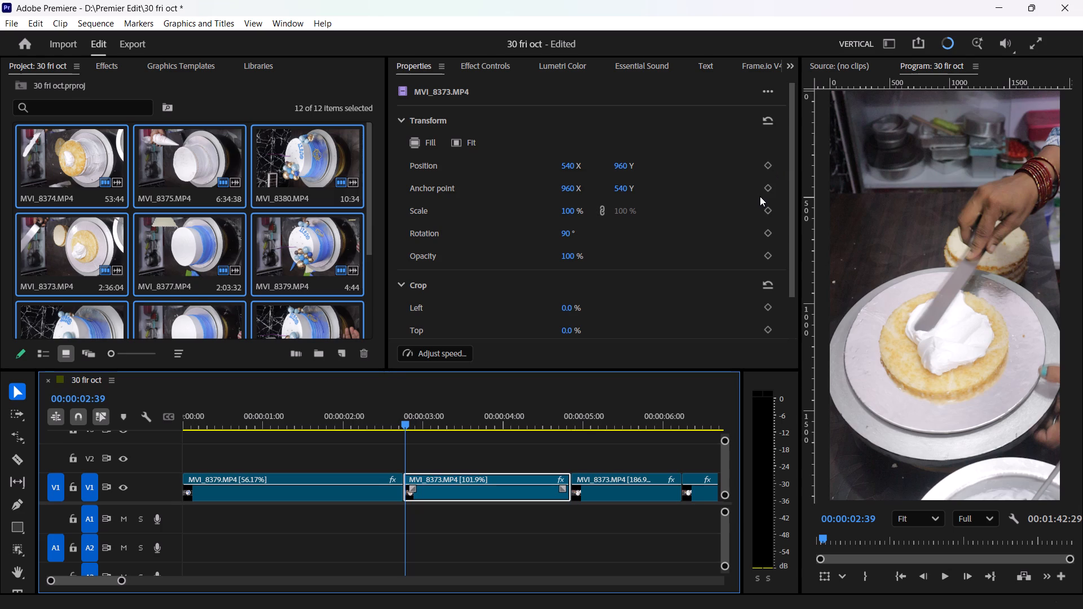
left_click(765, 208)
left_click(569, 423)
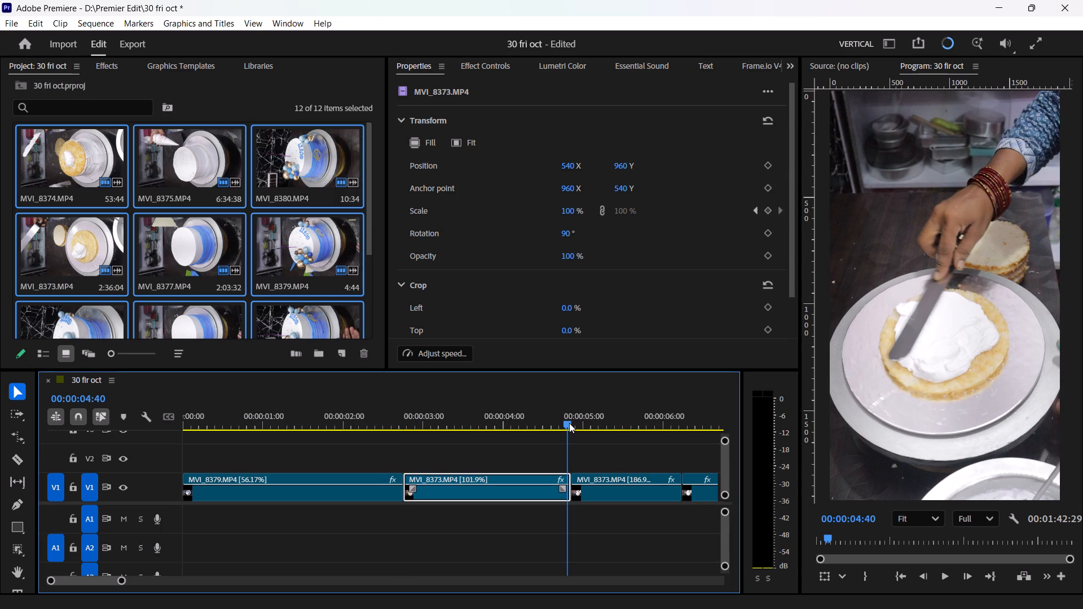
left_click(571, 213)
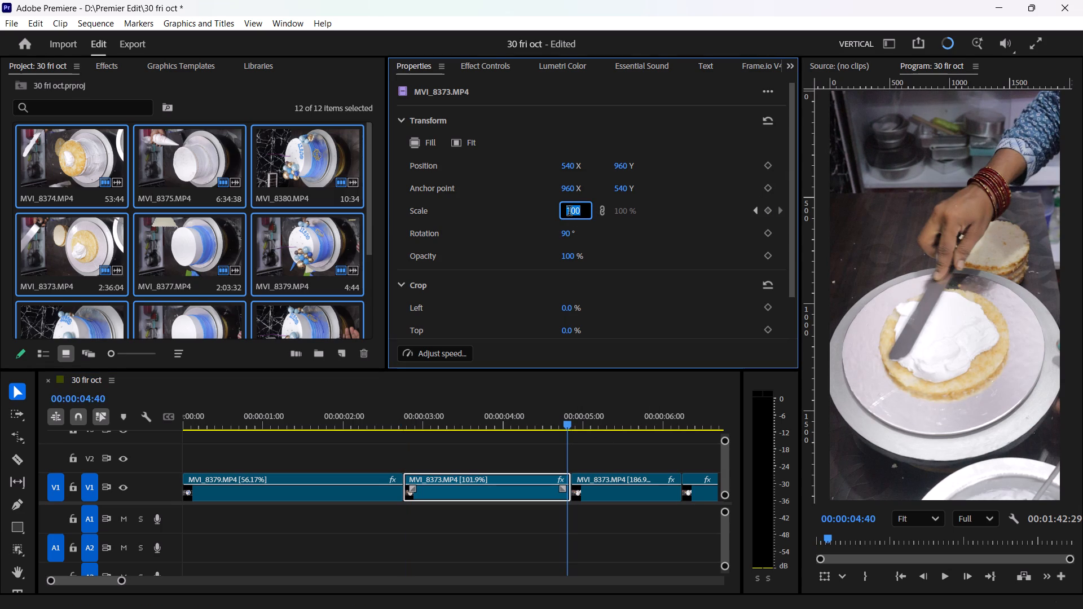
type("1203")
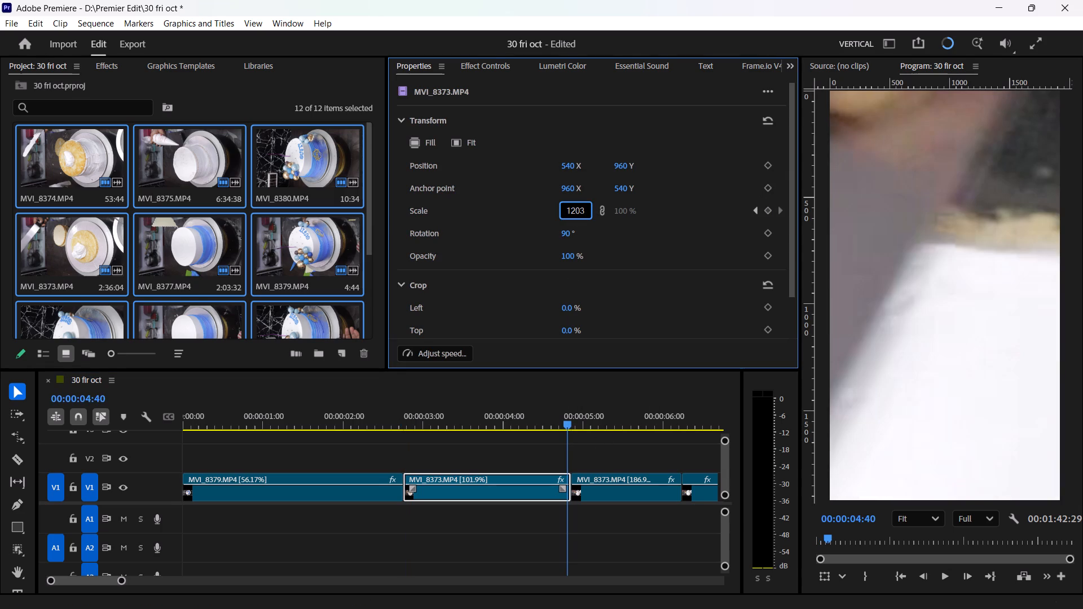
key("BackSpace")
key("Return")
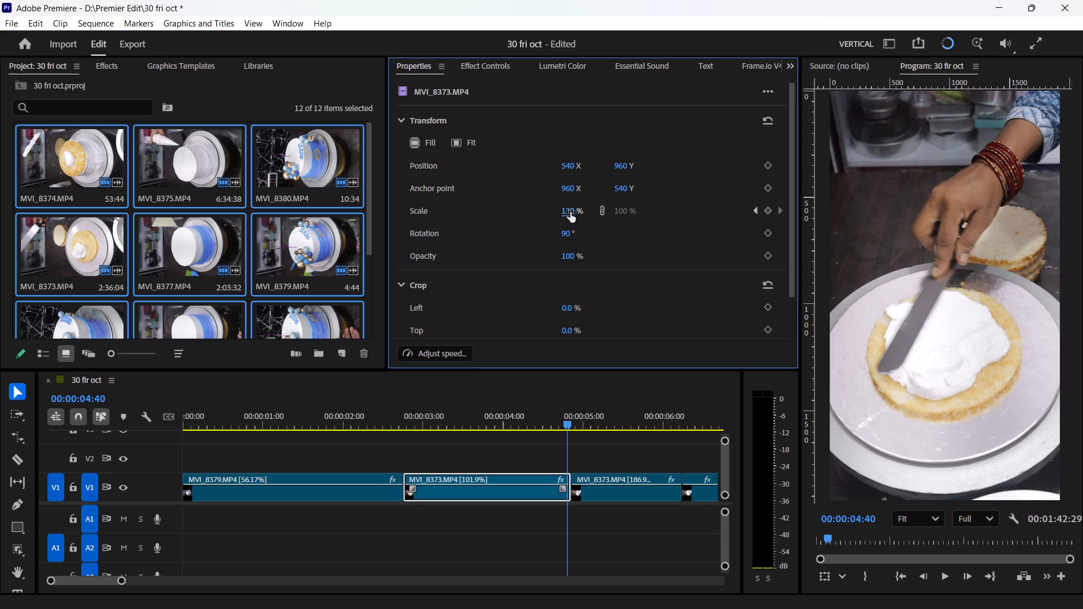
Keyframe the second MVI_8373.MP4 piece's scale from 100% at its start to 120% at 00:00:06:10.
left_click(593, 491)
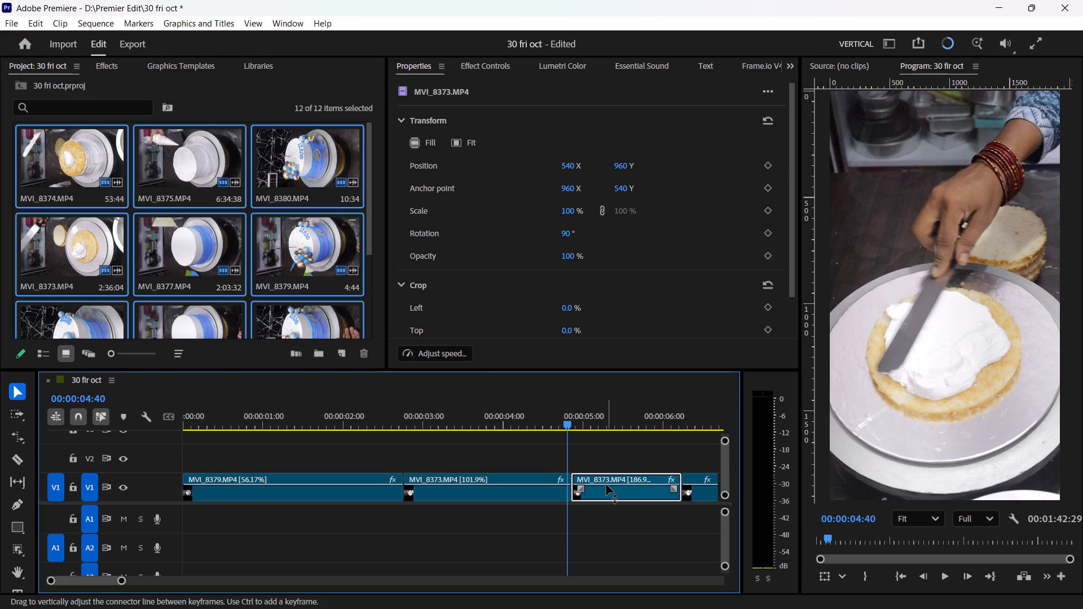
left_click(773, 206)
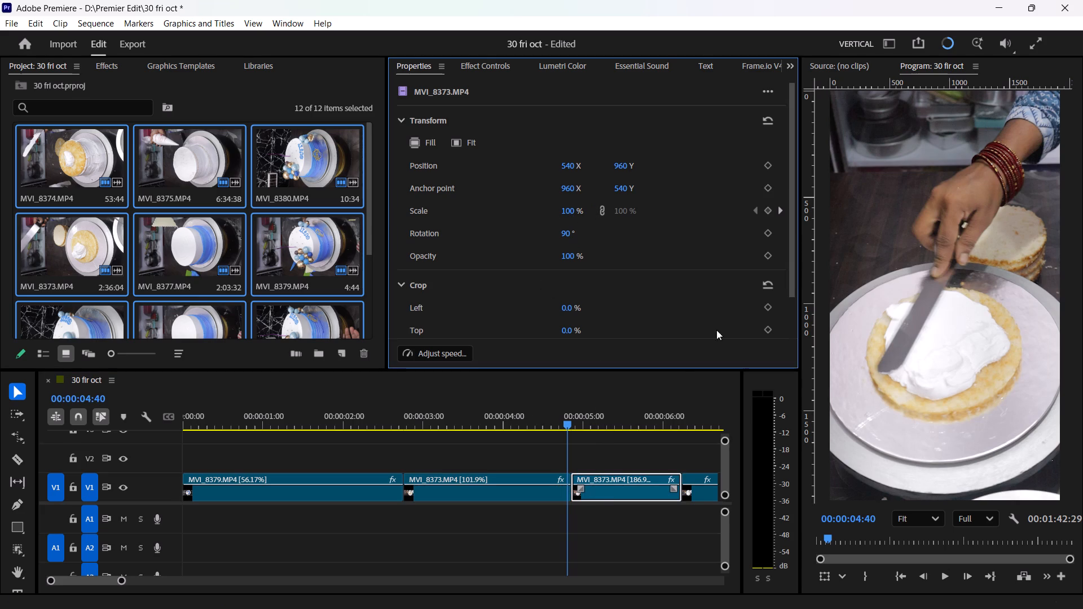
left_click(681, 419)
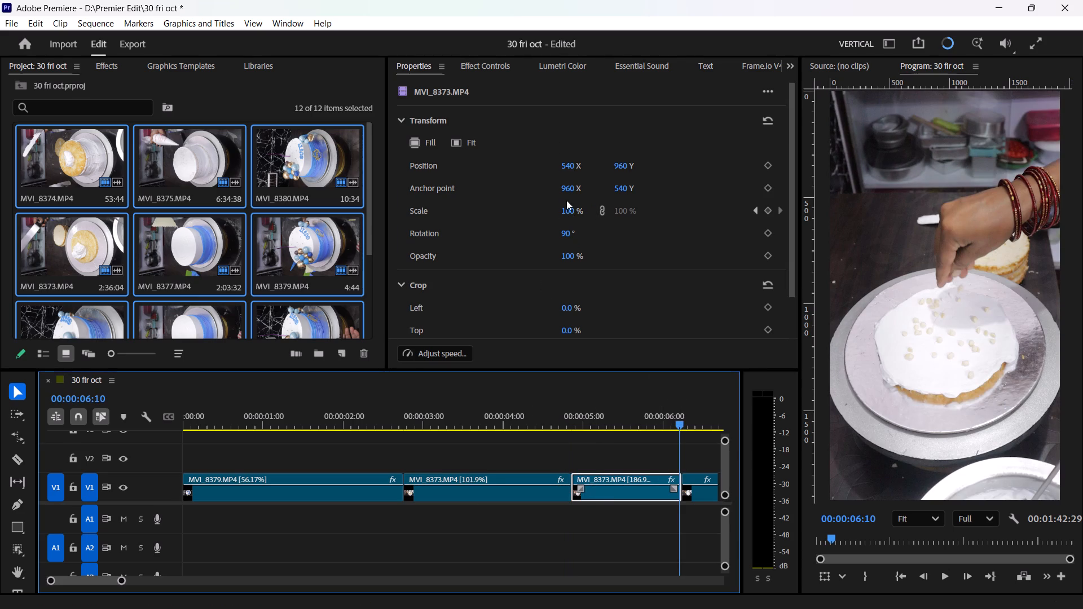
left_click(567, 210)
key("1")
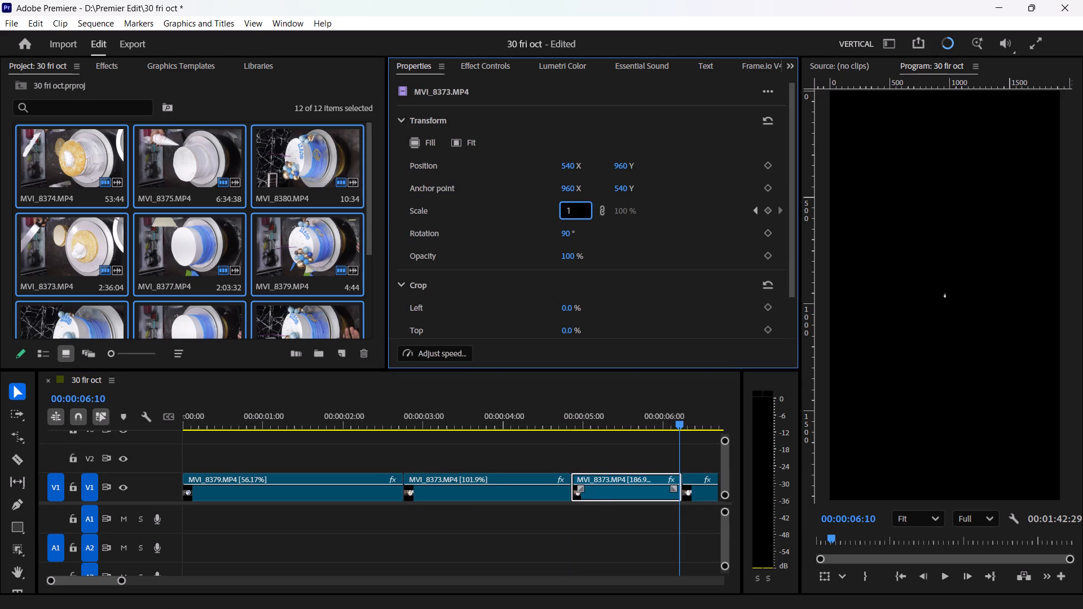
type("20")
key("Return")
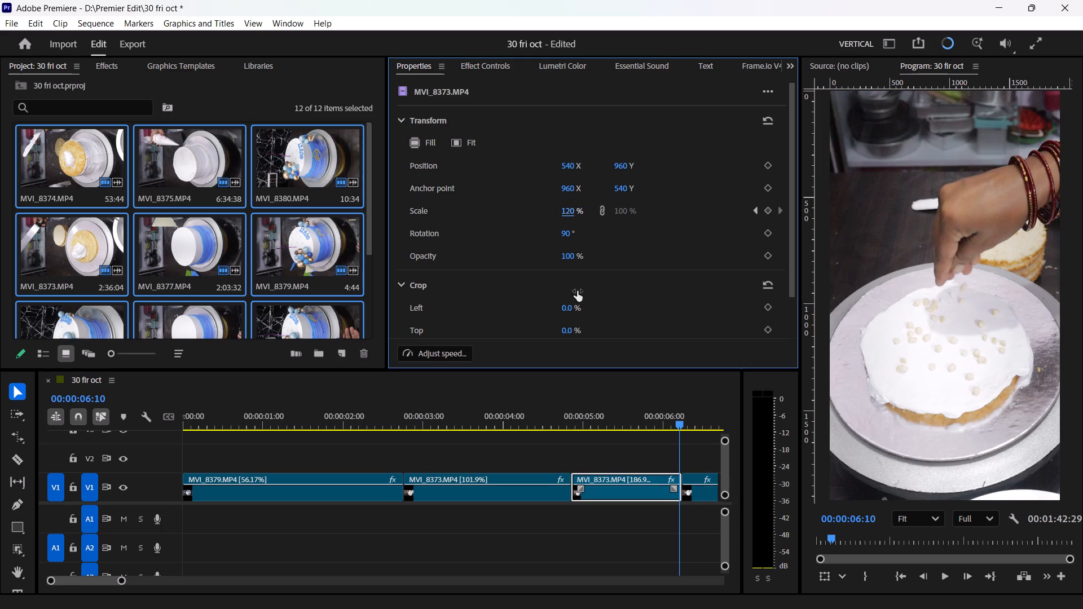
Keyframe the third MVI_8373.MP4 piece's scale from 100% at its start to 120% at 00:00:07:29.
scroll(622, 462, "left", 3)
left_click(644, 521)
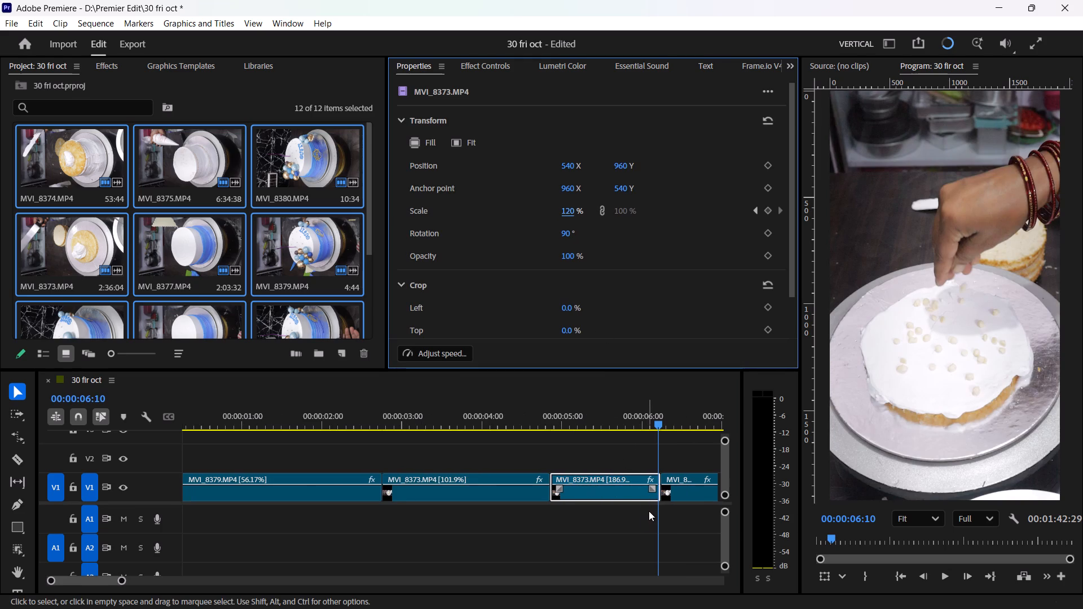
scroll(650, 509, "left", 1)
left_click(559, 496)
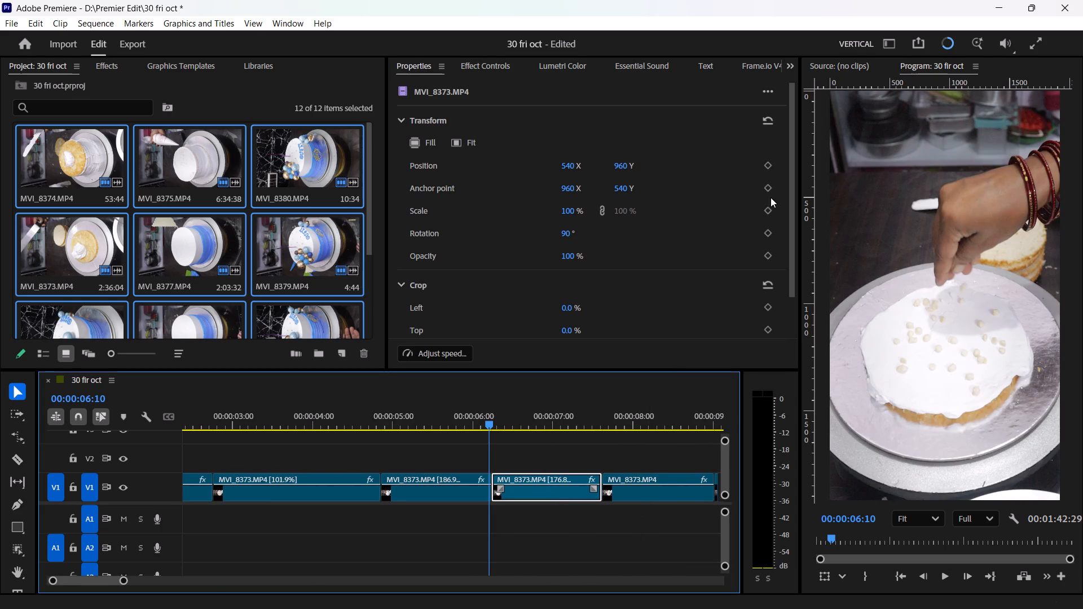
left_click(768, 211)
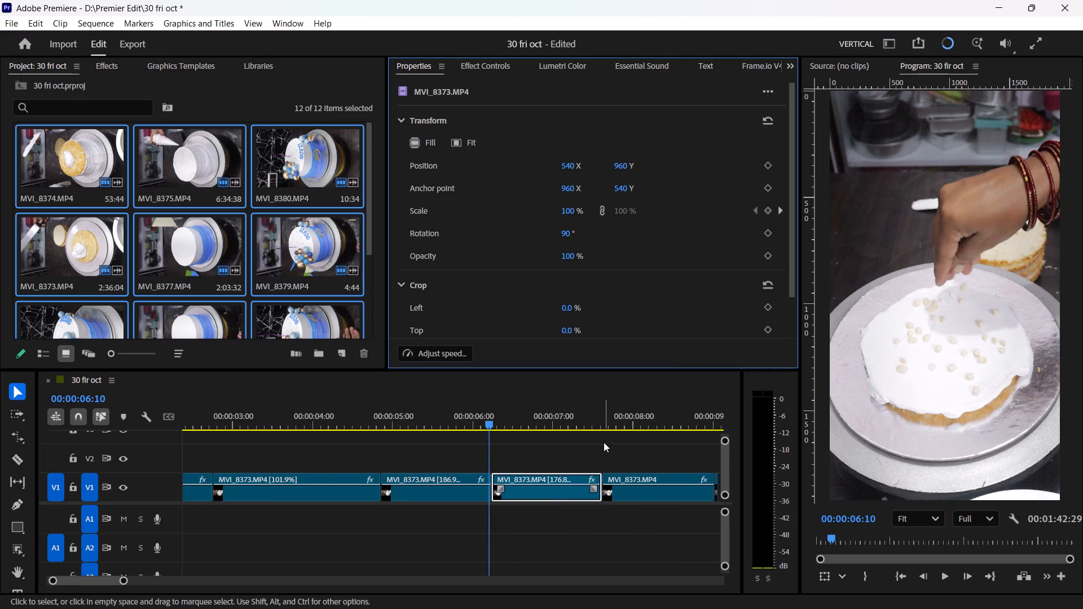
left_click_drag(598, 422, 601, 430)
left_click(570, 213)
type("120")
key("Return")
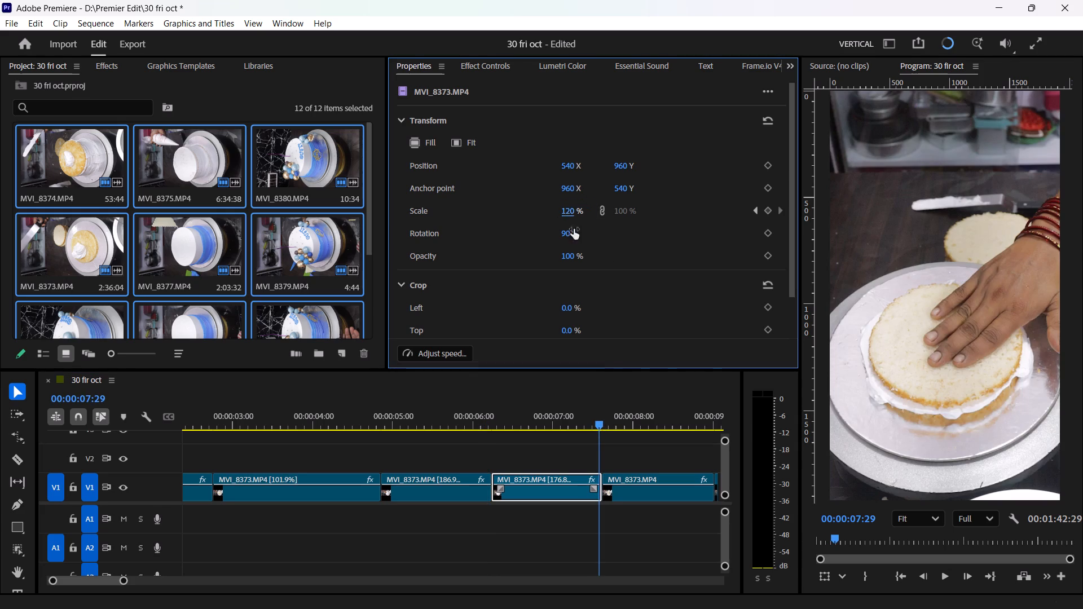
Keyframe the fourth MVI_8373.MP4 piece's scale from 100% at its start to 120% at 00:00:08:49.
left_click(625, 492)
scroll(631, 486, "left", 2)
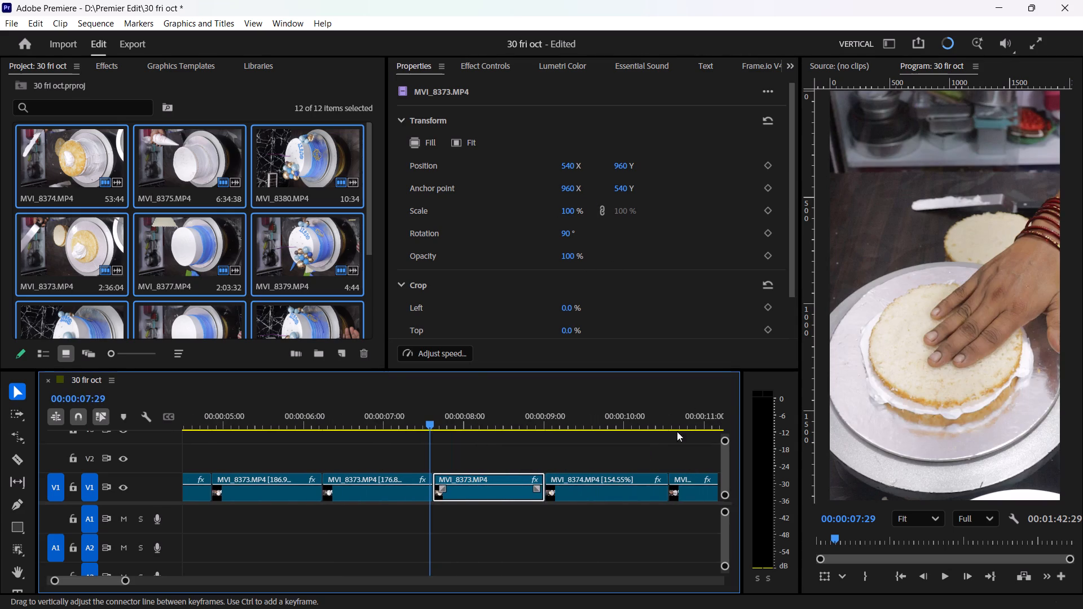
left_click(768, 207)
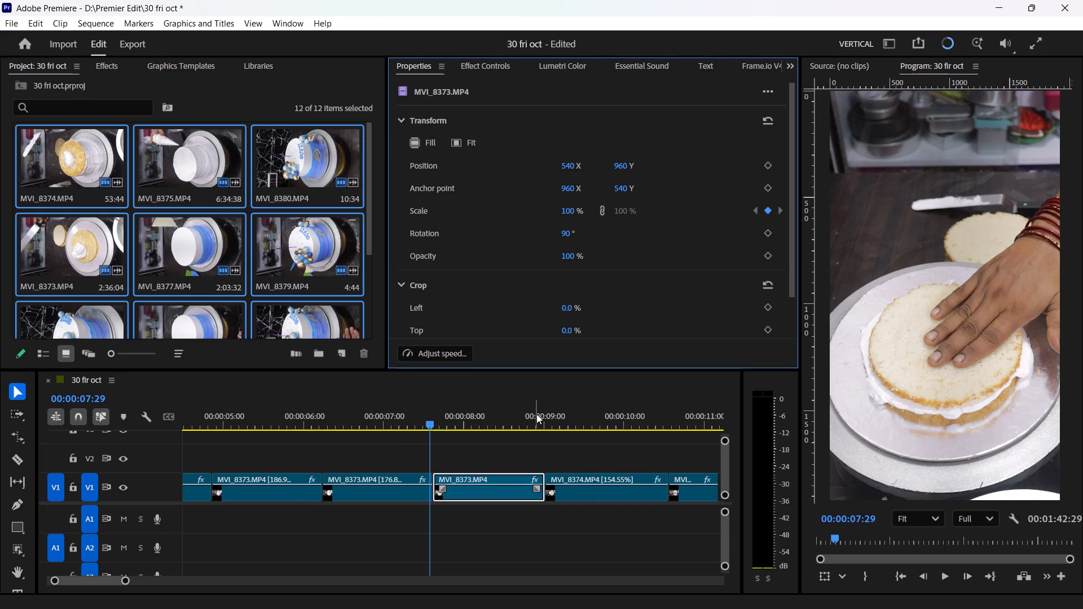
left_click(544, 420)
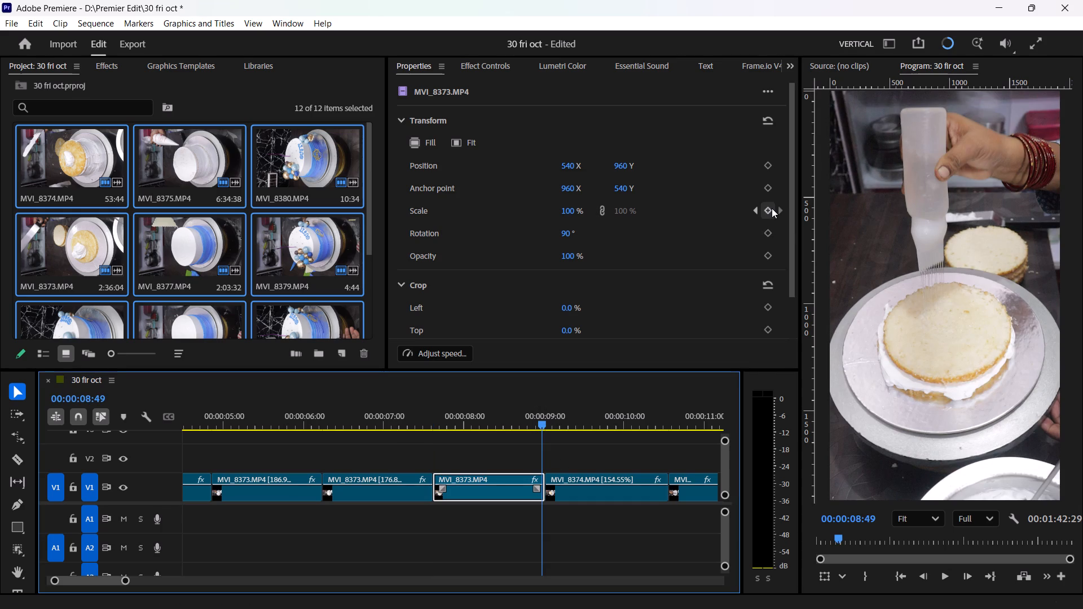
left_click(772, 208)
left_click(571, 217)
type("120")
key("Return")
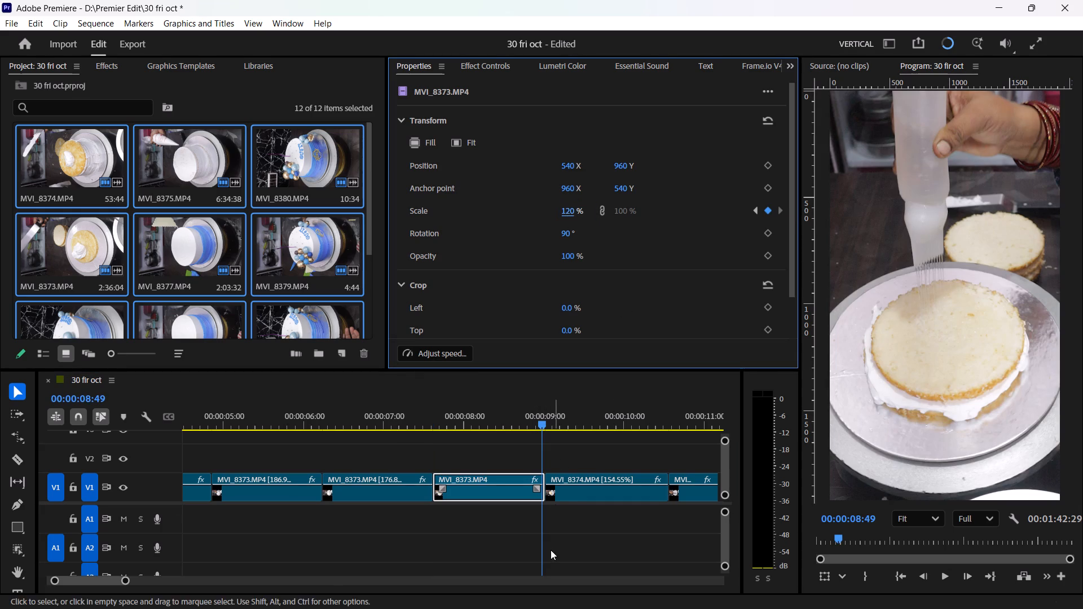
Keyframe the first MVI_8374.MP4 piece's scale from 100% at its start to 120% at 00:00:10:26.
left_click(558, 490)
left_click(601, 480)
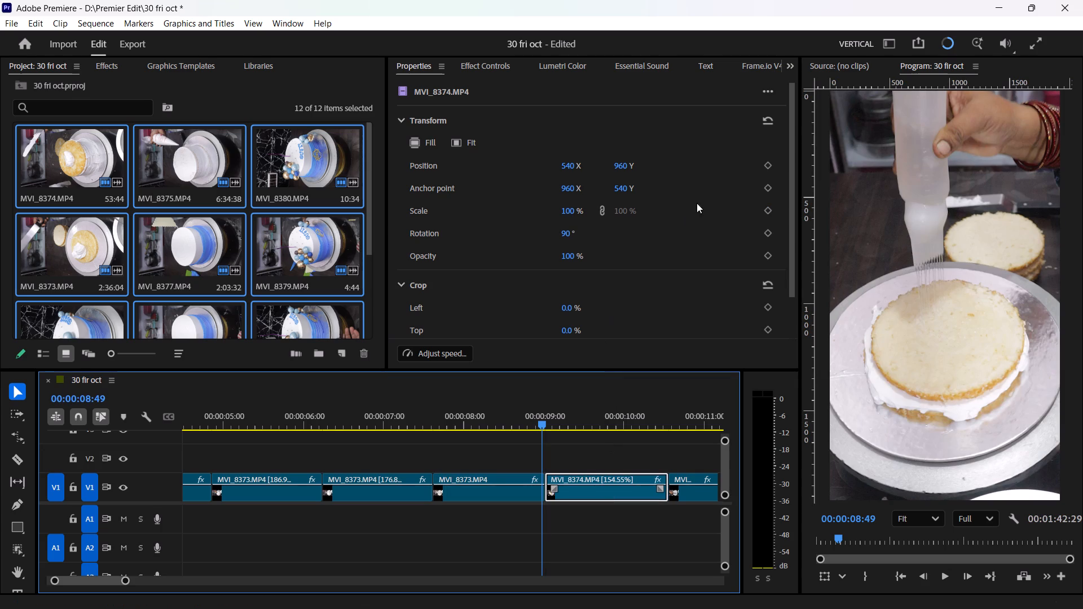
left_click(768, 208)
left_click(667, 418)
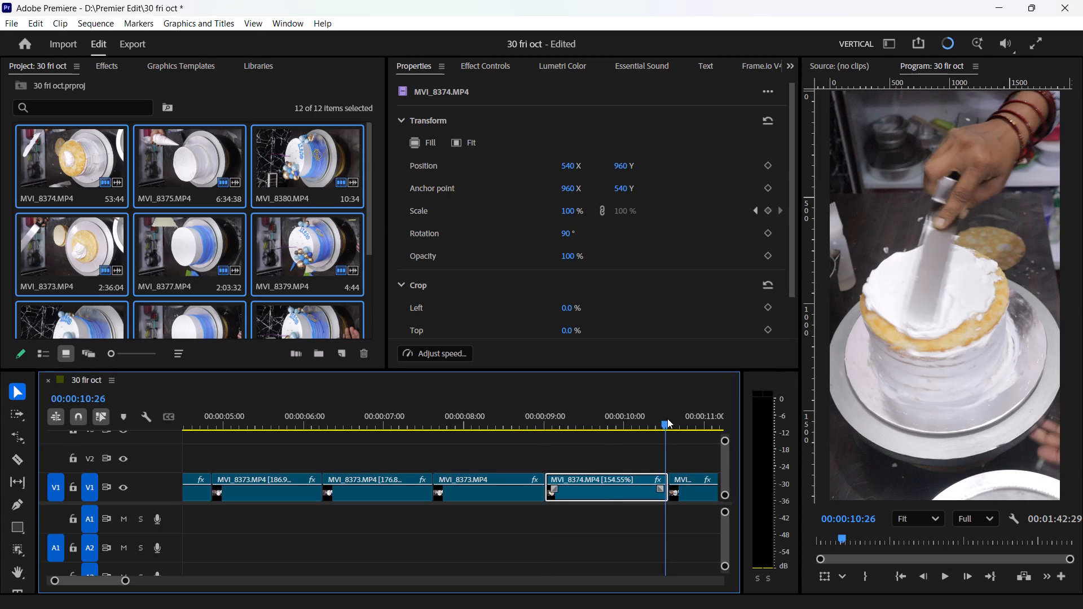
left_click(578, 217)
type("120")
key("Return")
Keyframe the second MVI_8374.MP4 piece's scale from 100% at its start to 120% at 00:00:12:05.
scroll(596, 497, "left", 1)
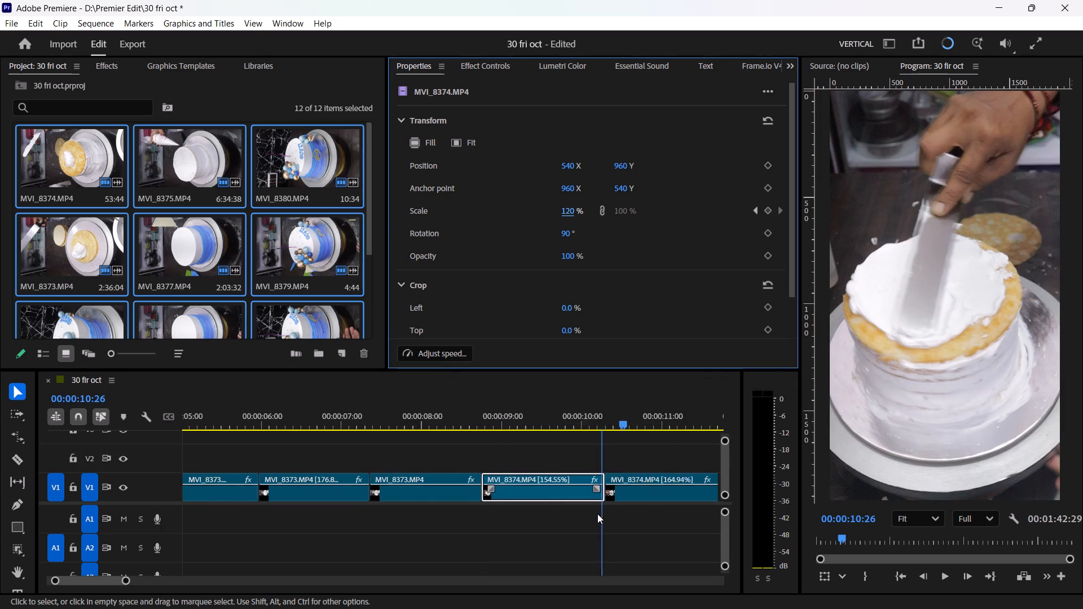
scroll(597, 514, "left", 1)
left_click(538, 493)
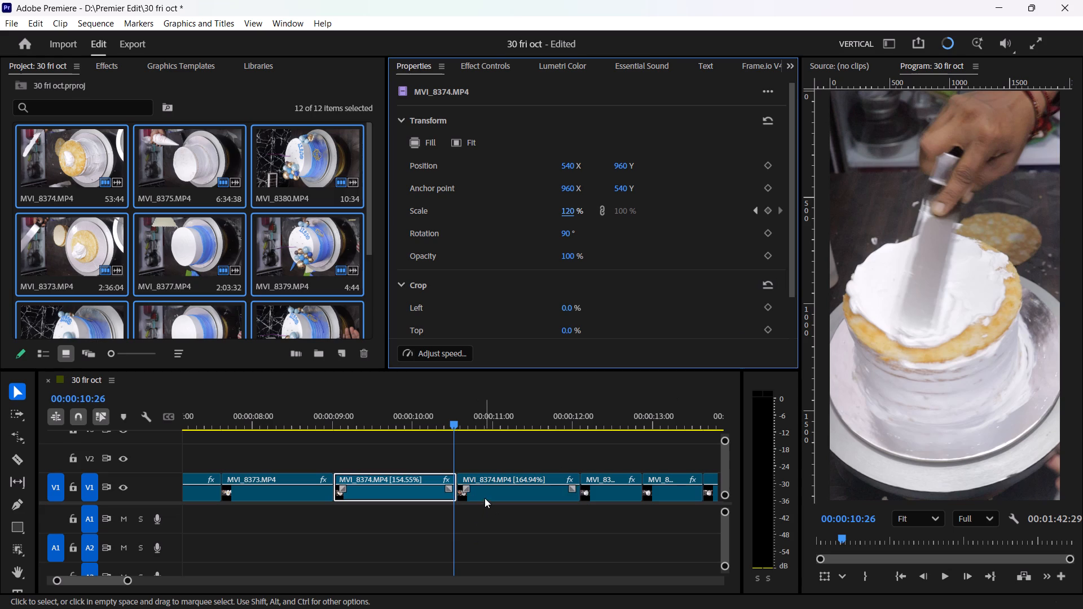
left_click(485, 498)
left_click(771, 211)
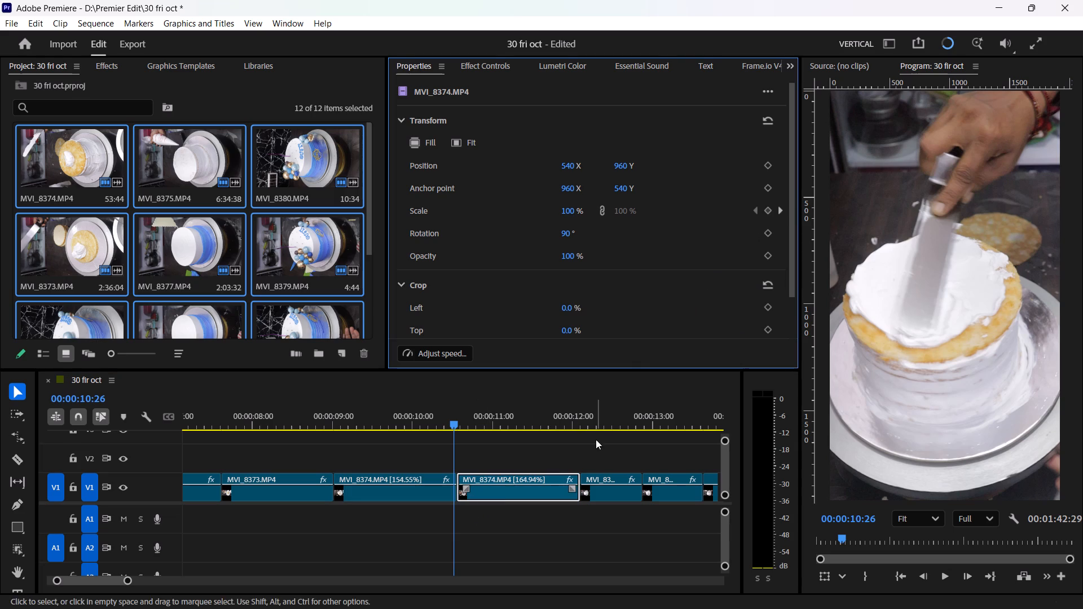
left_click(582, 420)
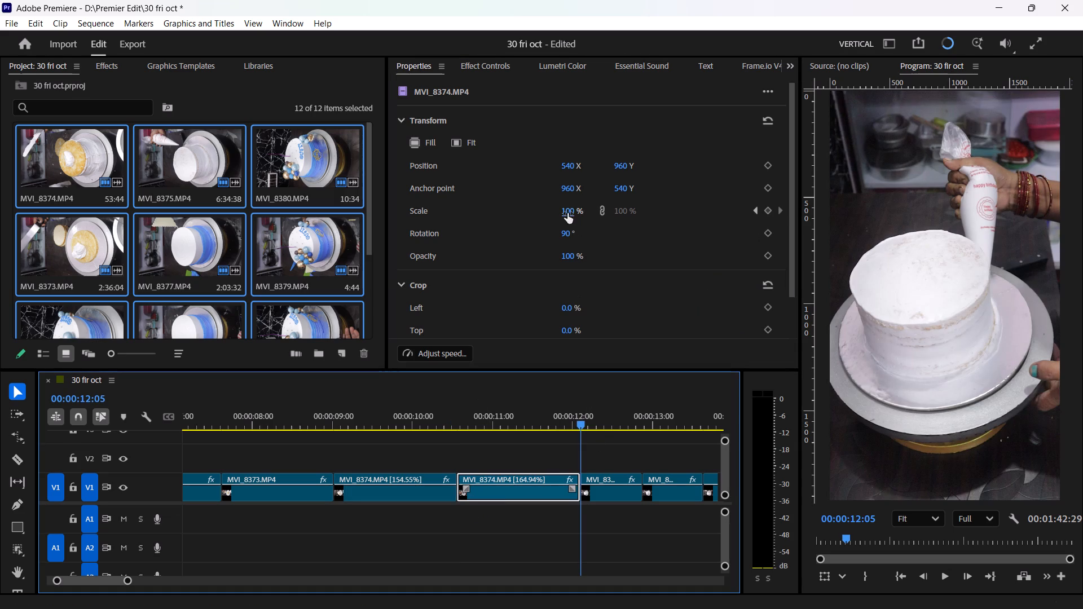
left_click(567, 213)
type("120")
key("Return")
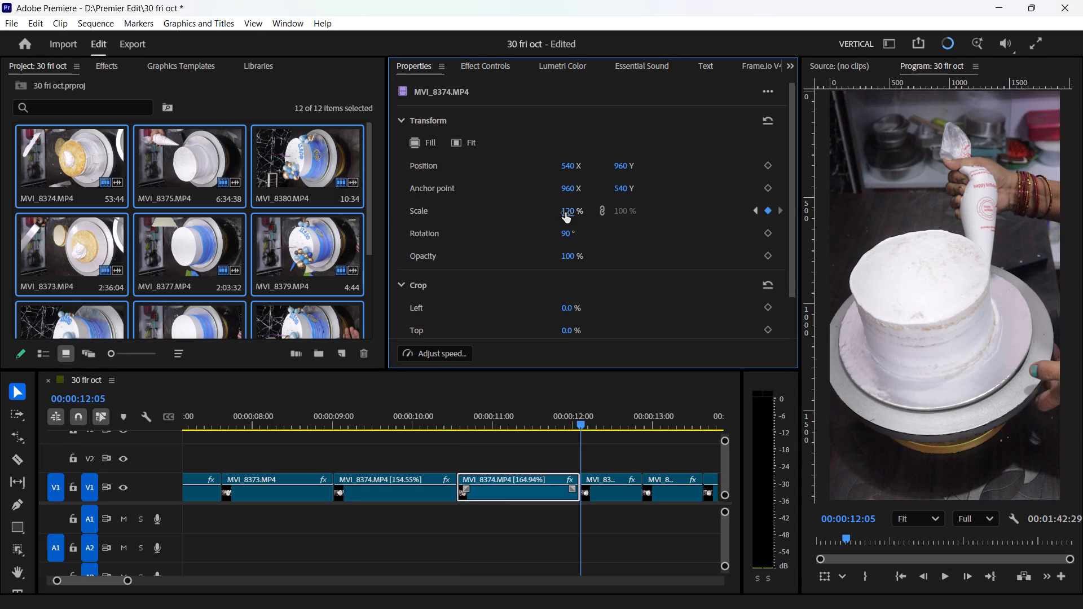
Keyframe the first MVI_8375.MP4 piece's scale from 100% at its start to 120% at 00:00:12:43.
left_click(593, 491)
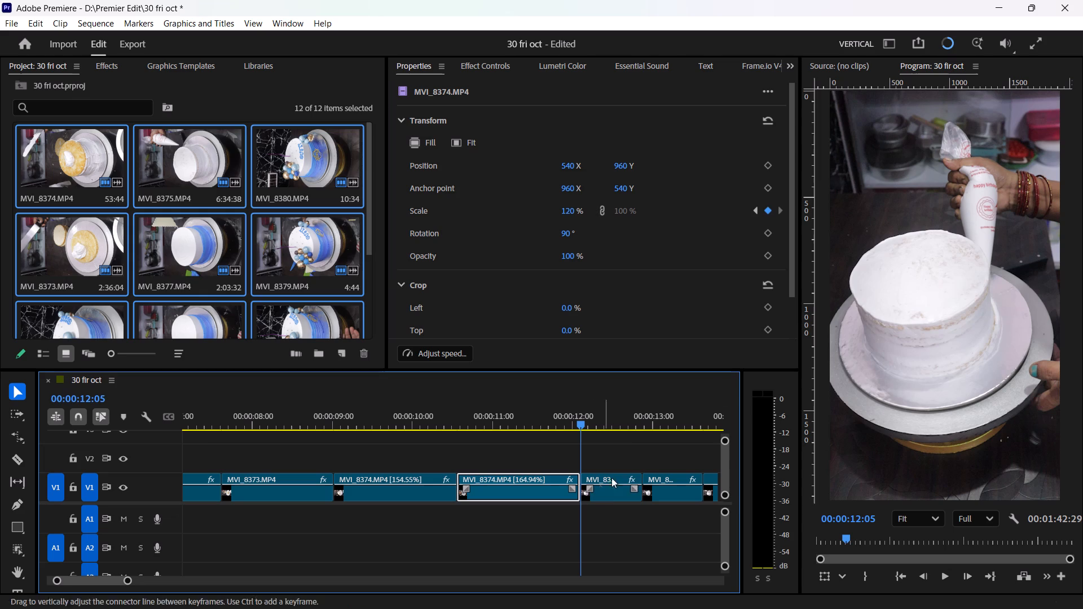
left_click(607, 497)
left_click(765, 213)
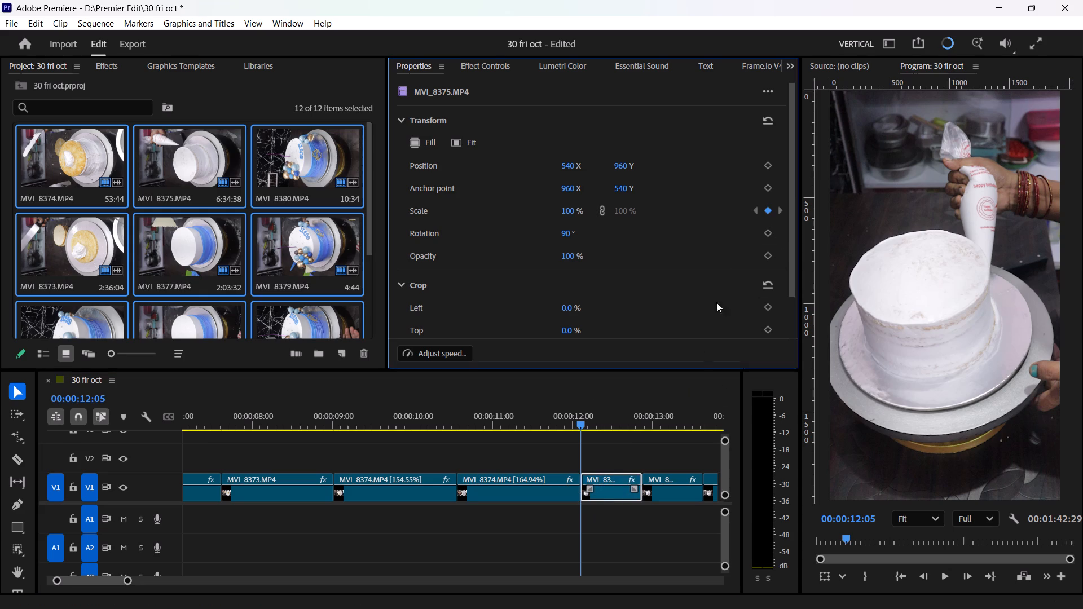
left_click_drag(639, 422, 643, 429)
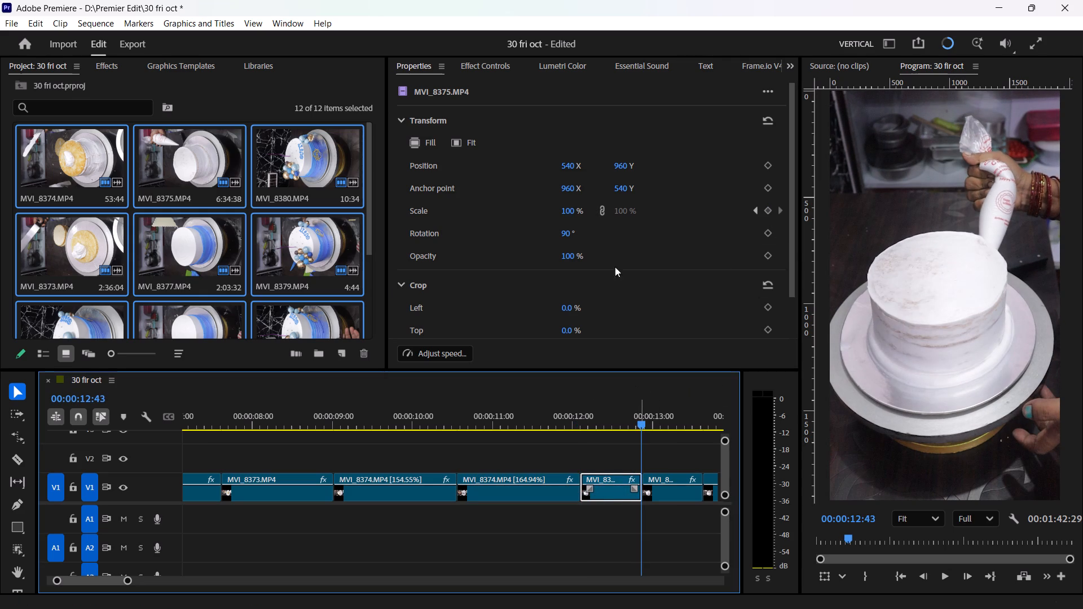
left_click(569, 216)
type("120")
key("Return")
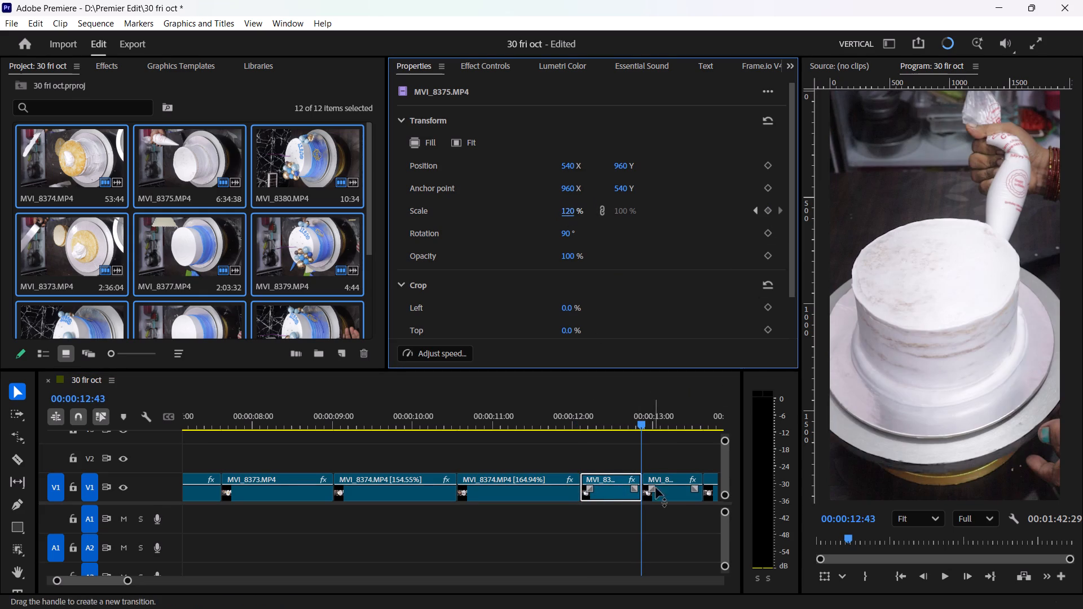
Keyframe the second MVI_8375.MP4 piece's scale from 100% at its start to 120% at 00:00:13:30.
left_click(657, 491)
left_click(766, 212)
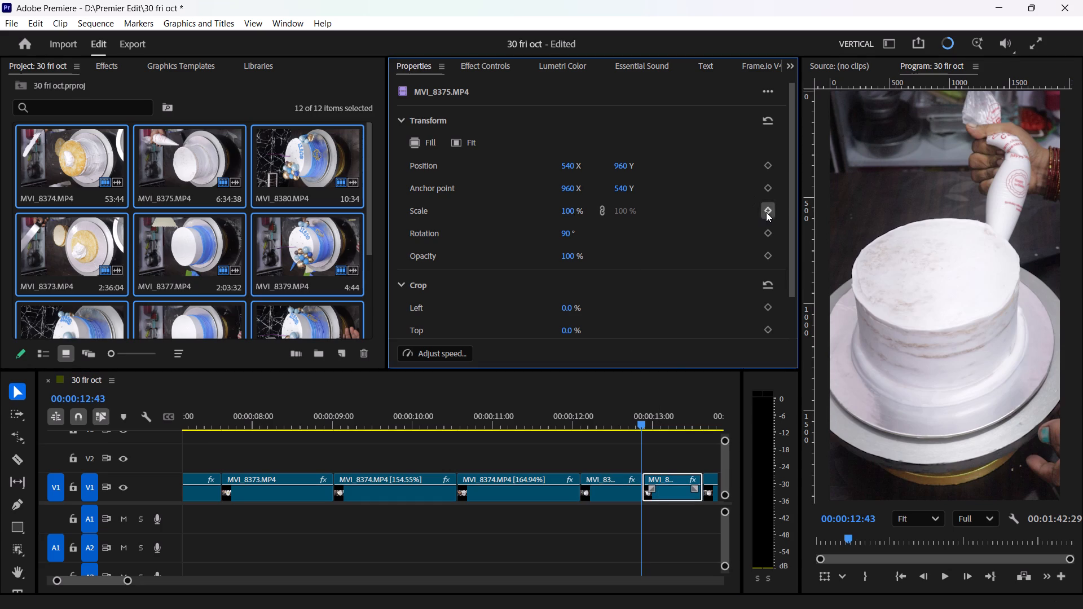
left_click(701, 423)
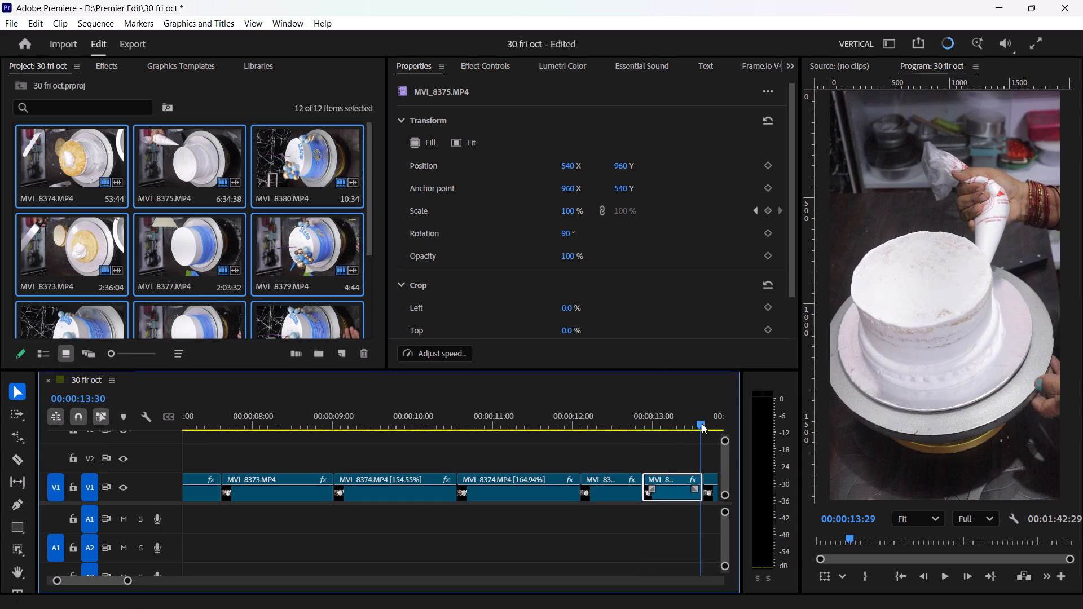
left_click(576, 206)
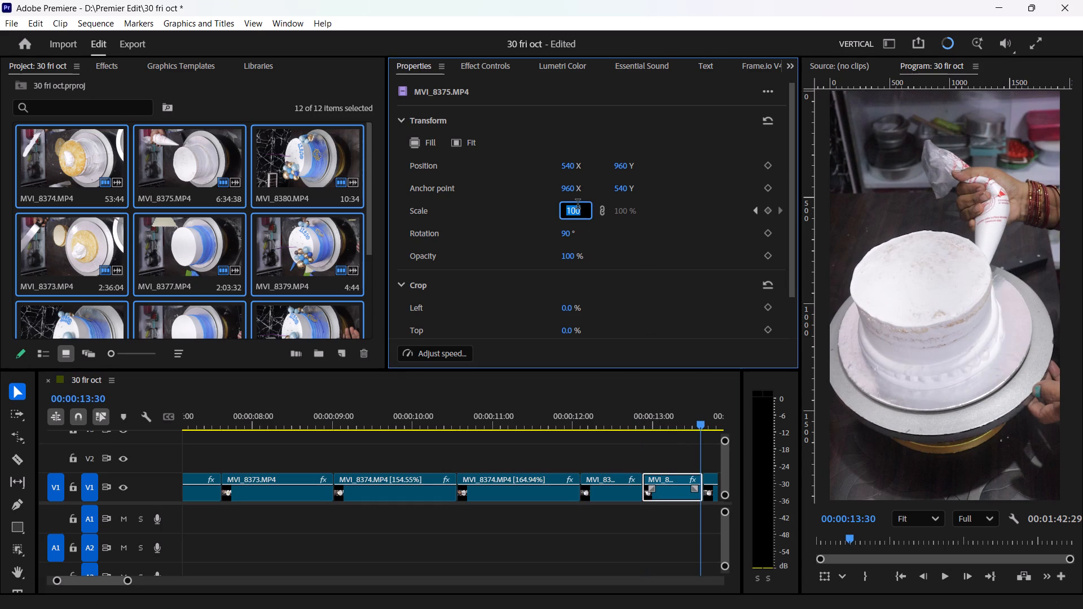
type("120.")
key("Return")
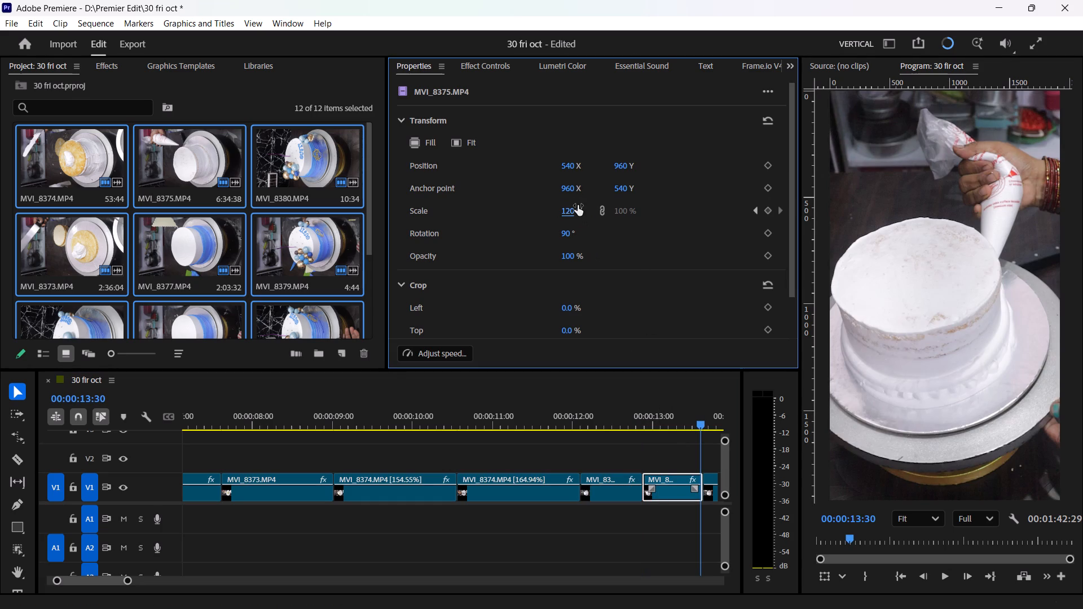
Keyframe the third MVI_8375.MP4 piece's scale from 100% at its start to 120% at 00:00:14:27.
scroll(538, 507, "left", 1)
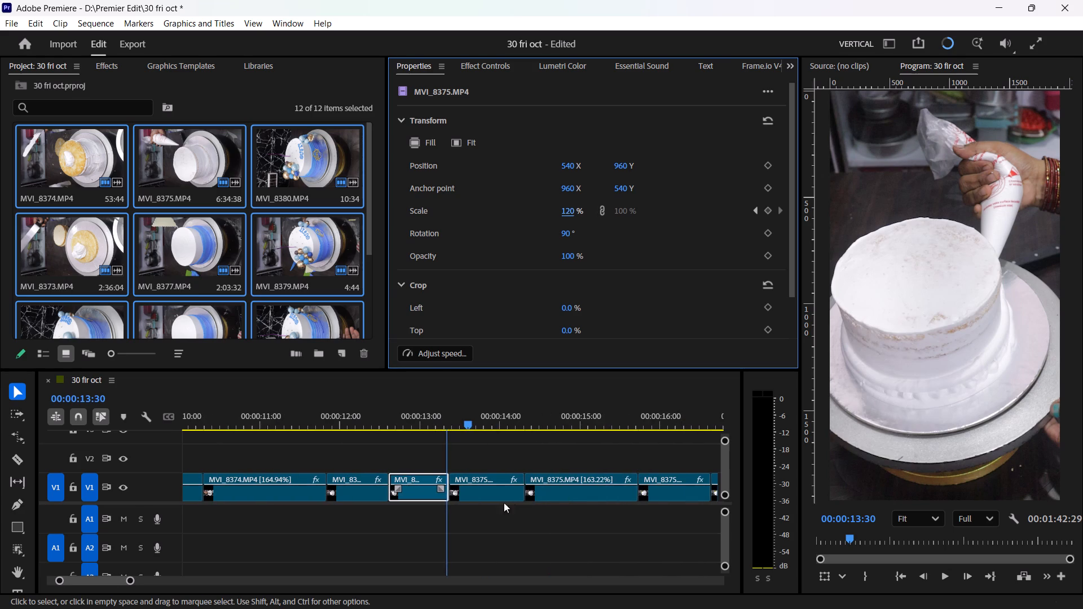
left_click(488, 494)
left_click(769, 206)
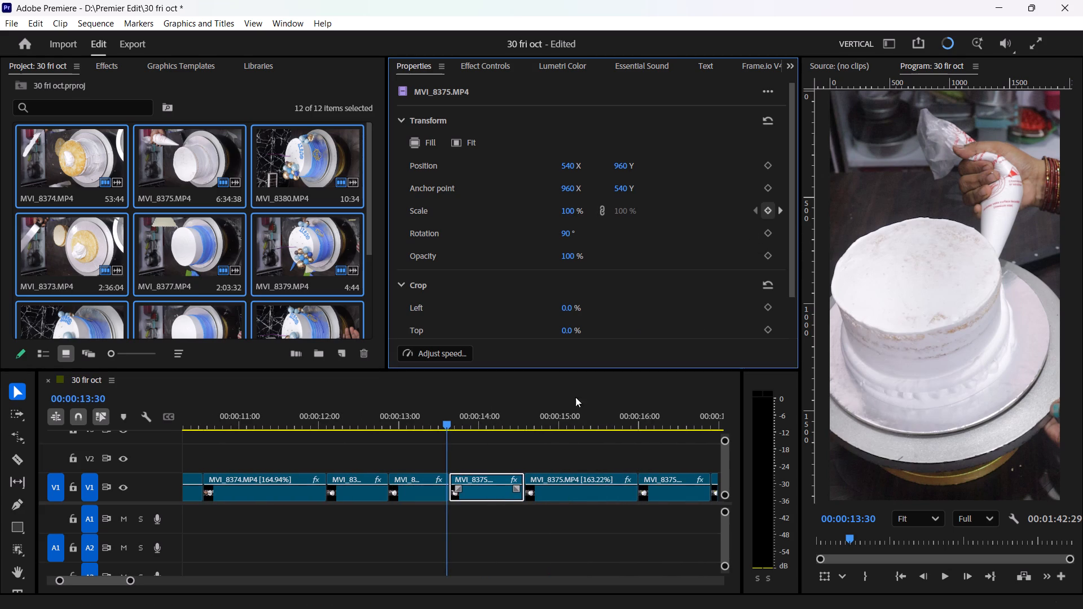
left_click_drag(517, 423, 524, 419)
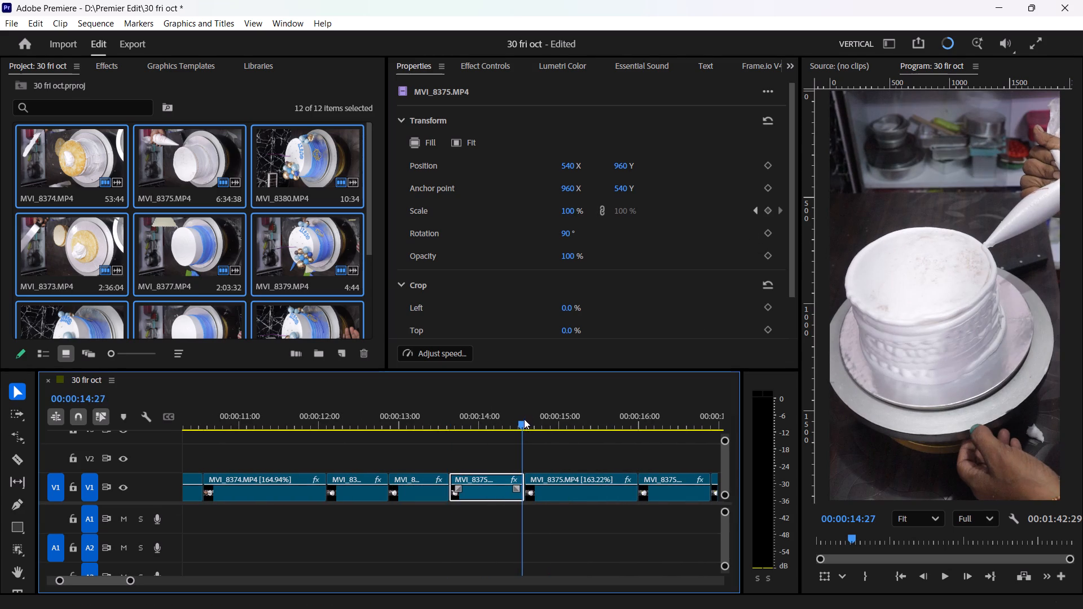
left_click_drag(524, 419, 524, 418)
left_click(569, 213)
type("120")
key("Return")
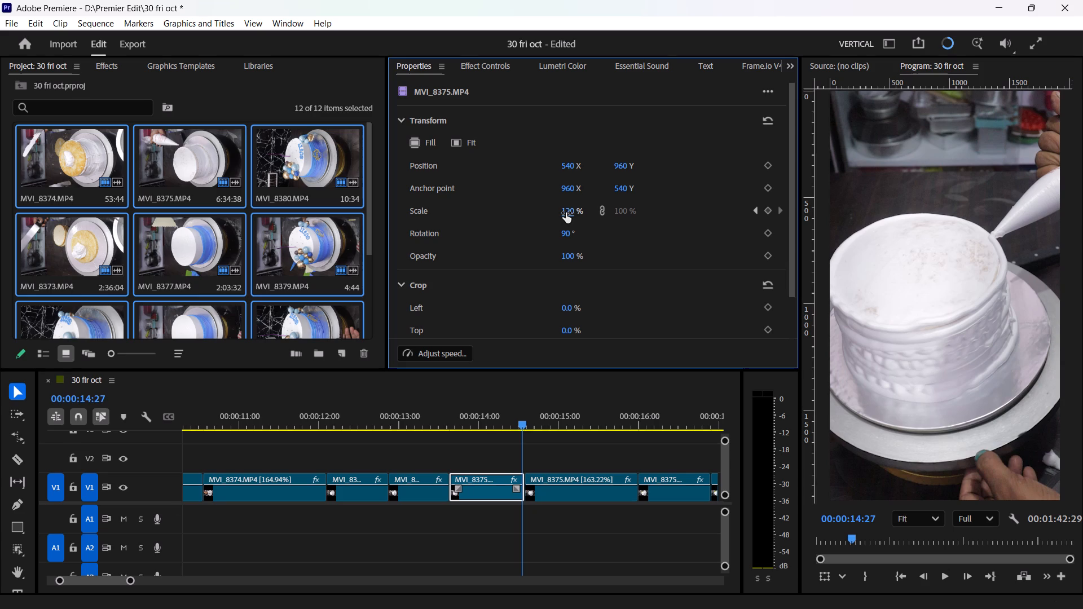
Keyframe the fourth MVI_8375.MP4 piece's scale from 100% at its start to 120% at 00:00:15:49.
left_click(575, 486)
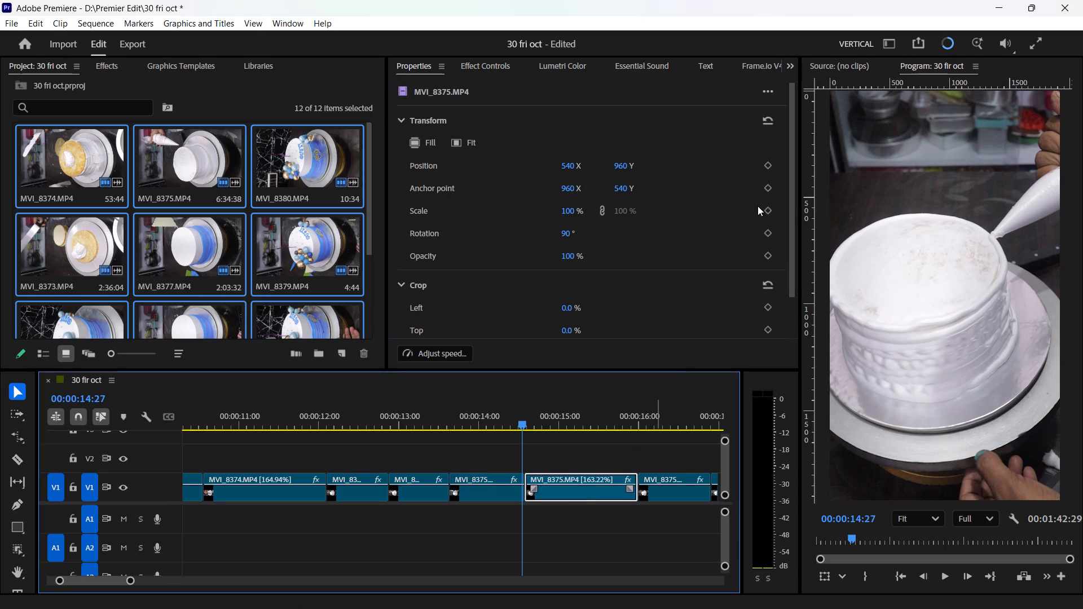
left_click(765, 205)
left_click(639, 423)
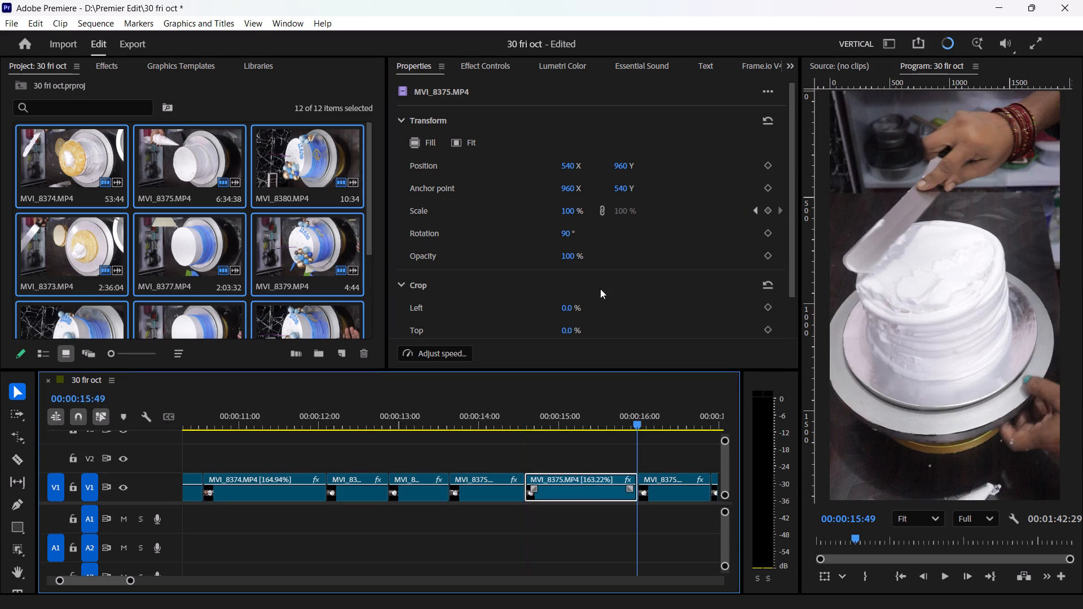
left_click(572, 206)
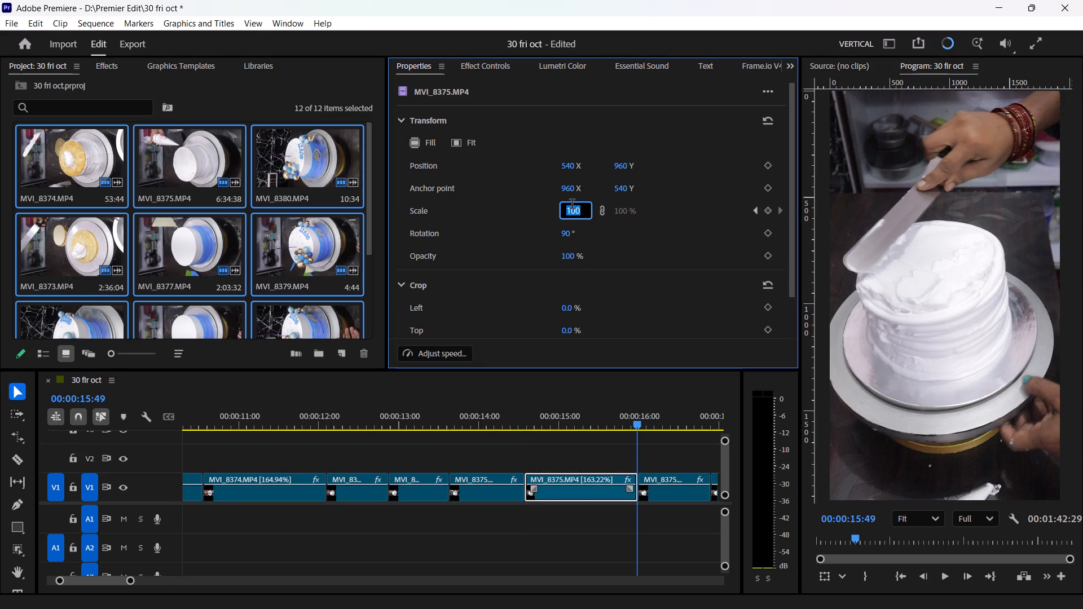
type("120")
key("Return")
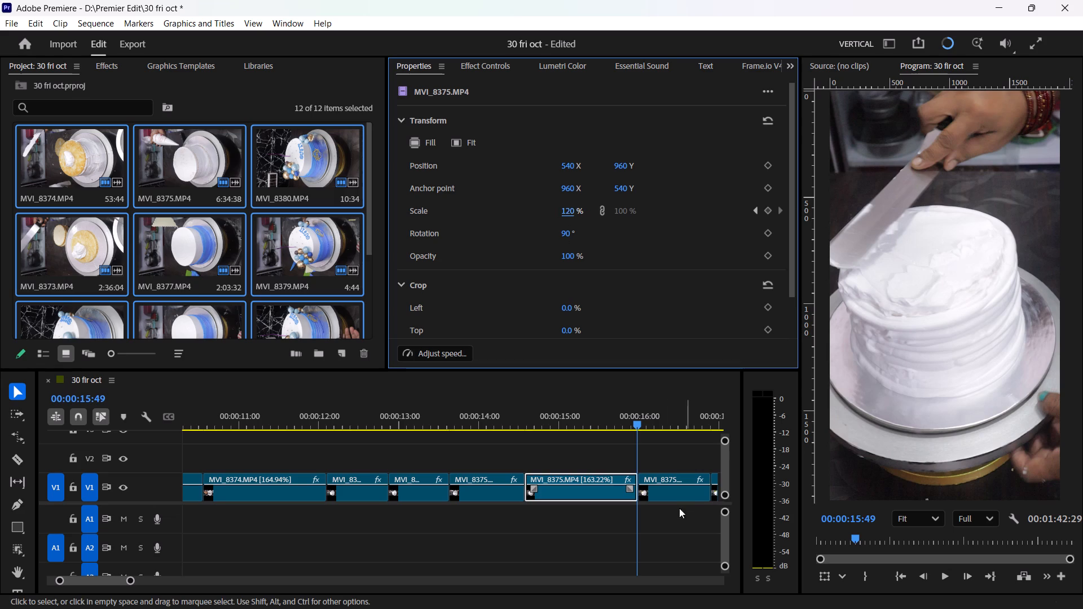
Keyframe the fifth MVI_8375.MP4 piece's scale from 100% at its start to 120% at 00:00:16:43.
left_click(666, 497)
left_click(566, 204)
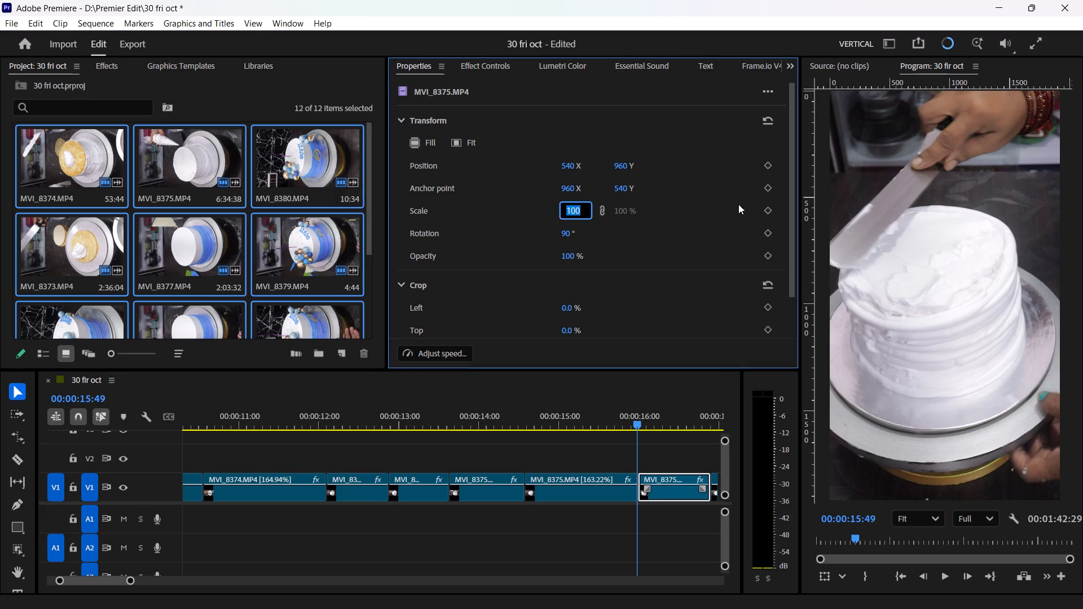
left_click(768, 208)
scroll(699, 438, "left", 1)
left_click_drag(537, 424, 540, 429)
left_click(574, 205)
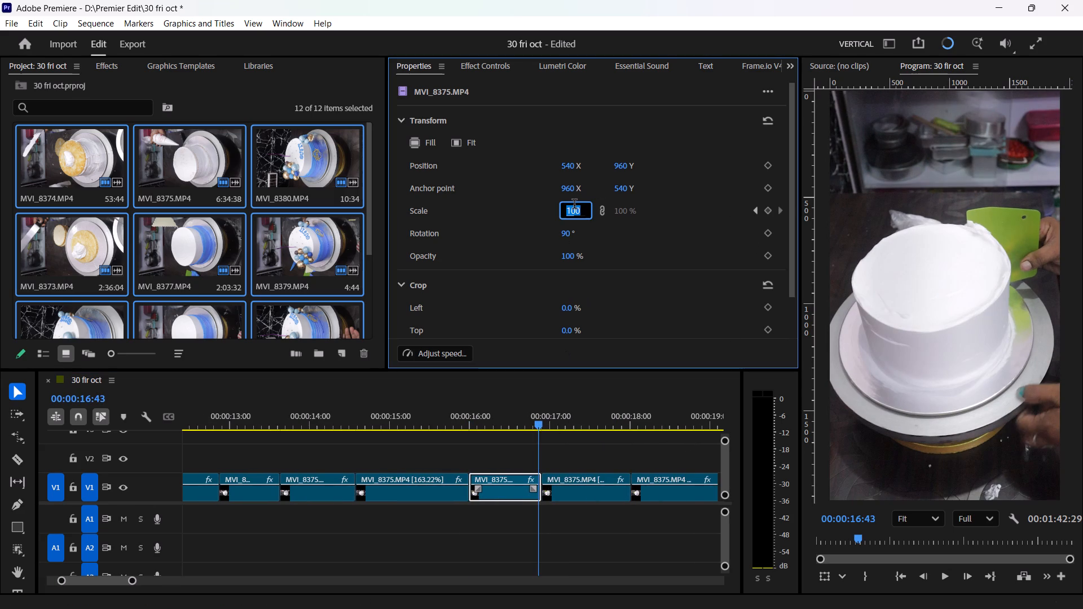
type("120")
key("Return")
key("Return")
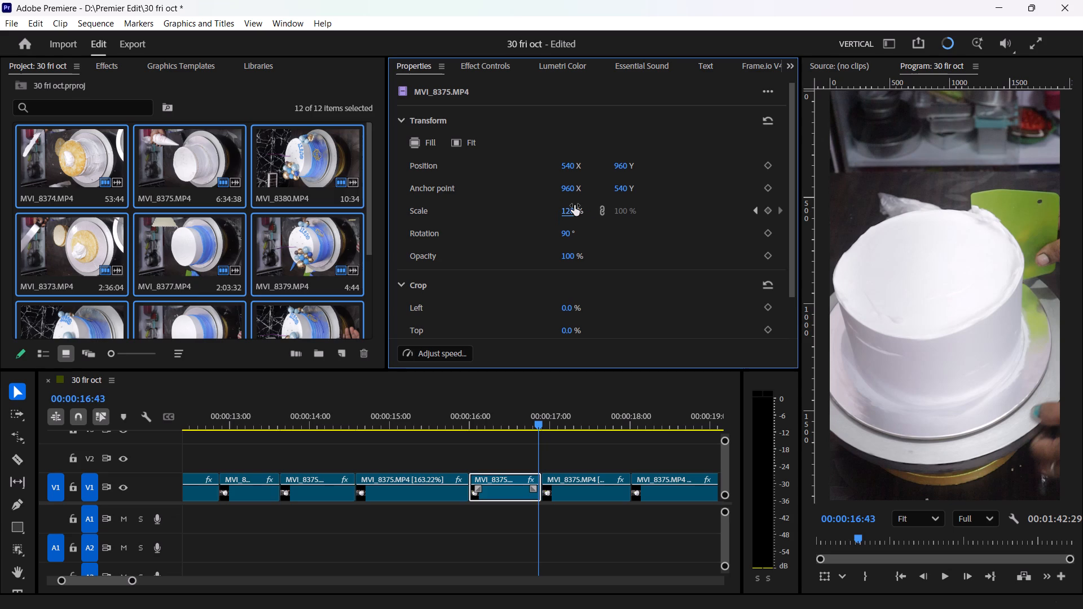
Keyframe the sixth MVI_8375.MP4 piece's scale from 100% at its start to 120% at 00:00:18:00.
left_click(580, 500)
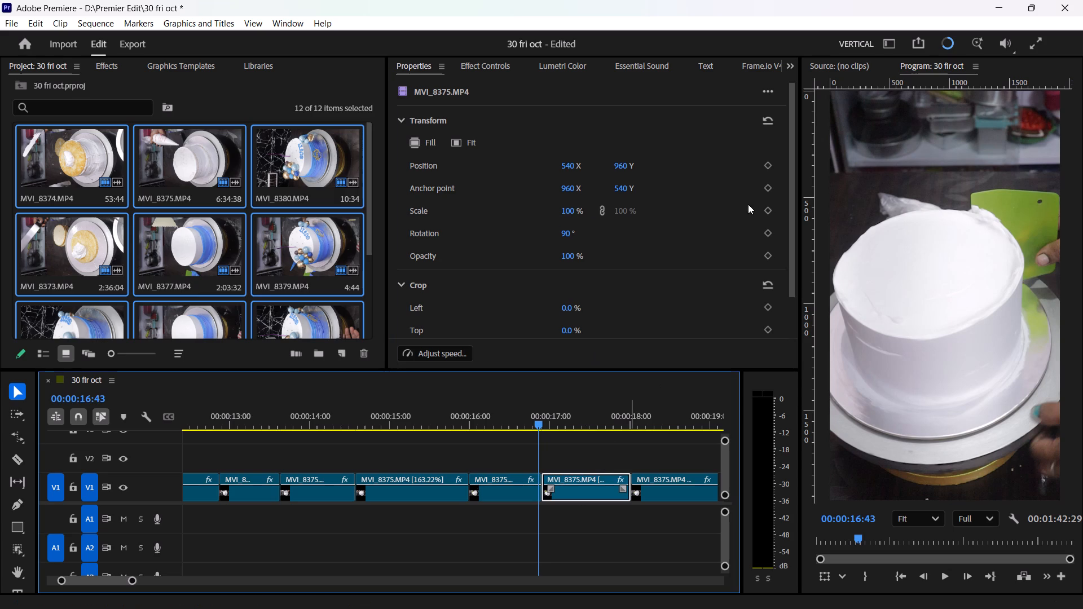
left_click(765, 204)
left_click(631, 426)
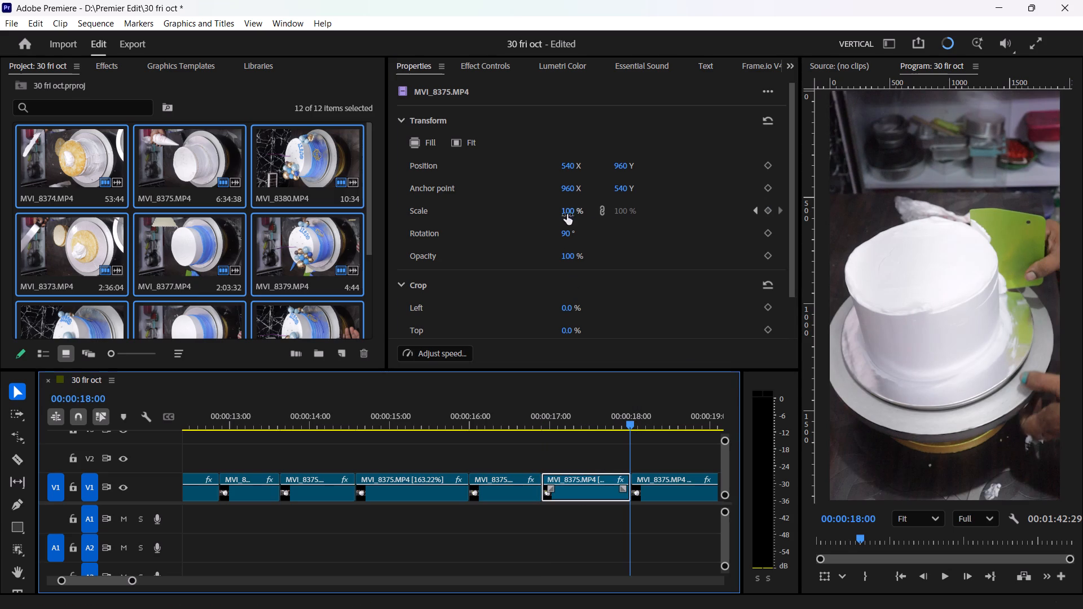
left_click(567, 208)
type("120")
key("Return")
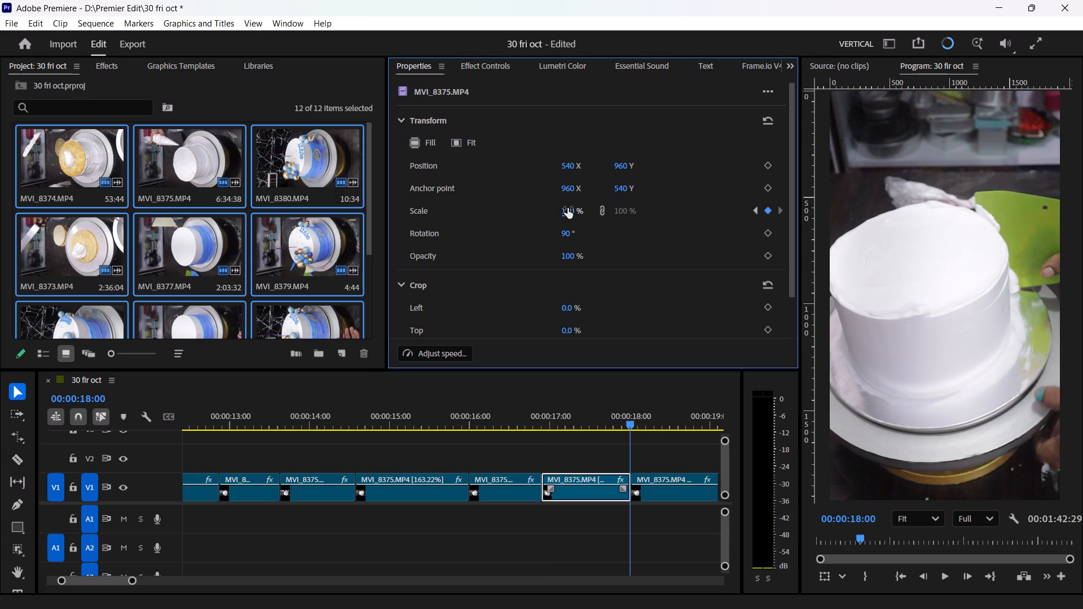
Keyframe the seventh MVI_8375.MP4 piece's scale from 100% at its start to 120% at 00:00:19:17.
left_click(658, 488)
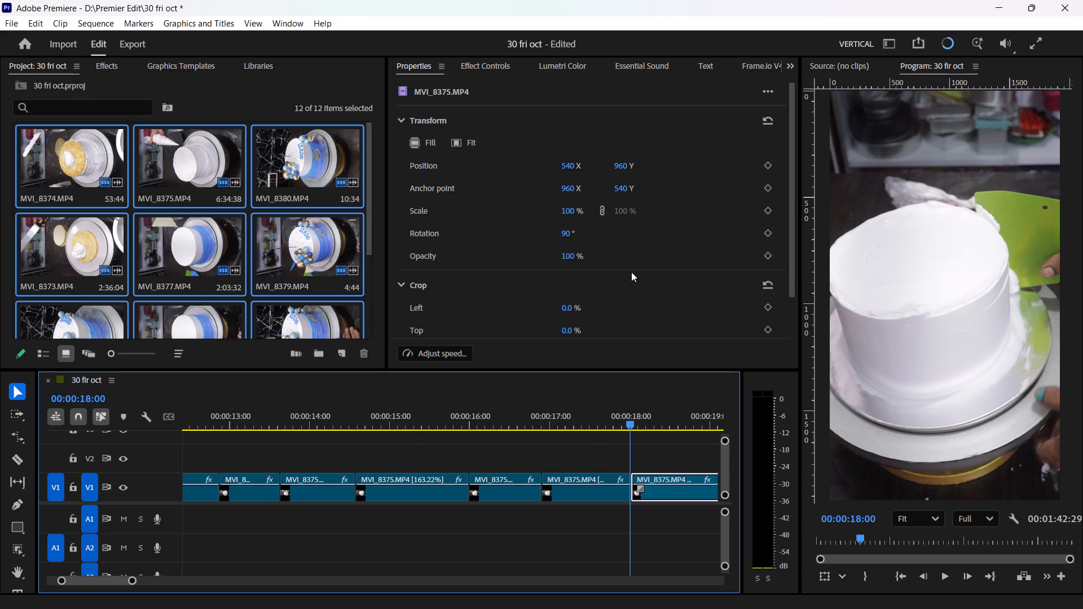
left_click(768, 207)
scroll(644, 540, "left", 1)
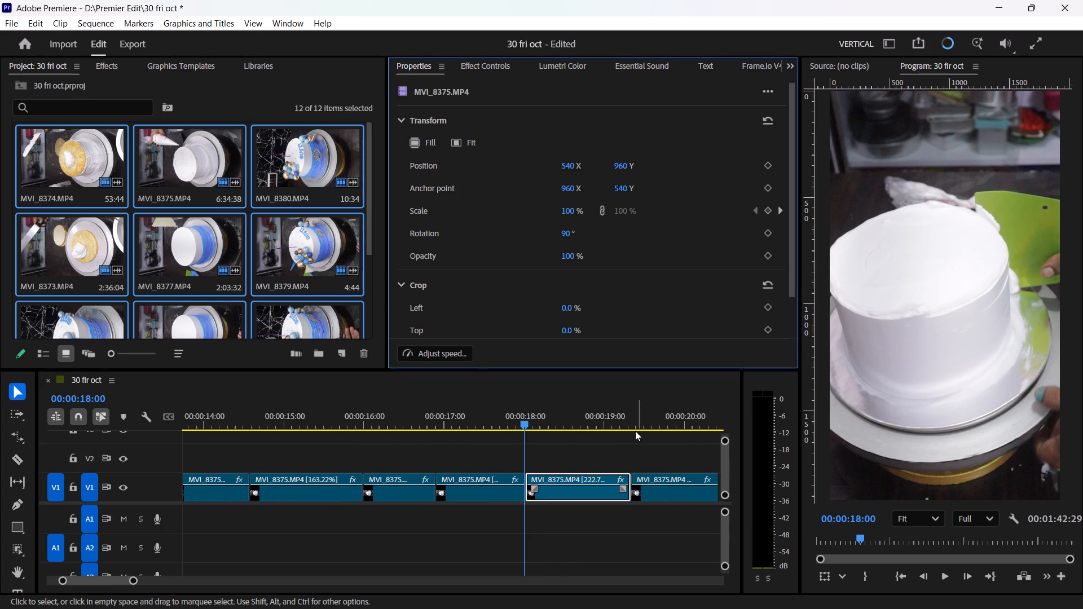
left_click(632, 422)
left_click(572, 210)
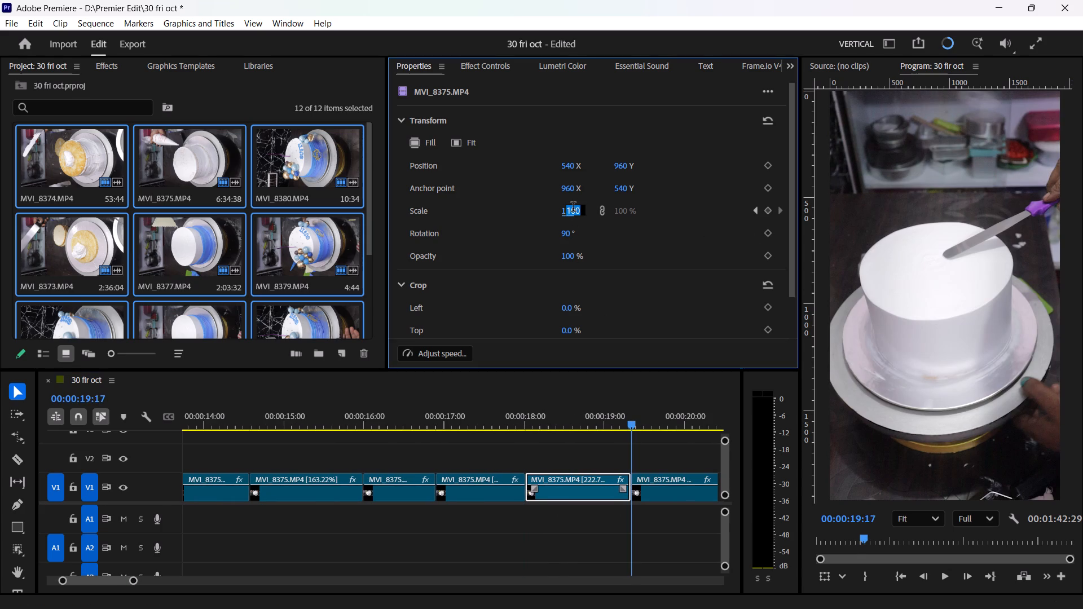
type("120")
key("Return")
Keyframe the eighth MVI_8375.MP4 piece's scale from 100% at its start to 120% at 00:00:21:32.
scroll(609, 382, "left", 1)
left_click(635, 493)
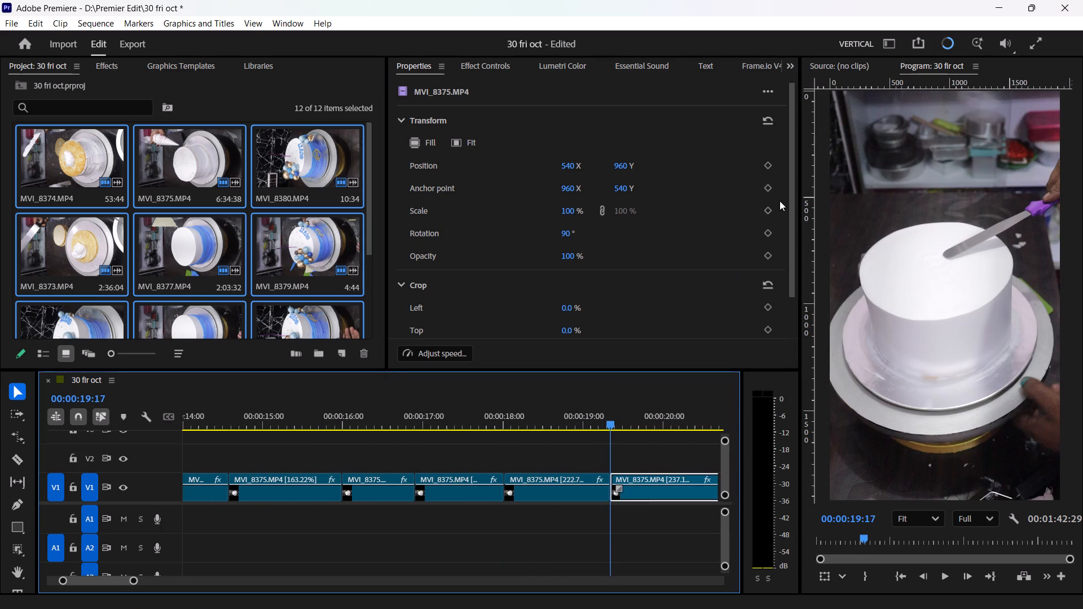
left_click(769, 205)
scroll(631, 366, "left", 1)
scroll(653, 460, "left", 1)
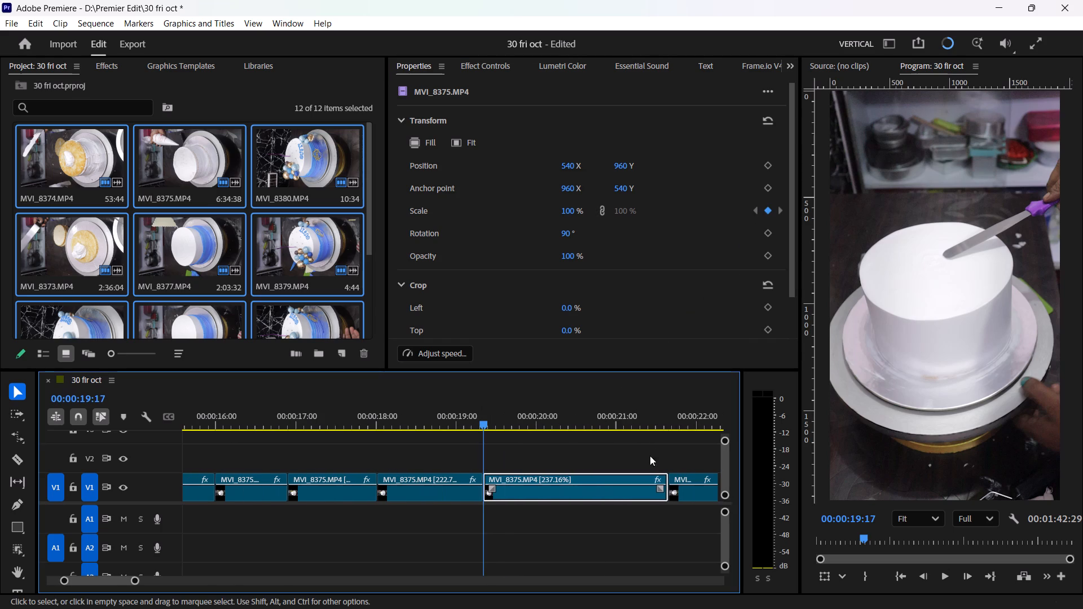
left_click(668, 420)
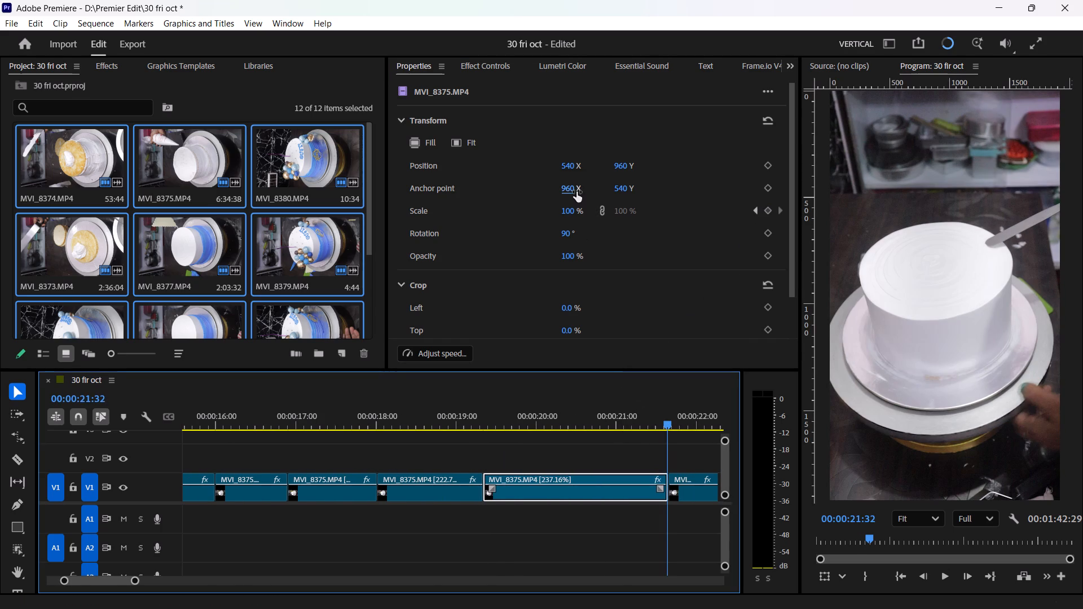
left_click(578, 215)
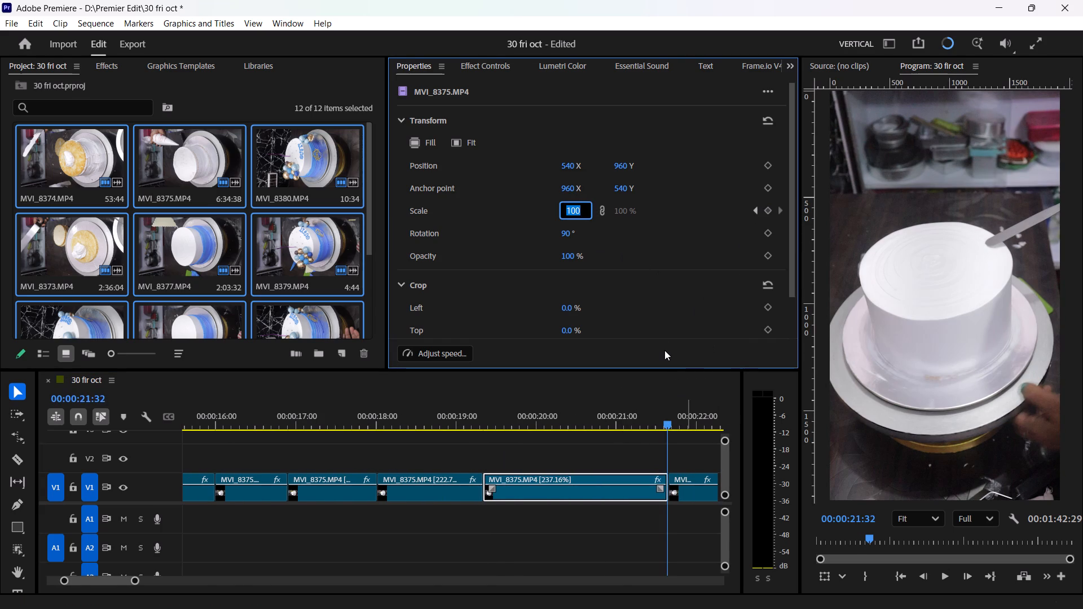
type("120")
key("Return")
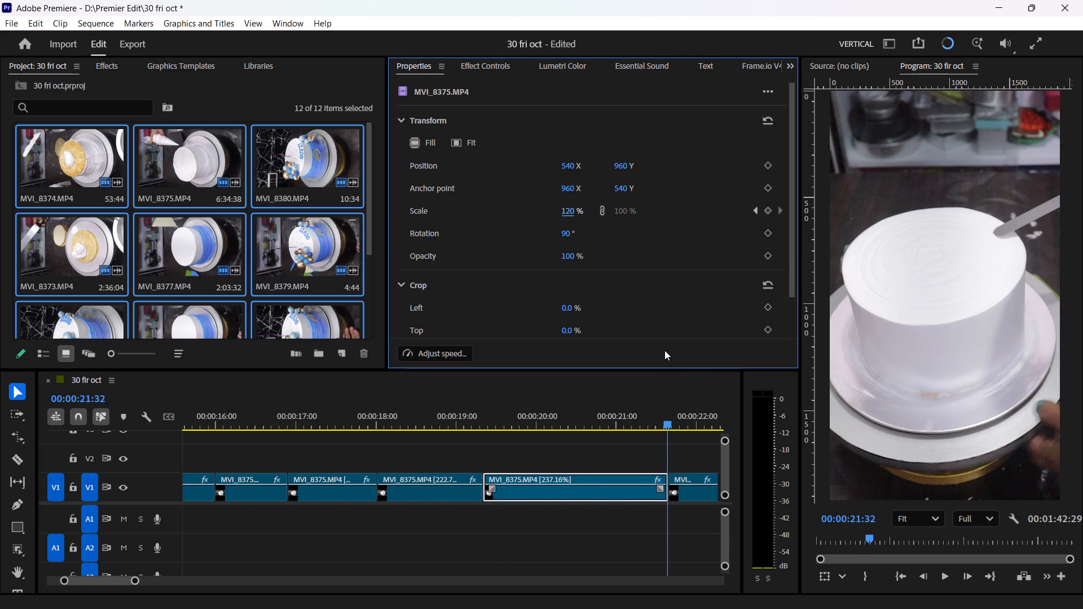
Keyframe the first MVI_8376.MP4 piece's scale from 100% at its start to 120% at 00:00:23:19.
scroll(666, 453, "left", 1)
left_click(547, 494)
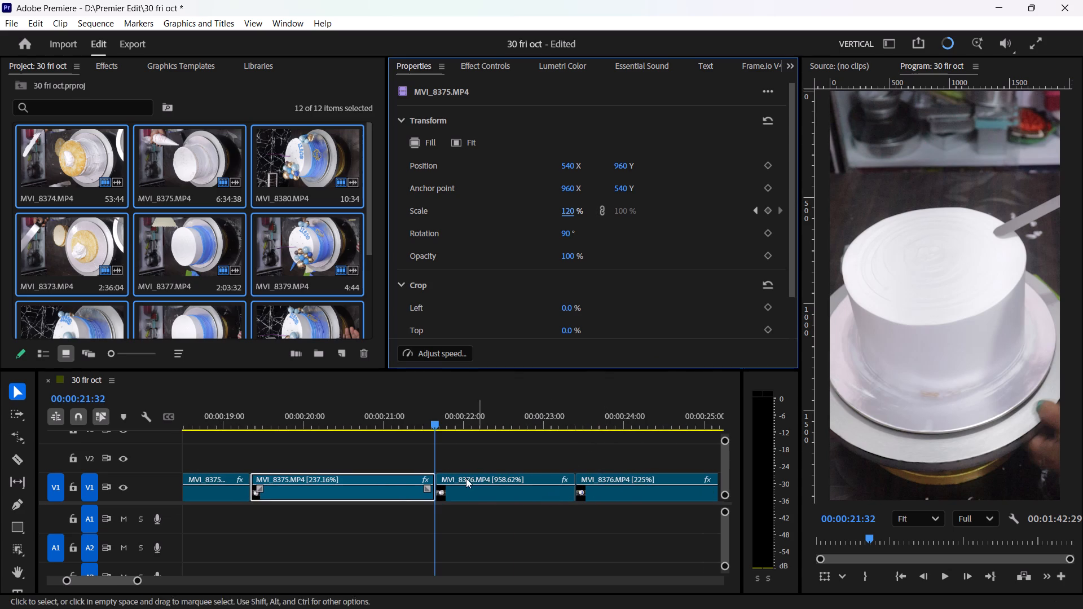
left_click(468, 493)
left_click(771, 214)
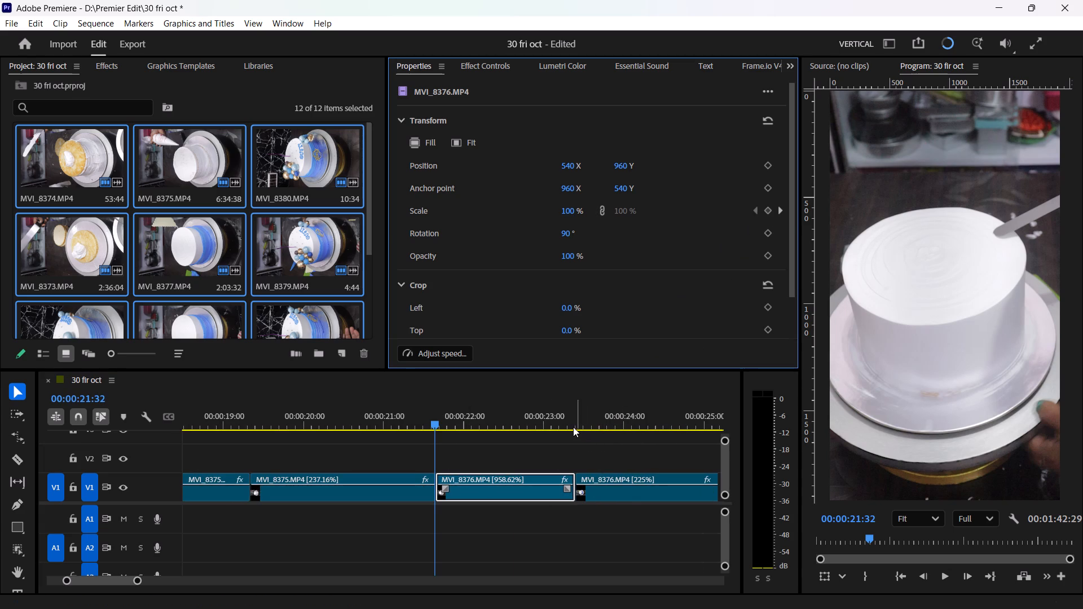
left_click(571, 423)
left_click(575, 420)
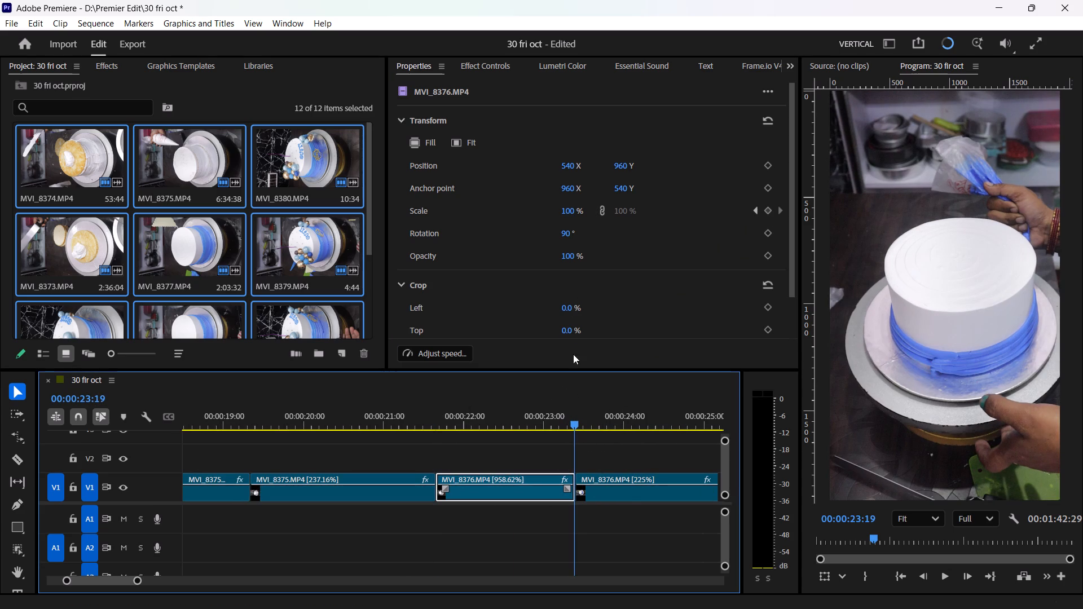
left_click(571, 220)
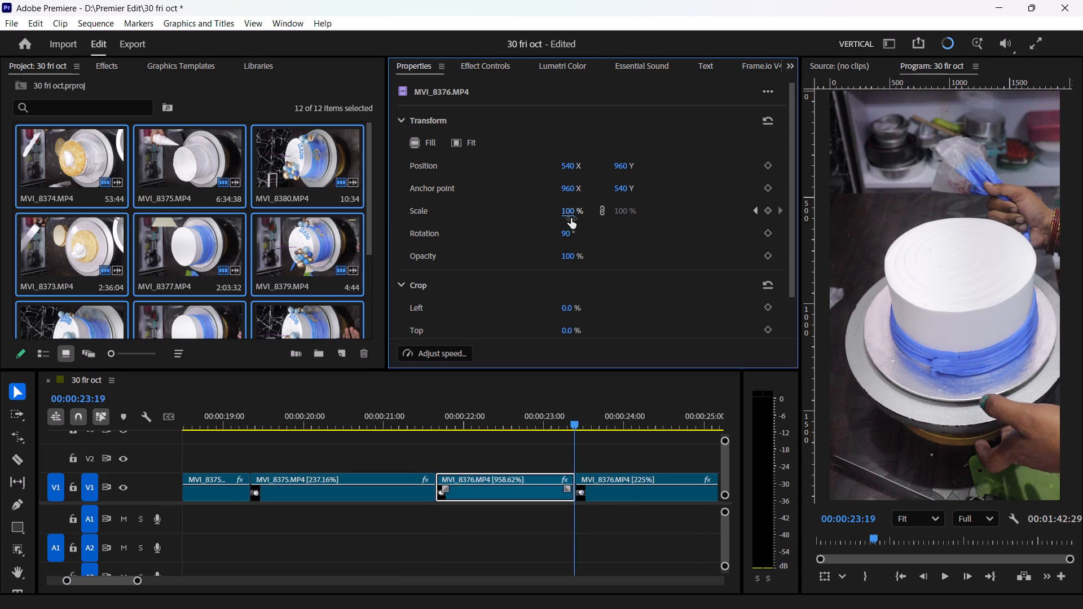
left_click(571, 218)
type("120")
key("Return")
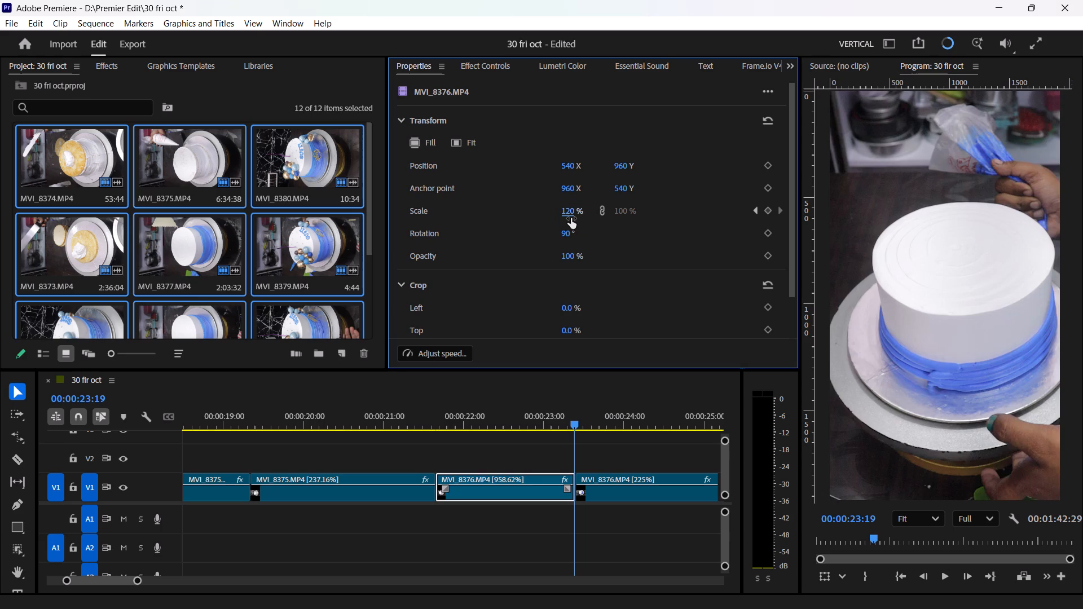
Keyframe the second MVI_8376.MP4 piece's scale from 100% at its start to 121% at 00:00:25:10.
scroll(591, 495, "left", 1)
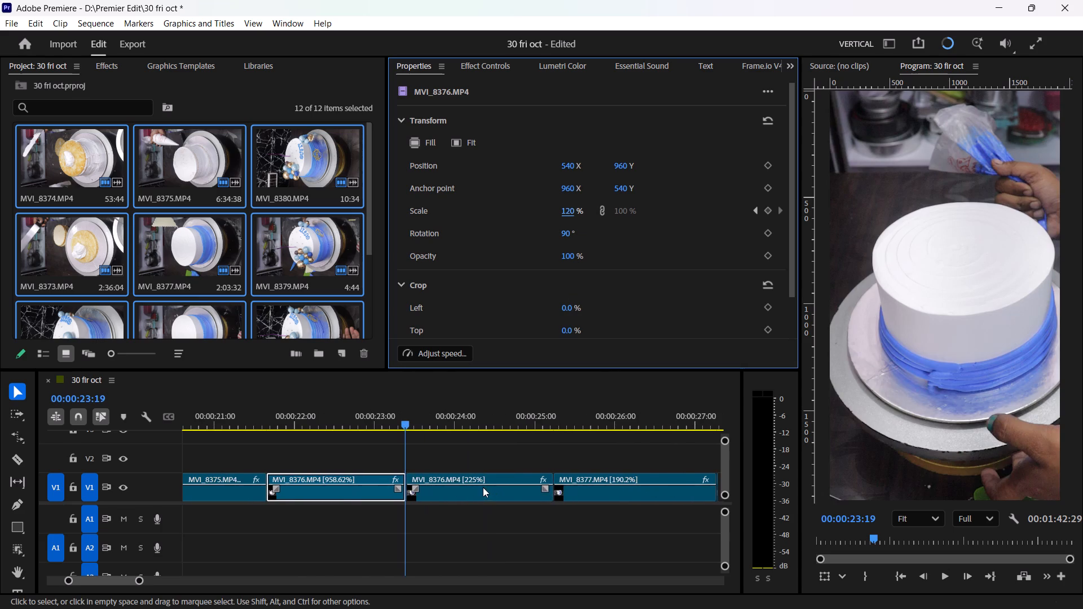
left_click(483, 487)
left_click(408, 500)
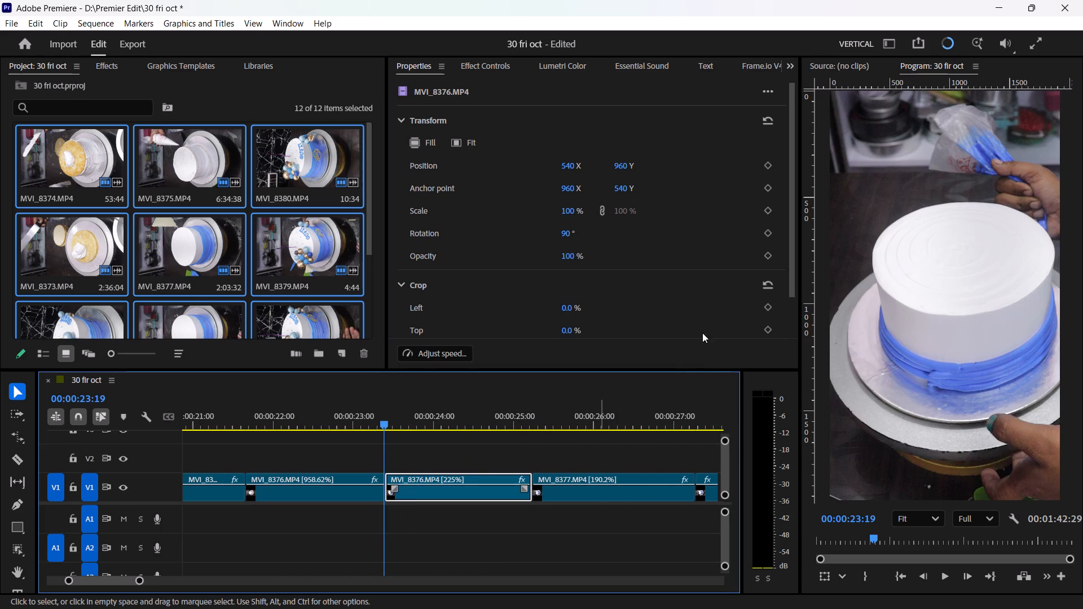
left_click(766, 208)
left_click_drag(529, 422, 531, 415)
left_click(574, 206)
scroll(574, 206, "up", 9)
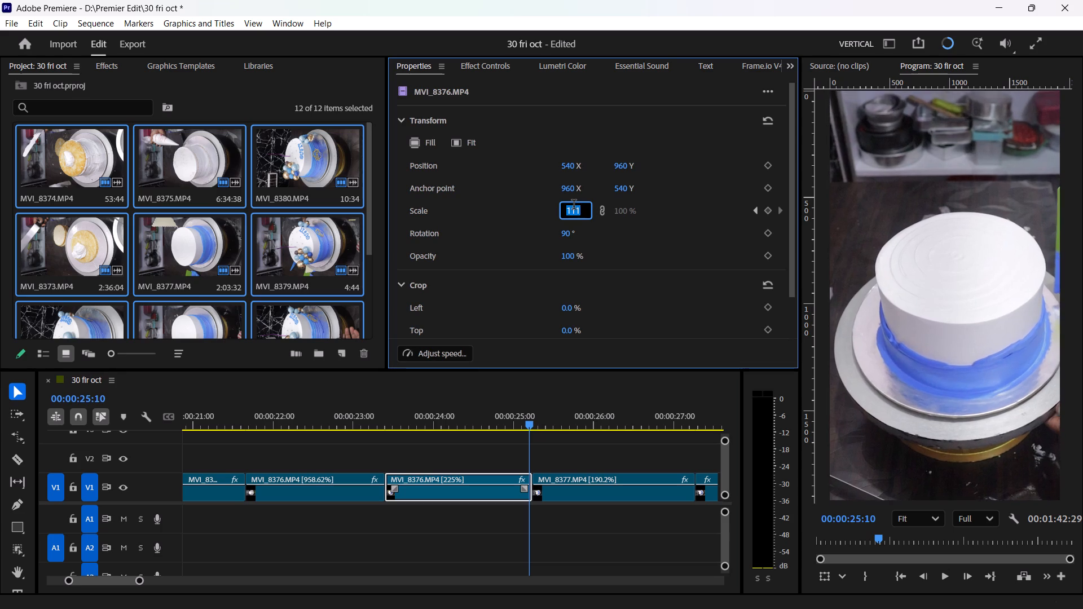
scroll(574, 206, "up", 14)
scroll(574, 206, "down", 2)
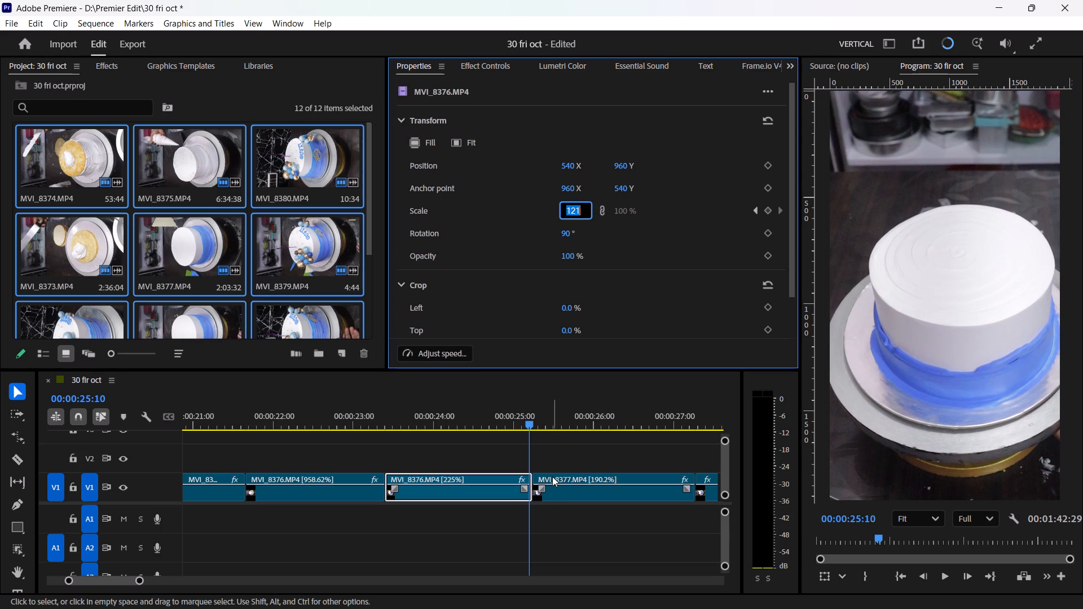
Keyframe the first MVI_8377.MP4 piece's scale from 100% at its start to 119% at 00:00:27:11.
left_click(549, 487)
left_click(764, 209)
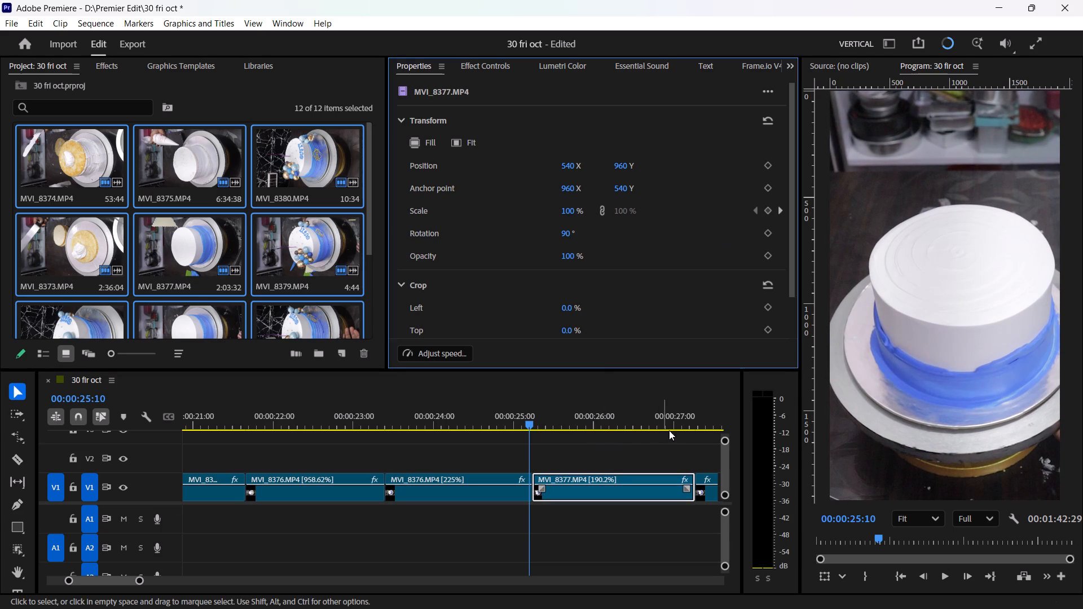
left_click_drag(688, 423, 694, 418)
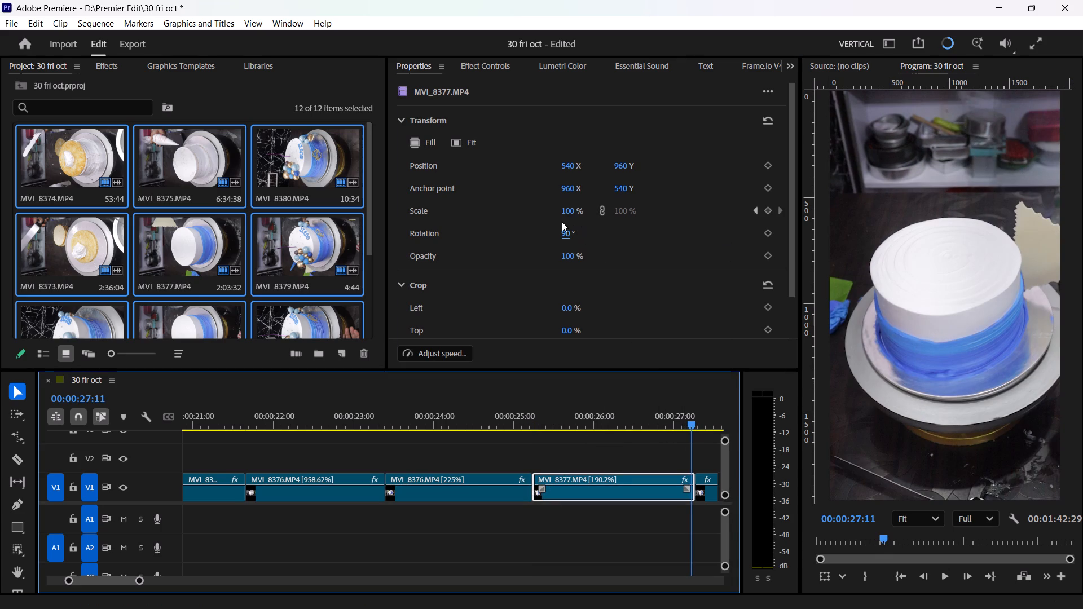
left_click(565, 214)
scroll(565, 214, "up", 14)
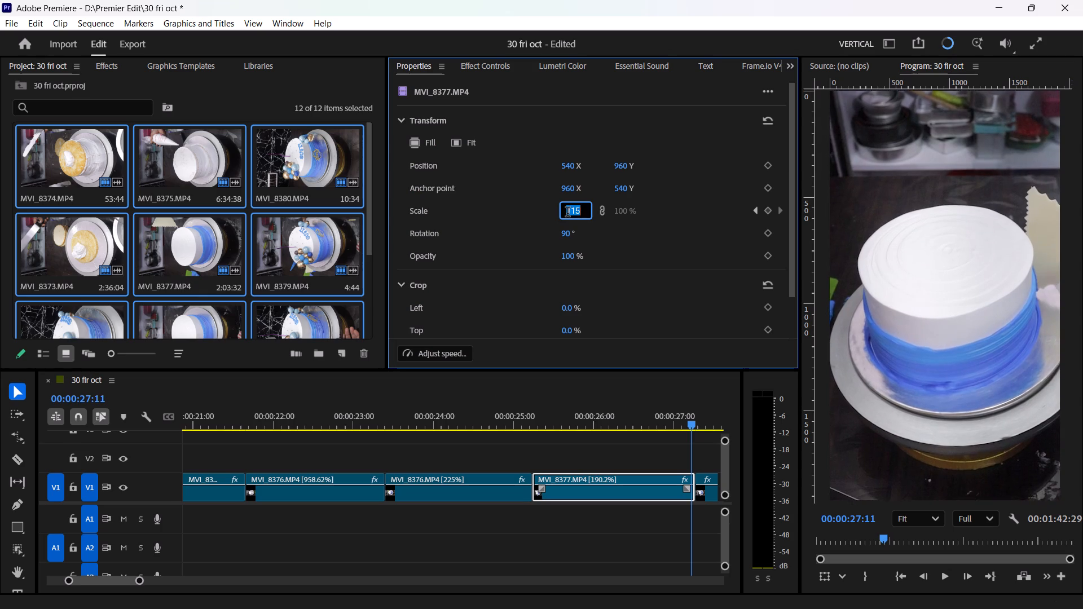
scroll(567, 213, "up", 6)
scroll(569, 213, "down", 1)
left_click(618, 237)
Keyframe the second MVI_8377.MP4 piece's scale from 100% at its start to 119% at 00:00:28:18.
scroll(624, 517, "left", 1)
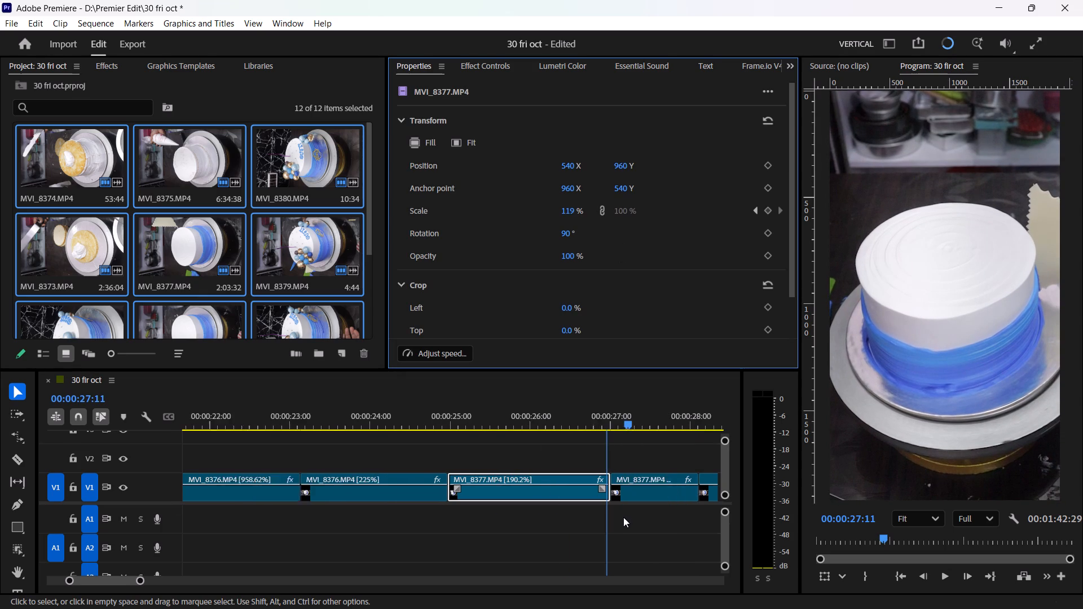
left_click(528, 489)
left_click(769, 202)
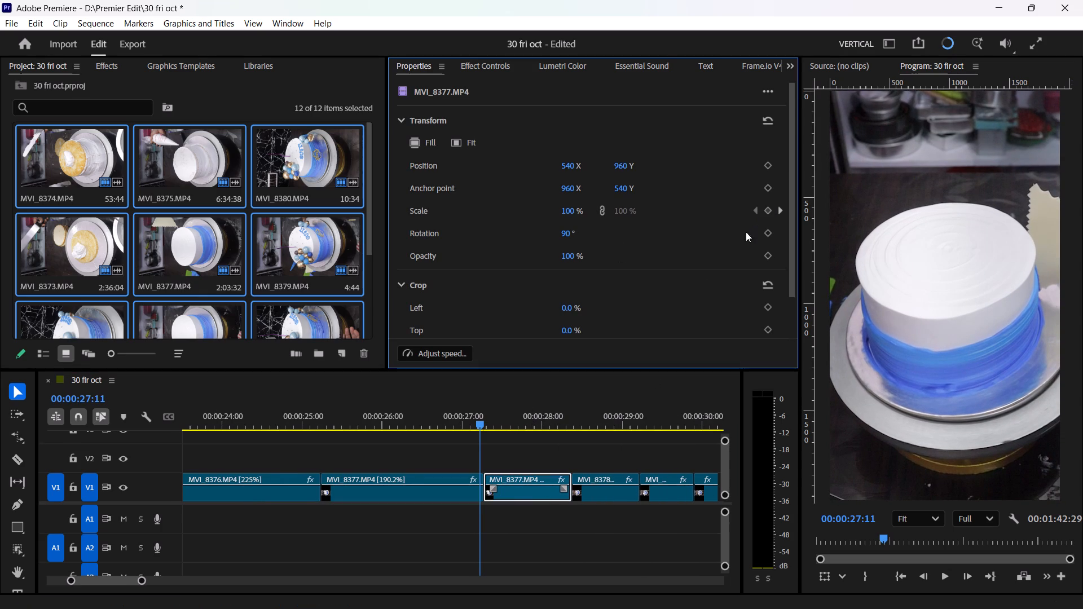
left_click_drag(568, 420, 569, 420)
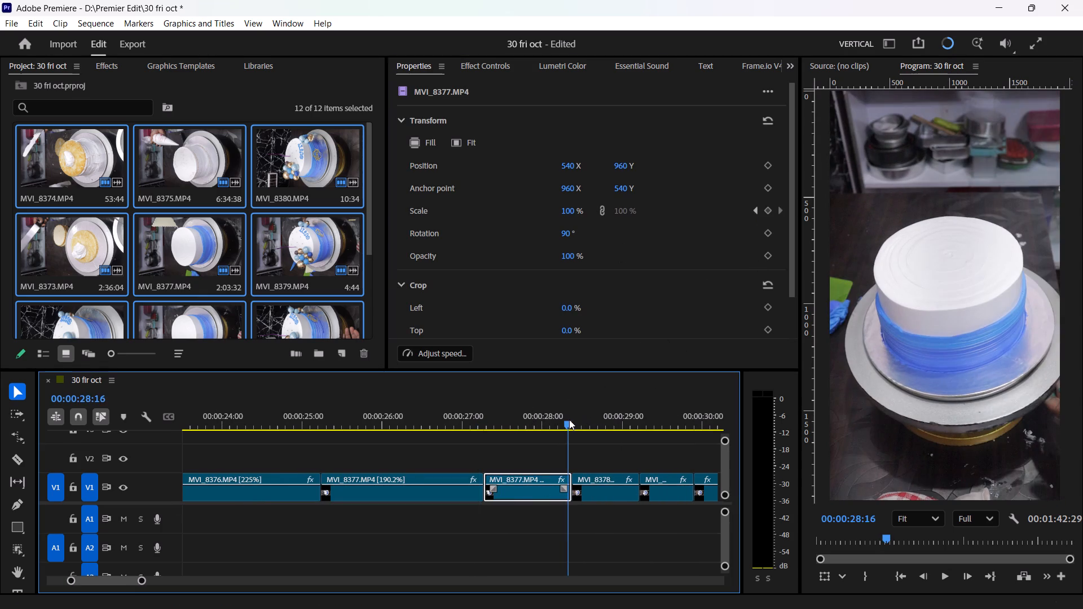
left_click_drag(569, 420, 574, 424)
left_click(567, 213)
scroll(567, 211, "up", 2)
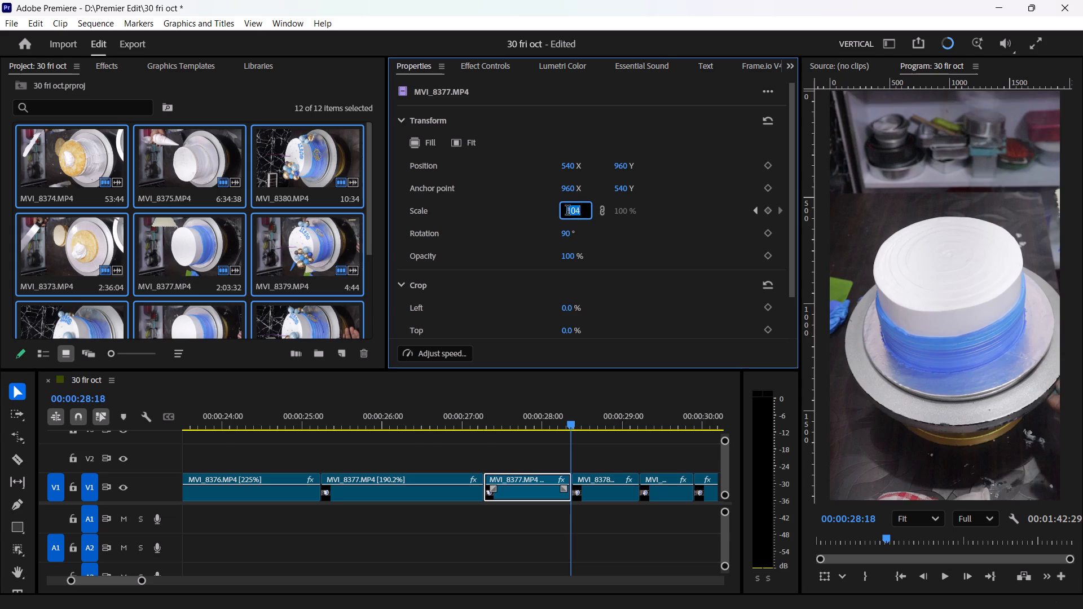
scroll(567, 211, "up", 17)
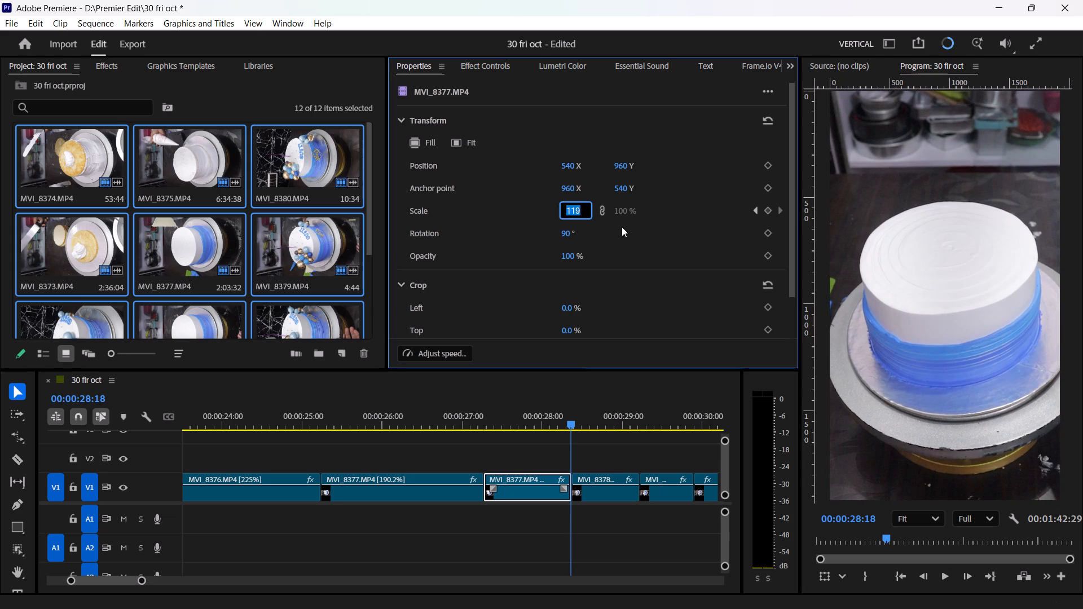
left_click(623, 227)
Keyframe the first MVI_8378.MP4 piece's scale from 100% at its start to 120% at 00:00:29:09.
left_click(596, 493)
left_click(773, 208)
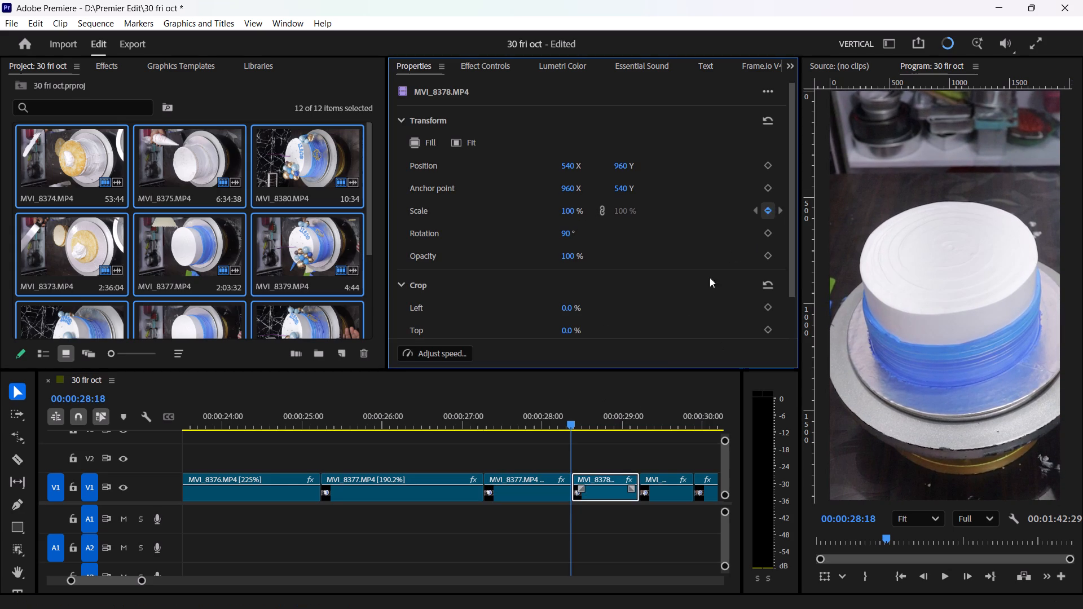
left_click(640, 420)
left_click(573, 217)
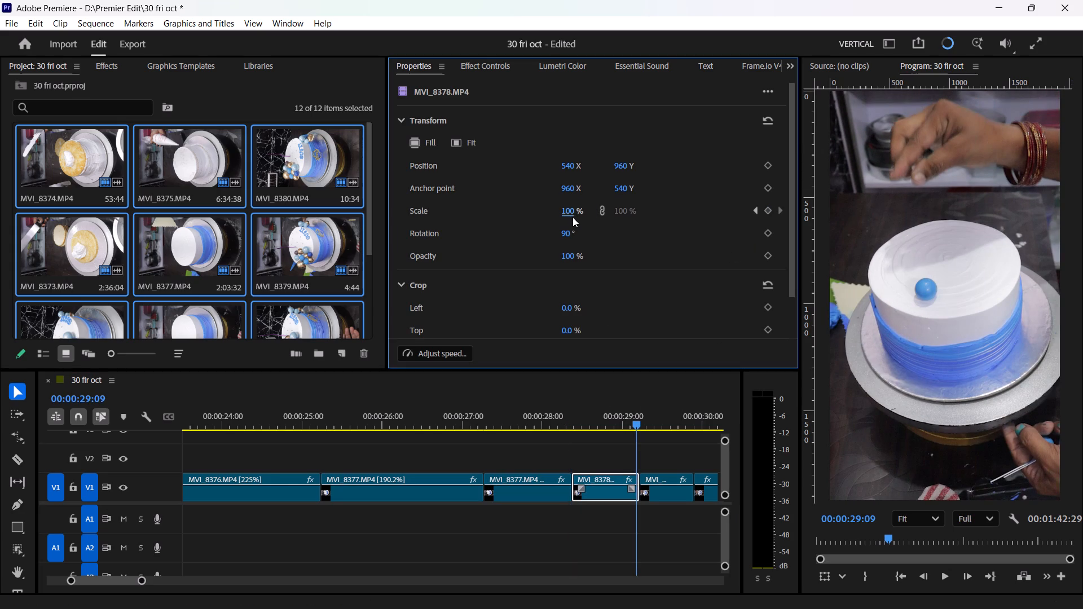
scroll(573, 217, "up", 18)
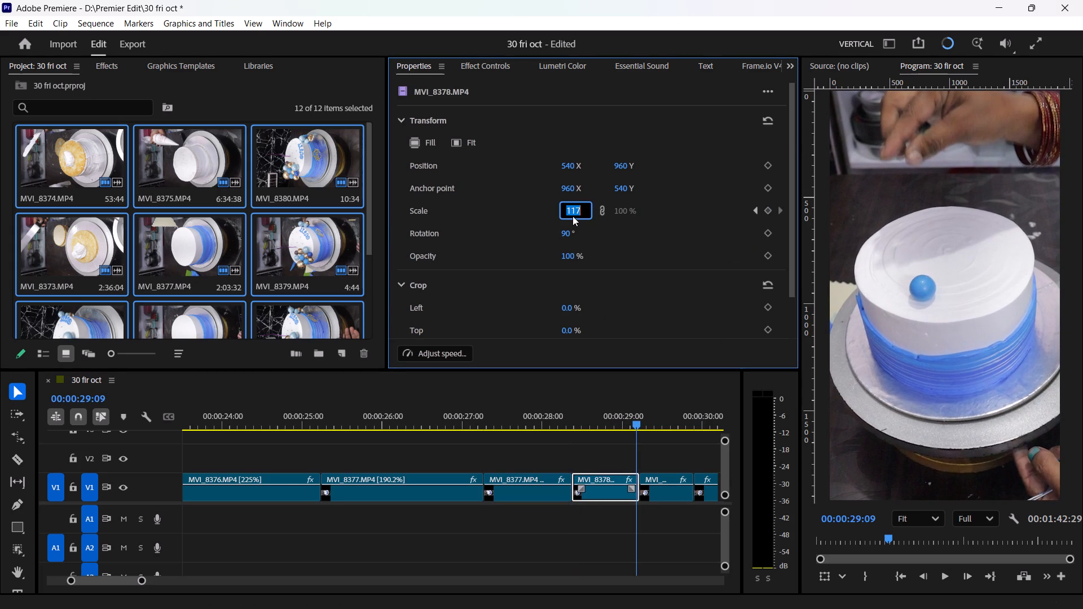
scroll(573, 216, "up", 2)
left_click(626, 229)
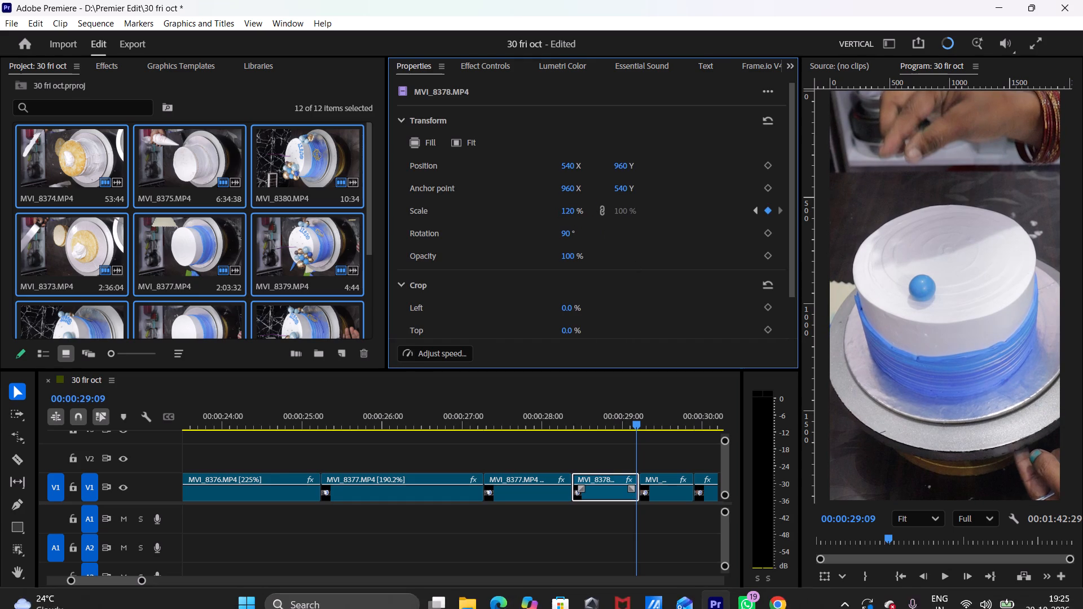
Keyframe the second MVI_8378.MP4 piece's scale from 100% at its start to 120% at 00:00:29:45.
left_click(669, 499)
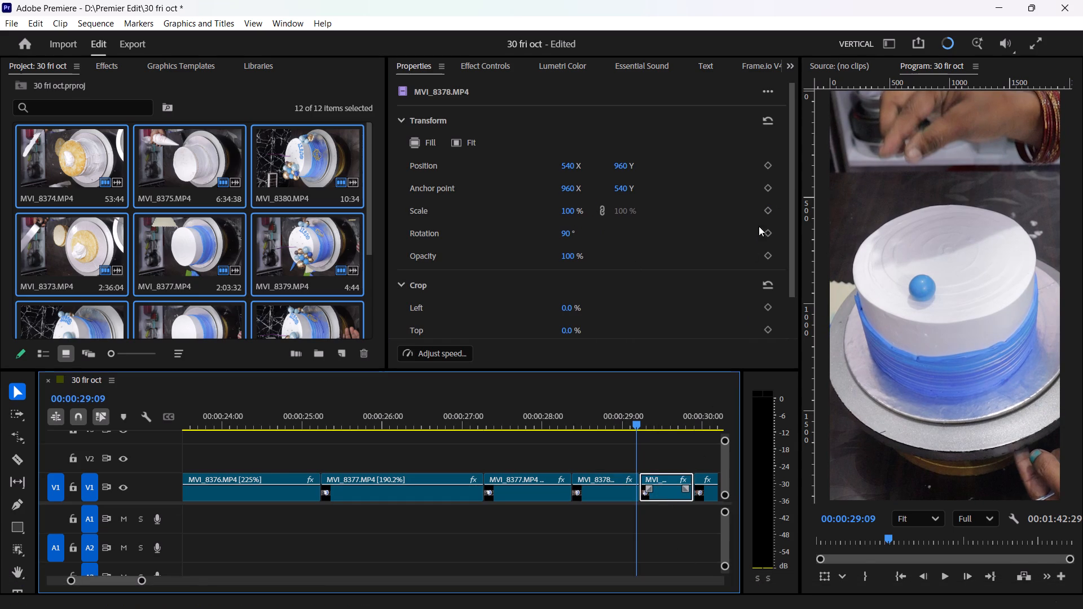
left_click(767, 211)
left_click(695, 422)
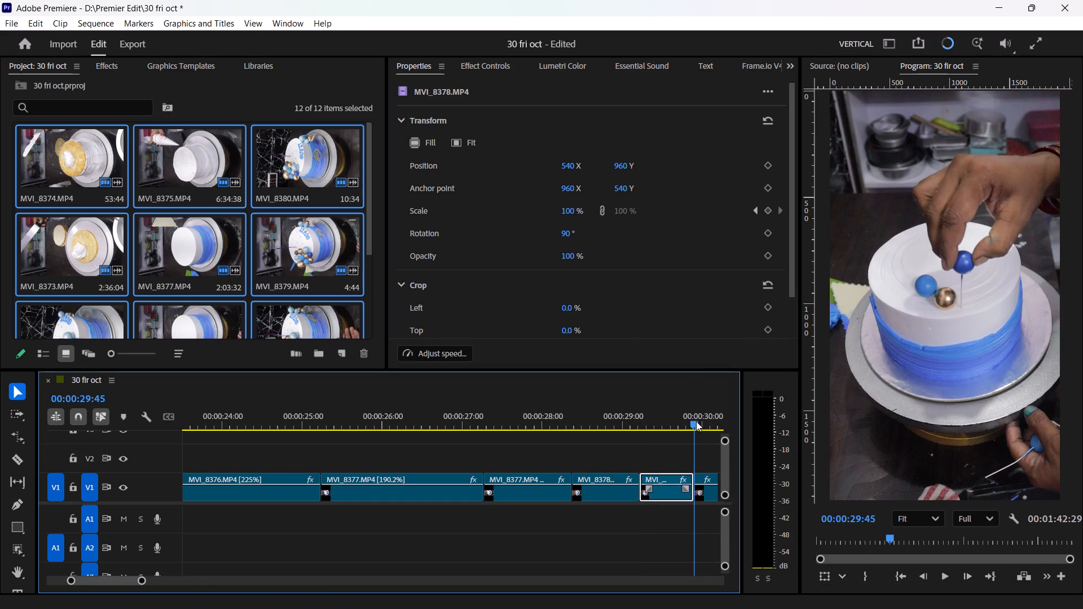
left_click(570, 211)
scroll(570, 211, "up", 16)
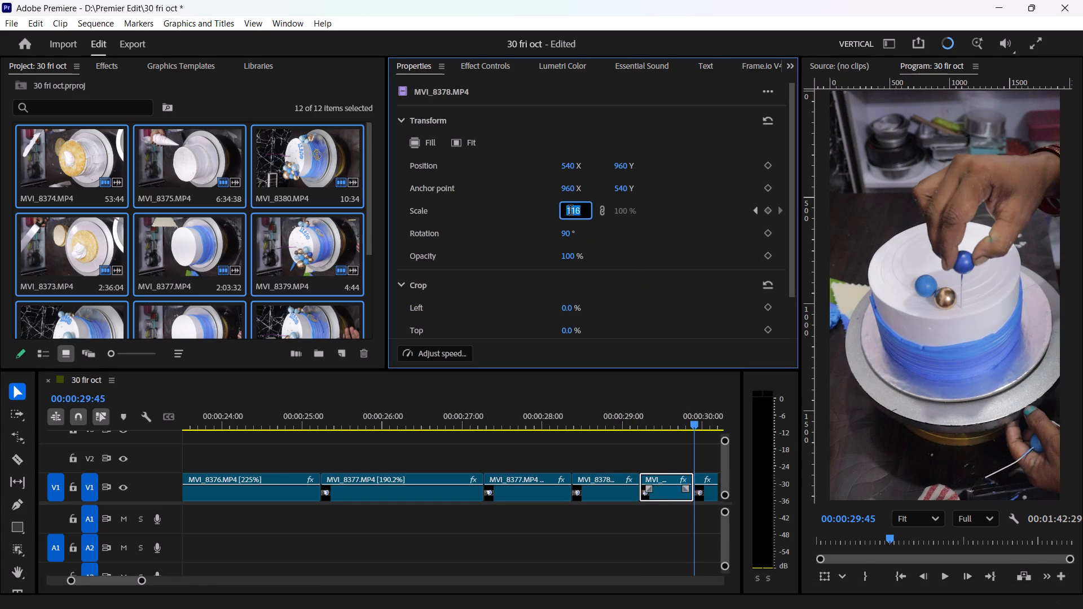
scroll(570, 211, "up", 5)
scroll(570, 211, "down", 1)
left_click(633, 251)
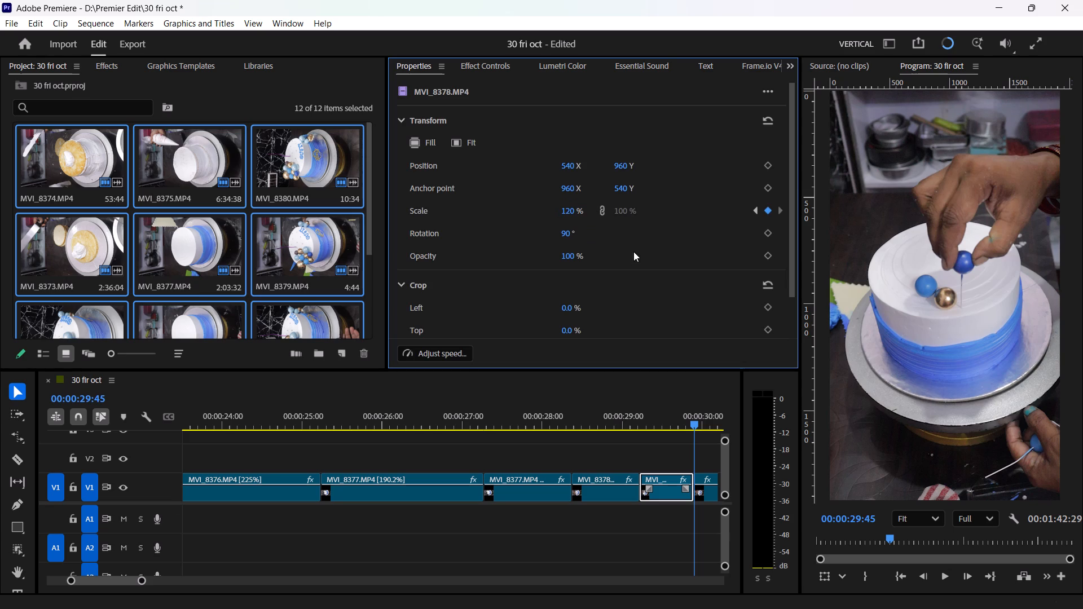
Keyframe the third MVI_8378.MP4 piece's scale from 100% at its start to 120% at 00:00:30:25.
scroll(631, 416, "left", 4)
left_click(487, 493)
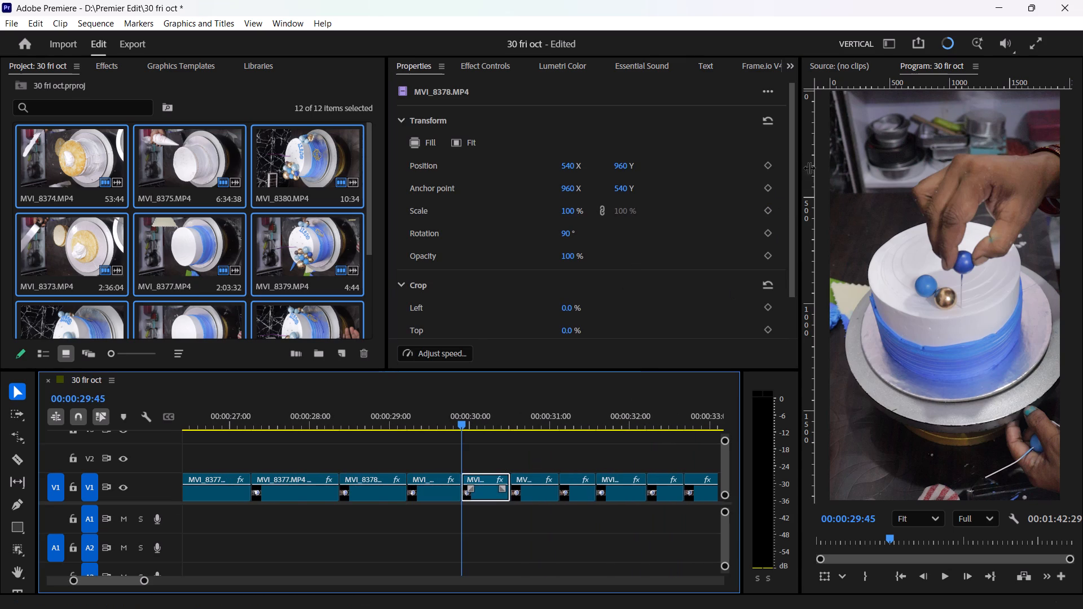
left_click(768, 211)
left_click(507, 421)
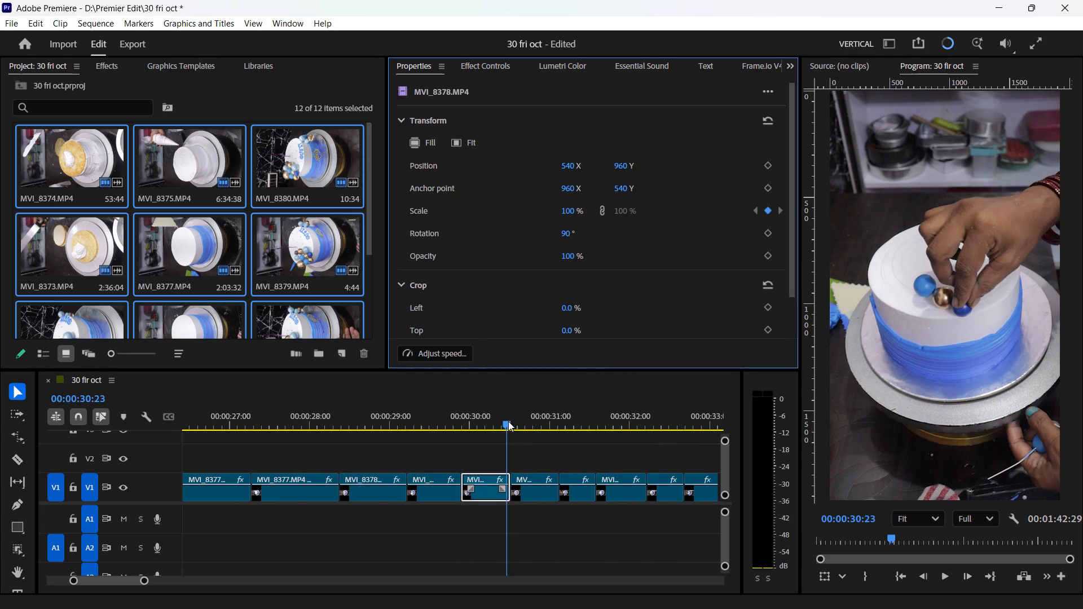
left_click(573, 216)
scroll(573, 214, "up", 8)
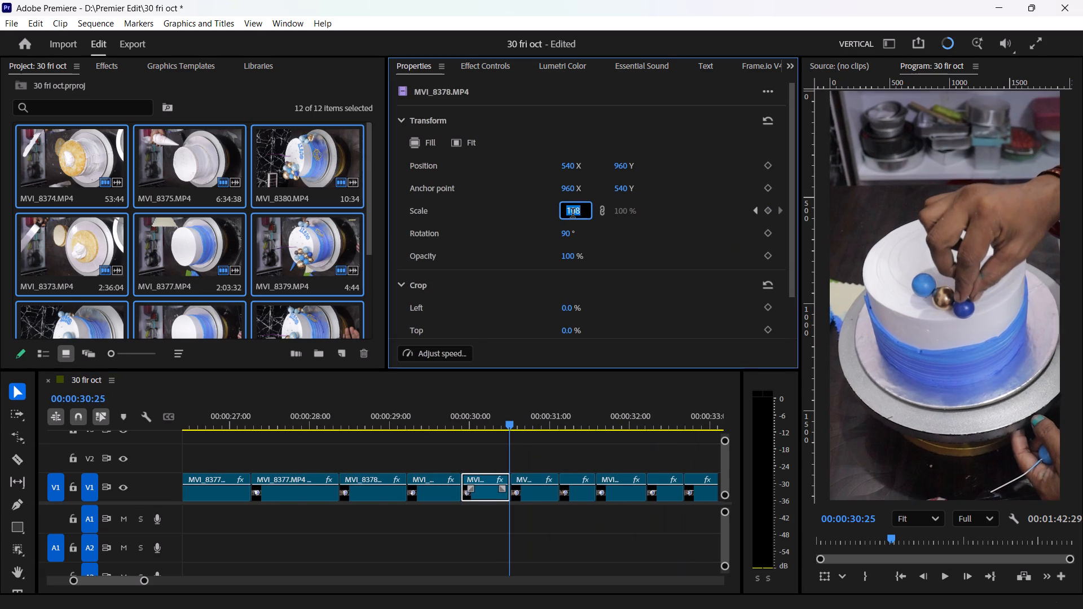
scroll(573, 214, "up", 6)
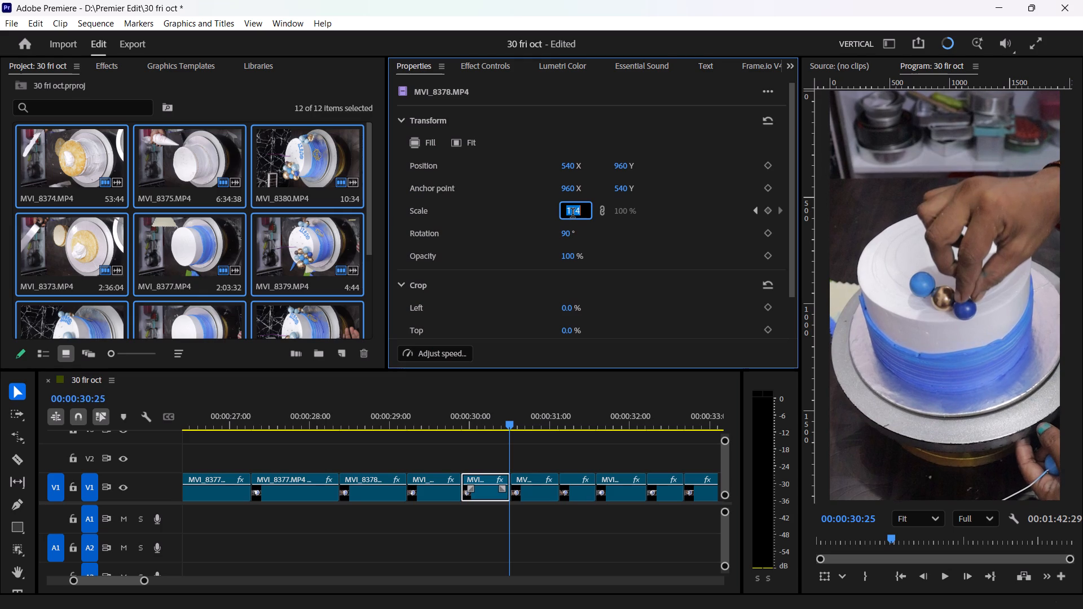
scroll(574, 214, "up", 4)
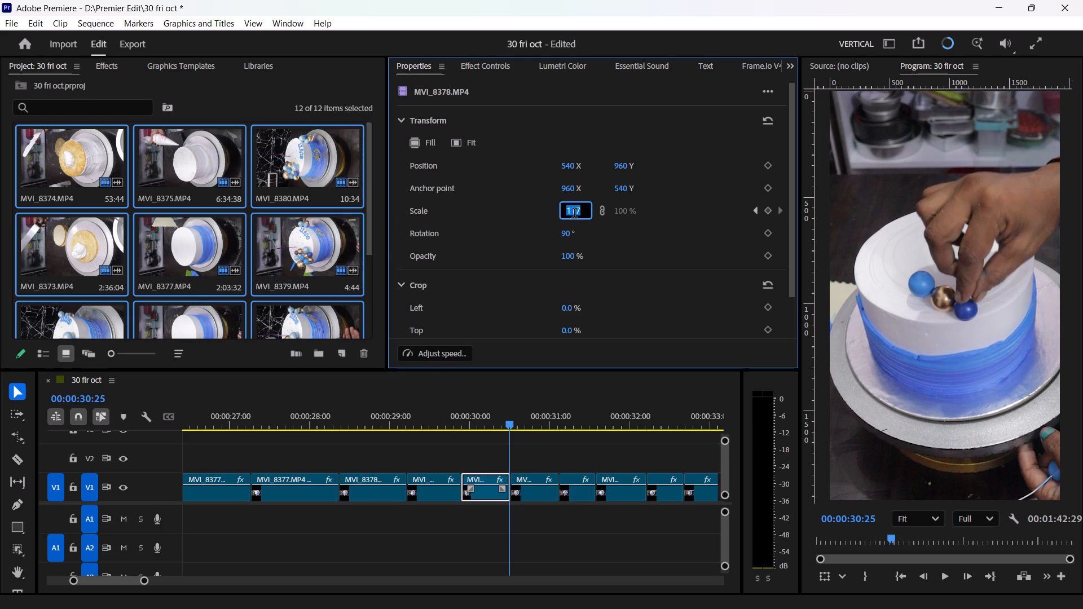
scroll(574, 214, "up", 2)
left_click(603, 242)
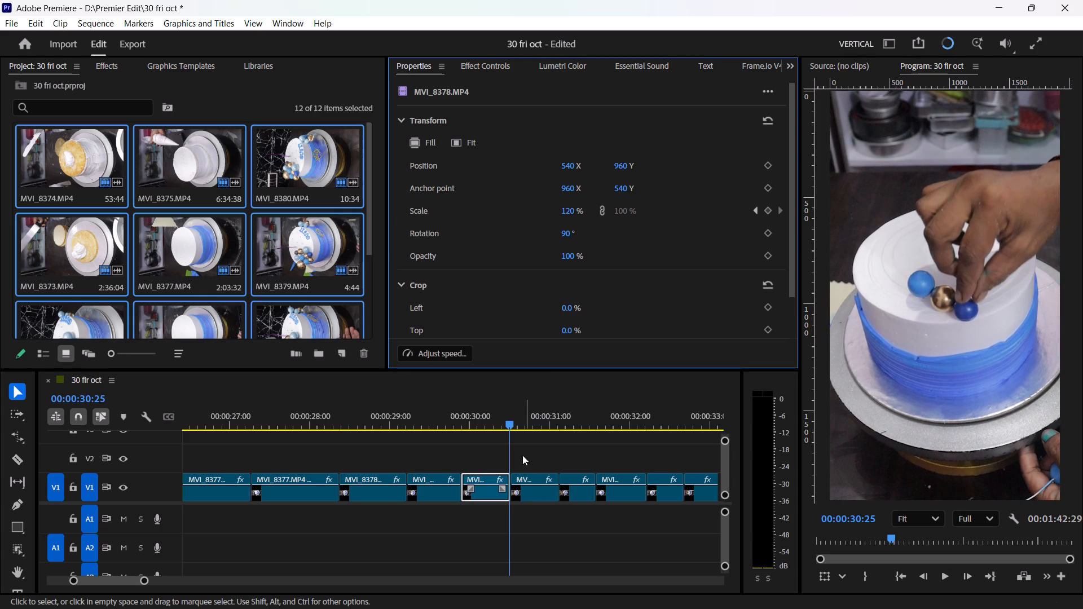
Keyframe the fourth MVI_8378.MP4 piece's scale from 100% at its start to 120% at 00:00:31:04.
left_click(528, 493)
left_click(771, 212)
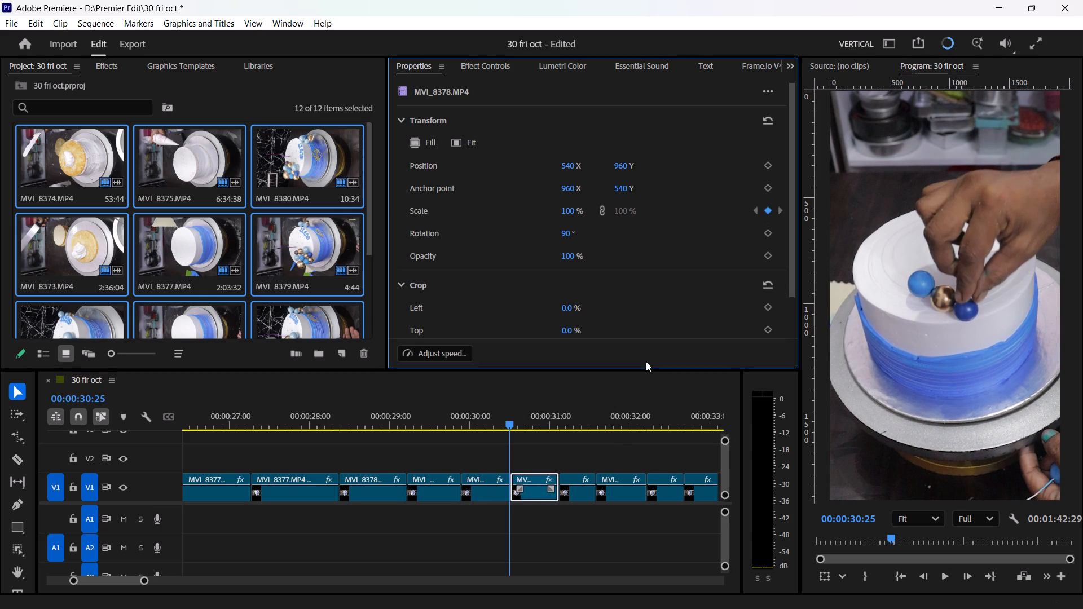
left_click_drag(556, 421, 558, 427)
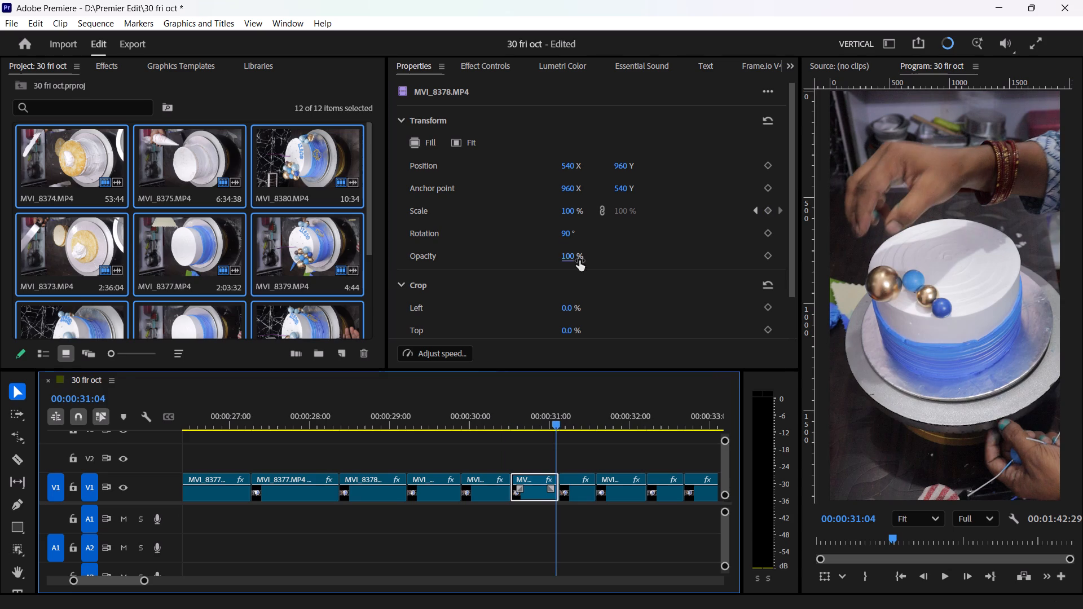
left_click(570, 211)
scroll(571, 211, "up", 15)
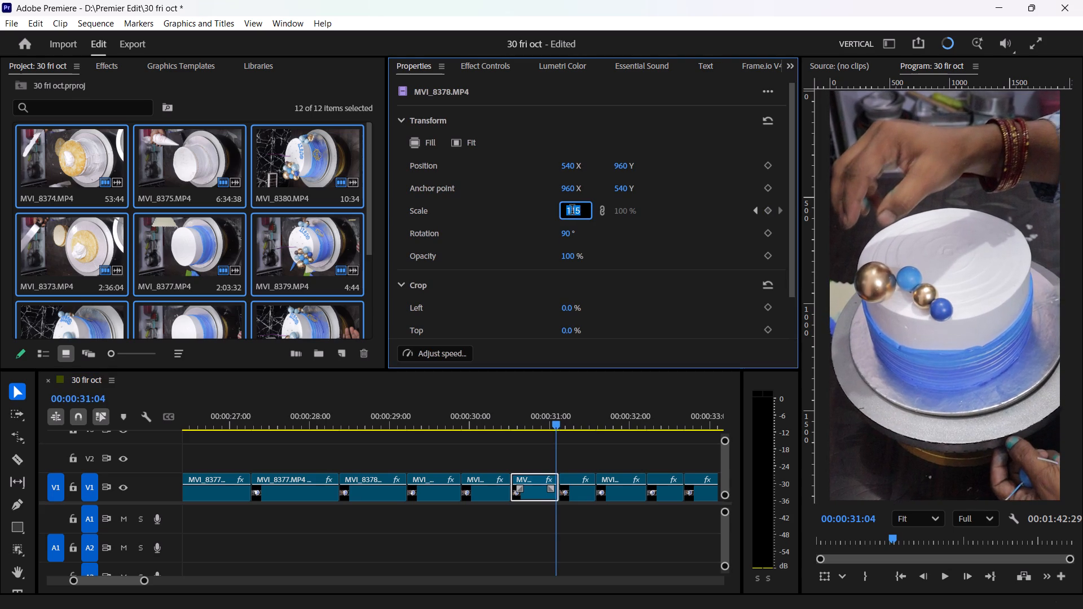
scroll(572, 211, "up", 5)
left_click(644, 270)
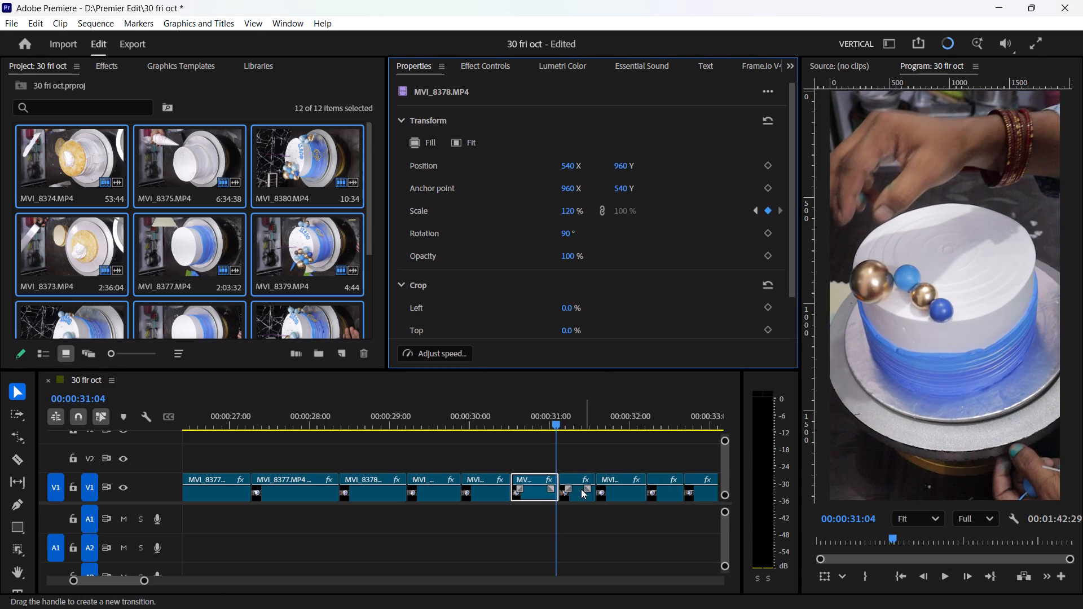
Keyframe the fifth MVI_8378.MP4 piece's scale from 100% at its start to 122% at 00:00:31:27.
left_click(575, 488)
left_click(767, 213)
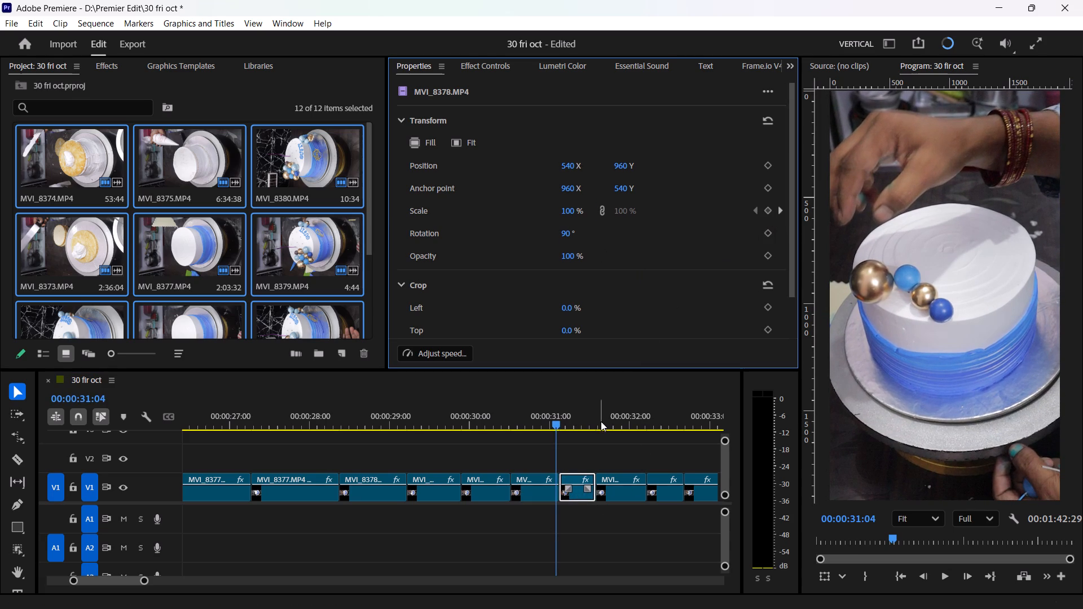
left_click(595, 422)
left_click(571, 213)
scroll(571, 213, "up", 1)
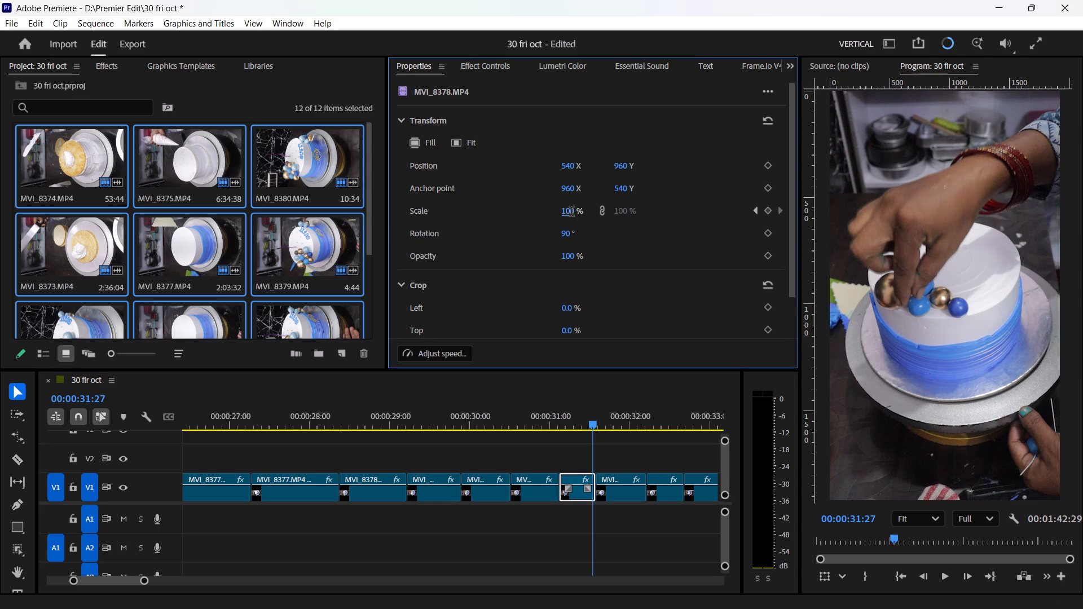
scroll(571, 213, "up", 13)
scroll(571, 213, "up", 8)
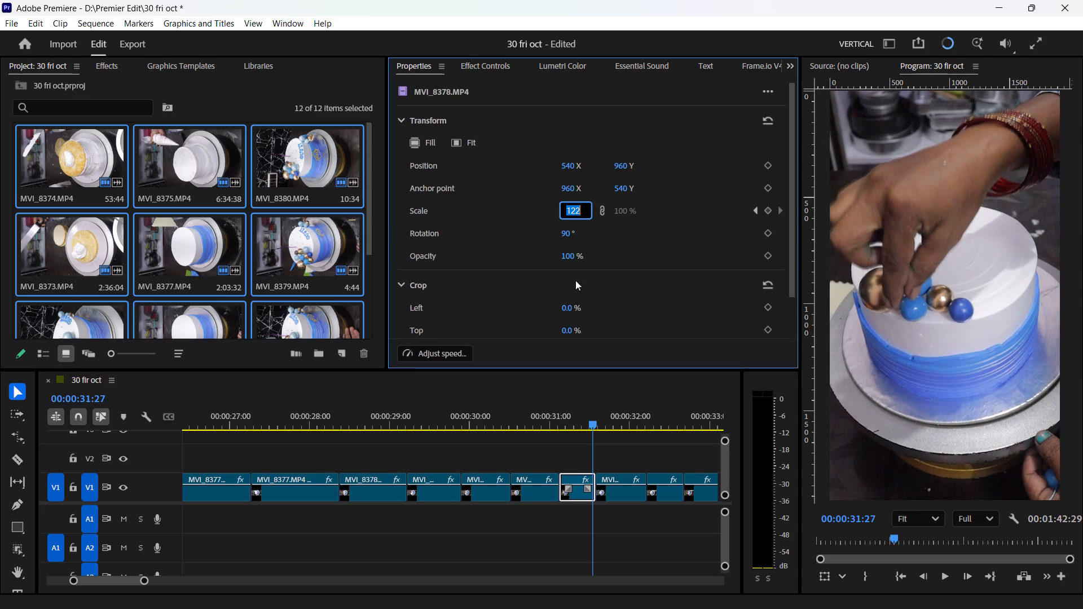
Keyframe a scale zoom-in on the sixth MVI_8378.MP4 piece, from 100% at its start to a larger scale at 00:00:32:11.
left_click(622, 487)
left_click(765, 209)
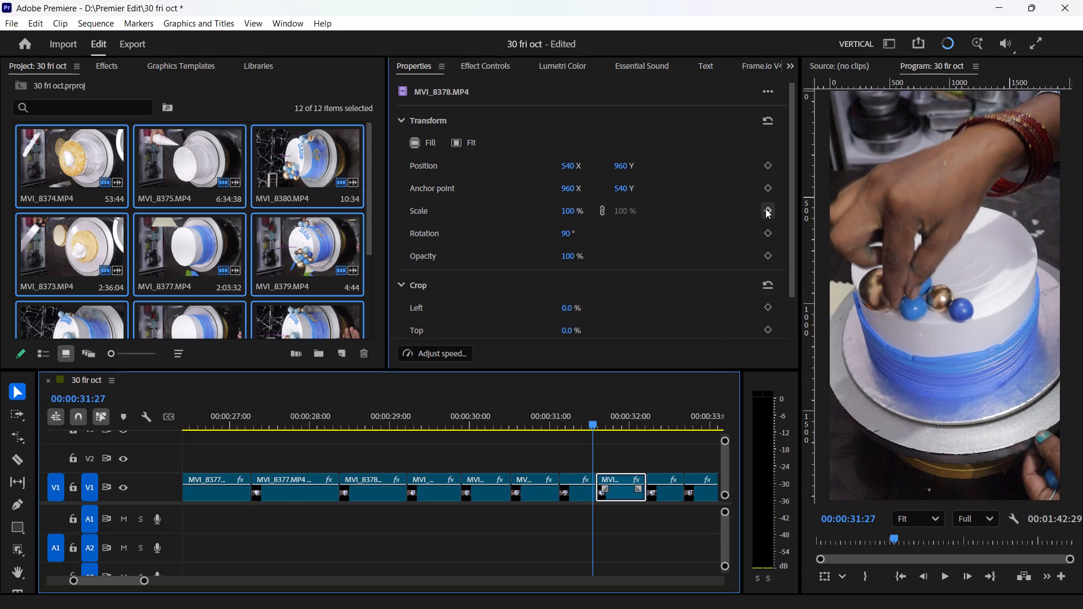
left_click(648, 411)
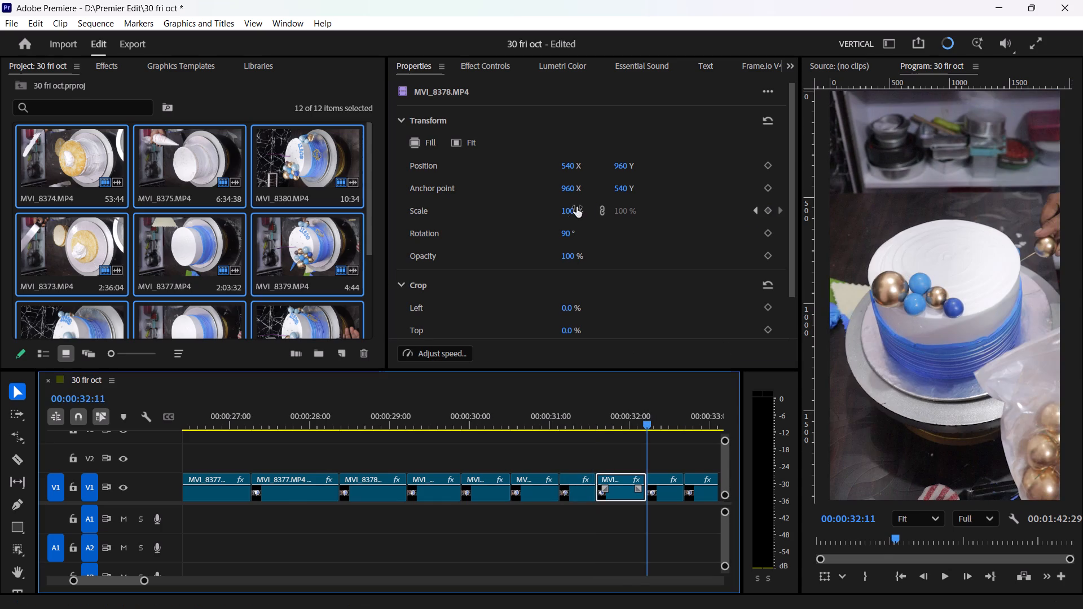
left_click(578, 206)
scroll(579, 210, "up", 18)
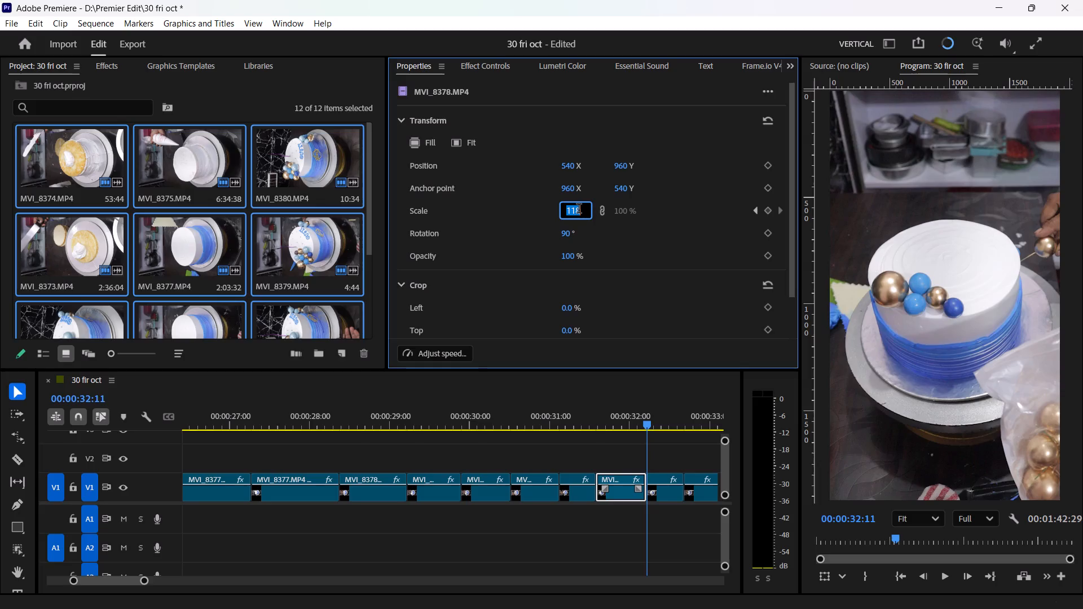
scroll(579, 210, "up", 3)
Keyframe the seventh MVI_8378.MP4 piece's scale from 100% at its start to 121% at 00:00:32:33.
left_click(663, 489)
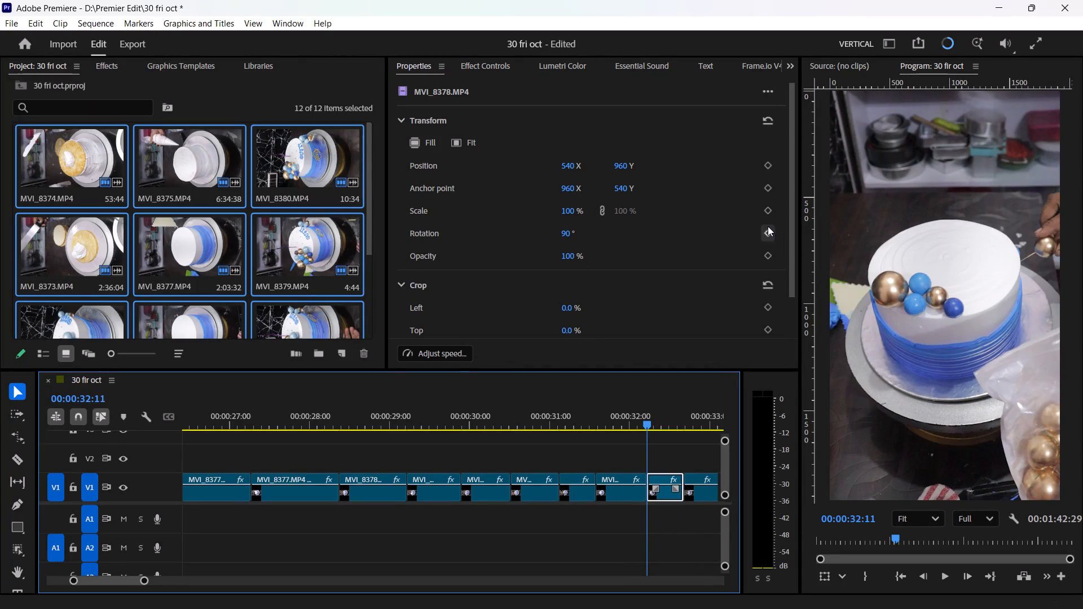
left_click(767, 220)
left_click(771, 210)
left_click(684, 422)
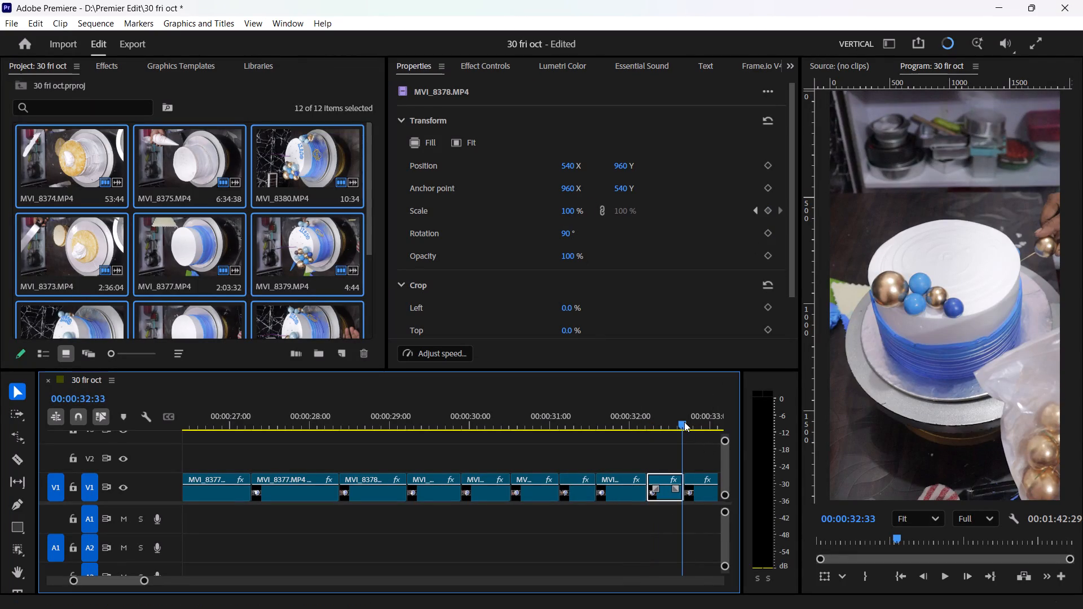
left_click(568, 210)
scroll(589, 203, "up", 3)
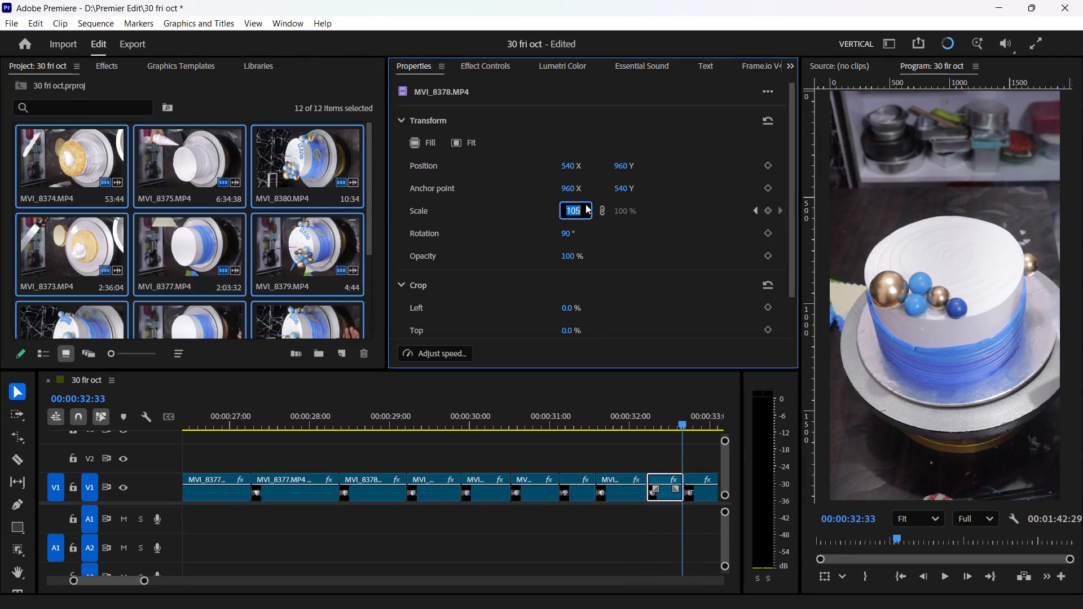
scroll(585, 204, "up", 18)
left_click(661, 244)
Keyframe the eighth MVI_8378.MP4 piece's scale from 100% at its start to 120% at 00:00:33:08.
scroll(585, 535, "left", 1)
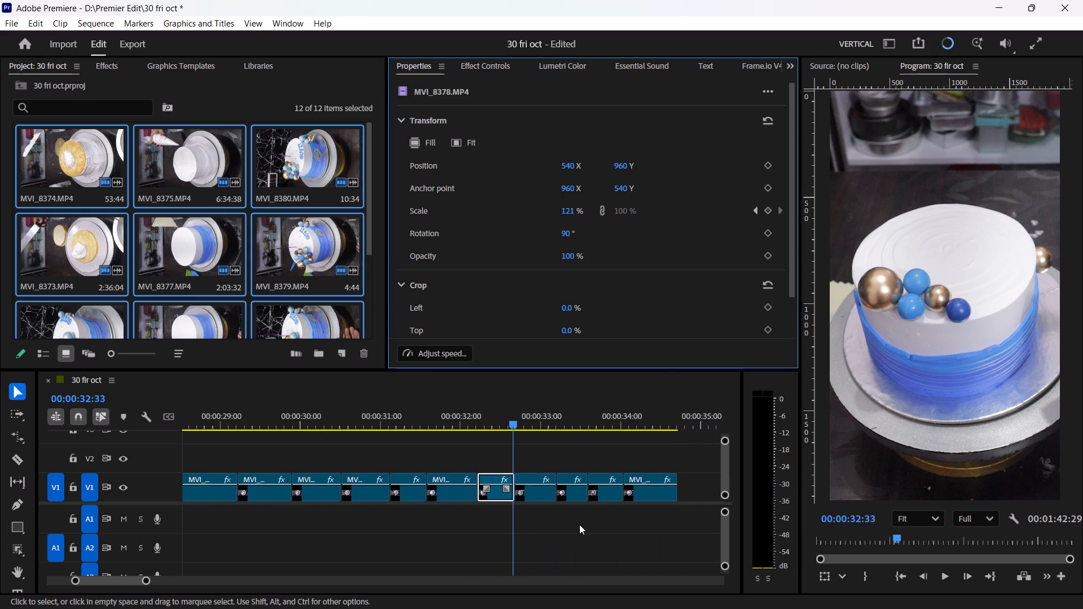
left_click(545, 496)
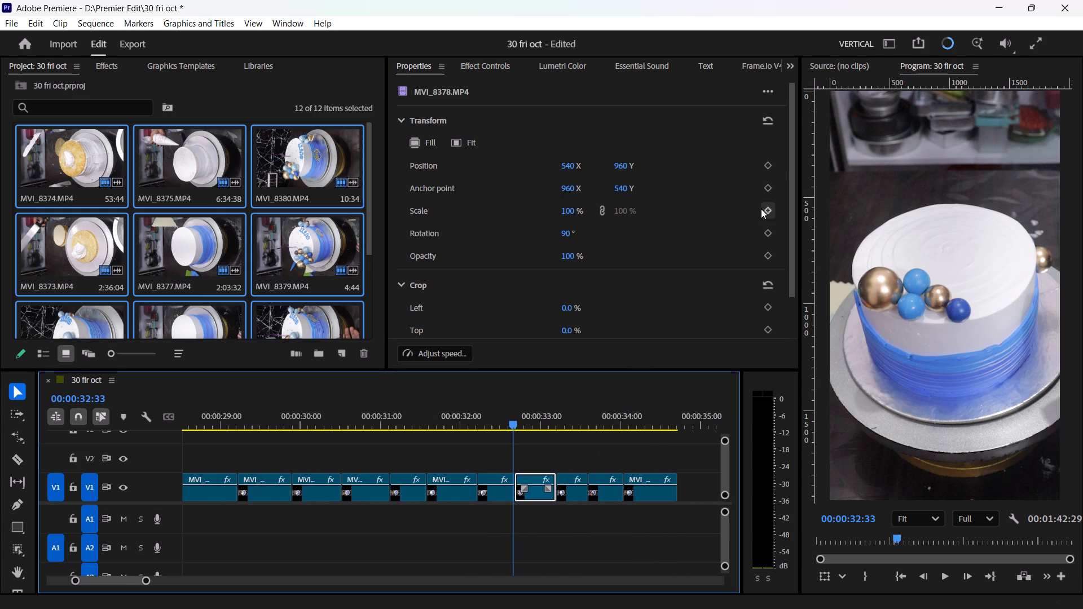
left_click(768, 209)
left_click(554, 425)
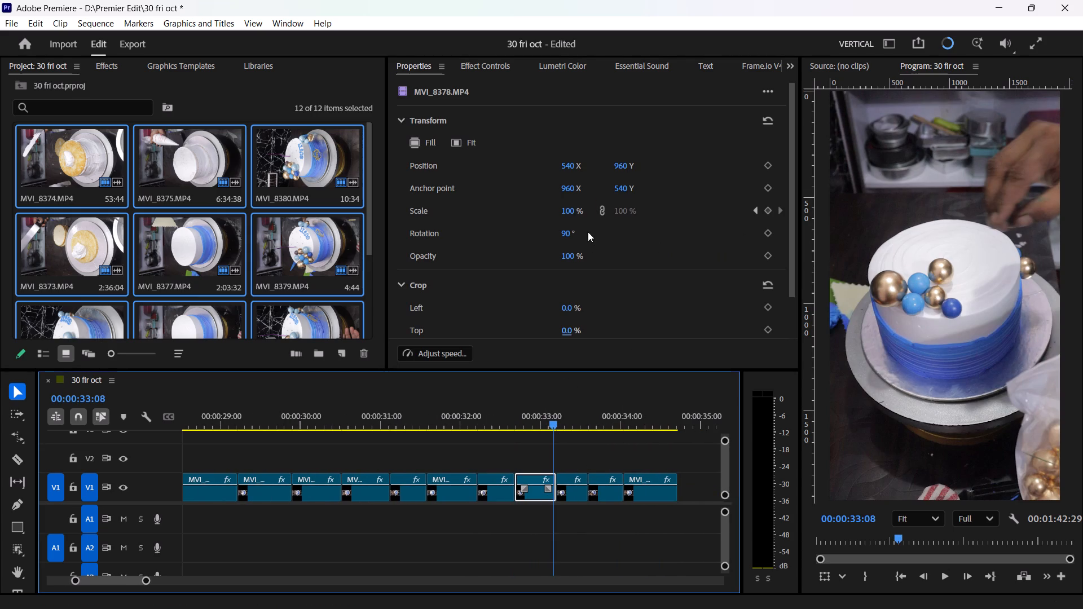
left_click(575, 218)
scroll(575, 218, "up", 14)
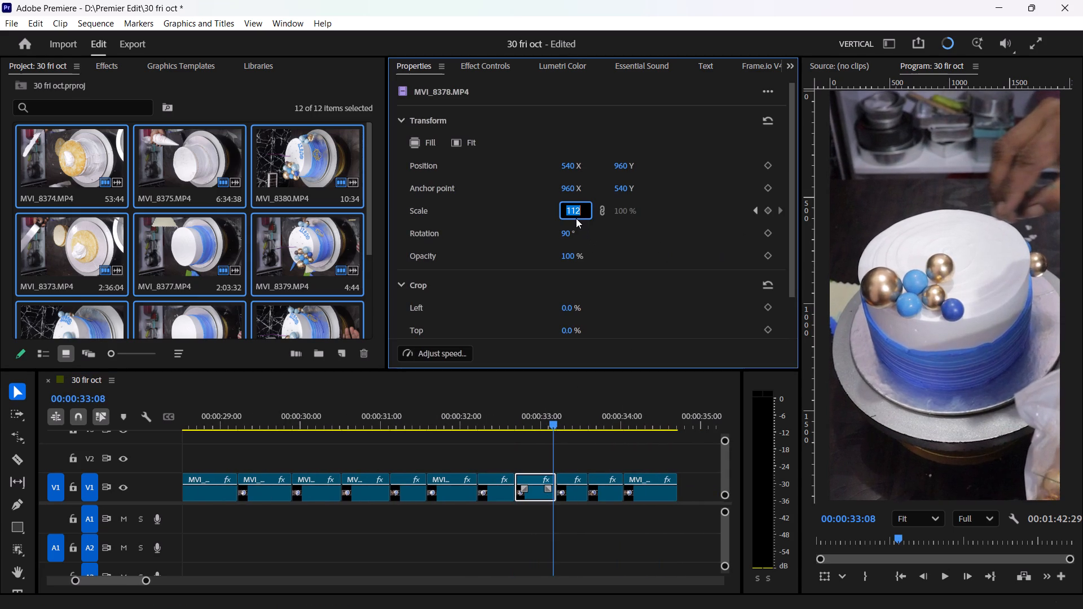
scroll(576, 218, "up", 7)
scroll(576, 219, "down", 1)
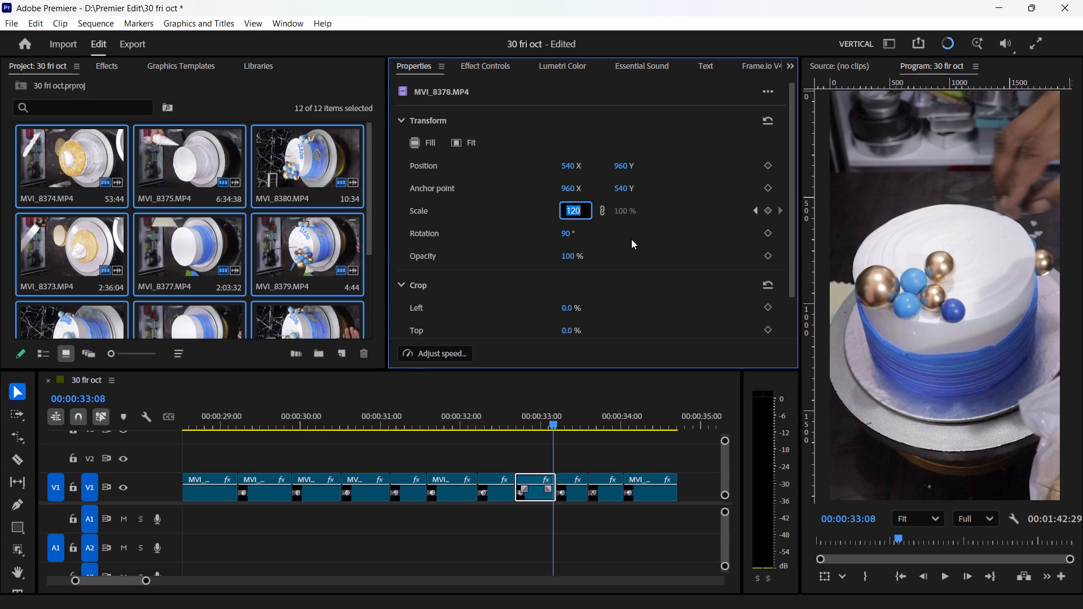
left_click(639, 245)
Keyframe the ninth MVI_8378.MP4 piece's scale from 100% at its start to 120% at 00:00:33:28.
left_click(579, 498)
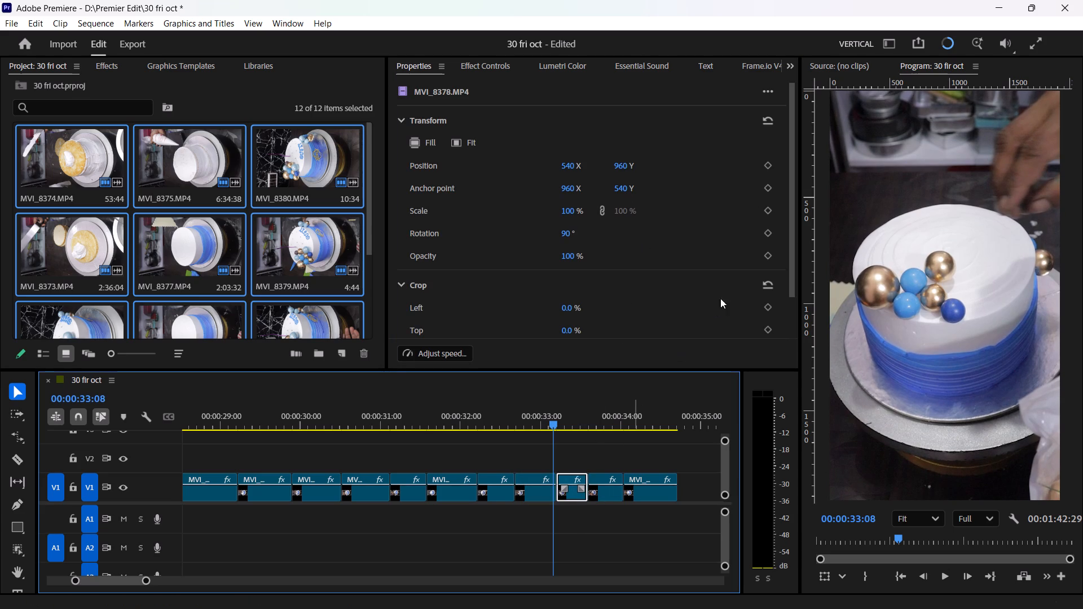
left_click(766, 215)
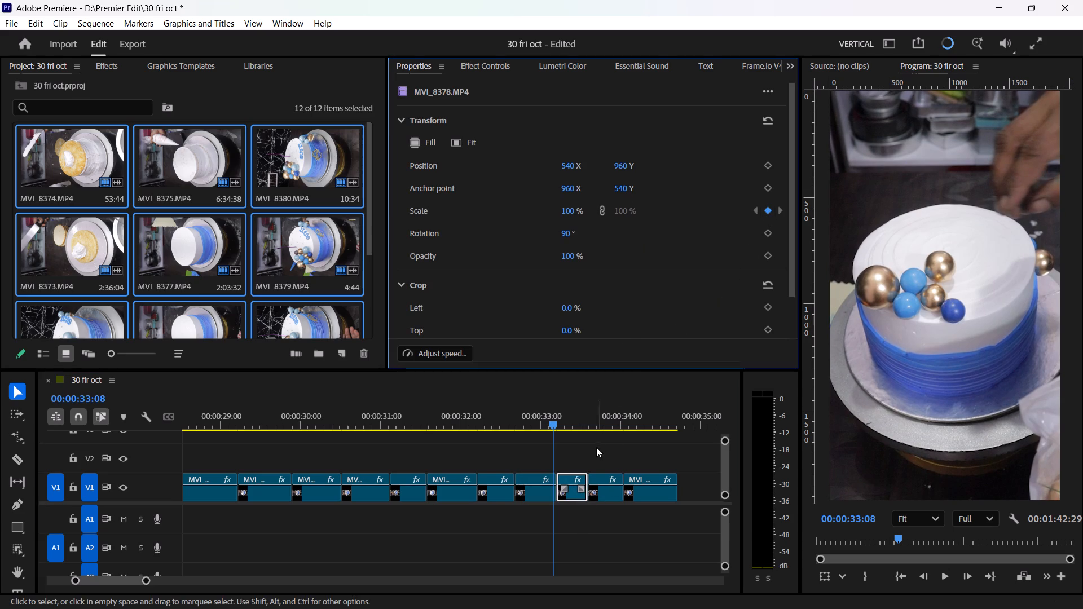
left_click(584, 424)
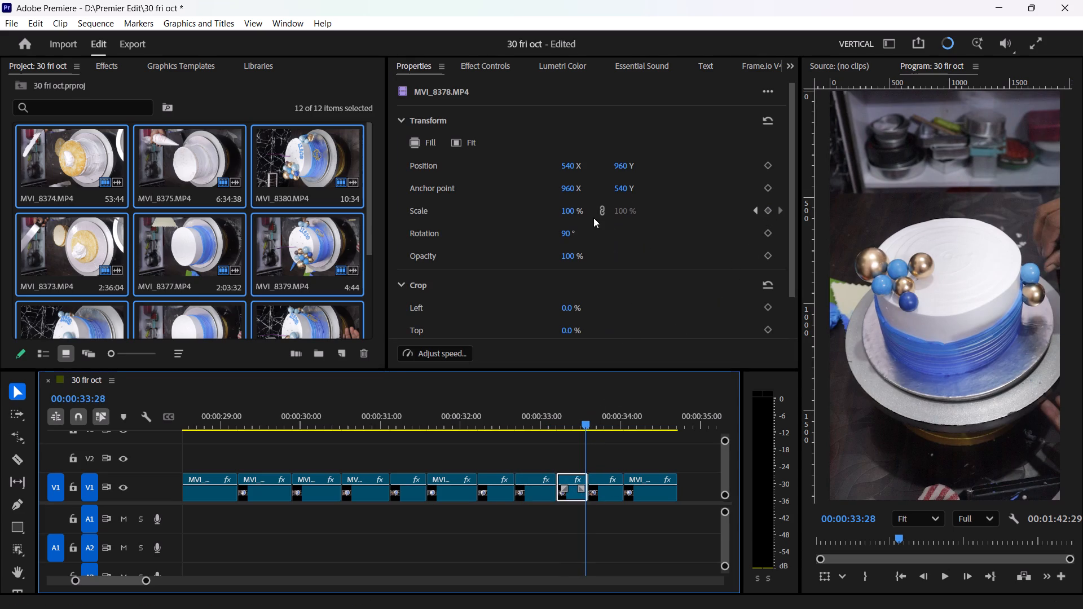
left_click(570, 213)
scroll(583, 213, "up", 9)
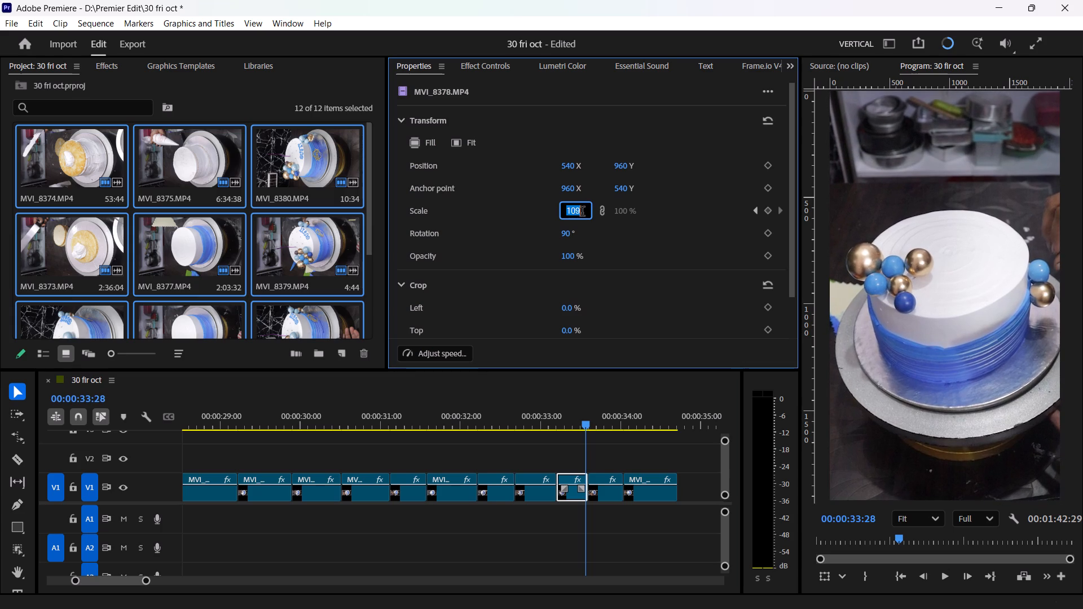
scroll(582, 213, "up", 9)
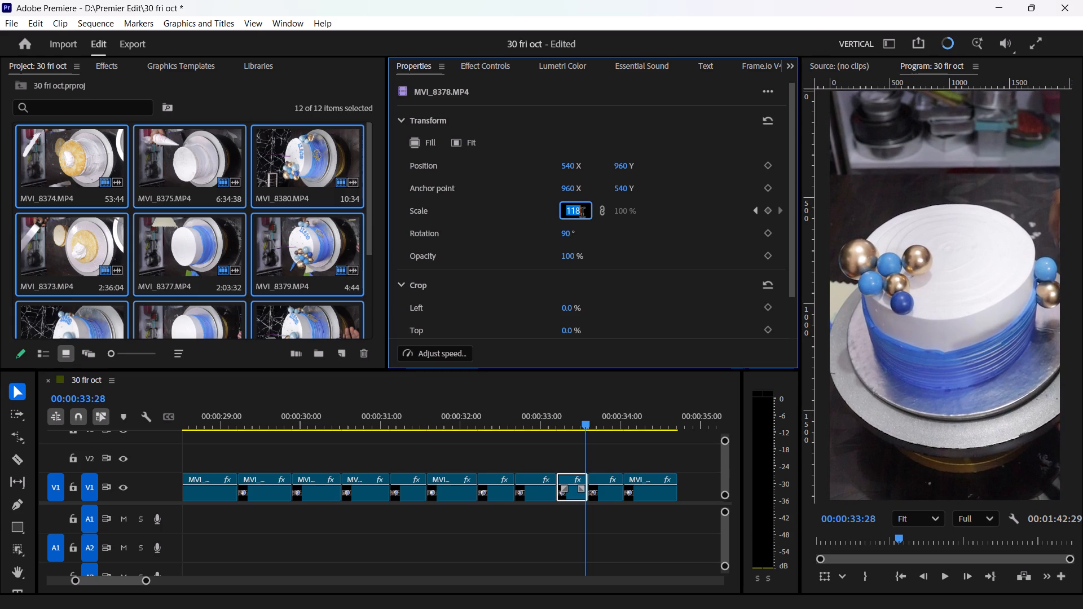
scroll(582, 214, "up", 2)
left_click(631, 264)
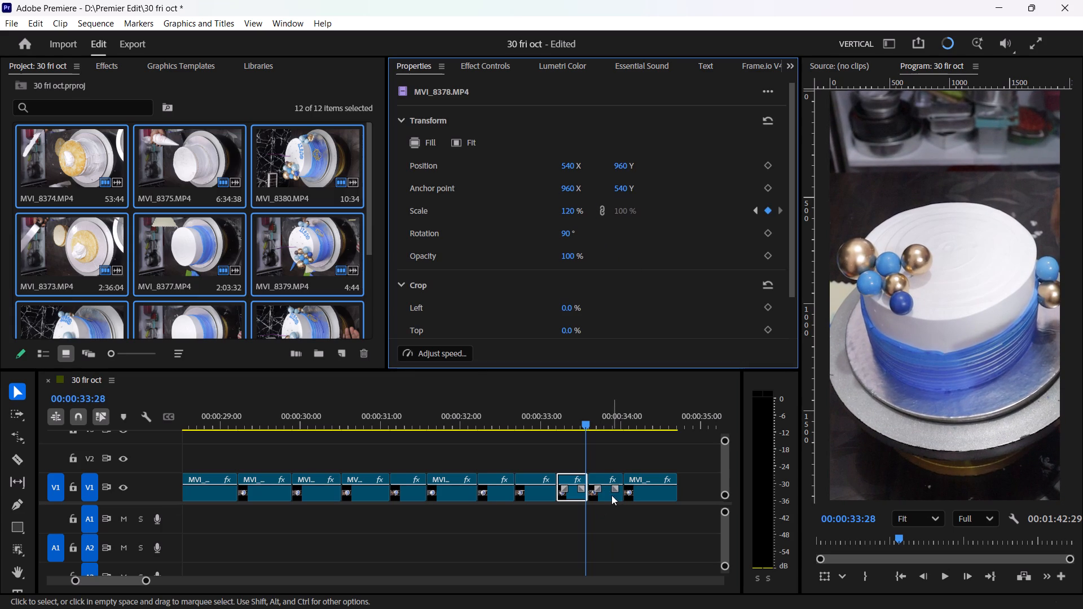
Keyframe the tenth MVI_8378.MP4 piece's scale from 100% at its start to 120% at 00:00:34:00.
left_click(611, 496)
left_click(767, 205)
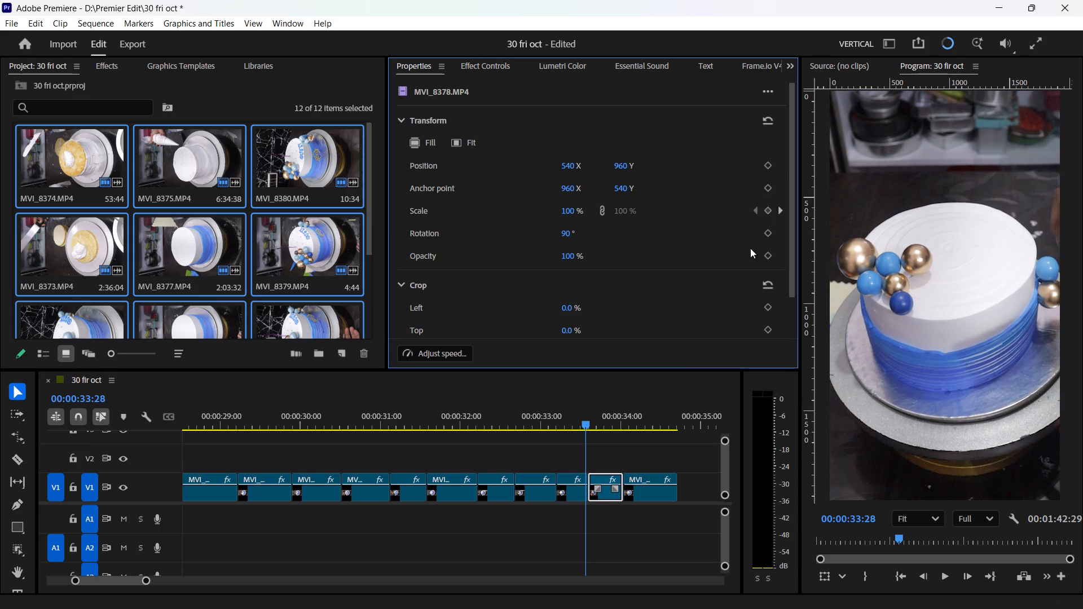
left_click_drag(616, 427, 622, 416)
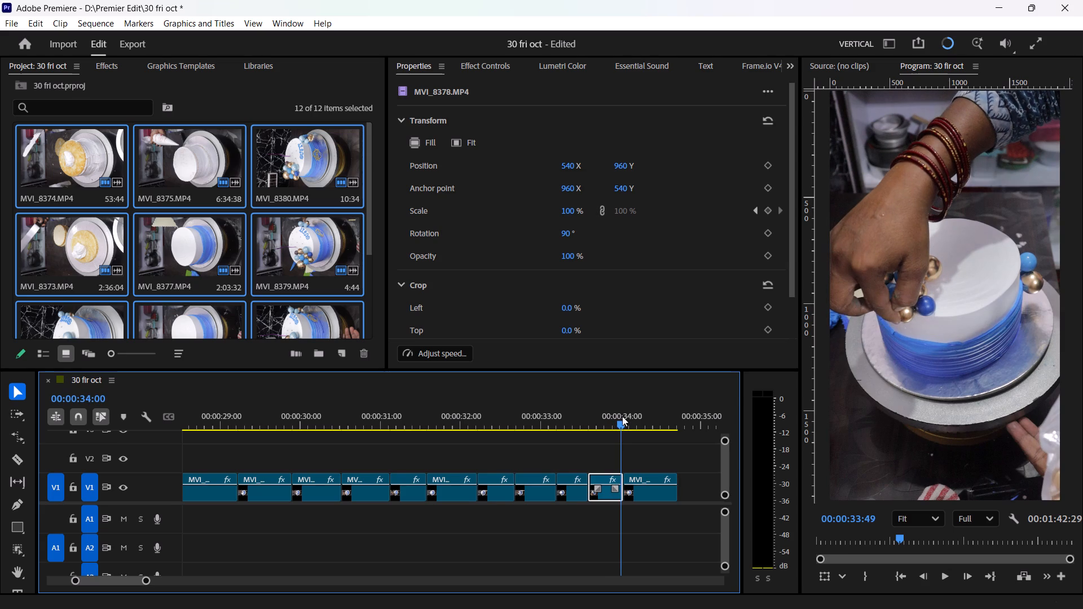
left_click_drag(622, 416, 623, 412)
left_click(572, 205)
scroll(584, 207, "up", 6)
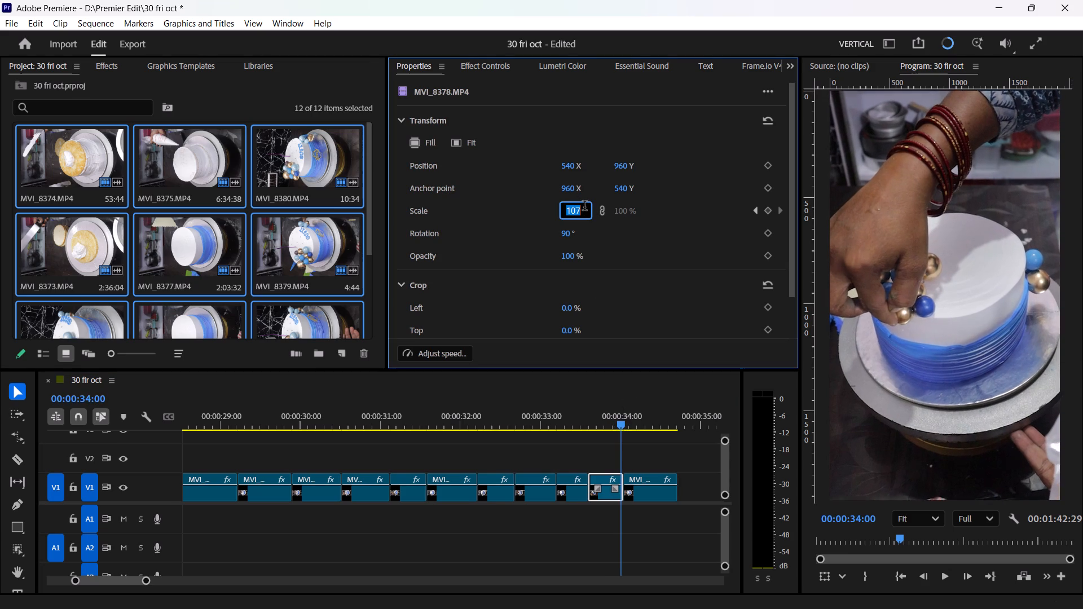
scroll(584, 207, "up", 13)
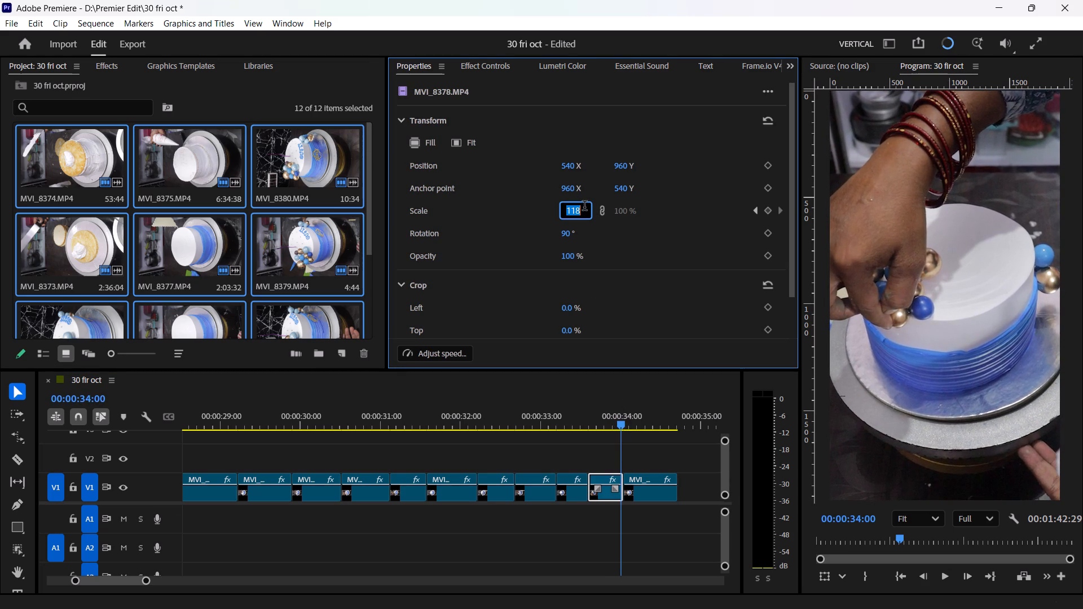
scroll(585, 209, "up", 1)
left_click(642, 245)
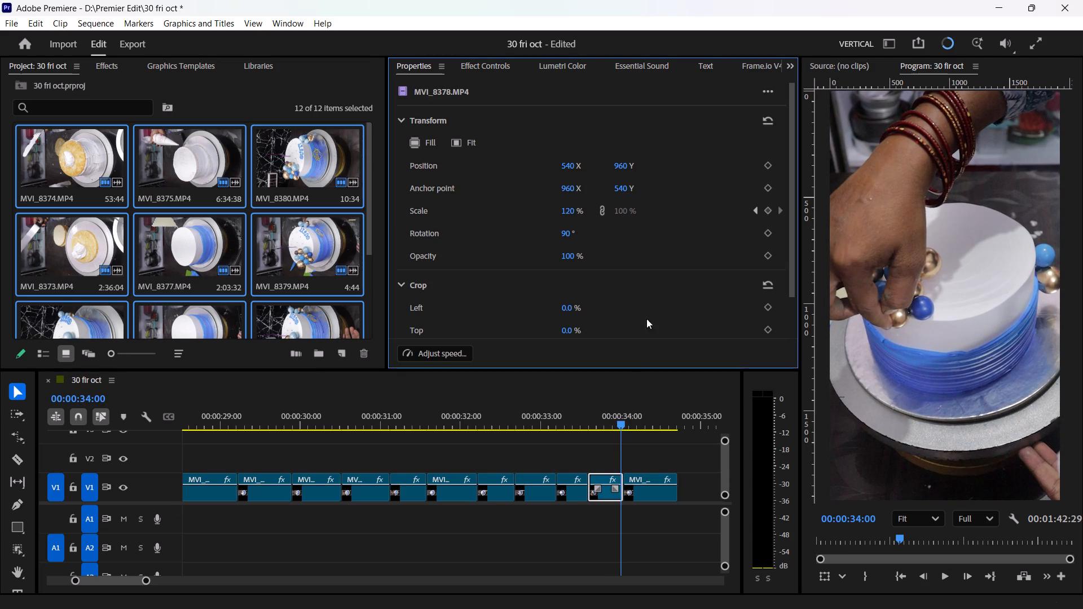
Keyframe the last MVI_8378.MP4 piece's scale from 100% at its start to 121% at 00:00:34:34.
left_click(641, 488)
left_click(773, 215)
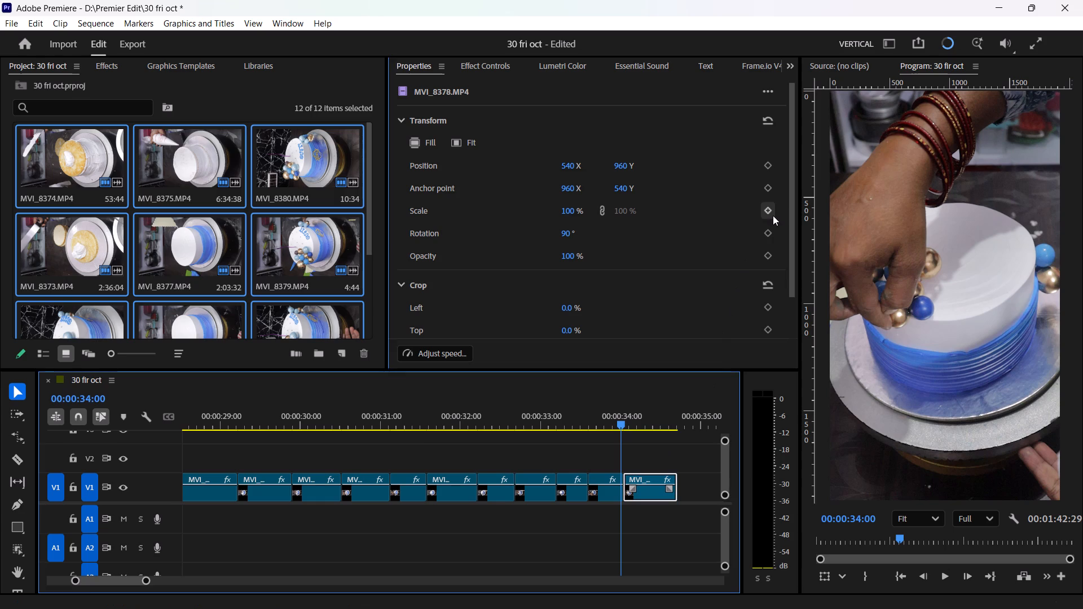
left_click_drag(675, 420, 677, 426)
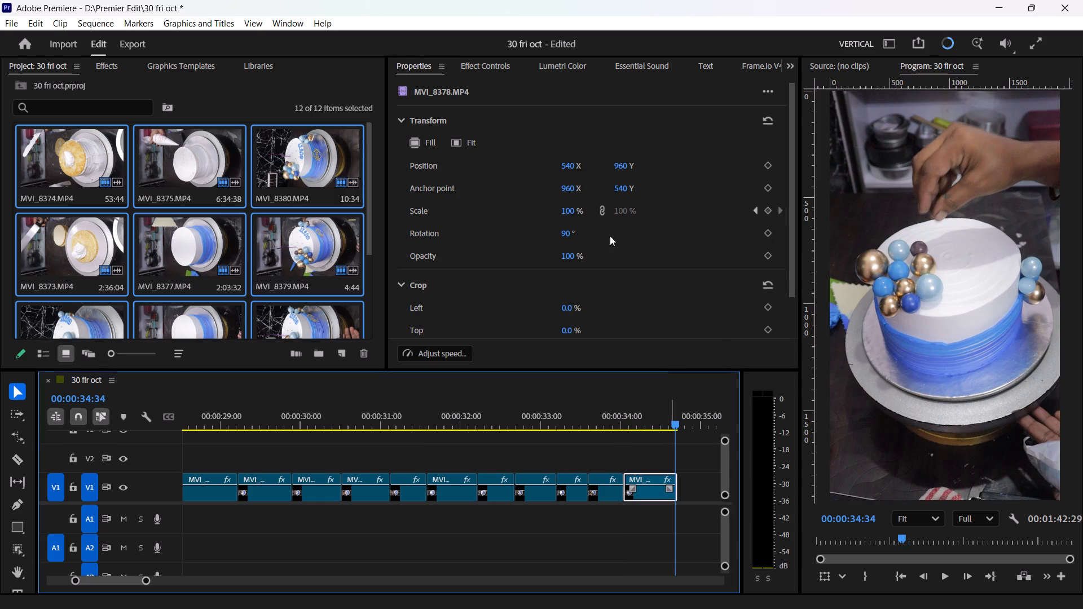
left_click(578, 216)
scroll(578, 216, "up", 10)
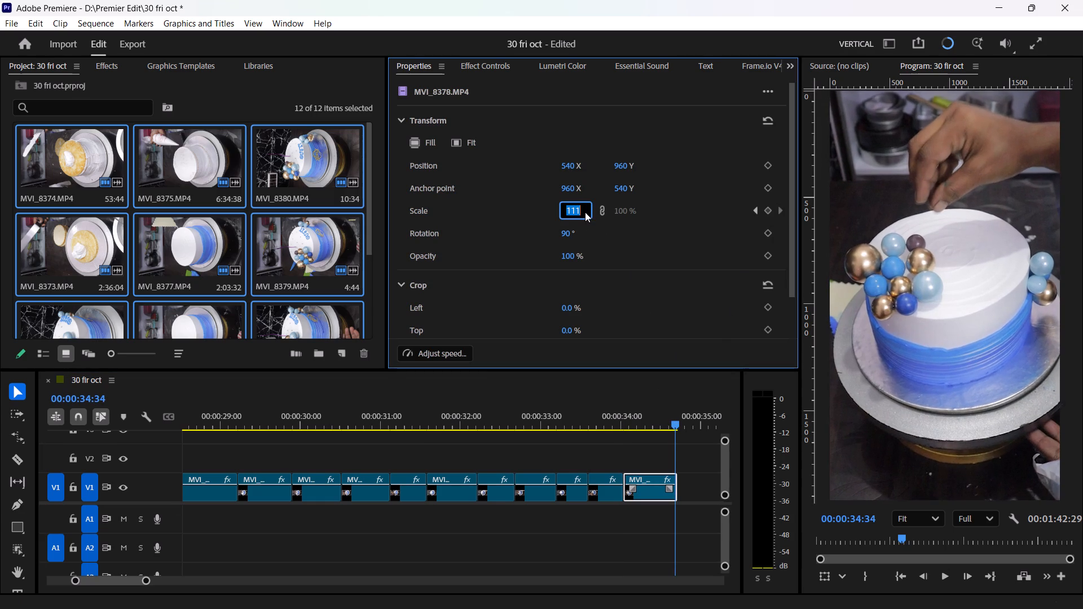
scroll(585, 212, "up", 11)
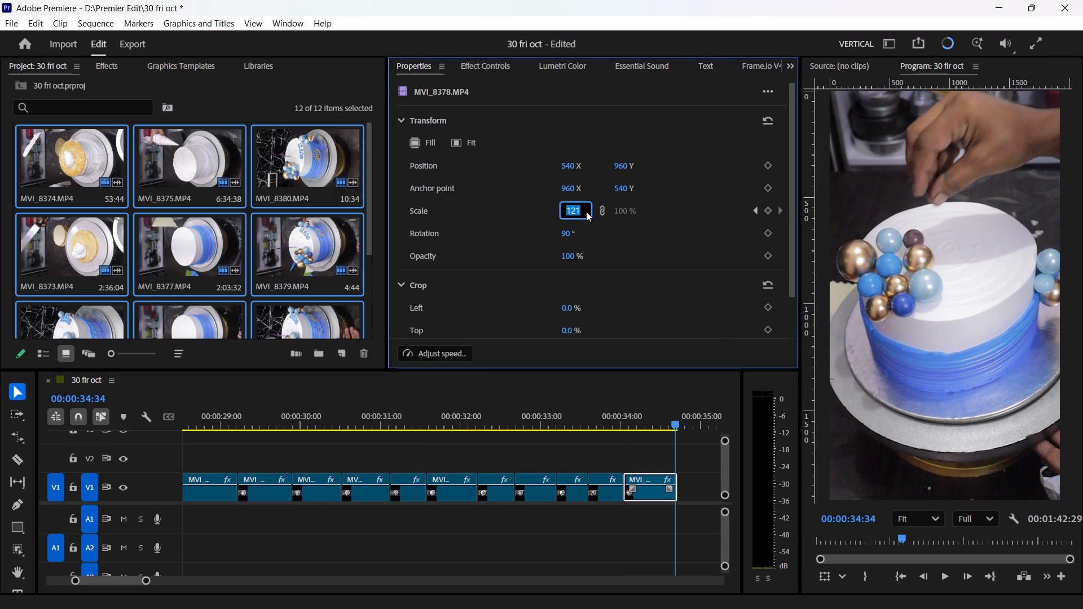
left_click(636, 249)
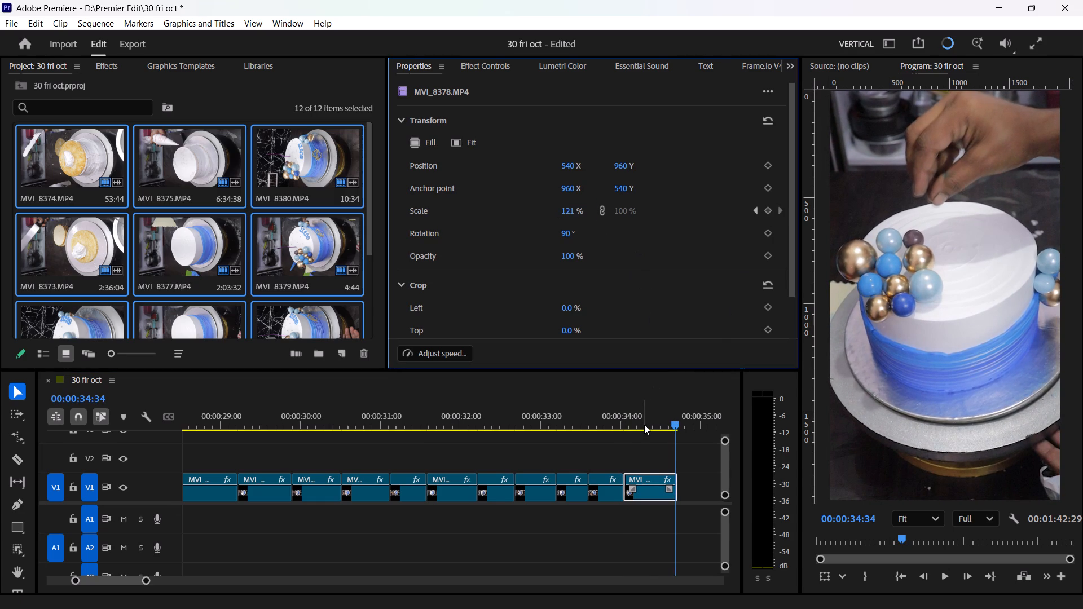
Review the zoom-ins on the final pieces and the opening cut between MVI_8379.MP4 and MVI_8373.MP4.
left_click_drag(644, 425, 551, 495)
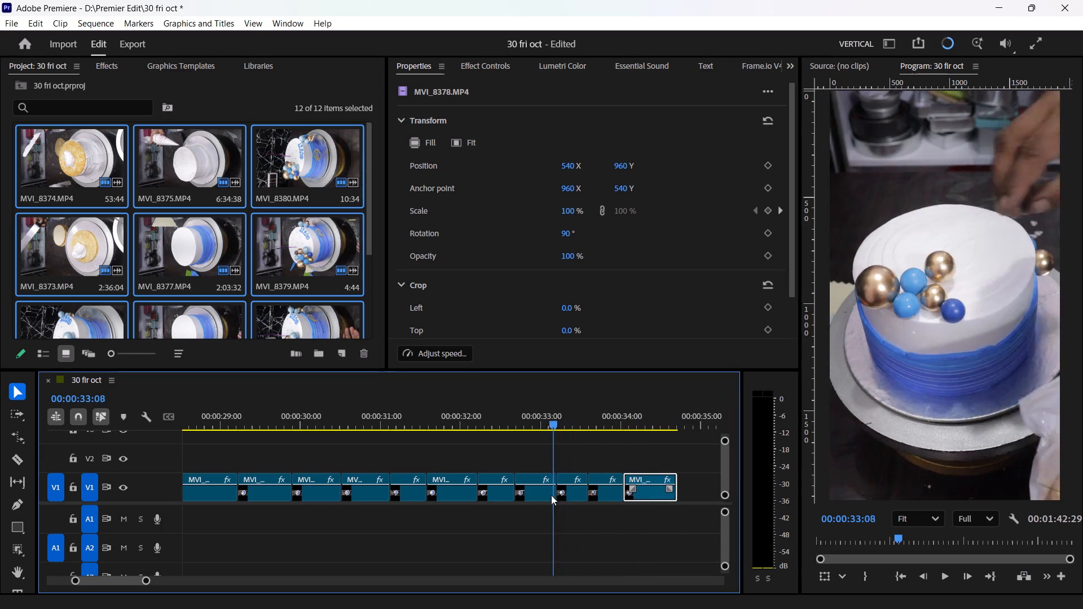
left_click_drag(551, 495, 619, 473)
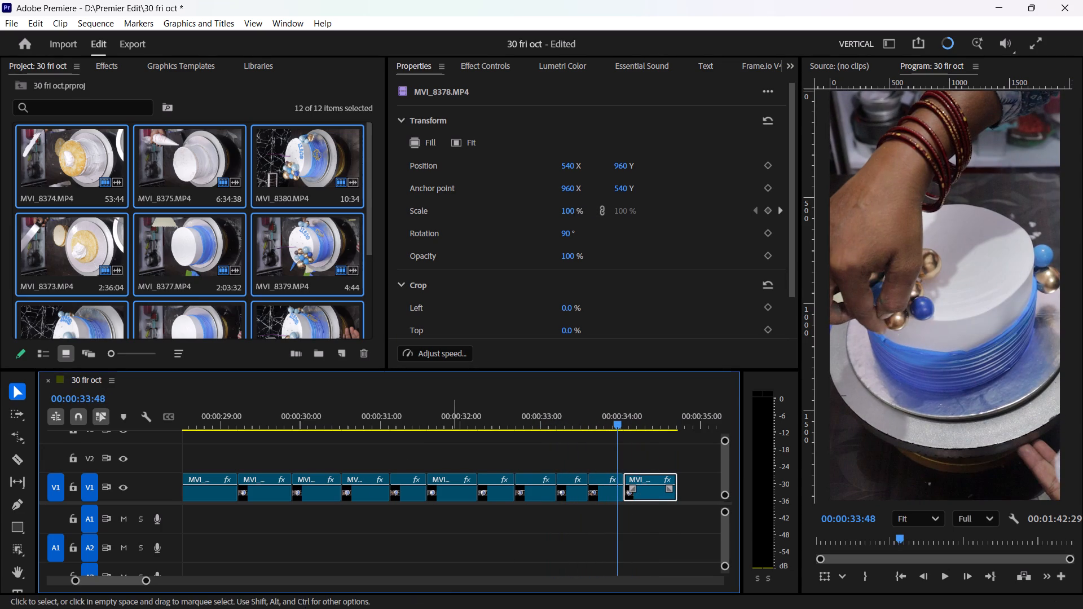
left_click_drag(76, 582, 48, 590)
left_click_drag(118, 579, 104, 580)
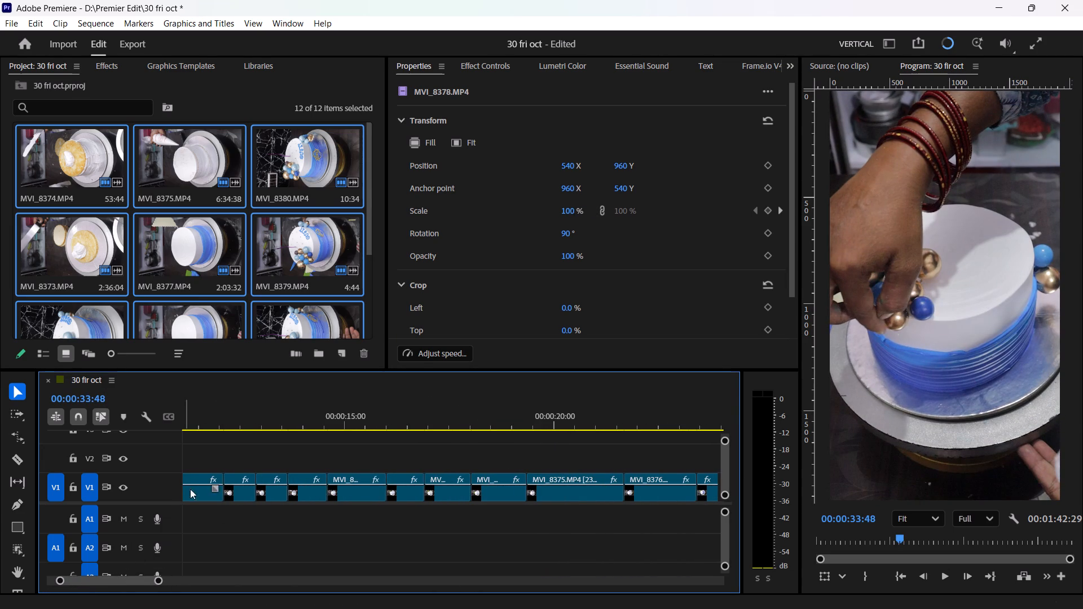
left_click_drag(240, 427, 298, 411)
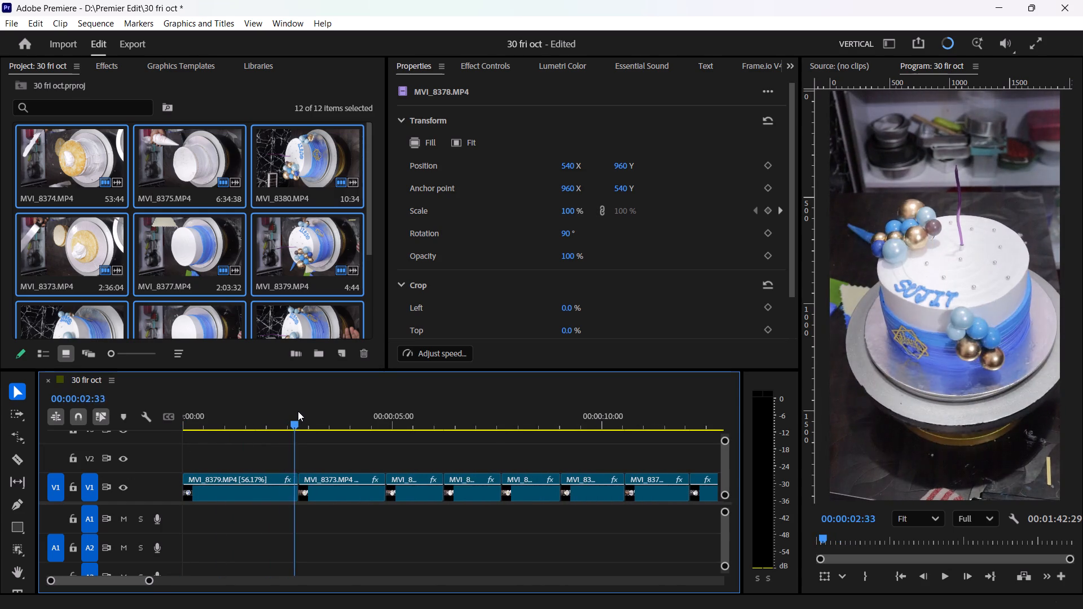
left_click_drag(298, 411, 319, 408)
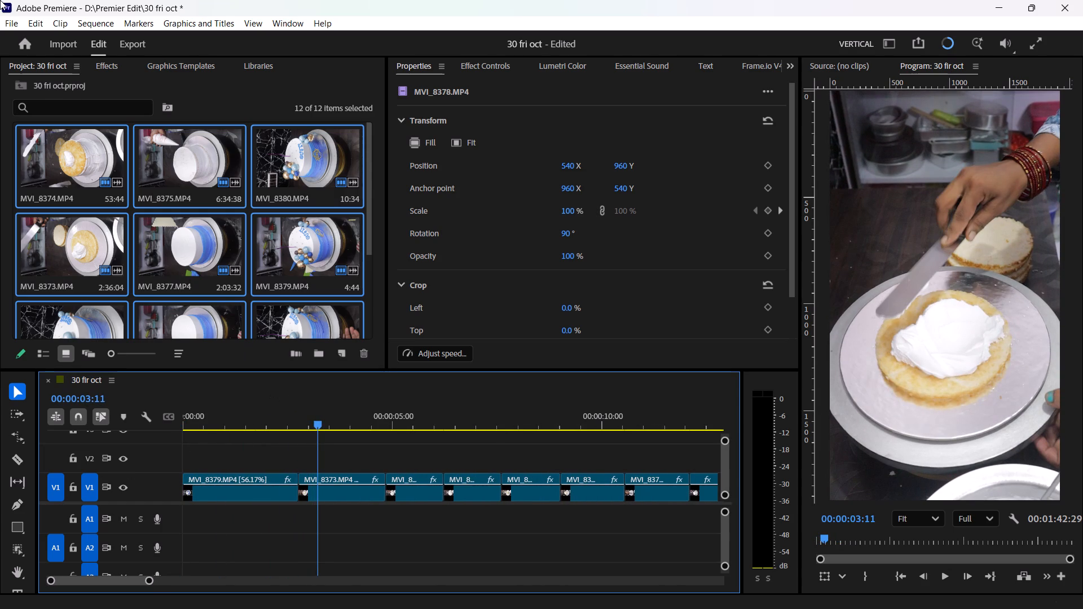
Apply the Directional Blur transition at the first cut, between MVI_8379.MP4 and MVI_8373.MP4, and play it back.
left_click(117, 68)
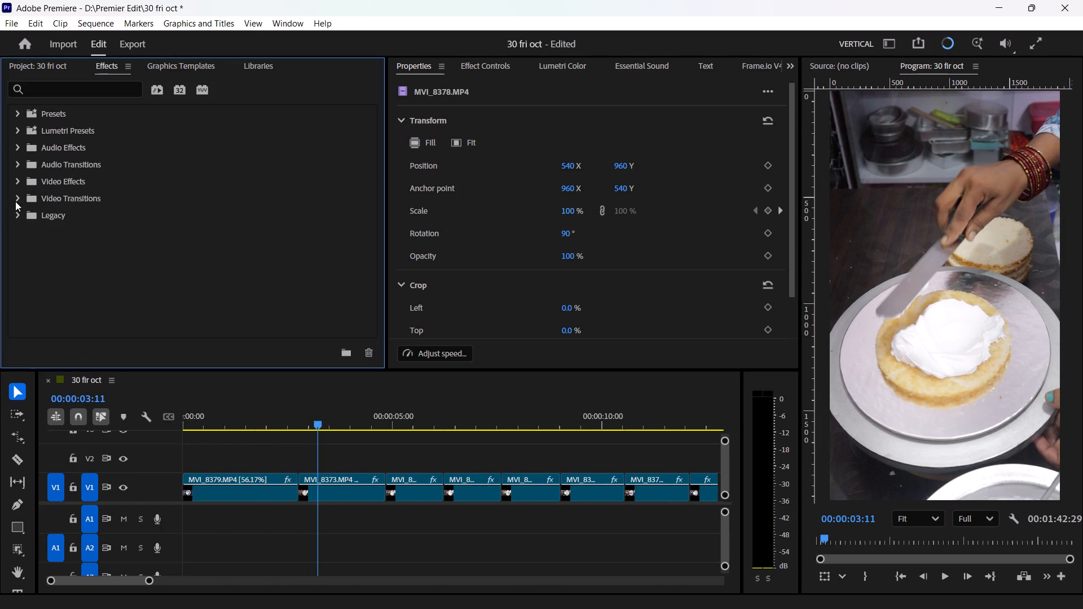
left_click(20, 193)
scroll(30, 263, "down", 2)
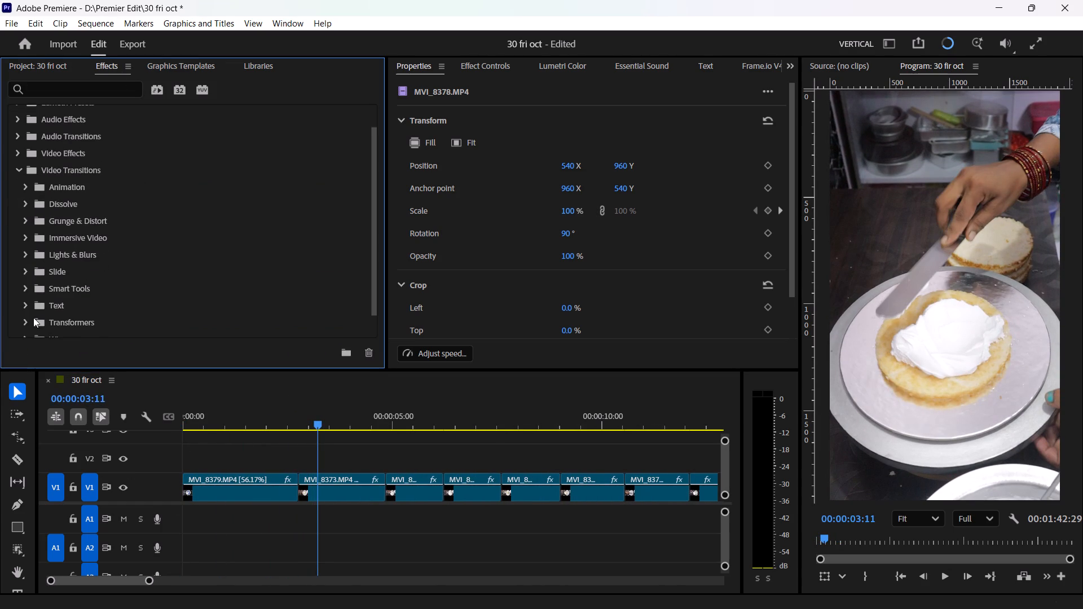
left_click(21, 251)
scroll(37, 254, "down", 3)
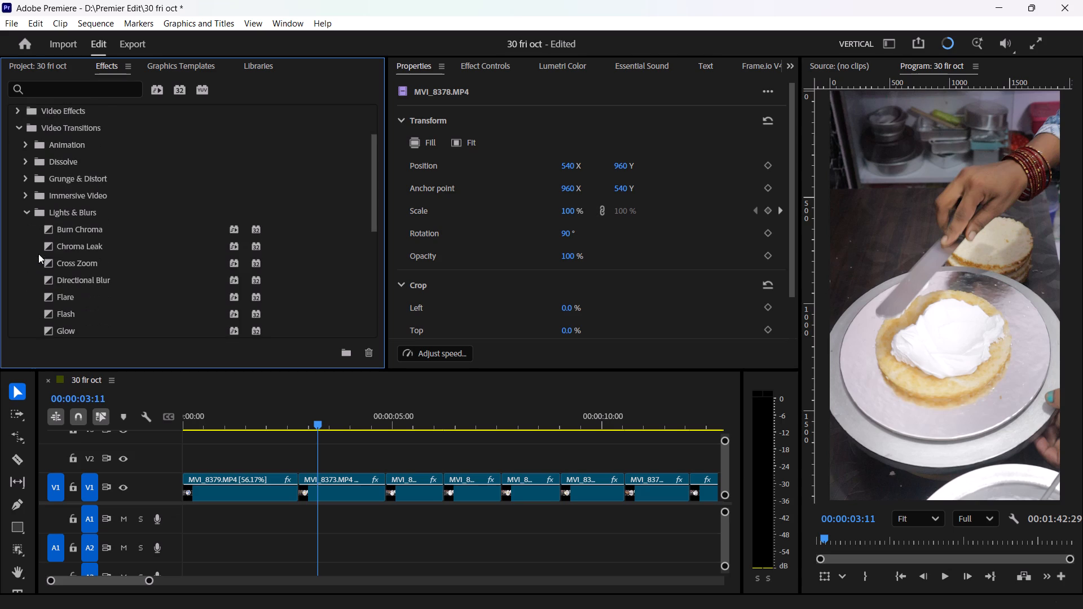
left_click_drag(75, 280, 307, 478)
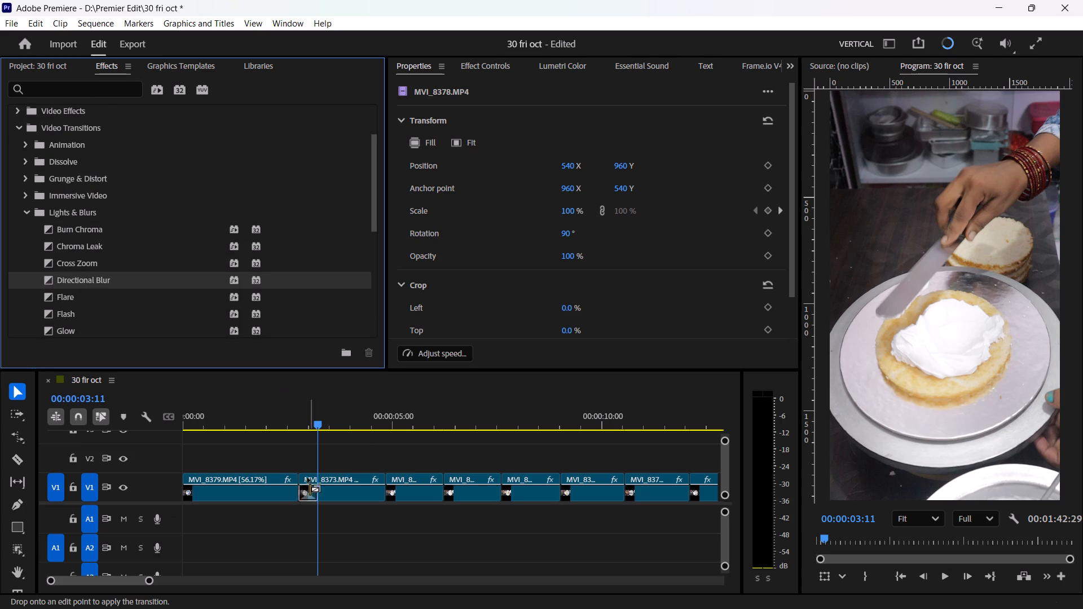
left_click_drag(307, 478, 300, 484)
left_click_drag(299, 420, 280, 440)
key("space")
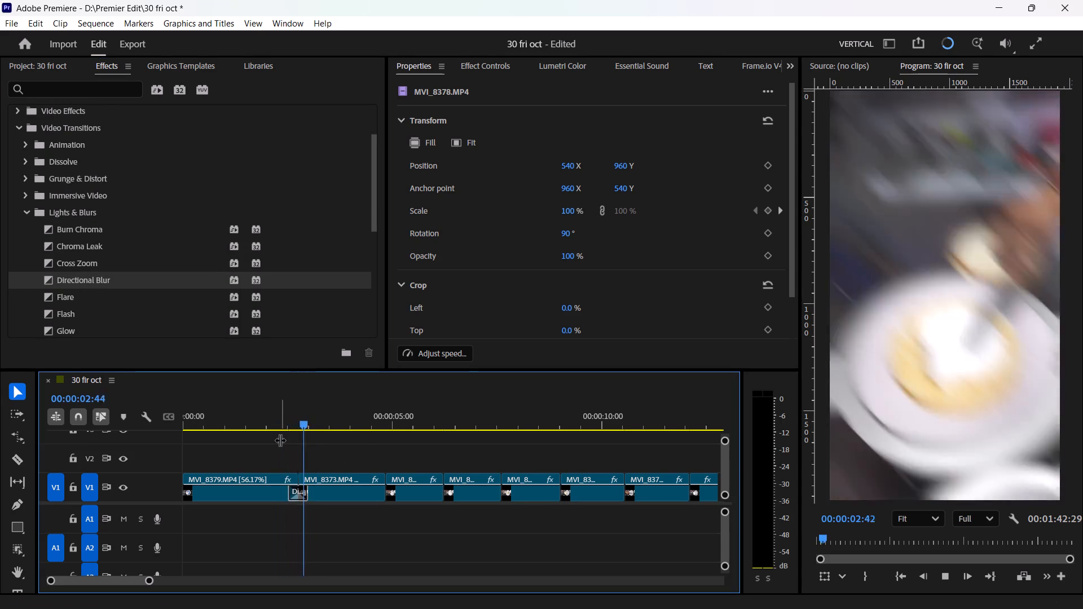
key("space")
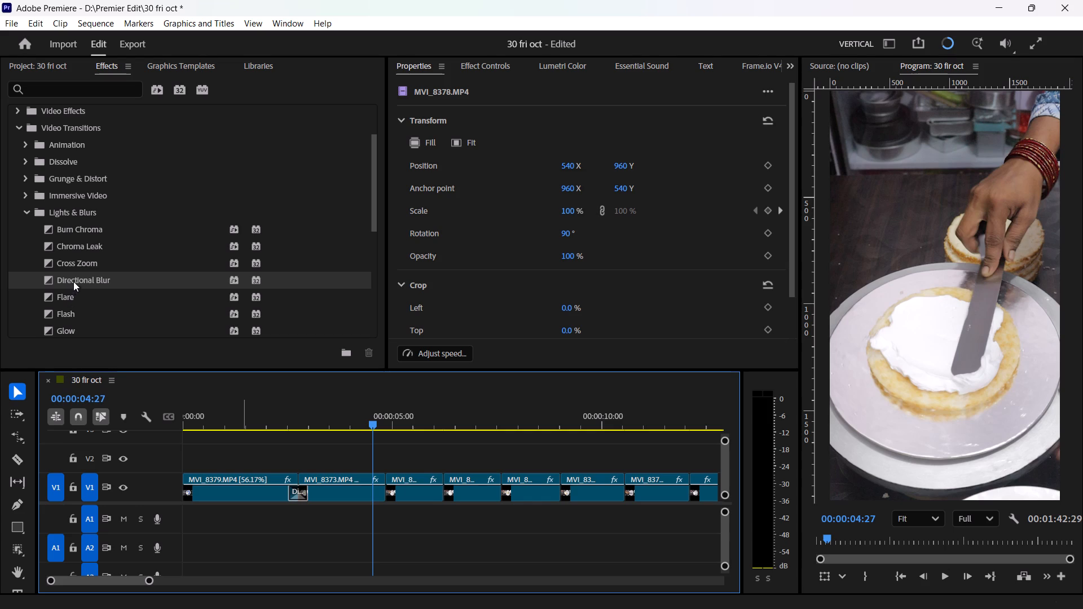
Apply the Cross Zoom transition at the second cut, just before 00:00:05:00.
left_click_drag(80, 263, 391, 493)
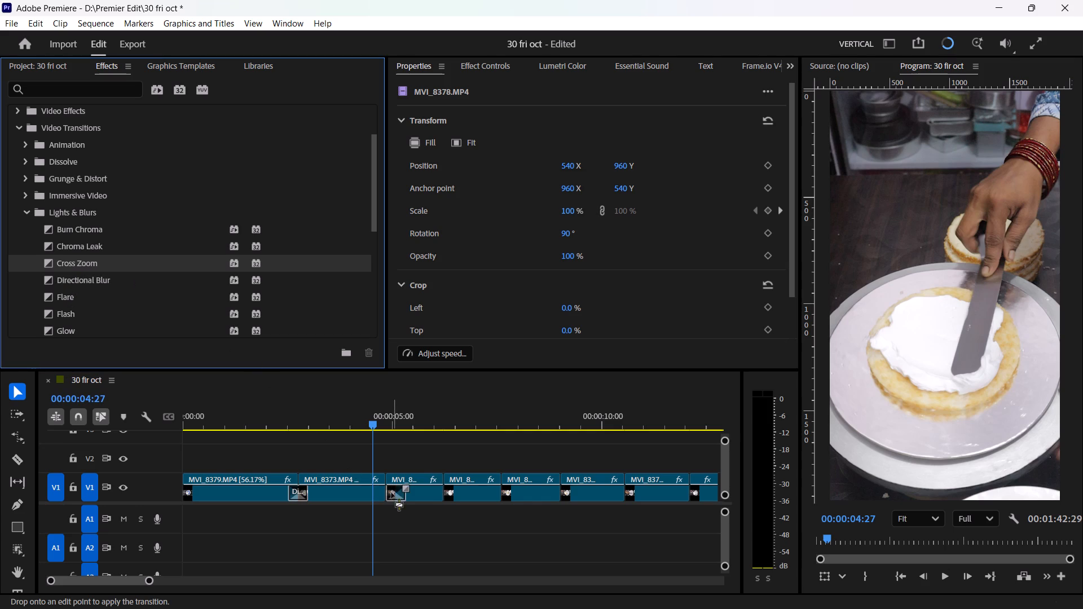
left_click_drag(391, 493, 387, 491)
Apply the Light Leak transition at the third cut, just after 00:00:06:00, and preview the preceding transitions.
scroll(129, 301, "down", 2)
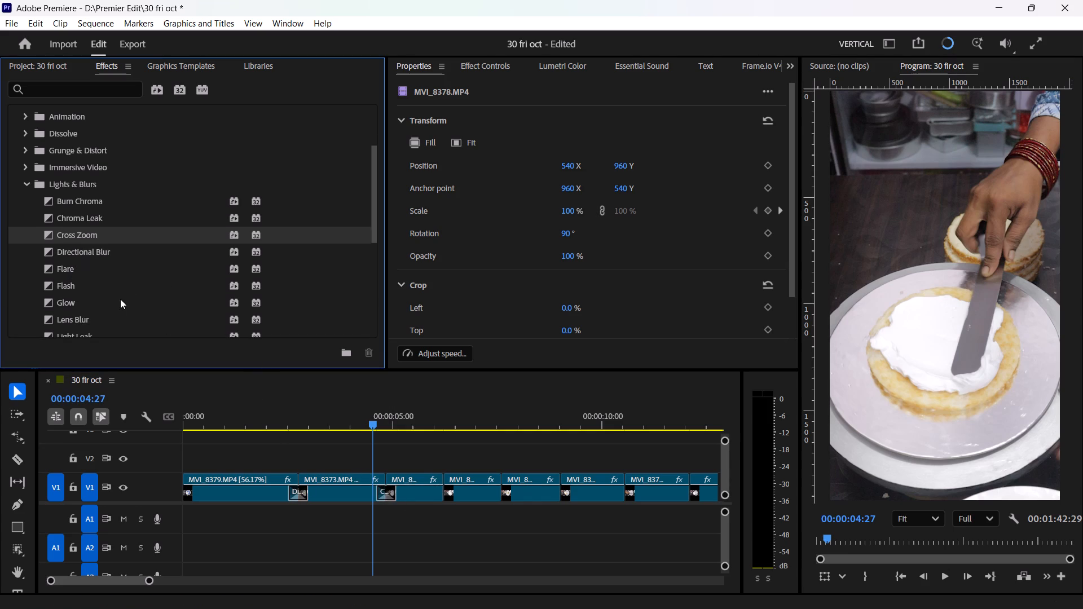
scroll(94, 298, "down", 1)
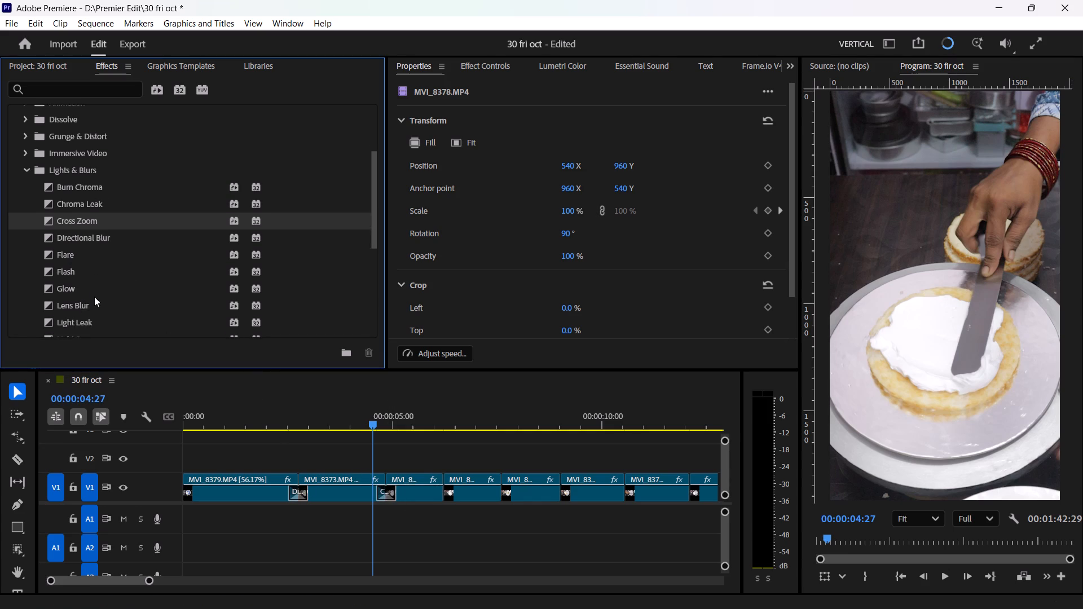
scroll(94, 297, "down", 1)
left_click_drag(80, 308, 452, 488)
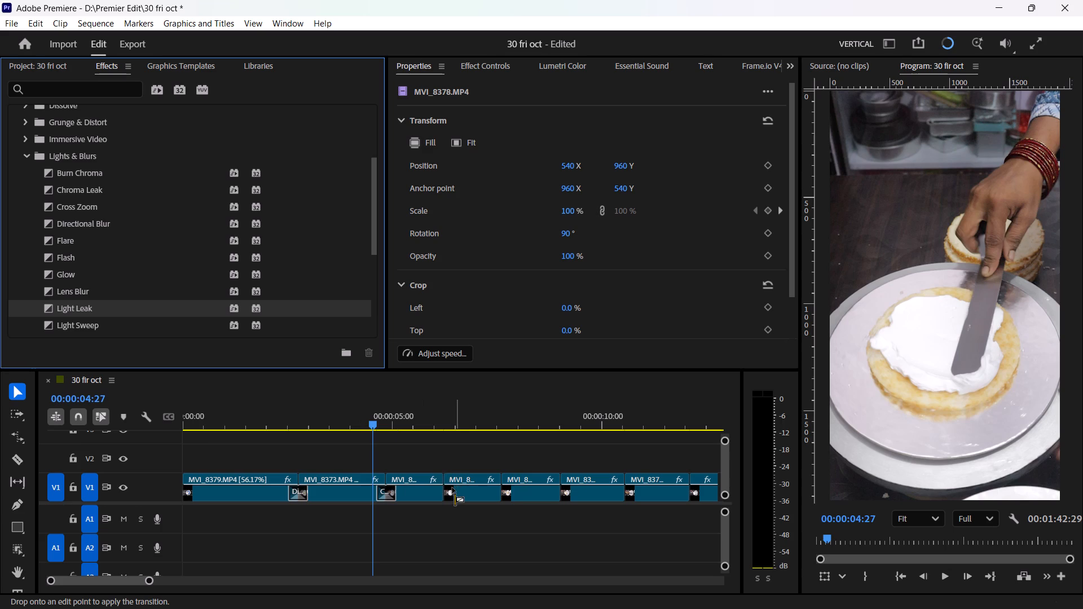
left_click_drag(452, 488, 447, 491)
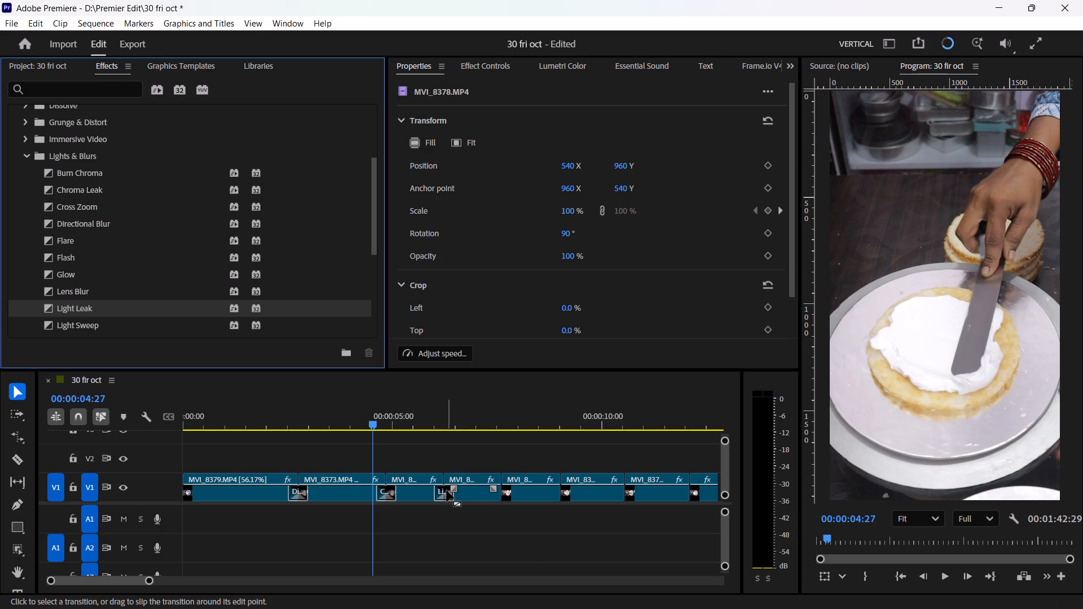
key("space")
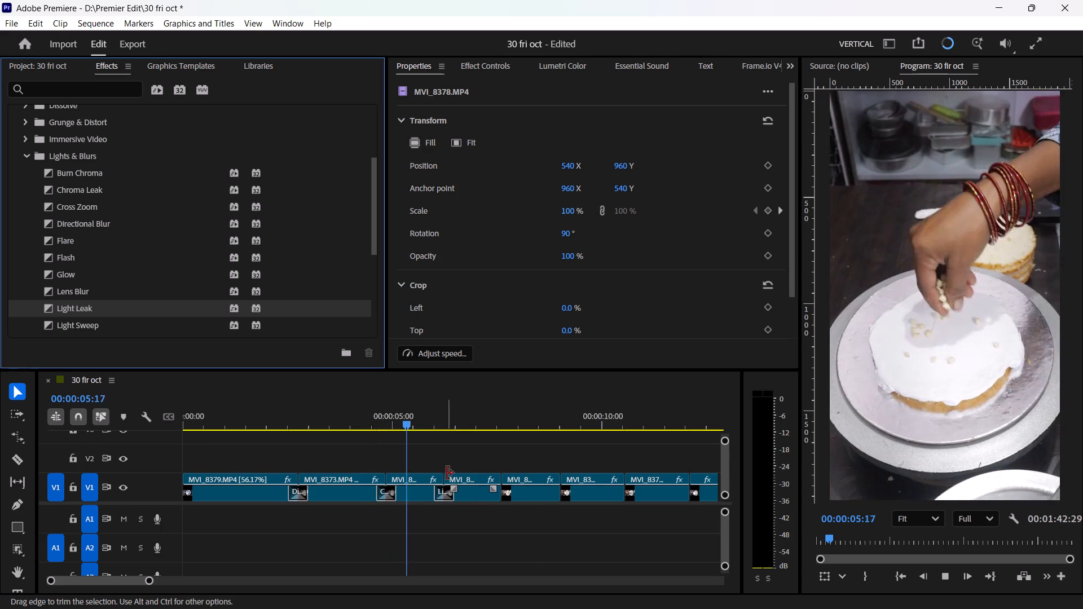
key("space")
Apply the Light Sweep transition at the fourth cut, around 00:00:07:30, and play it back.
scroll(140, 290, "down", 4)
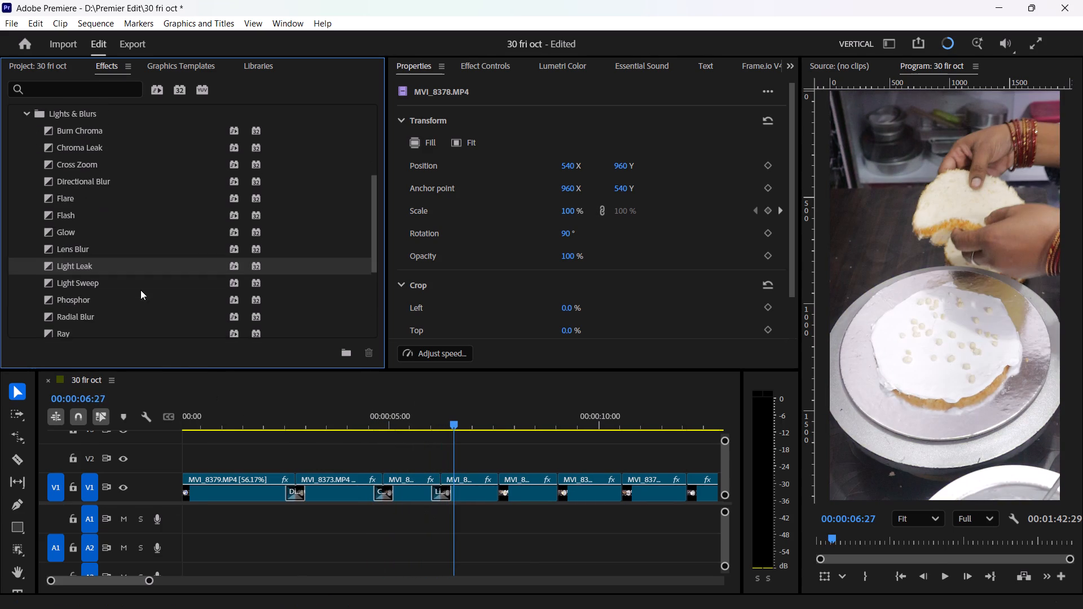
left_click_drag(79, 269, 504, 492)
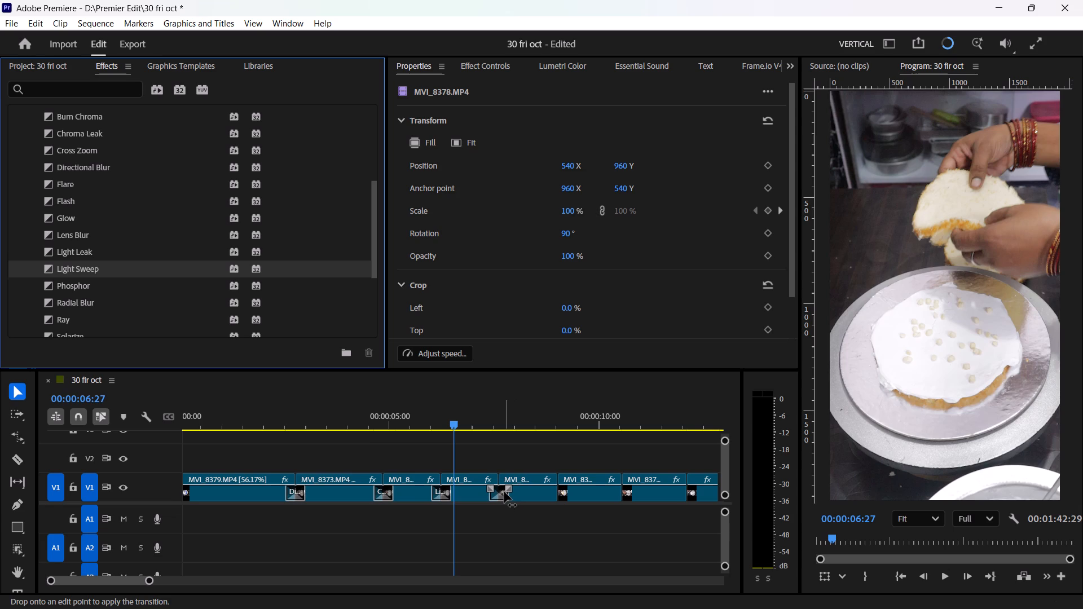
key("space")
key("space")
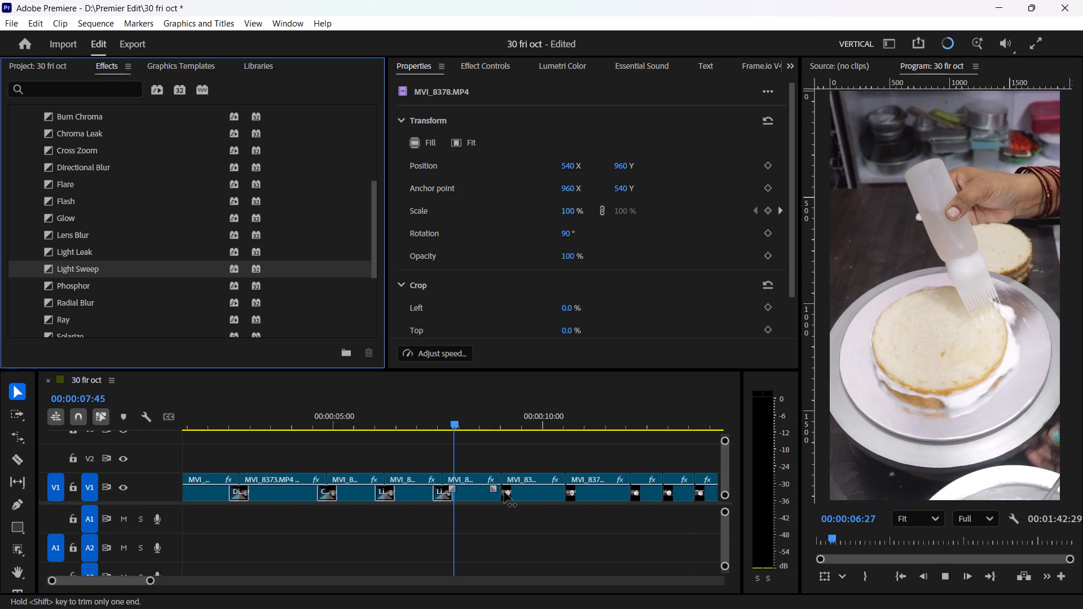
Apply the Stripe transition at the fifth cut, around 00:00:09:00.
scroll(93, 255, "down", 4)
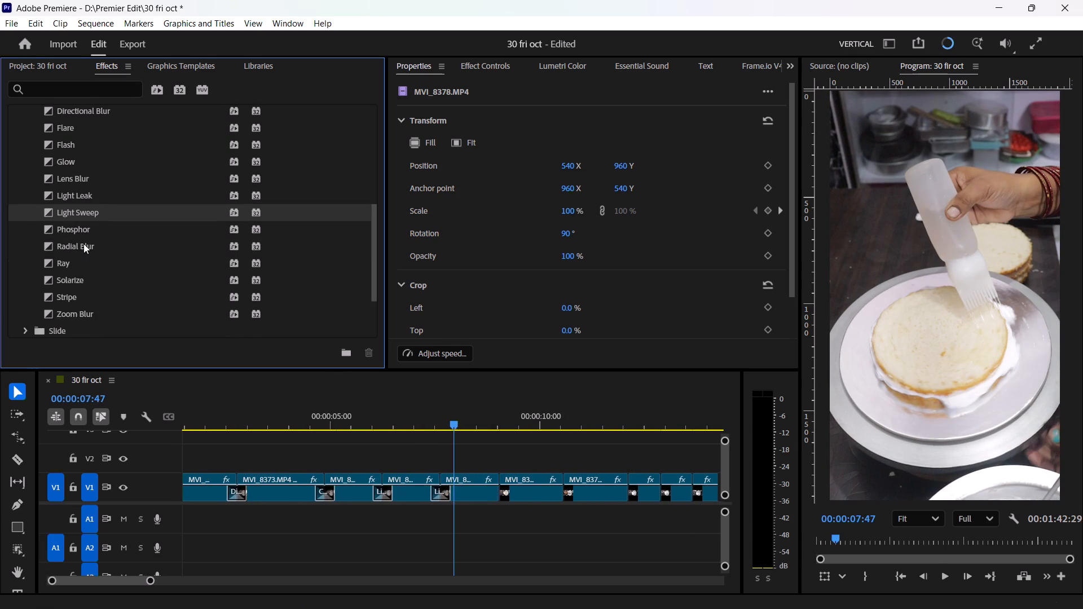
left_click_drag(77, 294, 510, 463)
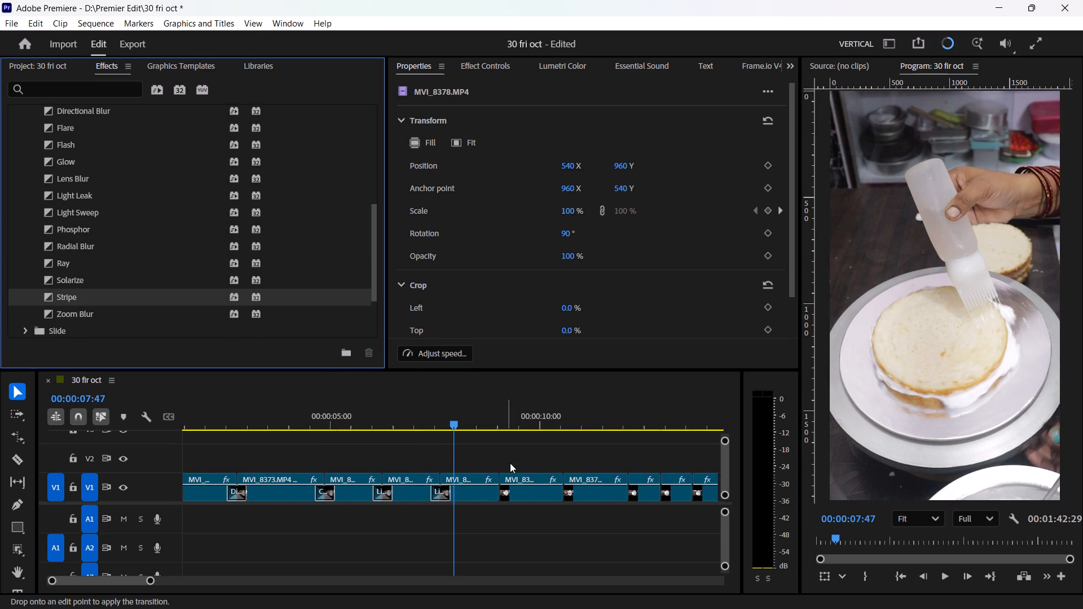
left_click_drag(510, 463, 502, 488)
Apply the Zoom Blur transition at the sixth and seventh cuts, around 00:00:10:30 and 00:00:12:00, and play them back.
left_click_drag(95, 313, 262, 361)
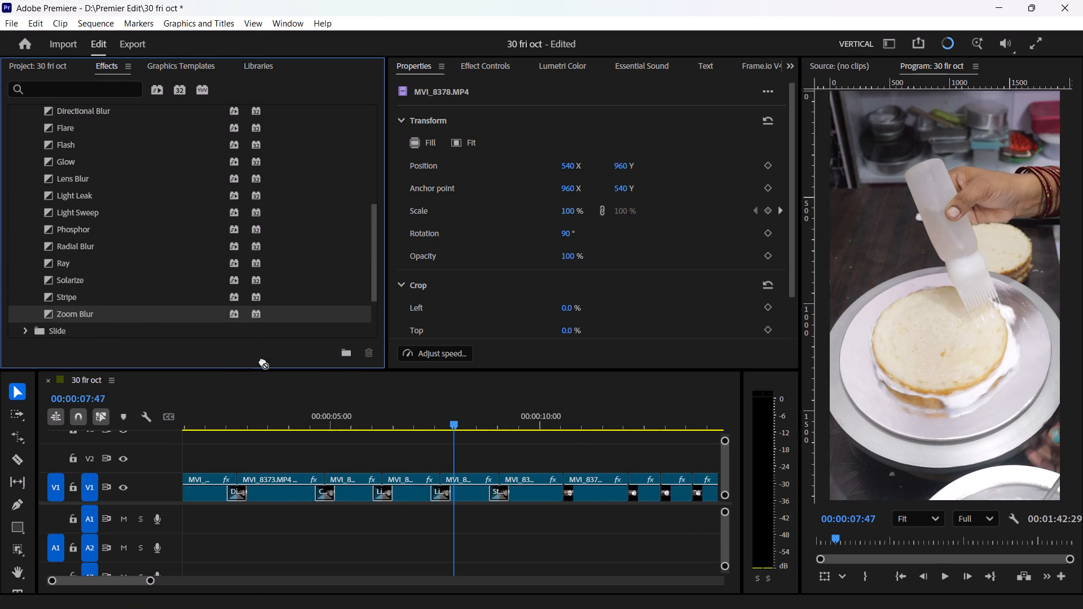
left_click_drag(262, 361, 567, 484)
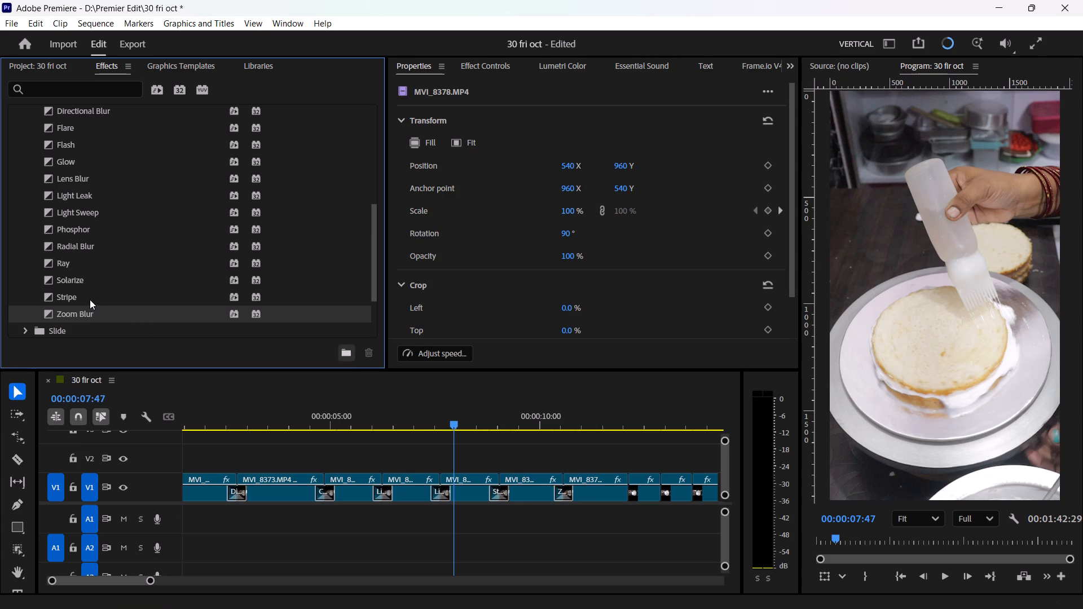
left_click_drag(85, 312, 611, 469)
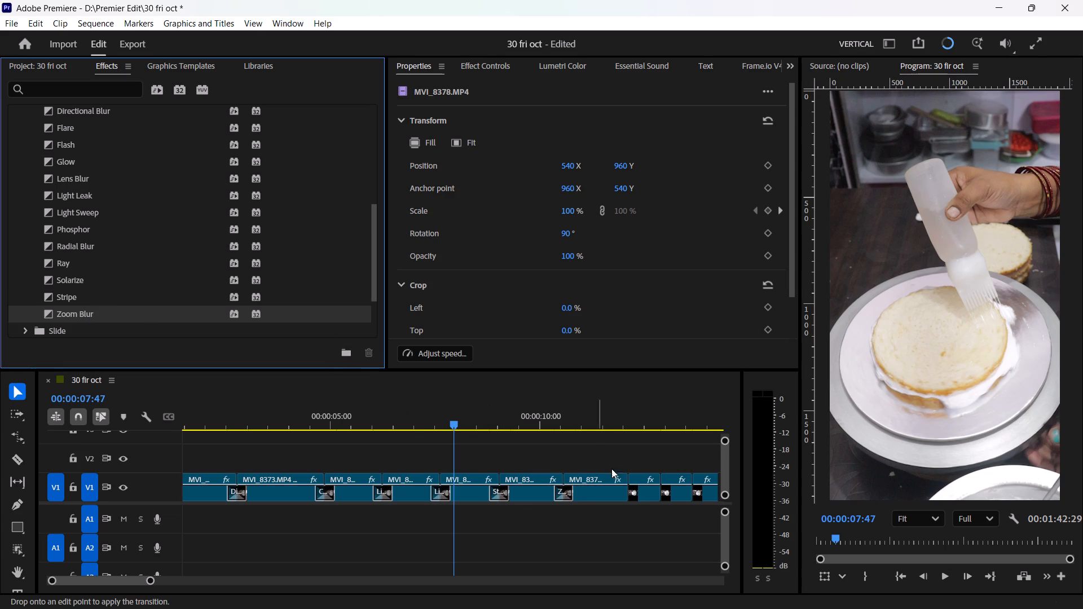
left_click_drag(611, 469, 629, 486)
key("space")
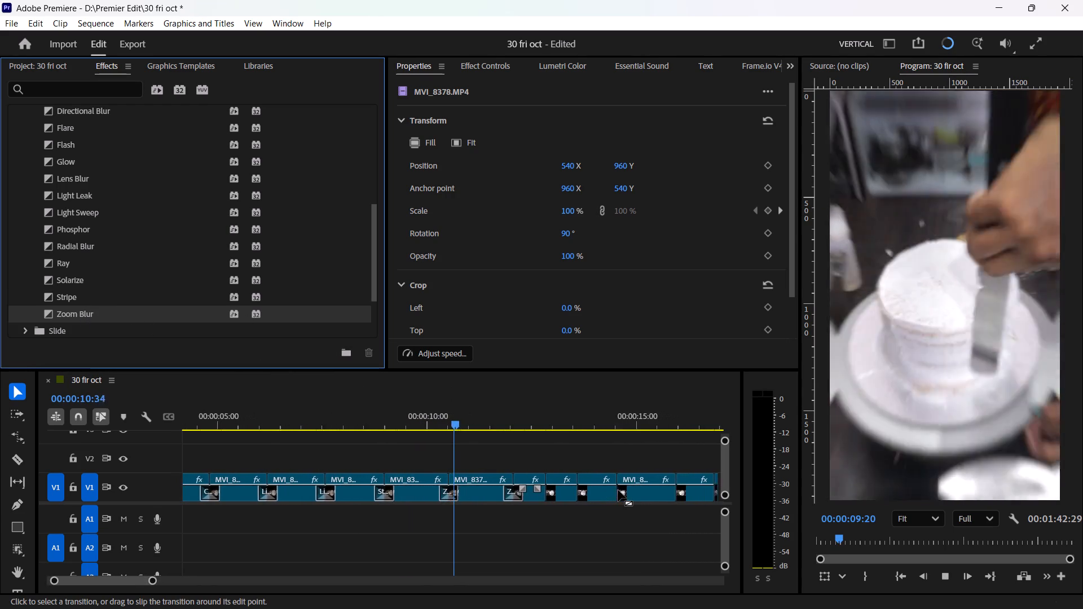
key("space")
key("space")
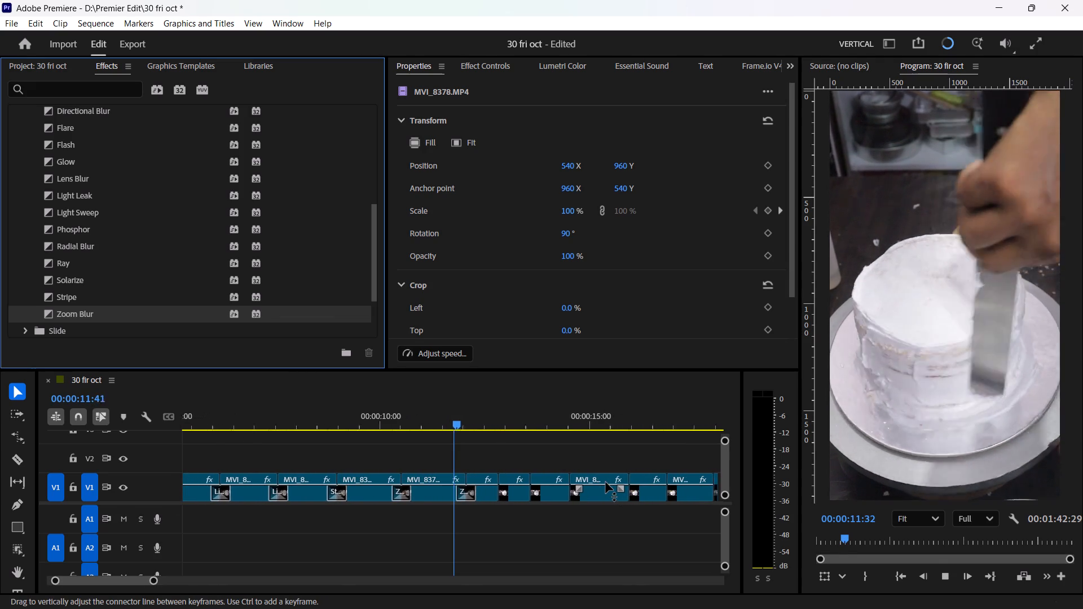
key("space")
Apply the Light Leak transition at the eighth cut, just before 00:00:13:00.
left_click_drag(76, 189, 80, 193)
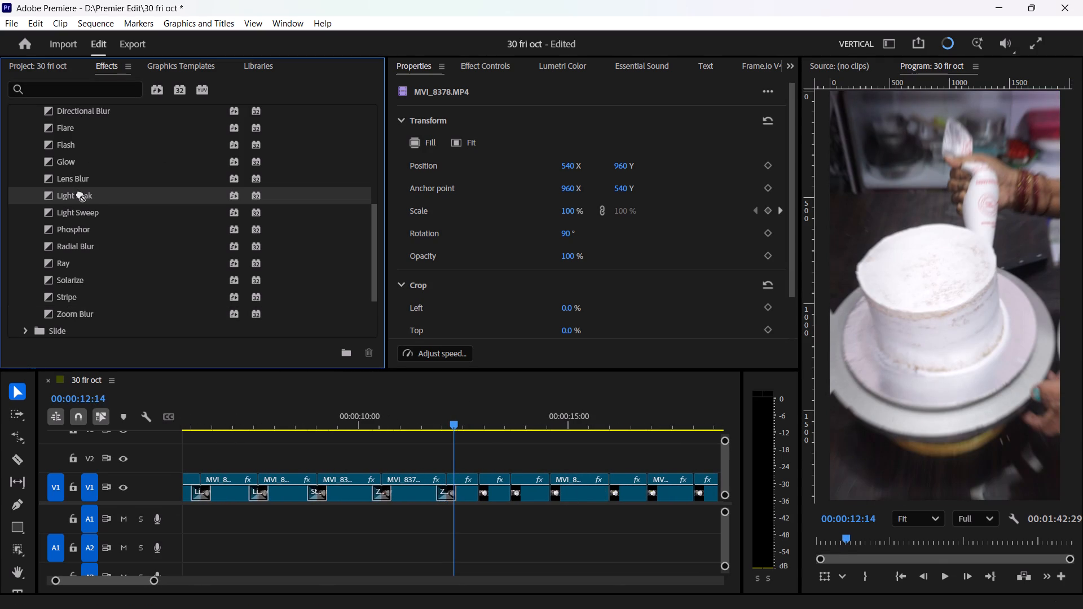
left_click_drag(80, 193, 484, 489)
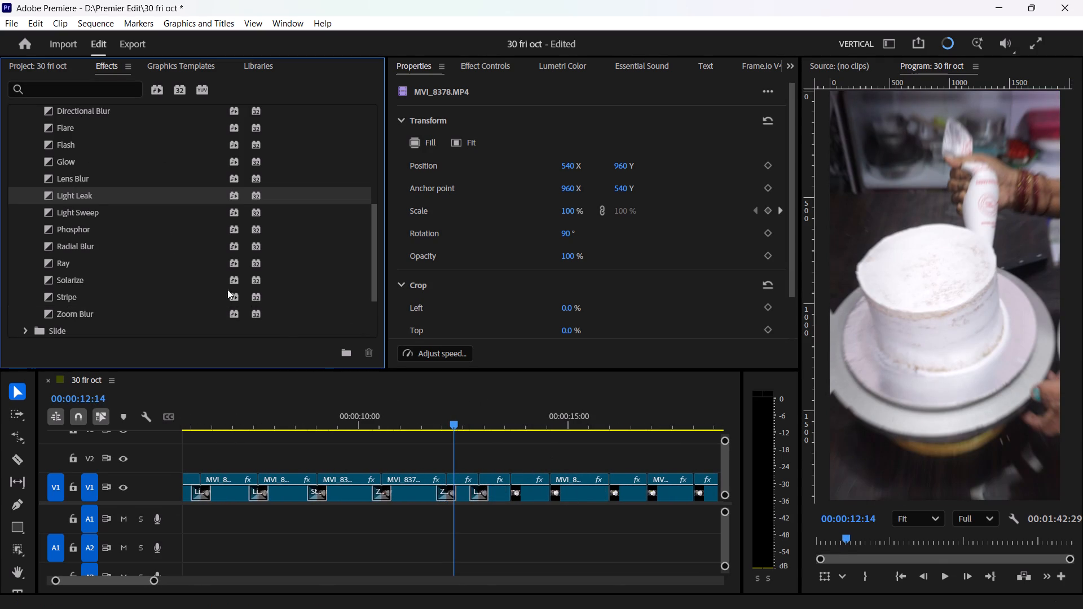
Apply the Lens Blur transition at the ninth cut, around 00:00:13:30.
left_click_drag(99, 175, 530, 486)
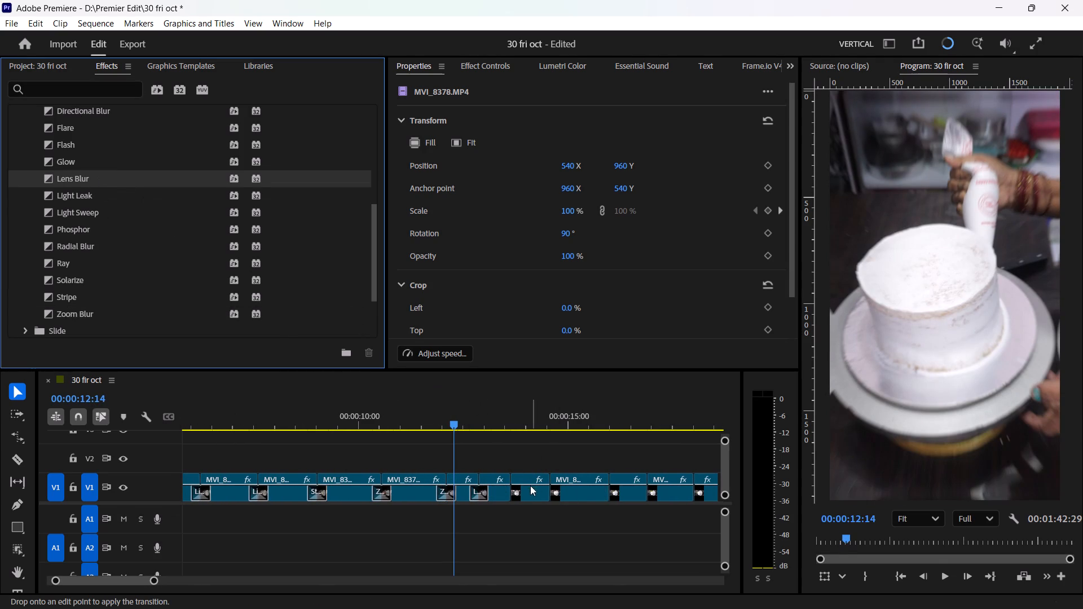
left_click_drag(530, 486, 520, 491)
Play back the stretch from the latest Light Leak through the Lens Blur and the still plain tenth cut.
key("space")
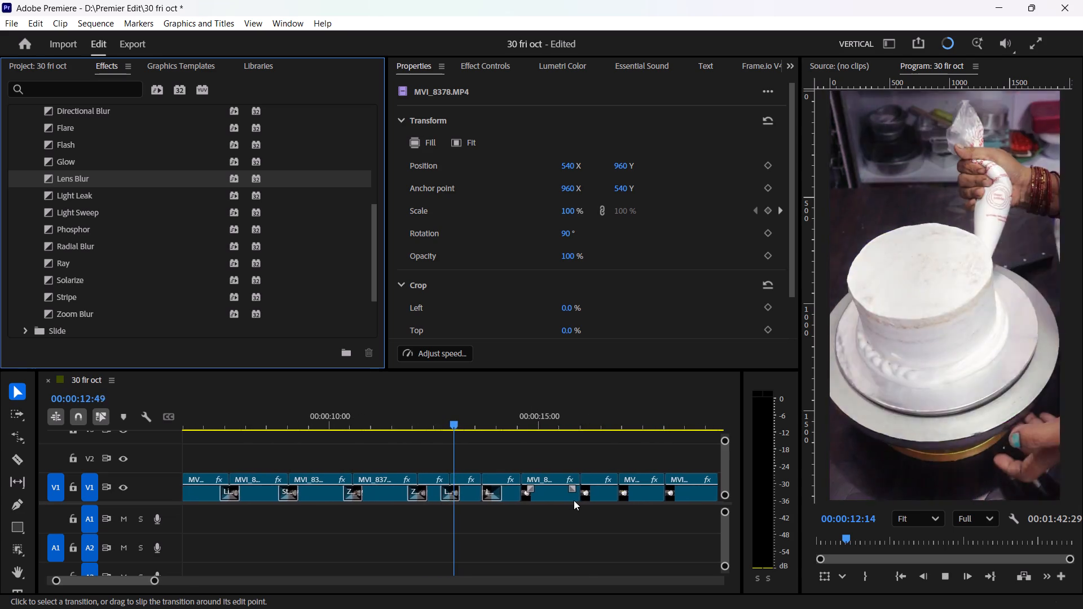
key("space")
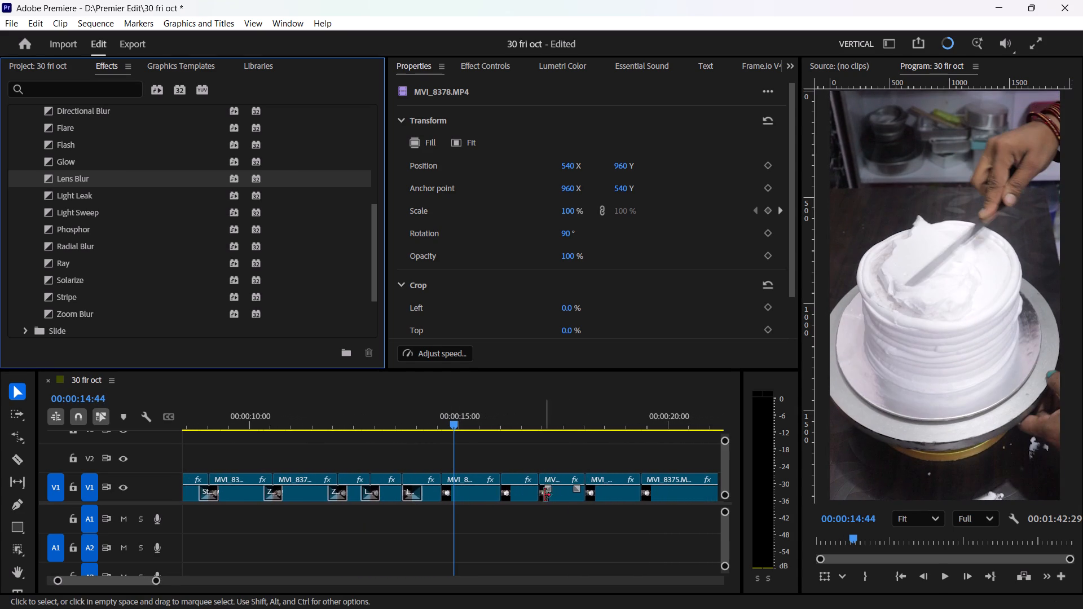
key("space")
key("space")
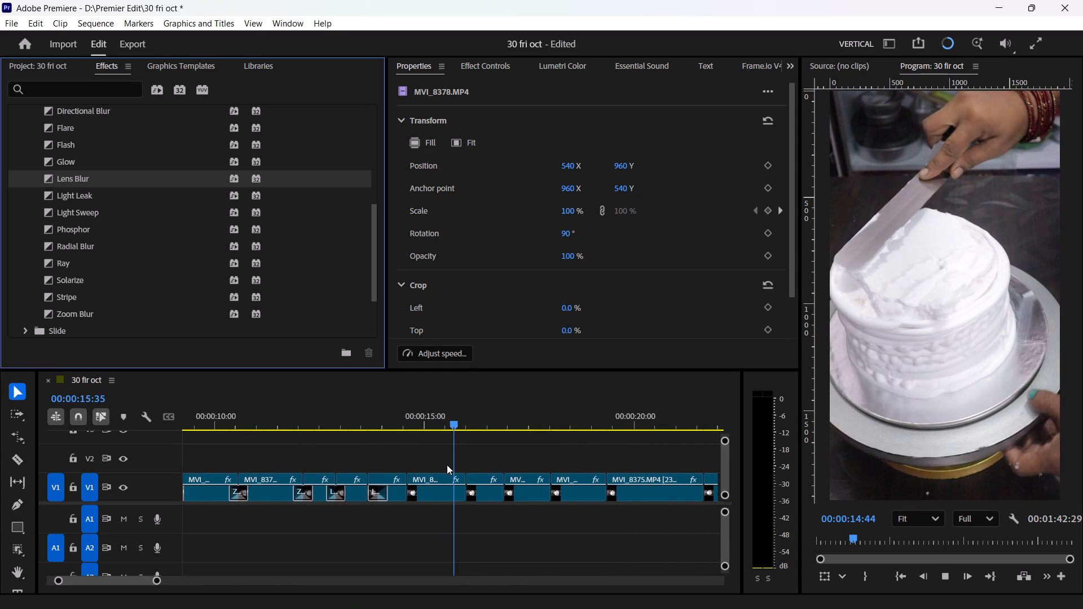
left_click_drag(440, 414, 403, 488)
key("space")
key("space")
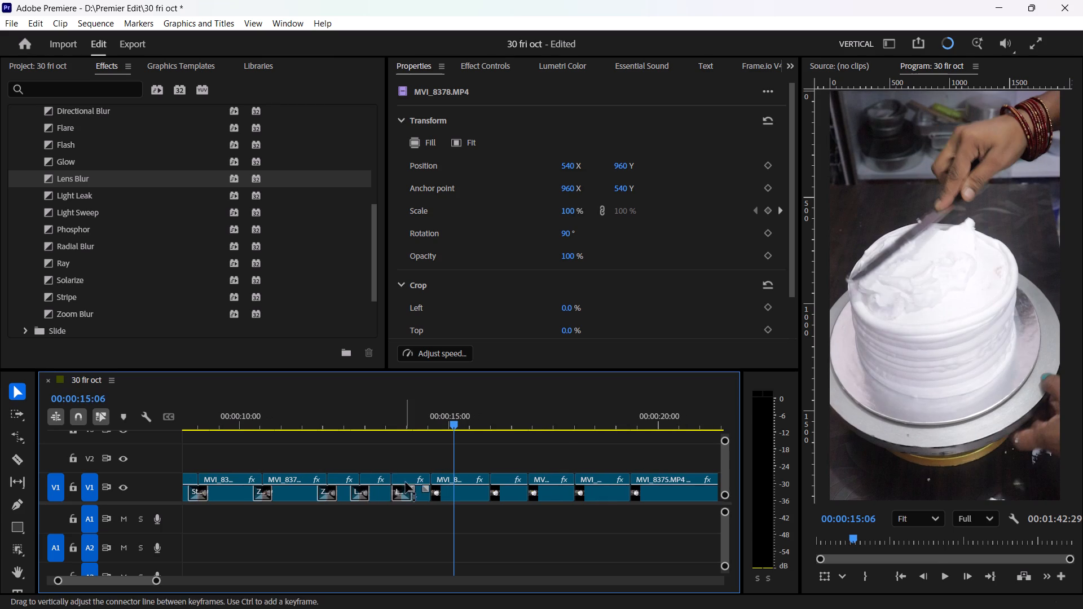
left_click(418, 420)
key("space")
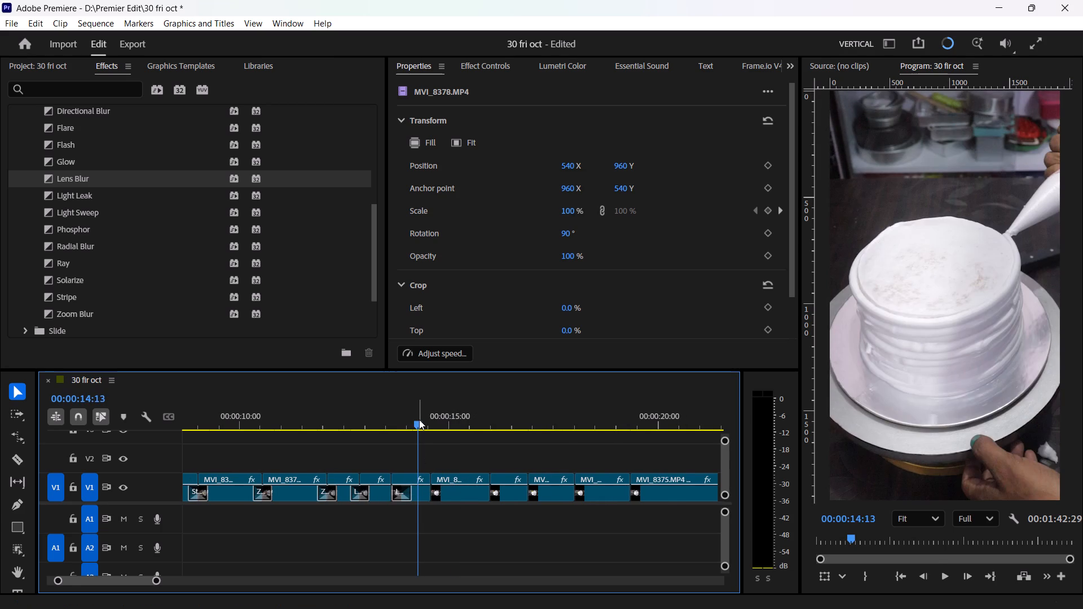
key("space")
left_click_drag(444, 422, 442, 427)
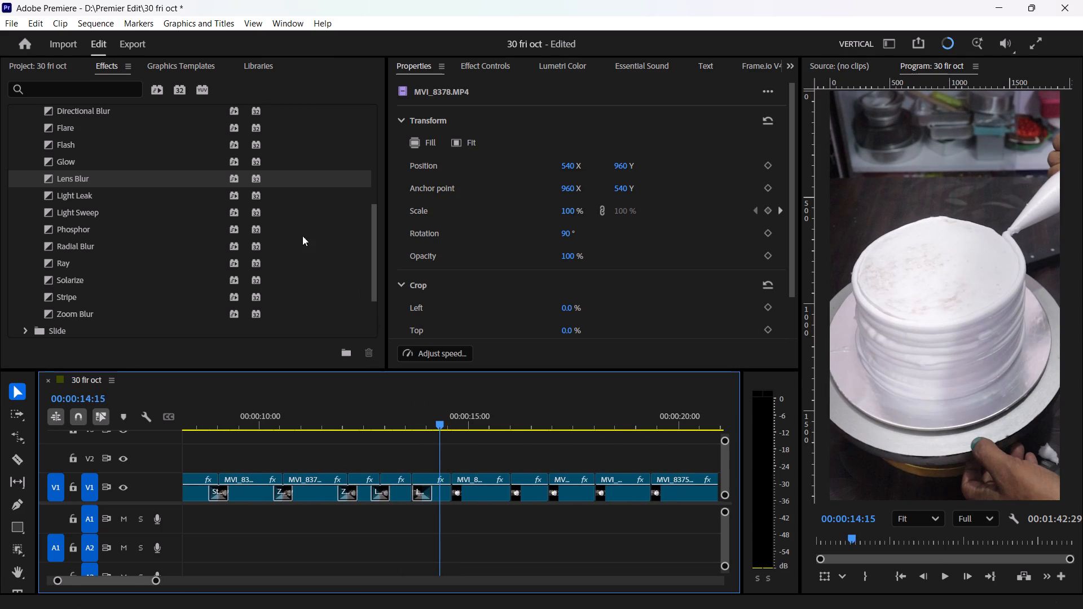
Apply the Flash transition at the tenth cut, around 00:00:14:30, and play it back.
scroll(112, 195, "up", 3)
left_click_drag(67, 185, 79, 191)
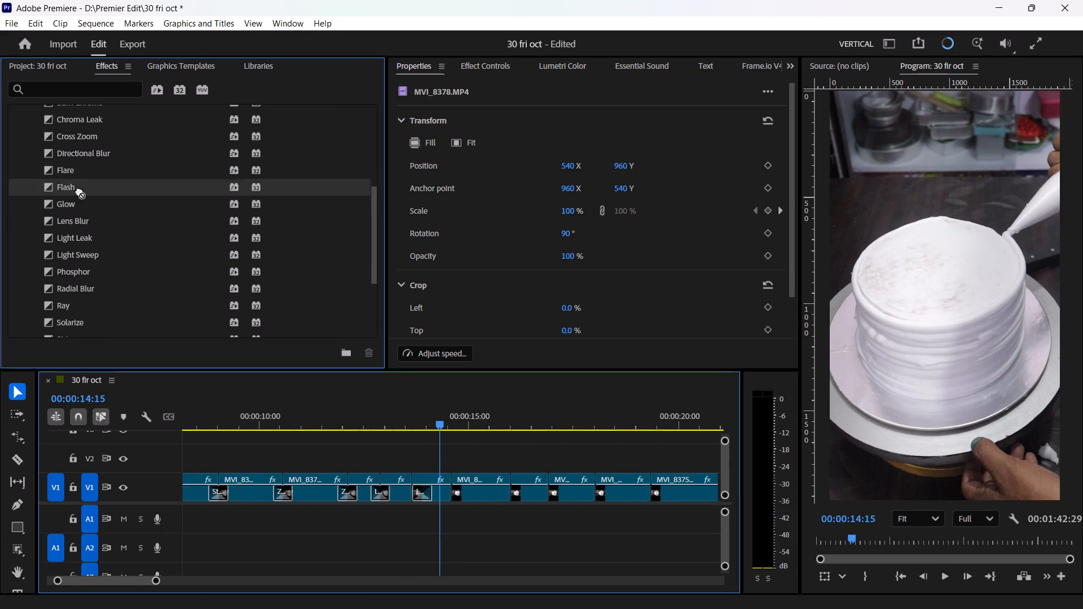
left_click_drag(79, 191, 456, 485)
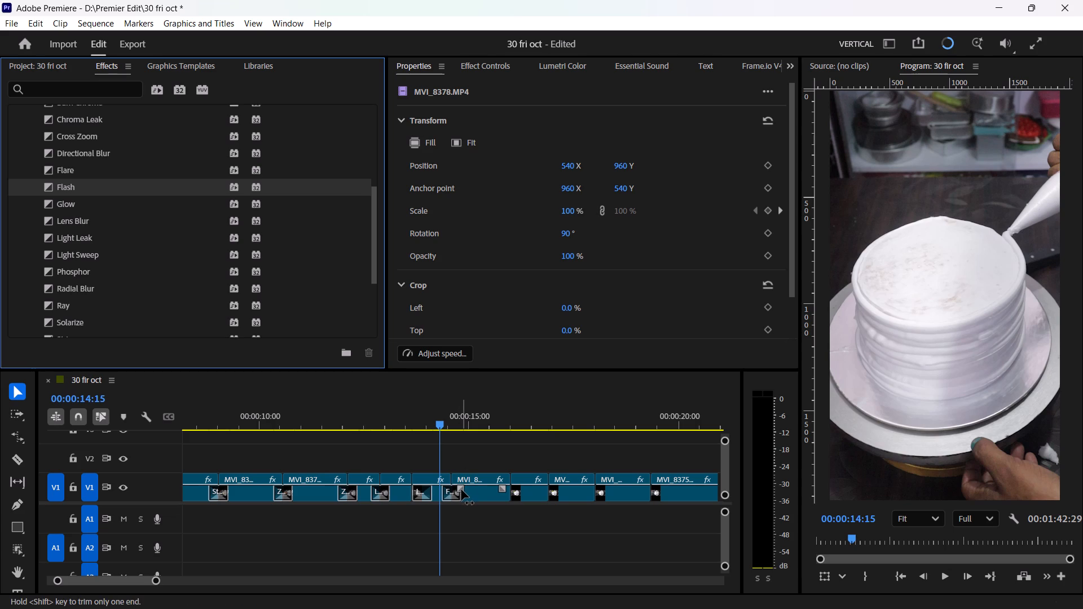
left_click(461, 489)
key("space")
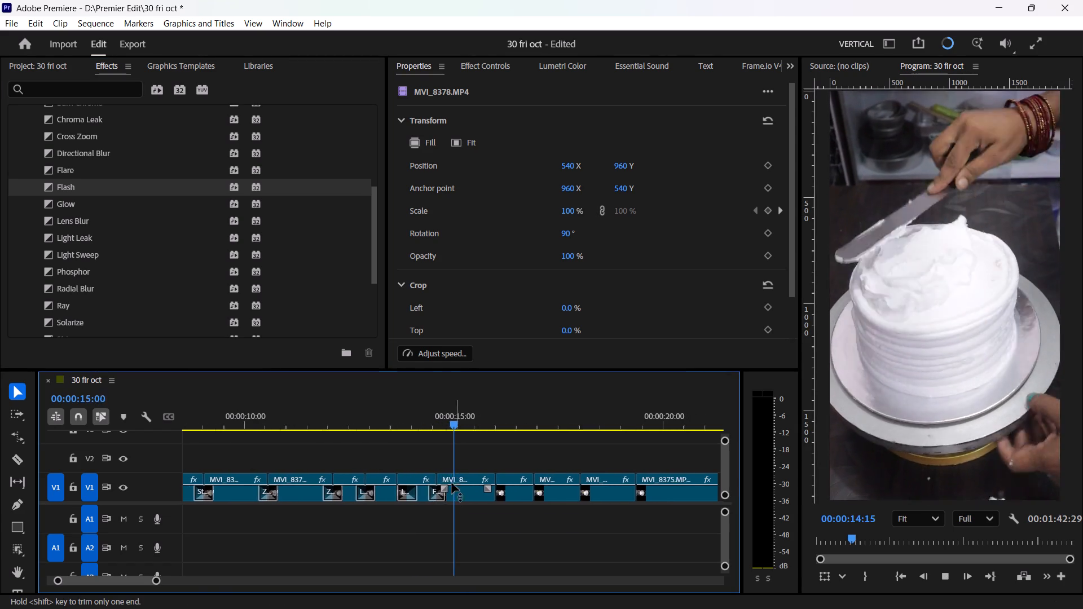
key("space")
Apply the Directional Blur transition at the eleventh cut, around 00:00:16:00, and play it back.
scroll(88, 177, "up", 2)
left_click_drag(96, 179, 472, 469)
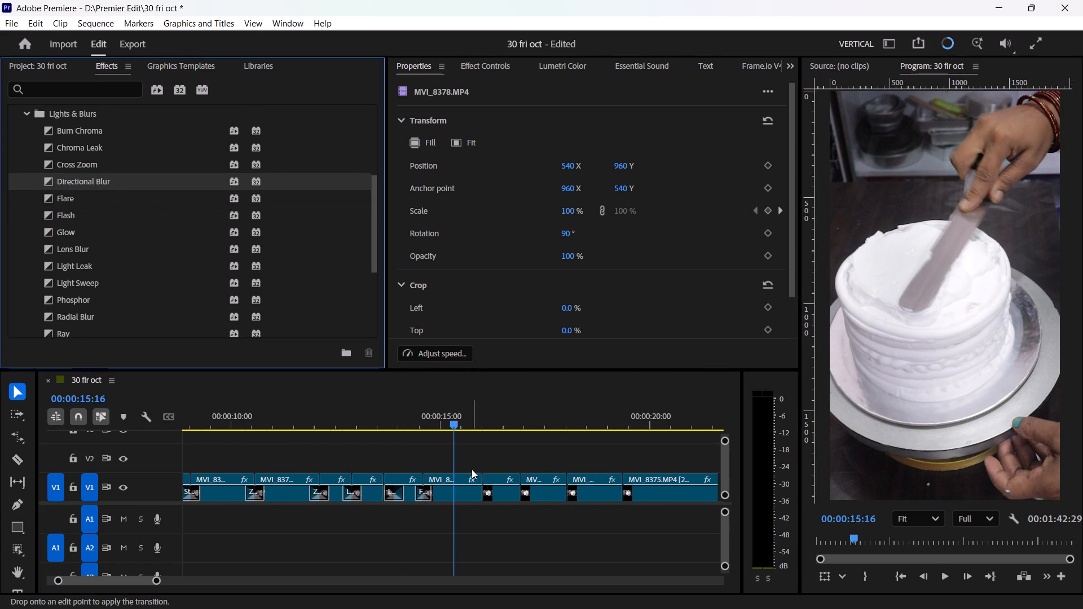
left_click_drag(472, 469, 479, 484)
key("space")
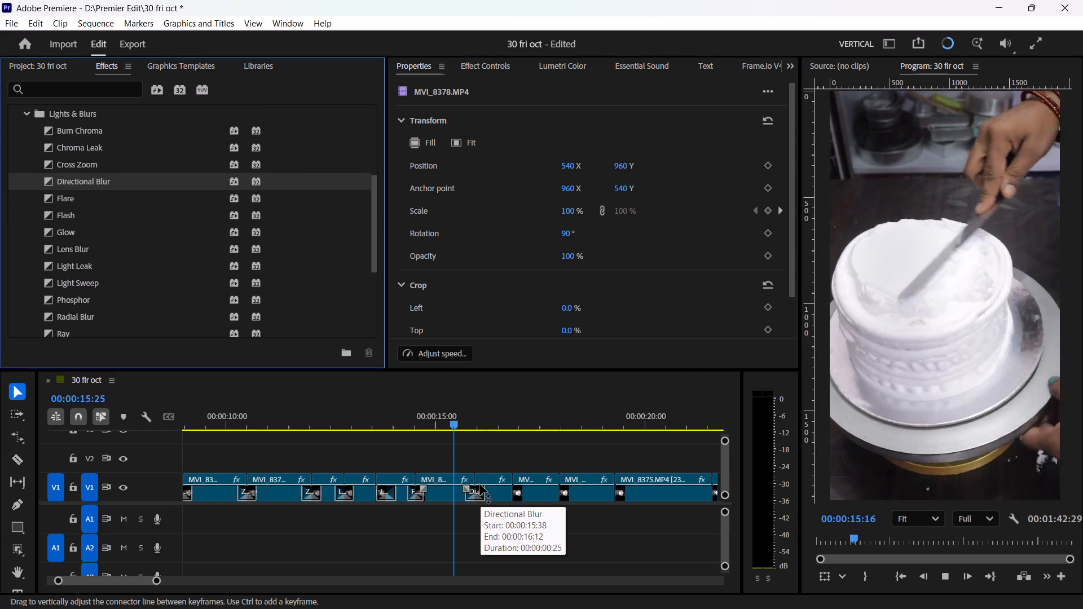
key("space")
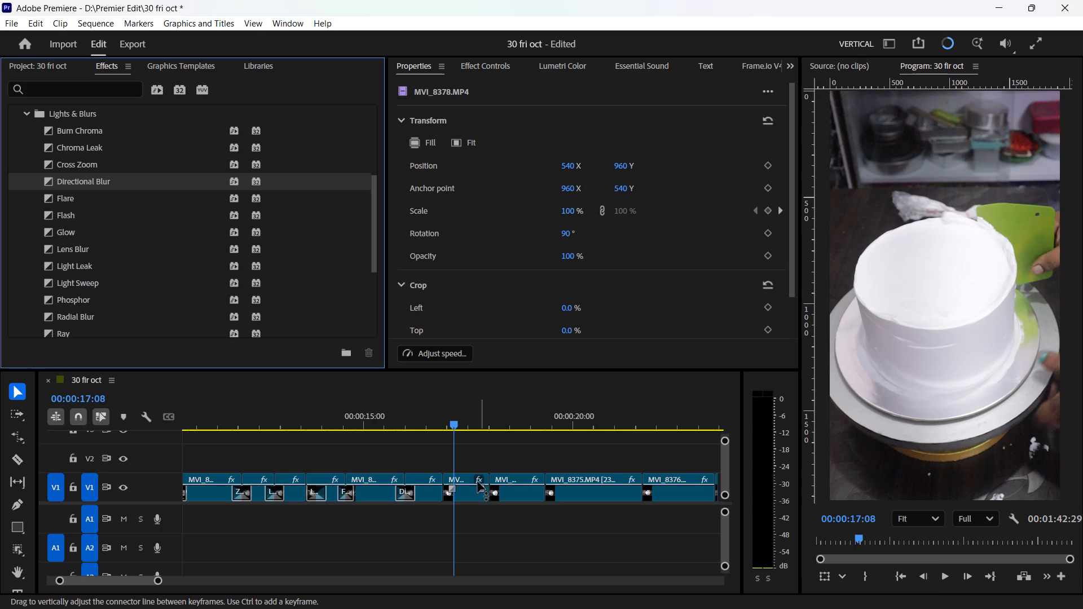
Apply Cross Zoom at the twelfth cut, just before 00:00:17:00, and Chroma Leak at the thirteenth cut, around 00:00:18:00.
scroll(83, 140, "up", 1)
left_click_drag(87, 175, 108, 181)
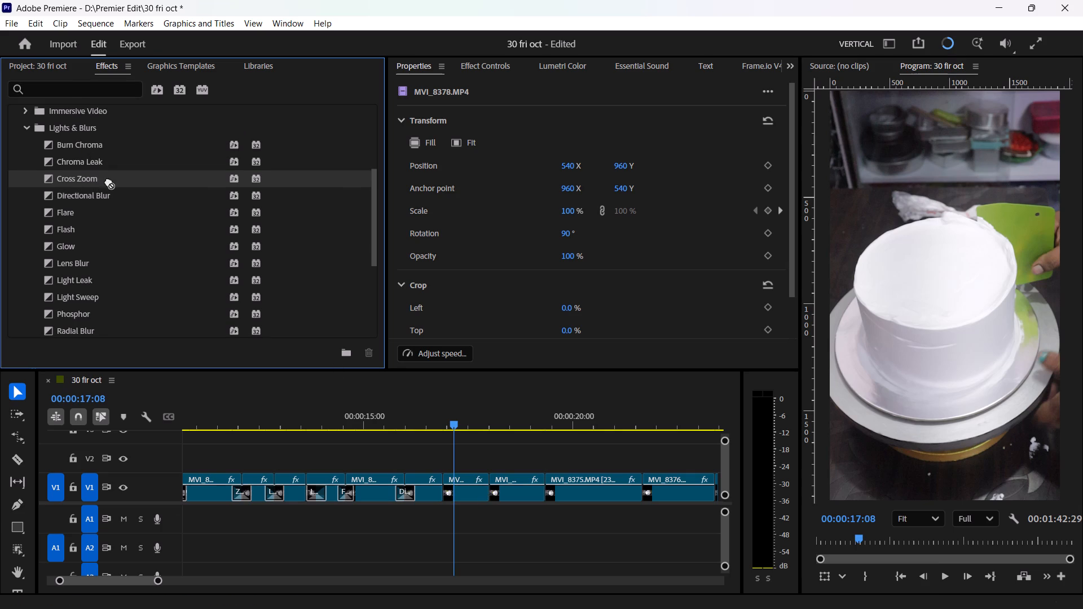
left_click_drag(108, 181, 448, 492)
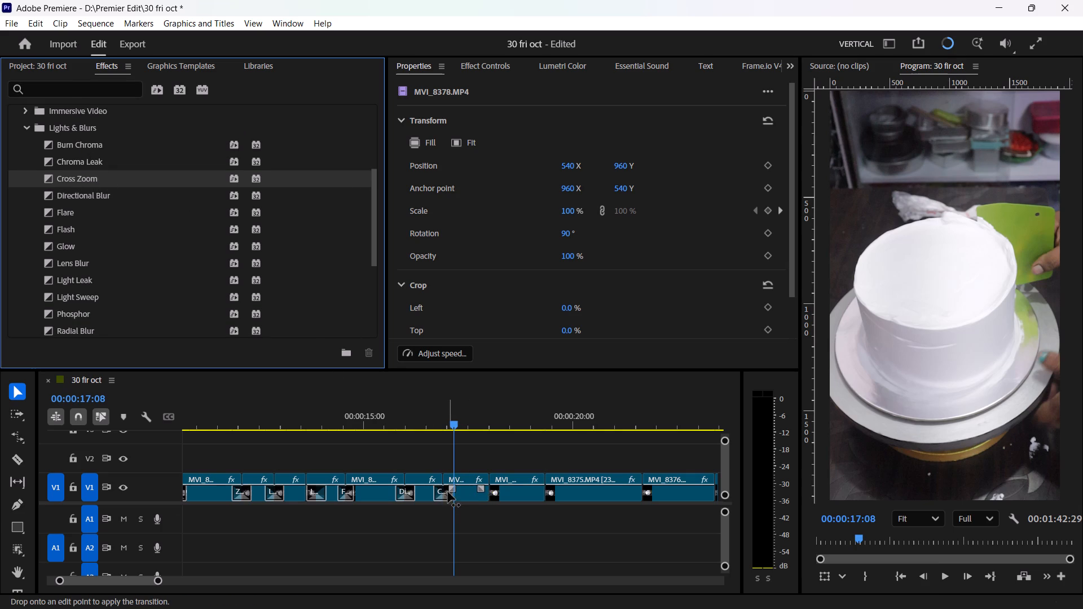
left_click(75, 157)
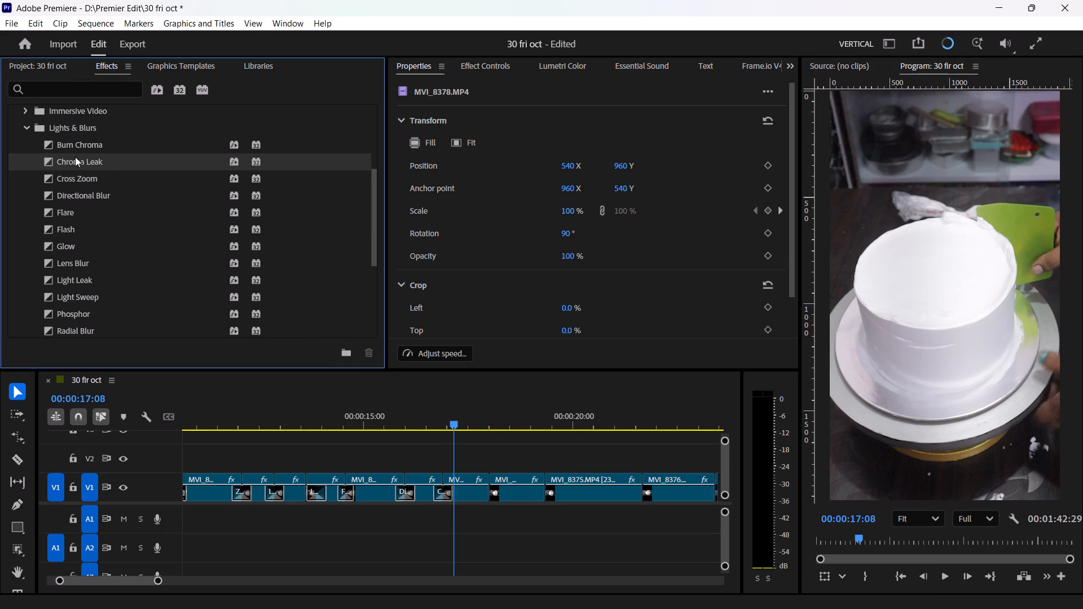
left_click_drag(75, 158, 492, 486)
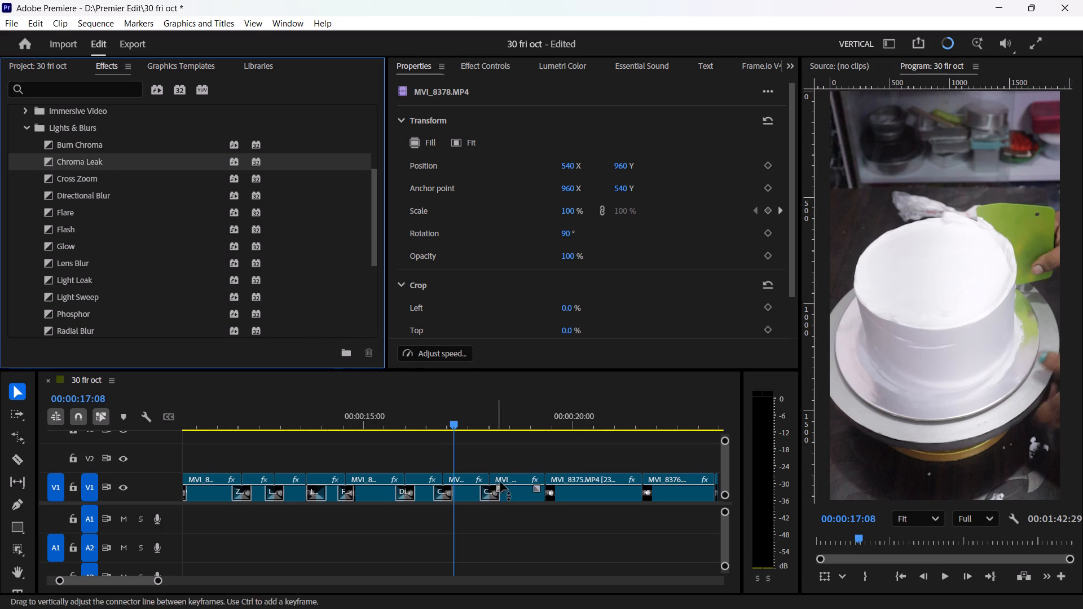
Apply the Burn Chroma transition at the fourteenth cut, around 00:00:19:15, and play back the newly added transitions.
left_click_drag(85, 145, 109, 153)
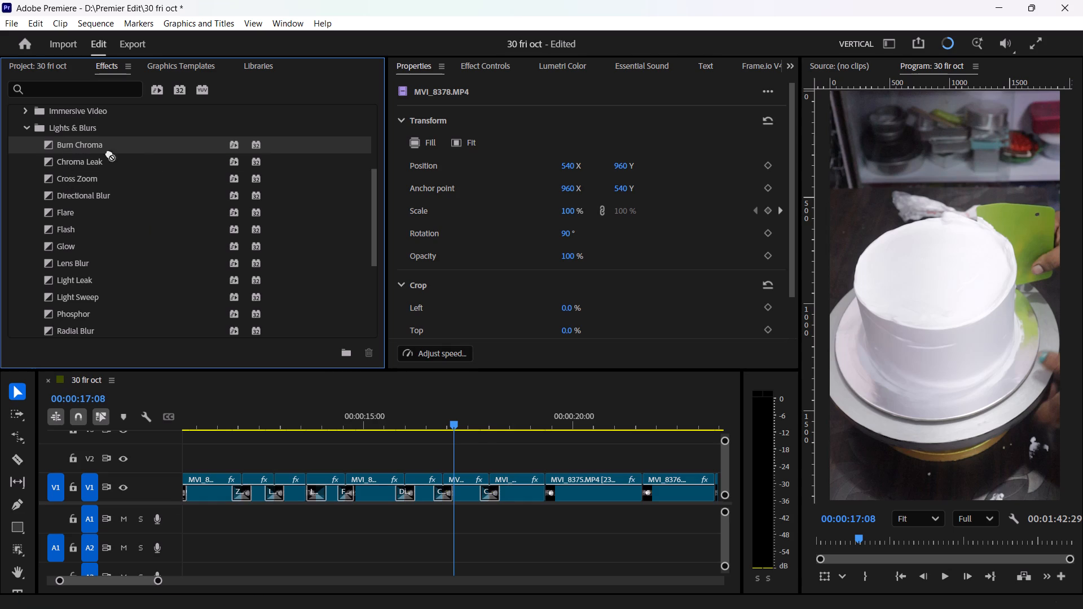
left_click_drag(109, 153, 550, 492)
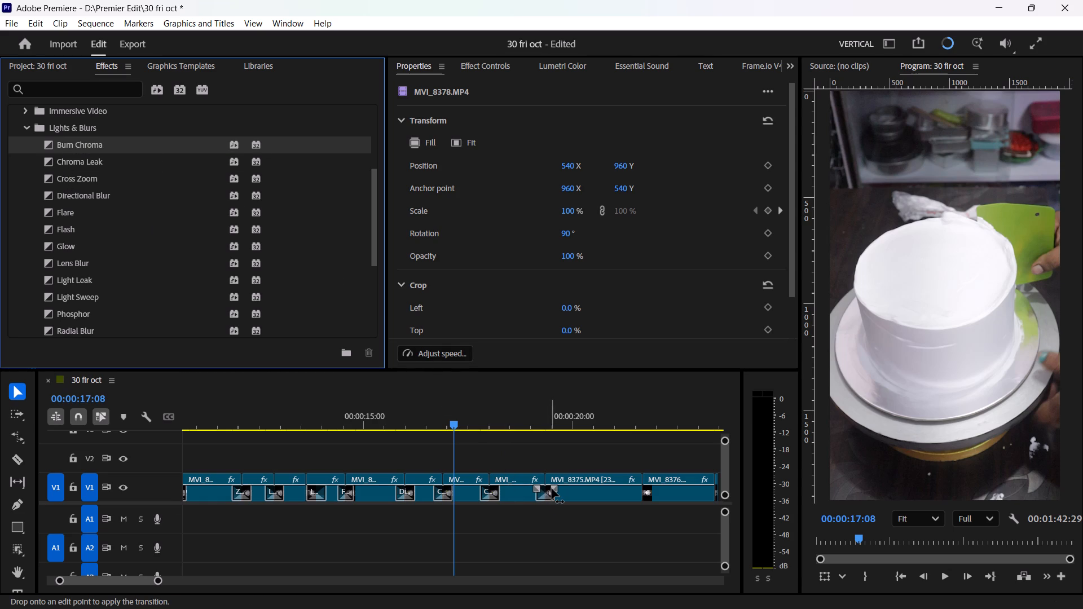
key("space")
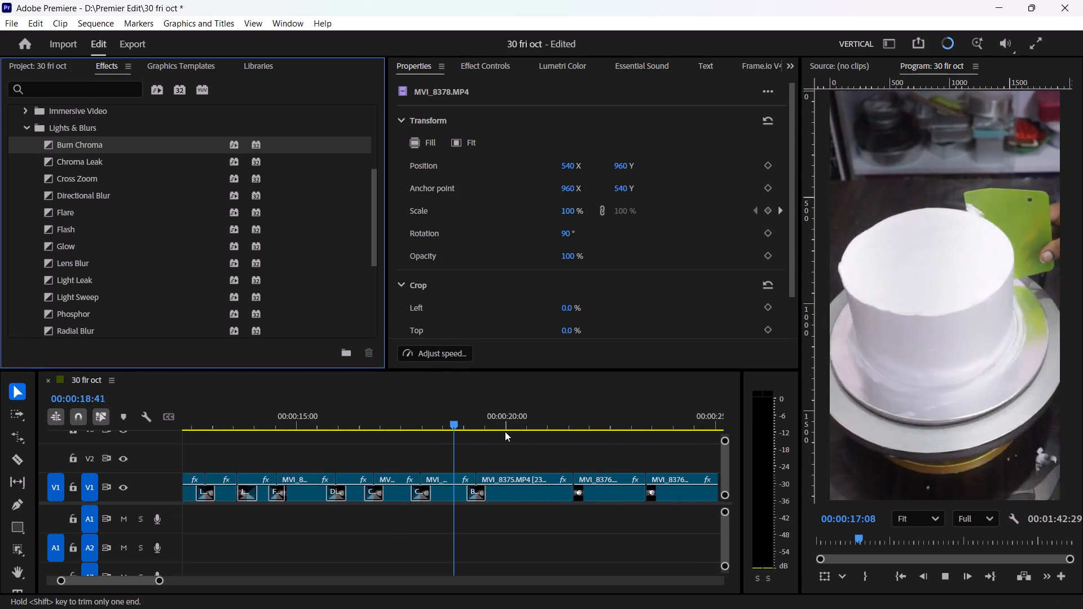
key("space")
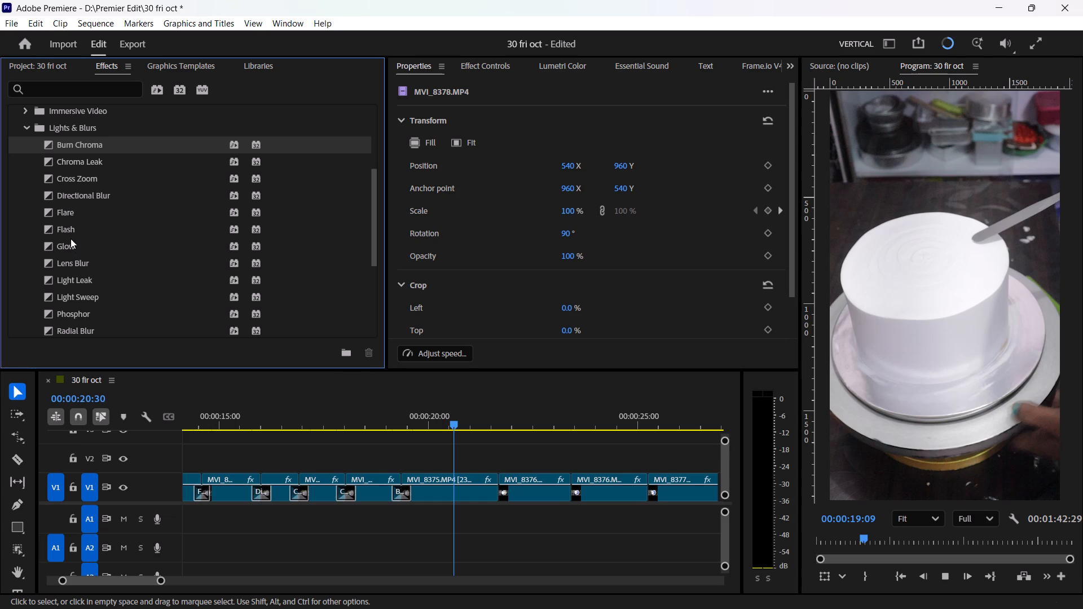
Apply Flash at the fifteenth cut, around 00:00:21:30, and Cross Zoom at the sixteenth cut, around 00:00:23:20.
left_click_drag(71, 230, 497, 483)
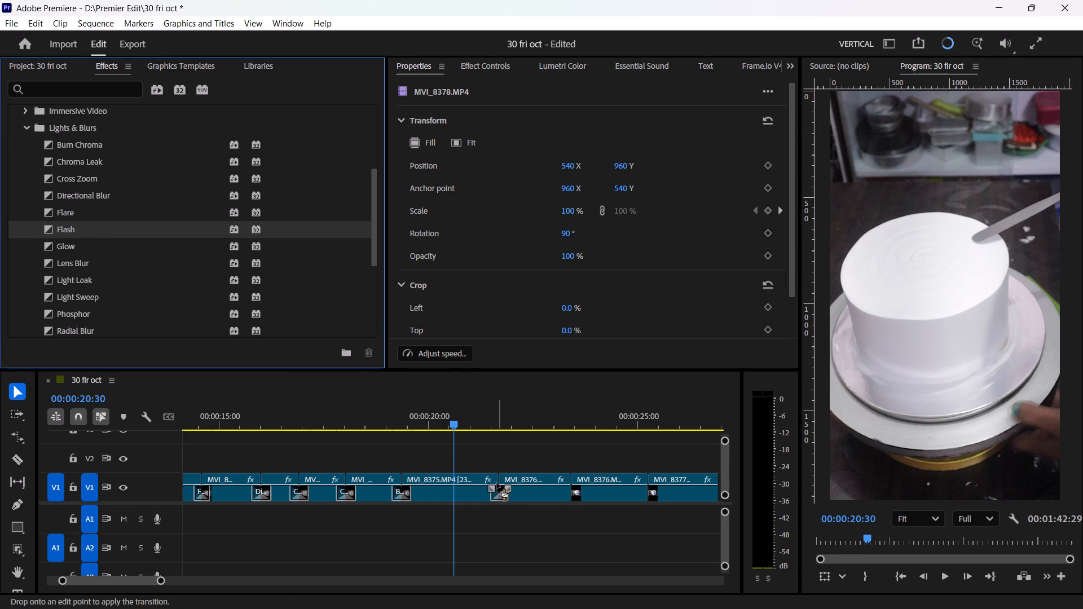
left_click_drag(497, 483, 497, 482)
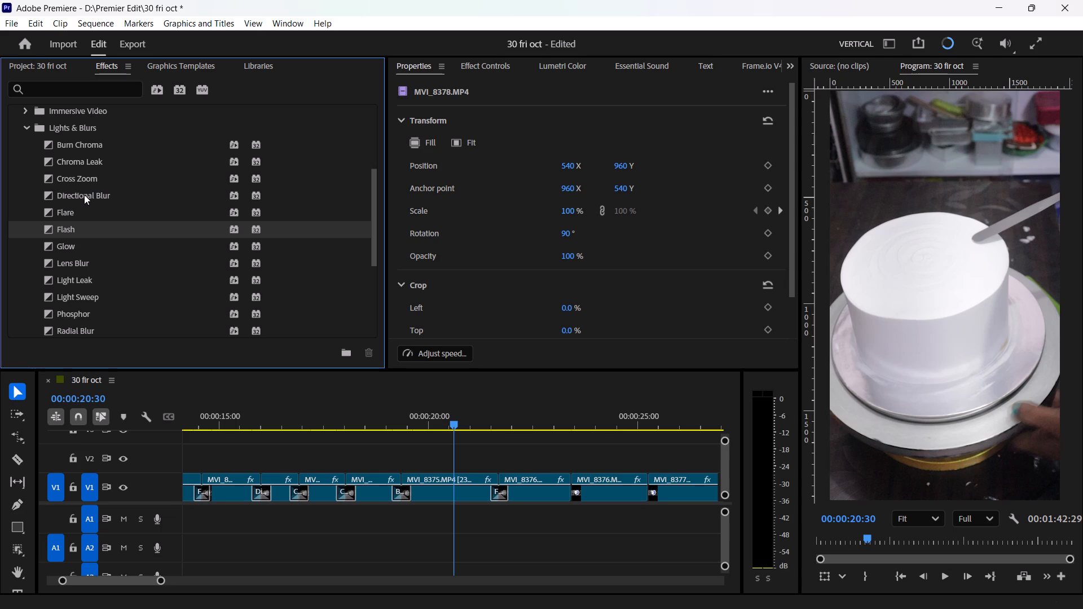
left_click_drag(74, 174, 547, 442)
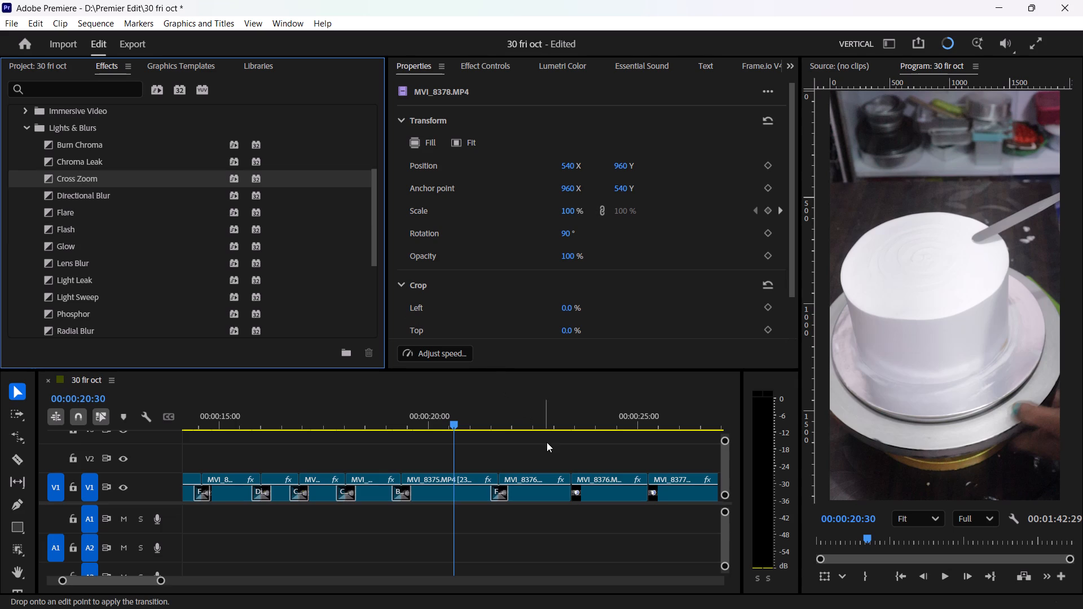
left_click_drag(547, 442, 576, 478)
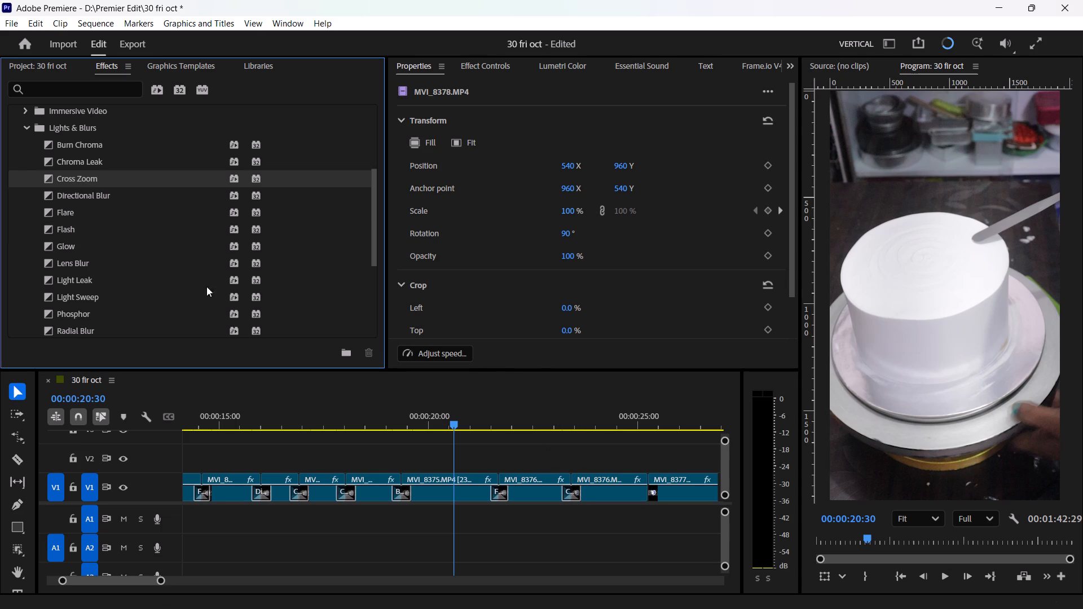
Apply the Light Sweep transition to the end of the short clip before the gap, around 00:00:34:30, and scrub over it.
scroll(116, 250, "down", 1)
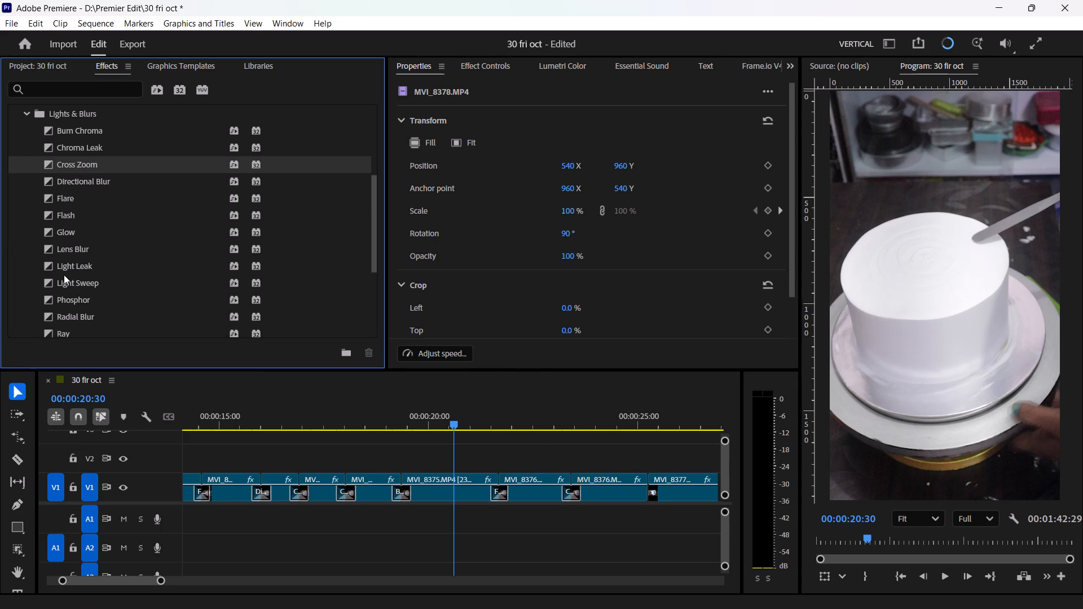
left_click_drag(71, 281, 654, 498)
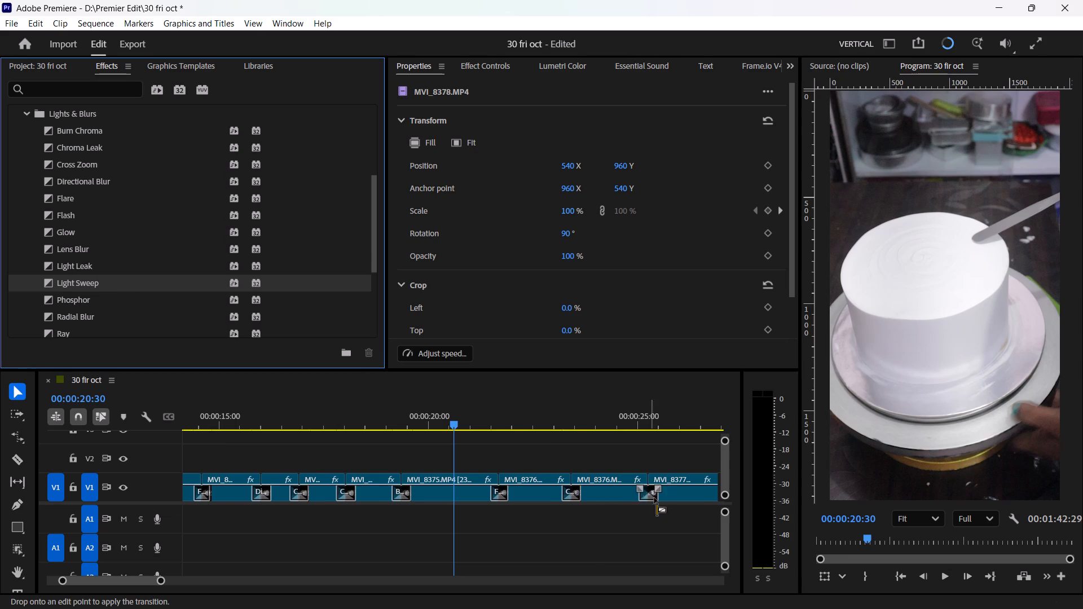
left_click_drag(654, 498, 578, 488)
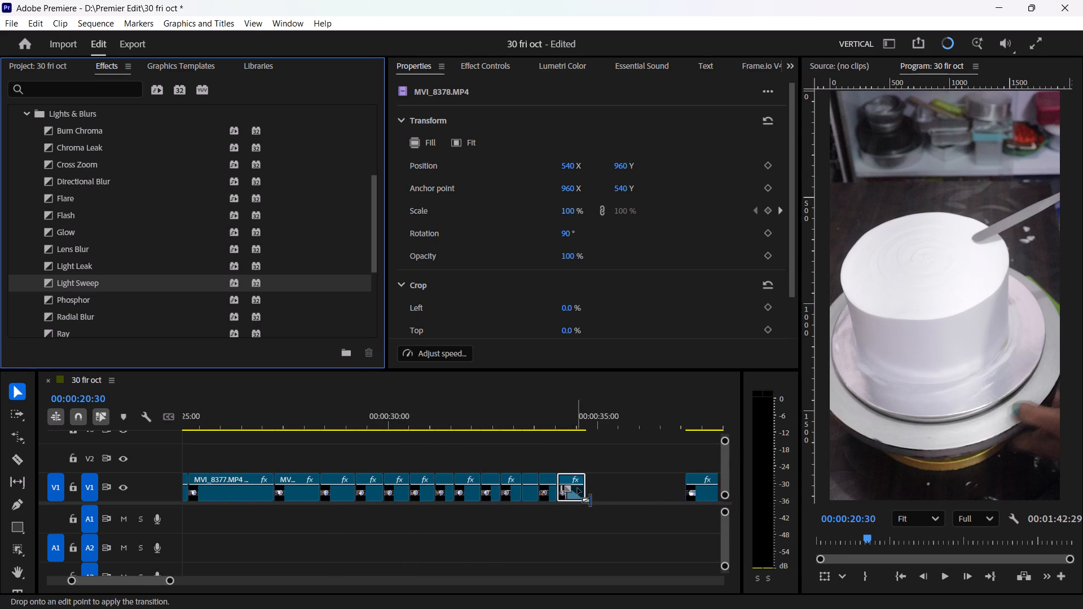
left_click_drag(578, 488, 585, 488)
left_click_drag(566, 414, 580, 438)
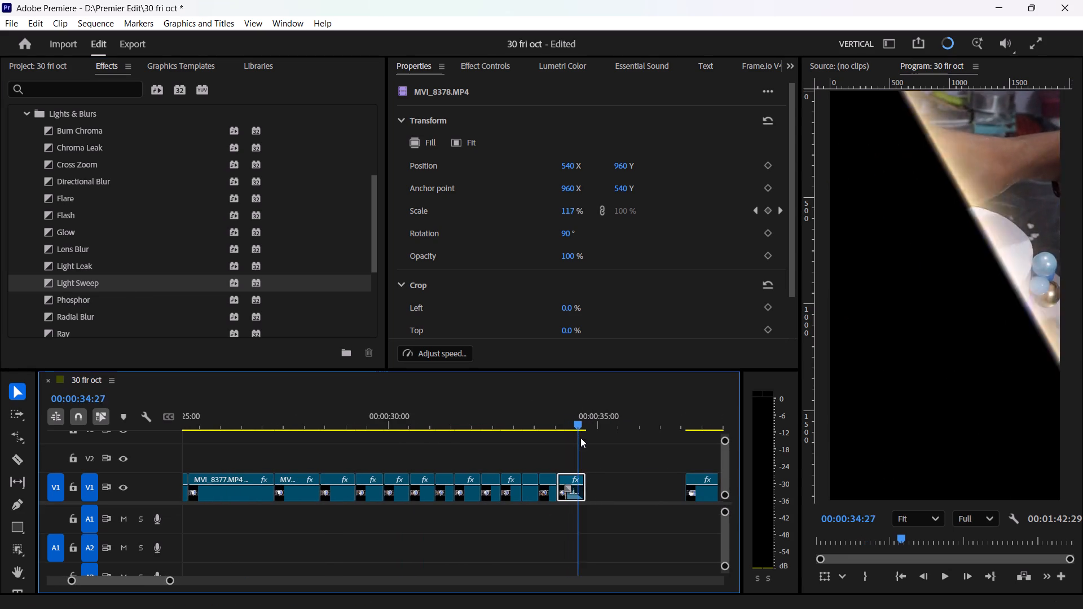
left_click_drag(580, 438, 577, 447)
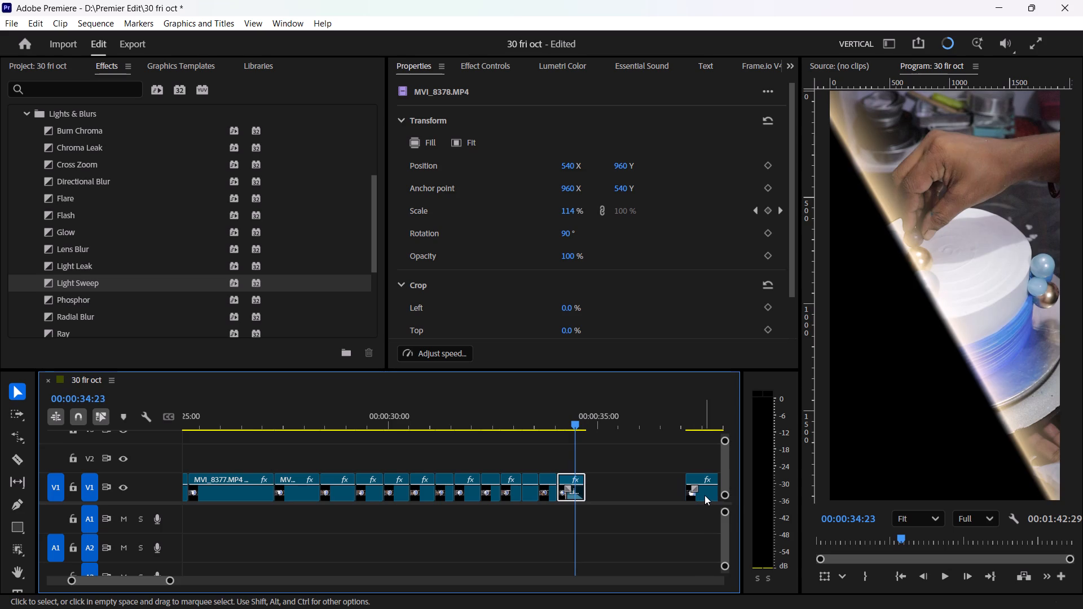
Close the gap by moving the MVI_8380 clip back against the end of the preceding clip.
left_click_drag(705, 495, 605, 509)
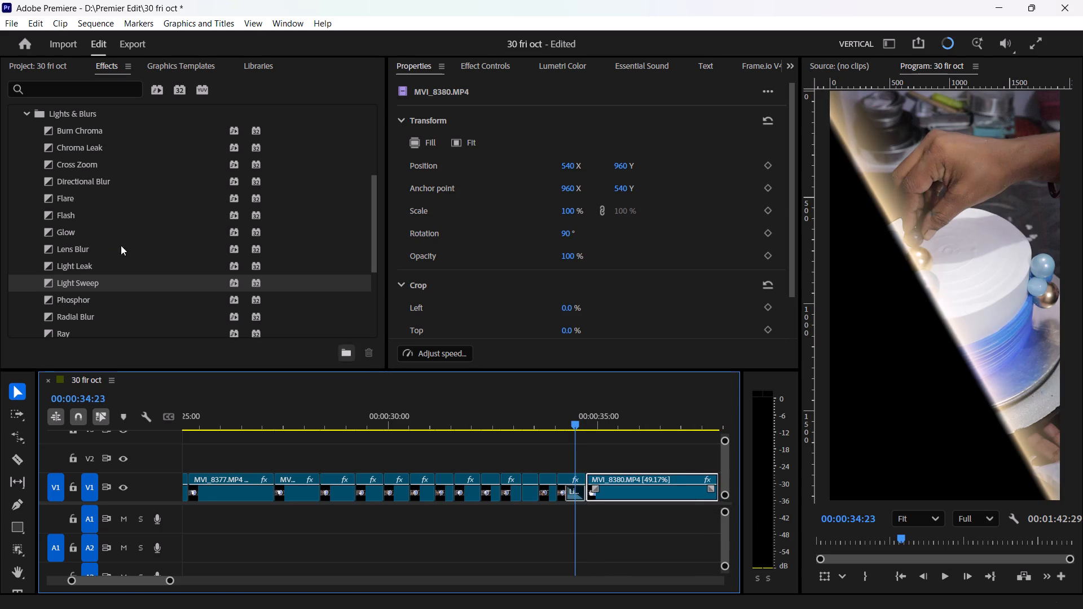
Apply the Light Sweep transition at the cut into the MVI_8380 clip and play it back.
left_click_drag(78, 284, 587, 491)
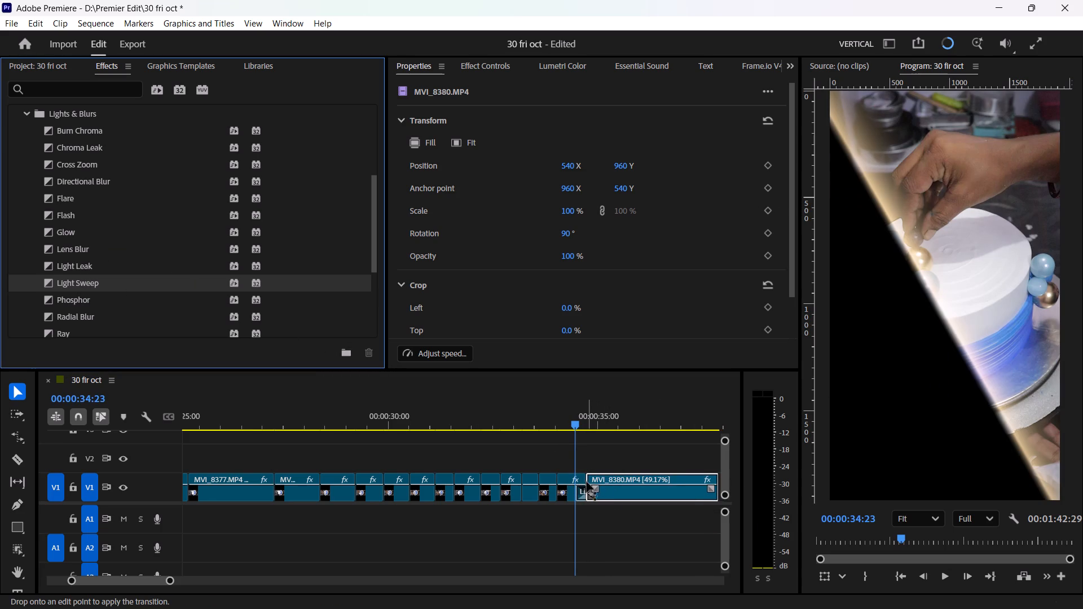
key("space")
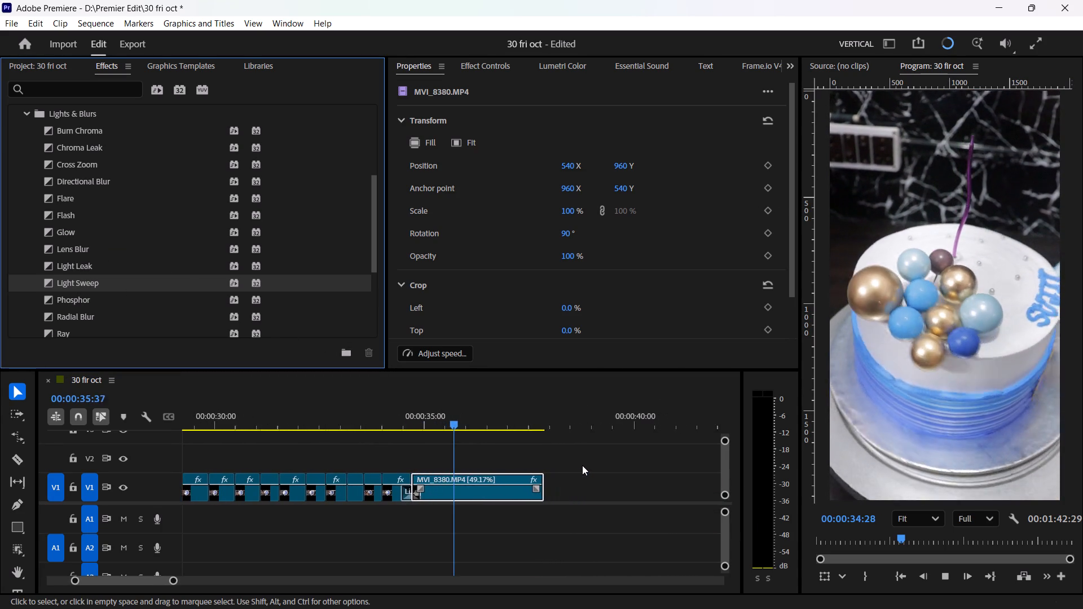
key("space")
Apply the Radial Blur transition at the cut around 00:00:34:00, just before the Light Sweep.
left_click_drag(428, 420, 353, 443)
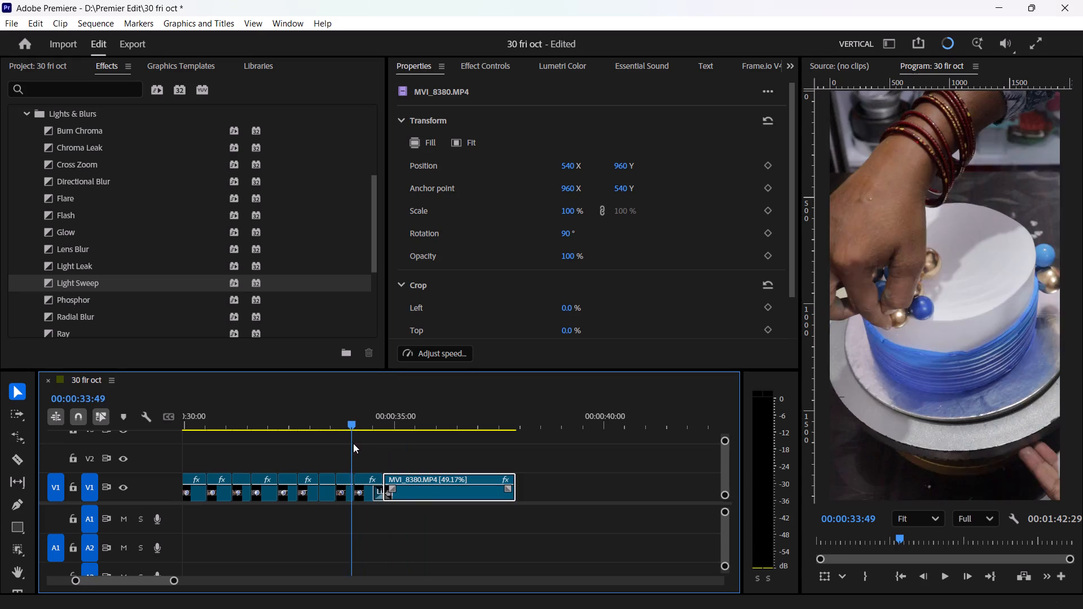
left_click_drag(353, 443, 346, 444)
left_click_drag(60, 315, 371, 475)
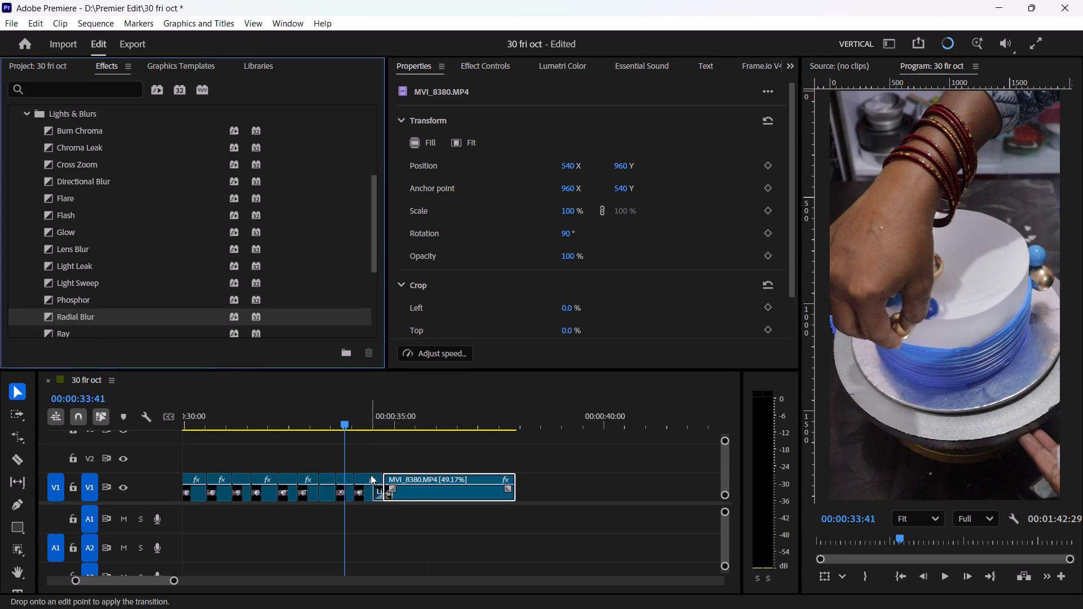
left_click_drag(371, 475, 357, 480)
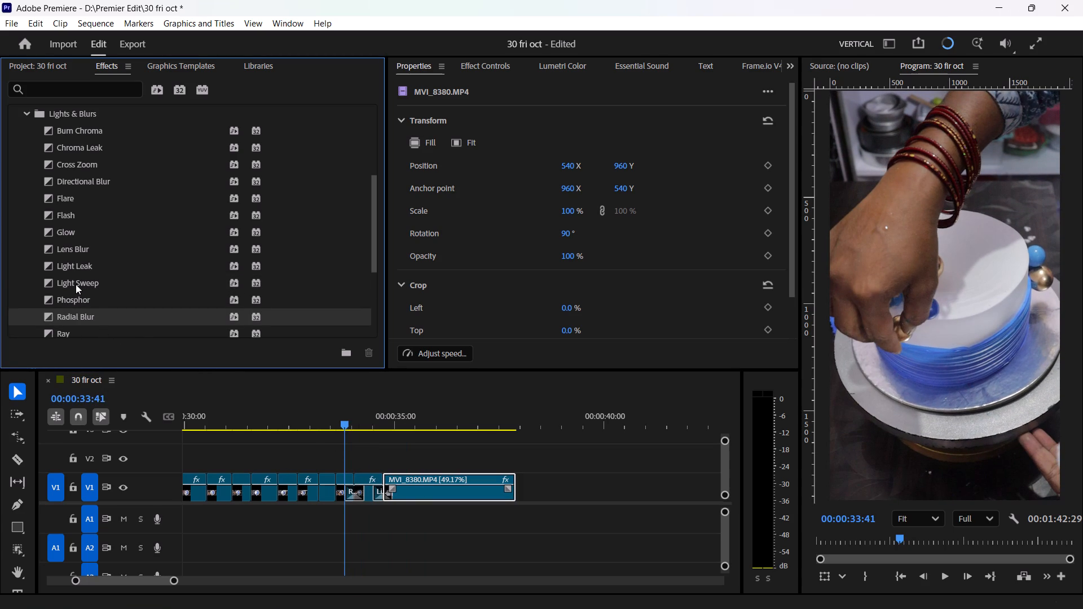
Apply the Light Leak transition at the cut around 00:00:33:10, two cuts before the Radial Blur.
left_click_drag(76, 284, 90, 282)
left_click_drag(77, 265, 363, 455)
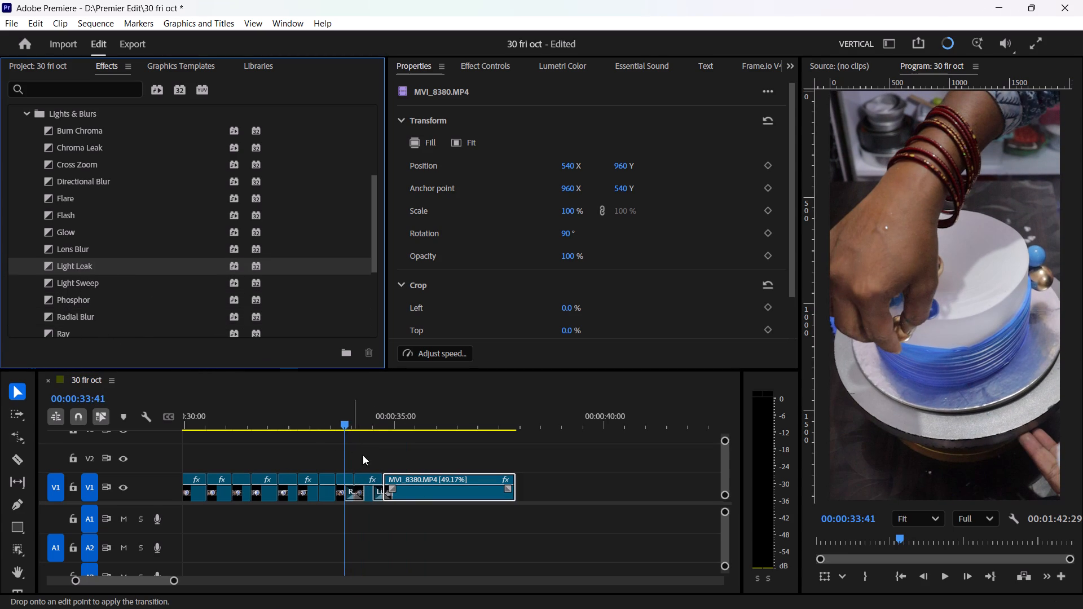
left_click_drag(363, 455, 320, 491)
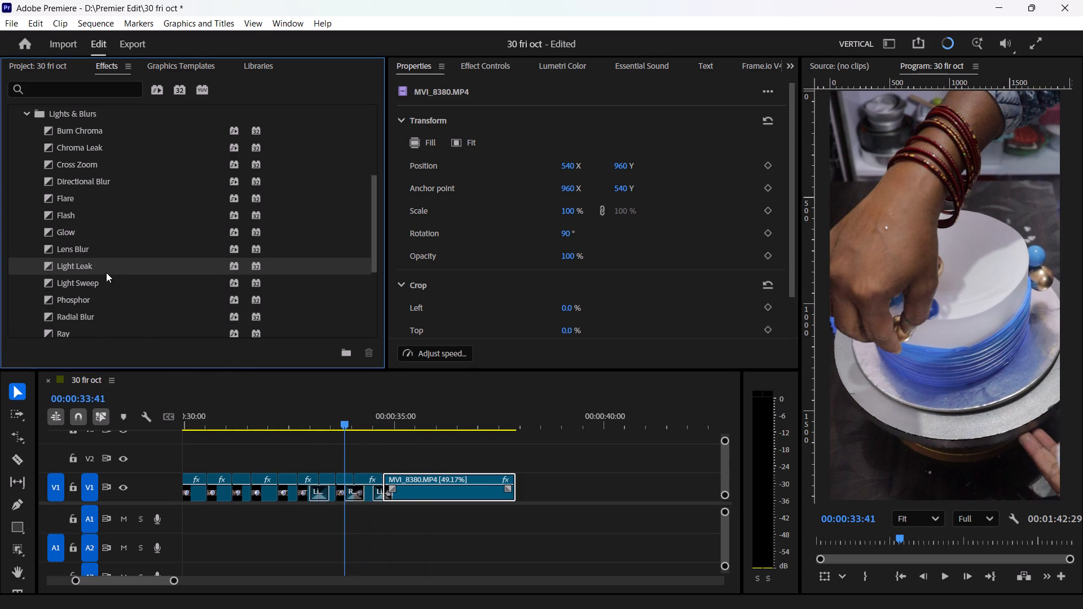
Play back from about 00:00:28:43 into MVI_8380, and replace the Radial Blur around 00:00:34:00 with a Light Leak transition.
left_click_drag(256, 424, 107, 449)
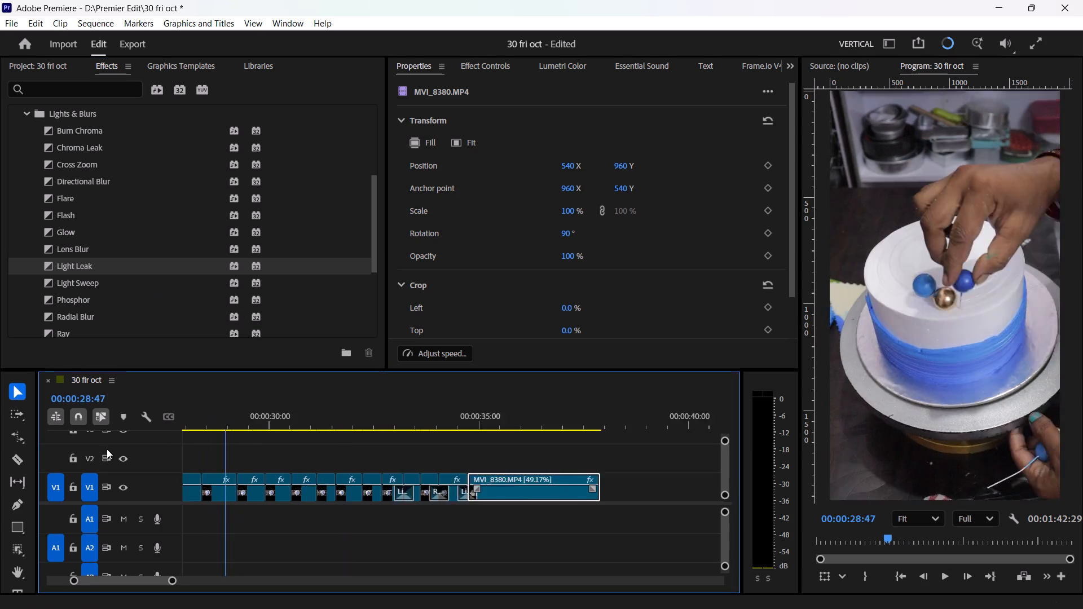
left_click_drag(107, 449, 435, 431)
key("space")
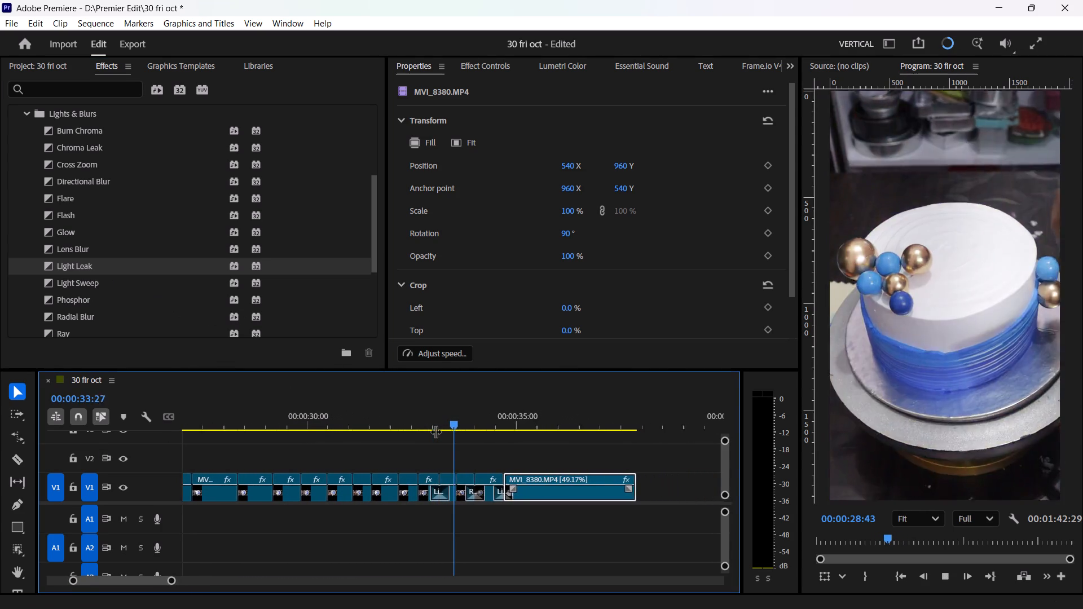
key("space")
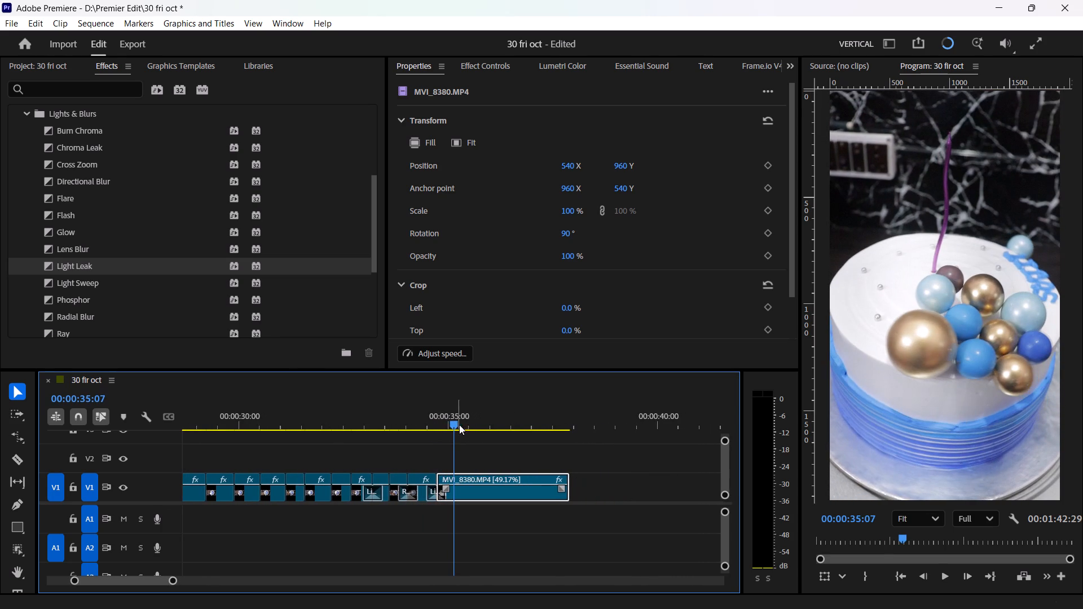
left_click_drag(69, 264, 383, 442)
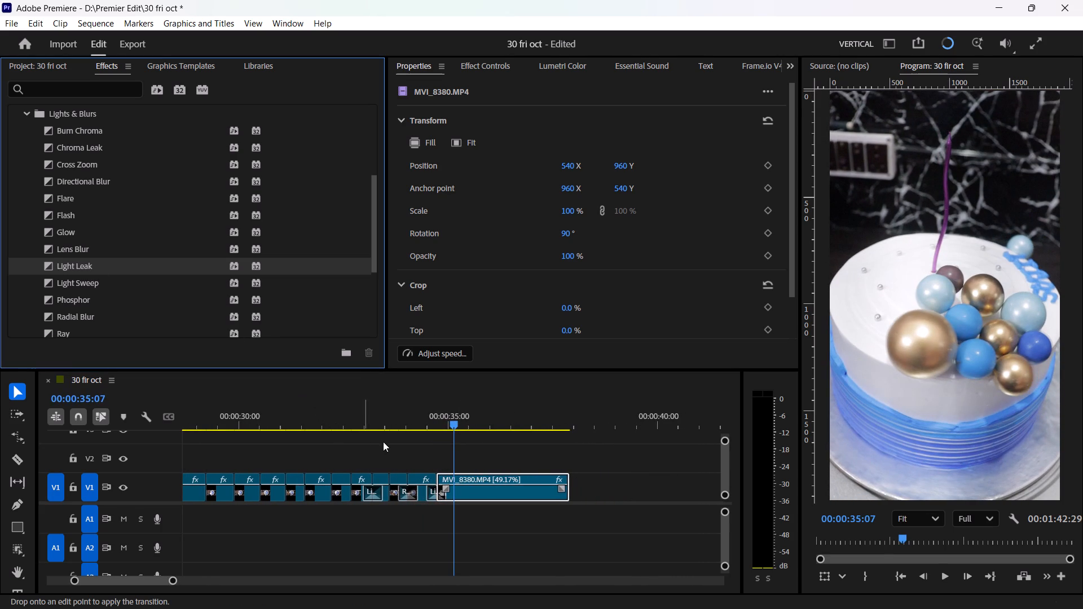
left_click_drag(383, 442, 410, 484)
Apply the Stripe transition at the cut at the end of the MVI_8377 clip, around 00:00:27.
left_click_drag(399, 418, 201, 439)
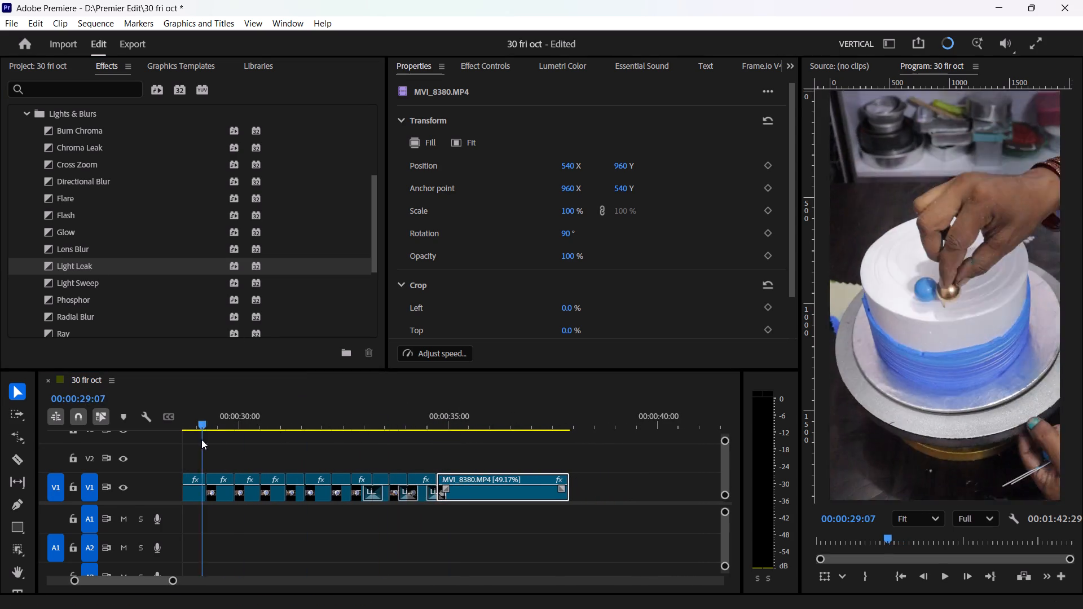
left_click_drag(201, 439, 348, 434)
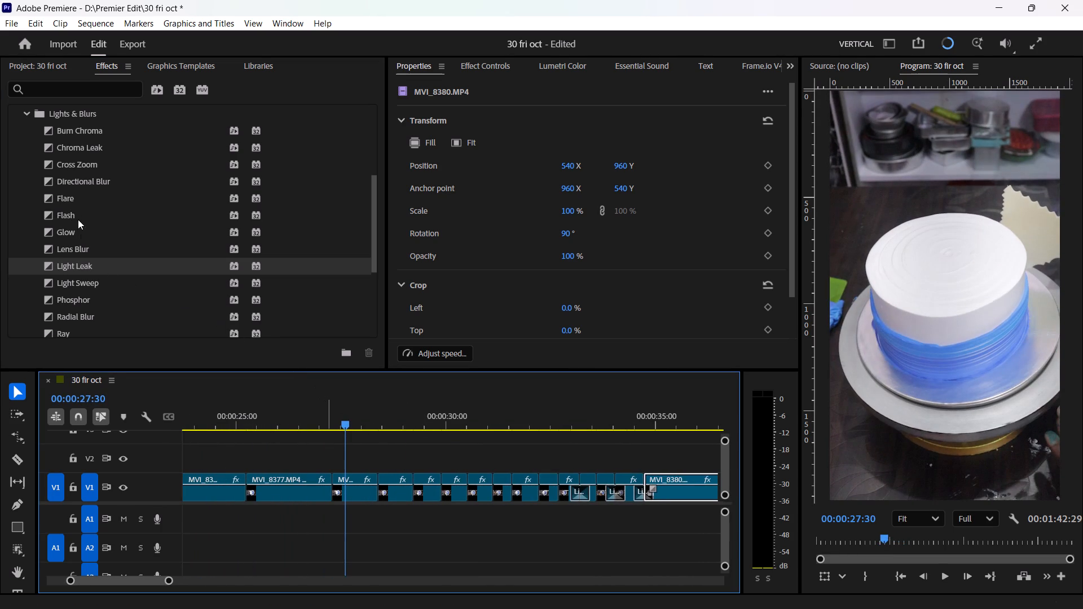
scroll(84, 243, "down", 5)
left_click_drag(75, 297, 334, 457)
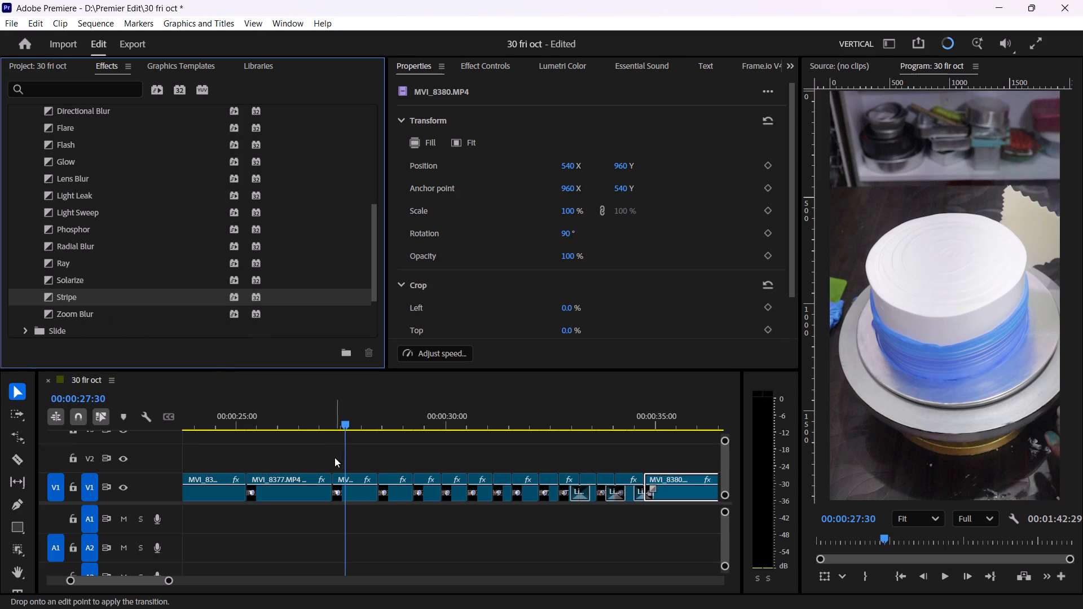
left_click_drag(334, 457, 331, 479)
Apply the Solarize transition at the cut into the MVI_8377 clip, around 00:00:25.
left_click_drag(76, 276, 257, 491)
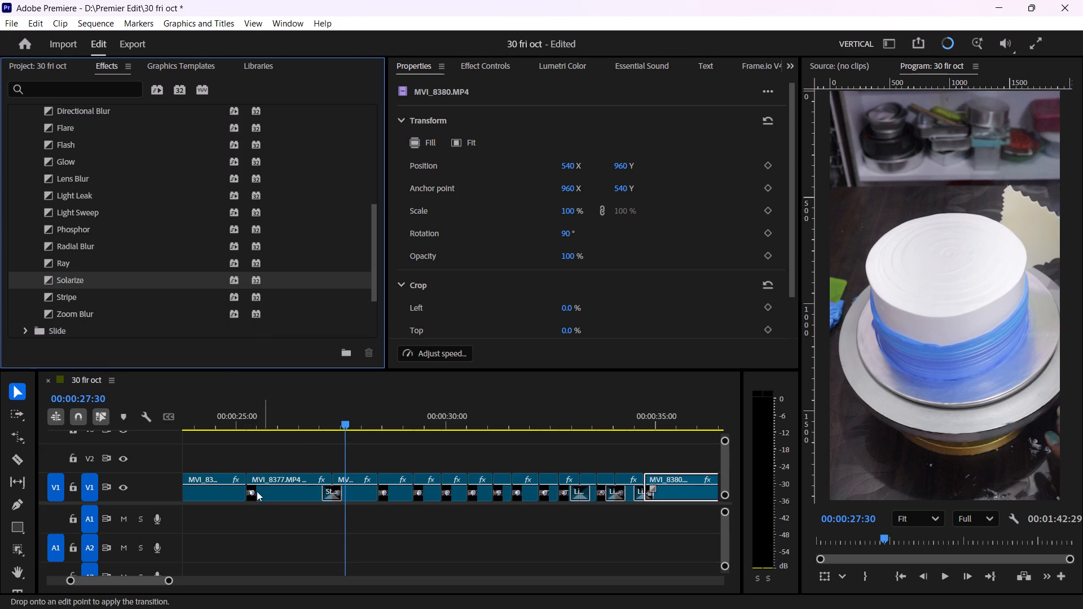
left_click_drag(257, 491, 249, 494)
Scrub back through the earlier cuts to the start of the sequence at 00:00:00:00 and save the project.
left_click_drag(344, 421, 382, 432)
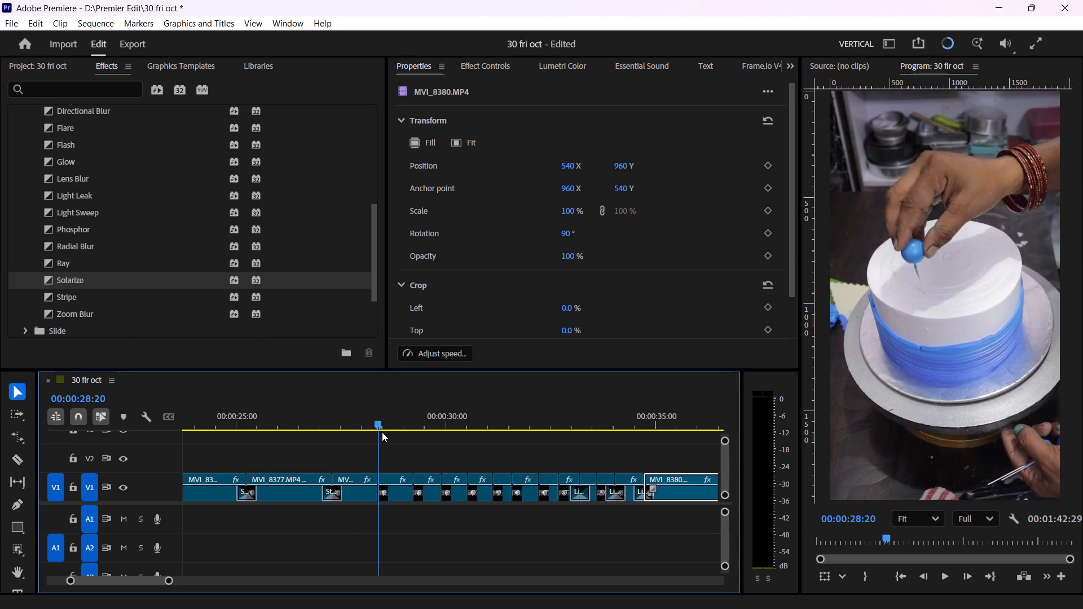
left_click_drag(382, 432, 430, 469)
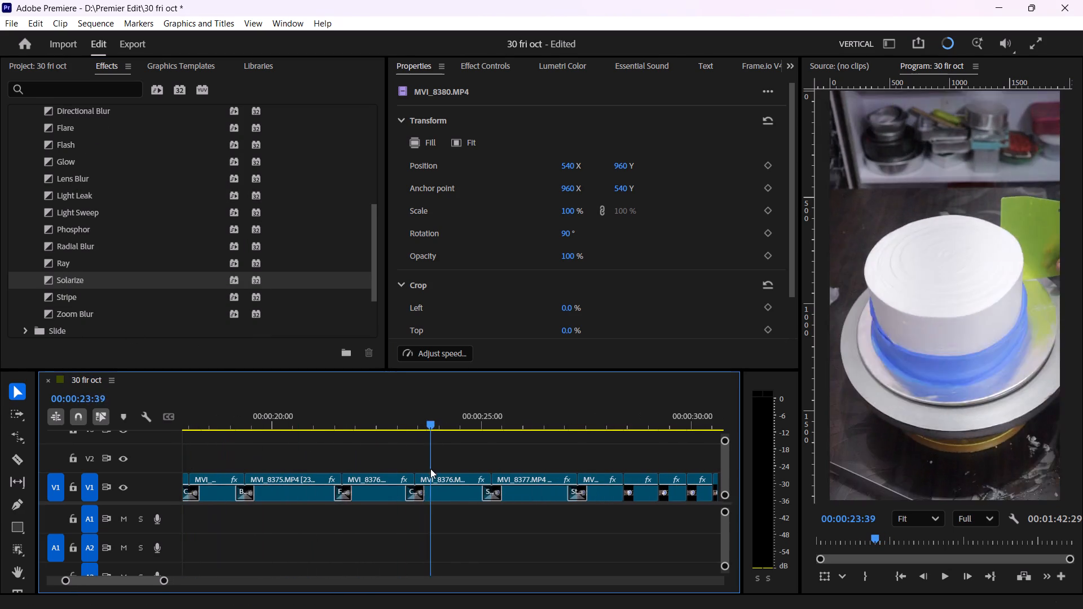
left_click_drag(430, 469, 30, 449)
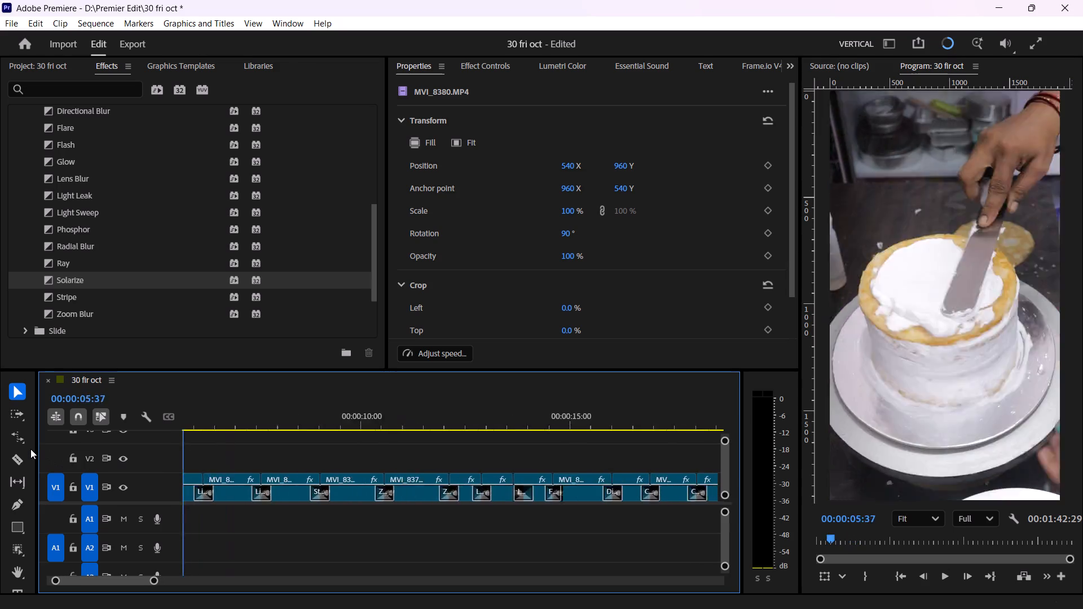
left_click_drag(30, 449, 20, 448)
key("ctrl+s")
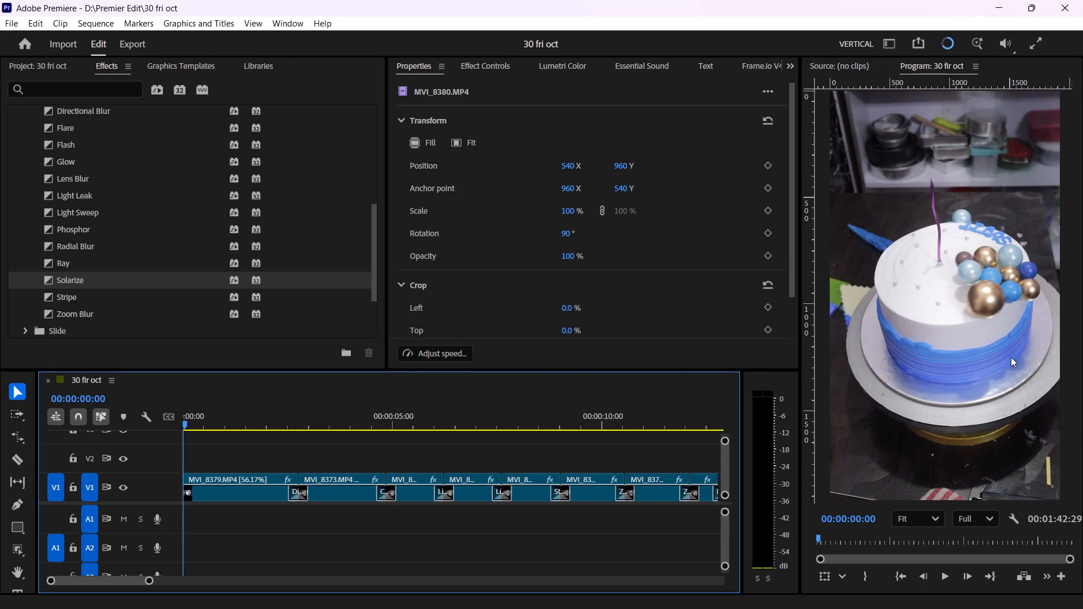
Play back the opening of the first clip, MVI_8379, from the start of the sequence.
key("space")
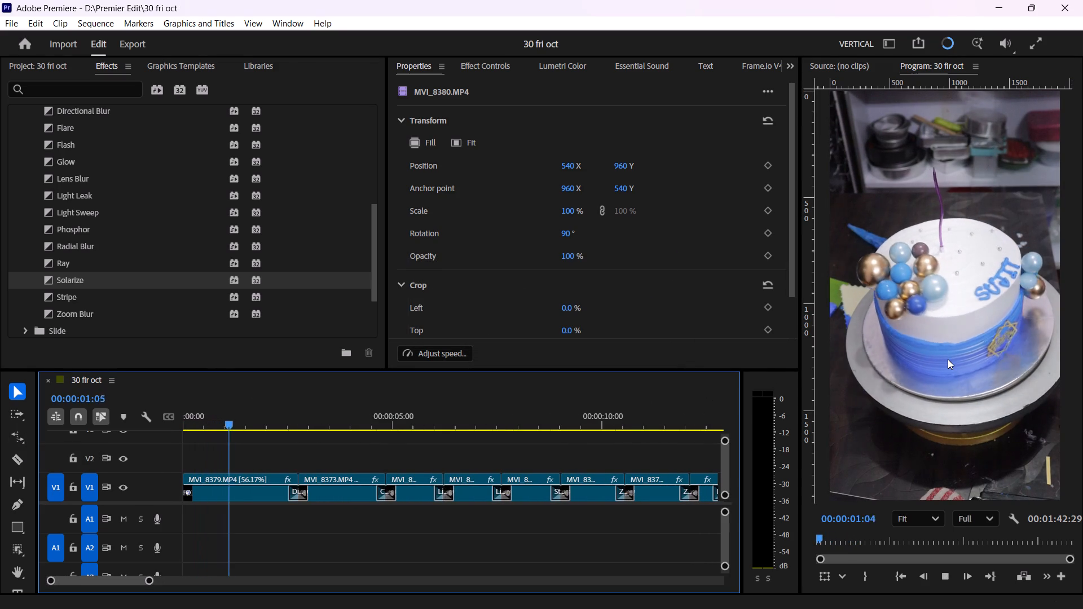
key("space")
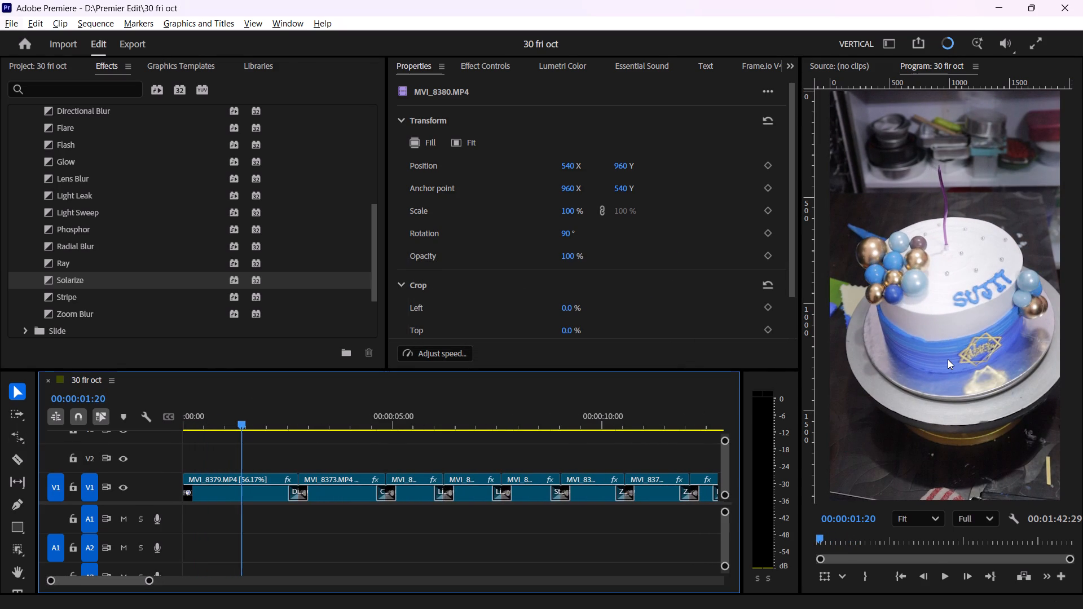
Capture a screen snip of the Program monitor showing the cake frame at 00:00:01:20, and minimise Premiere to the desktop.
key("shift+super+s")
left_click_drag(821, 94, 1068, 568)
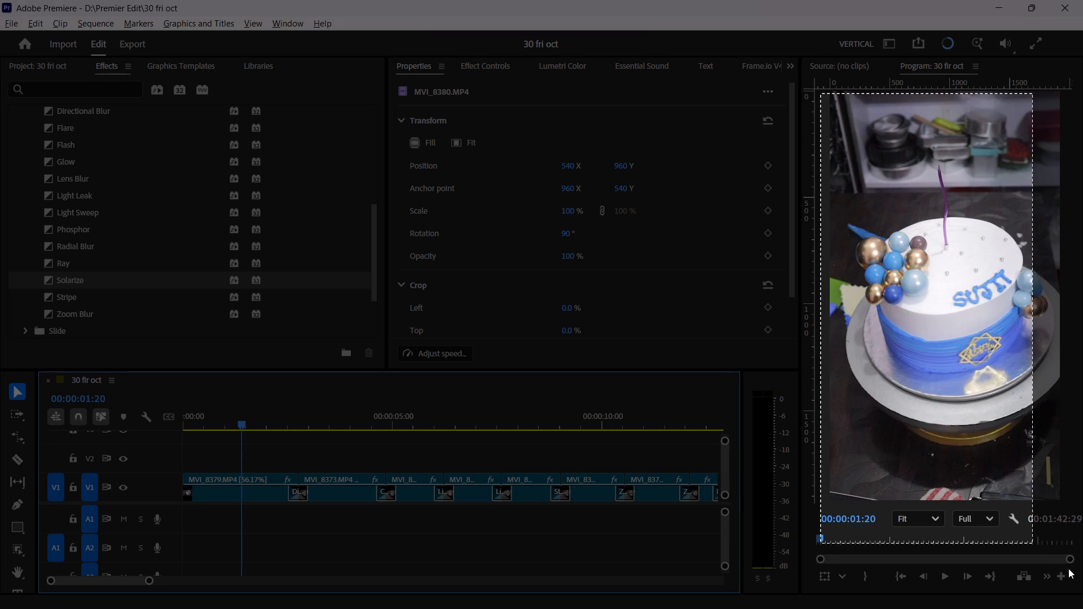
left_click_drag(1068, 568, 1078, 568)
left_click(999, 0)
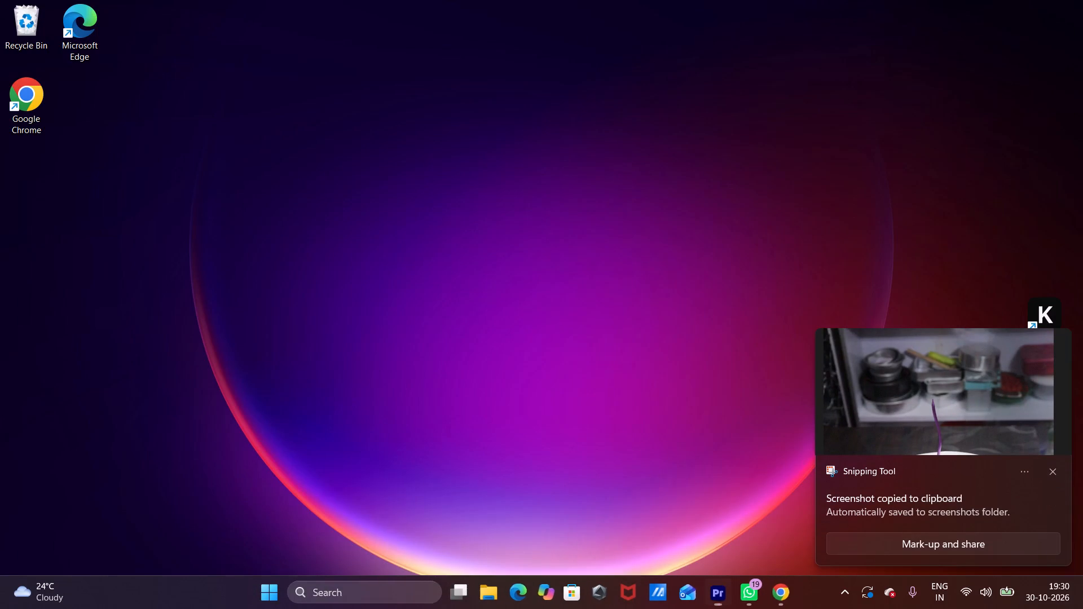
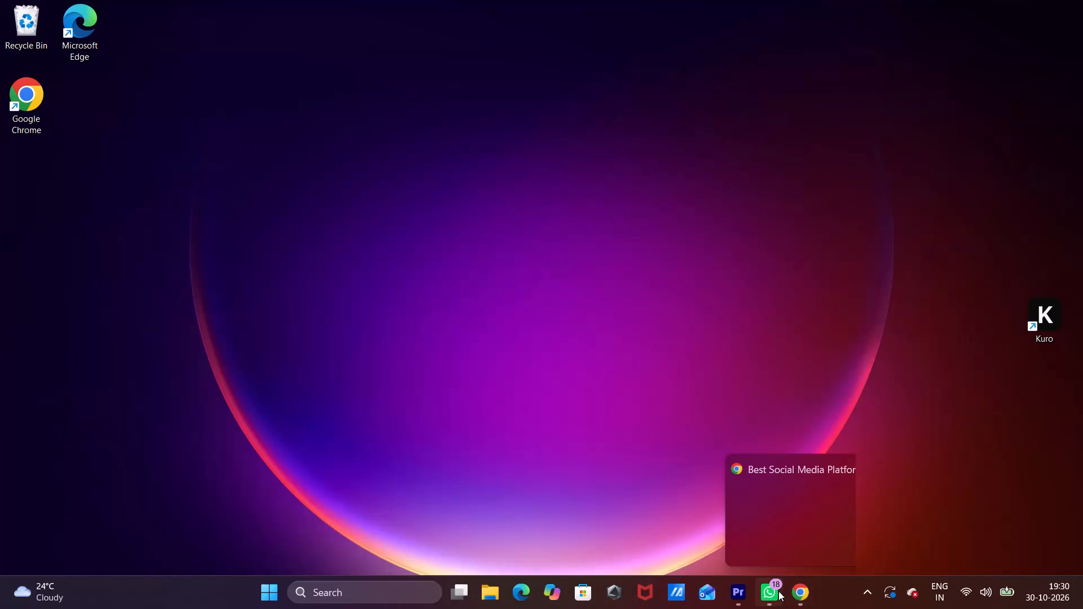
Switch to Premiere, save the 30 fri oct project, and open the 26 mon oct project alongside it.
left_click(738, 592)
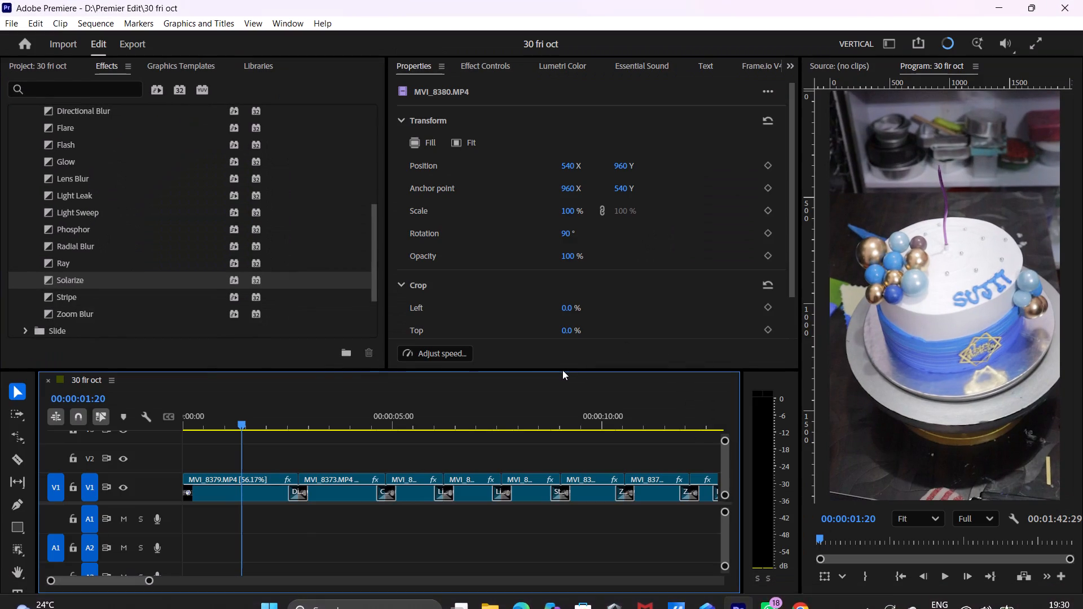
key("ctrl+s")
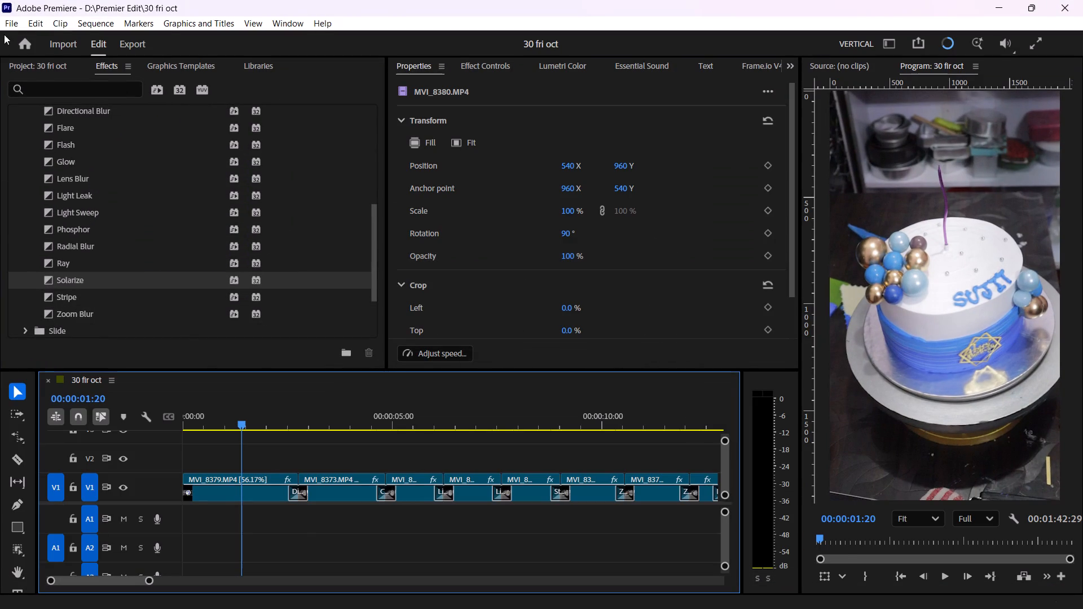
left_click(26, 42)
left_click(274, 283)
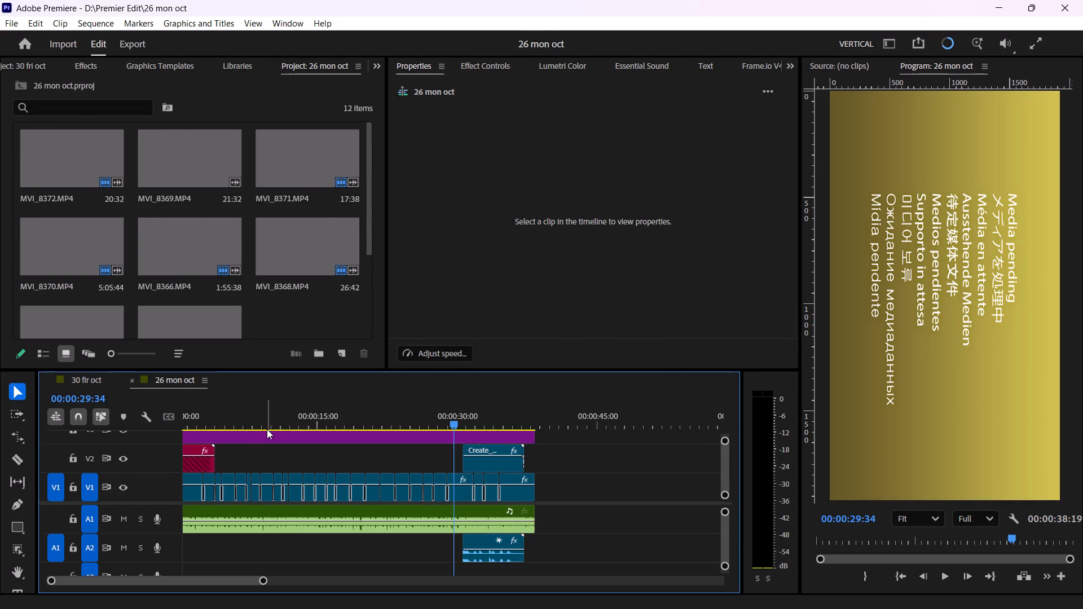
Cut the long purple overlay clip and the Create_ clip on V2 with its linked audio from the 26 mon oct timeline.
left_click_drag(562, 449, 450, 431)
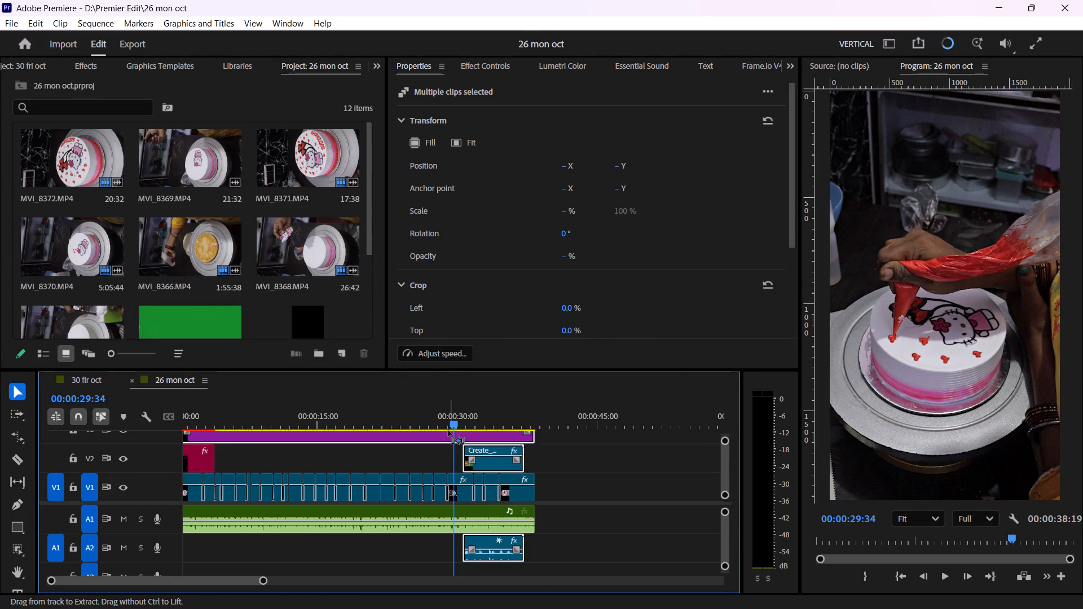
key("ctrl+x")
Return to the 30 fri oct sequence and move the playhead to its start at 00:00:00:00.
left_click(77, 377)
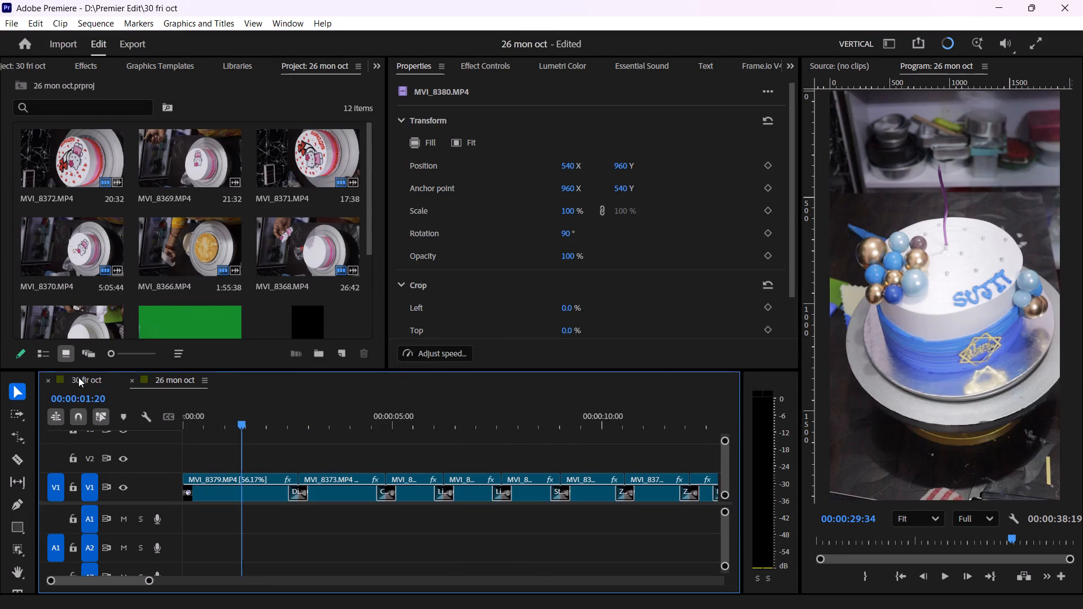
left_click_drag(243, 420, 96, 429)
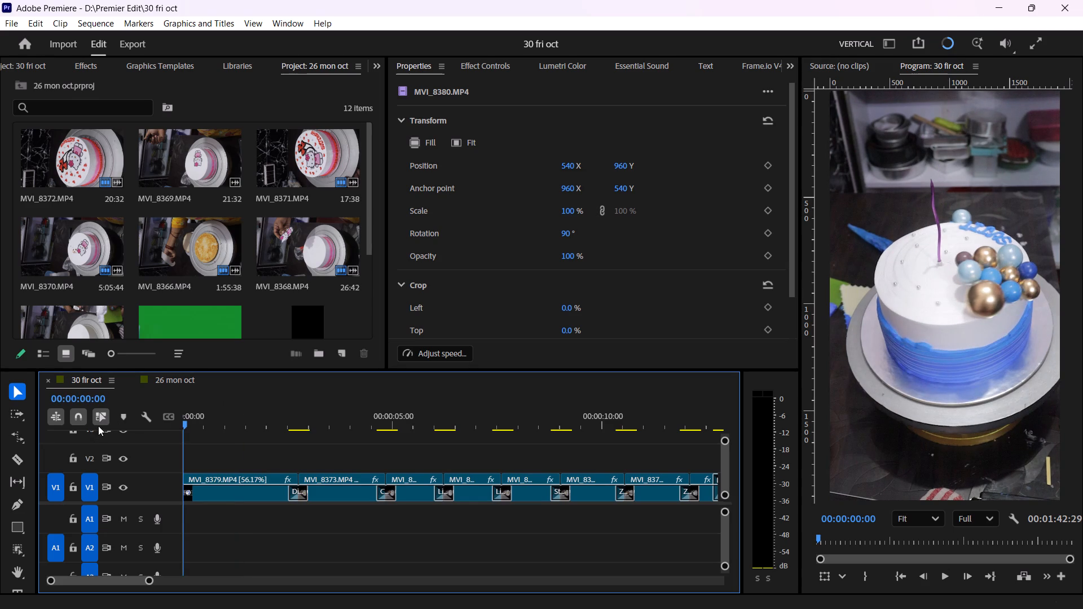
Paste the copied adjustment layer and Create_a_PREMIUM_SOCIAL_MEDIA.mp4 overlay at the start of the 30 Oct sequence.
key("ctrl+v")
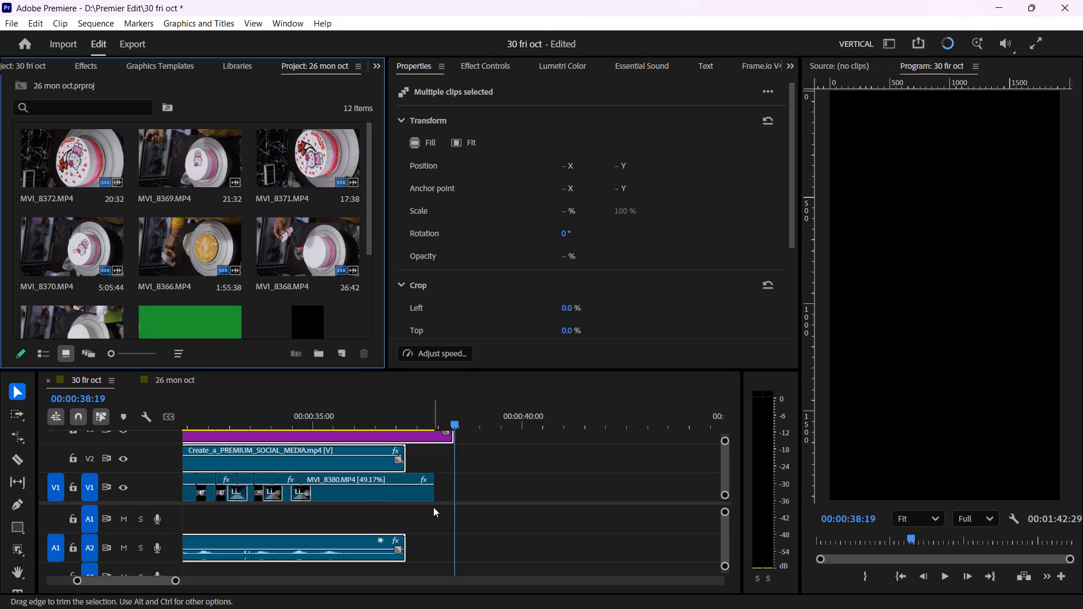
left_click(433, 511)
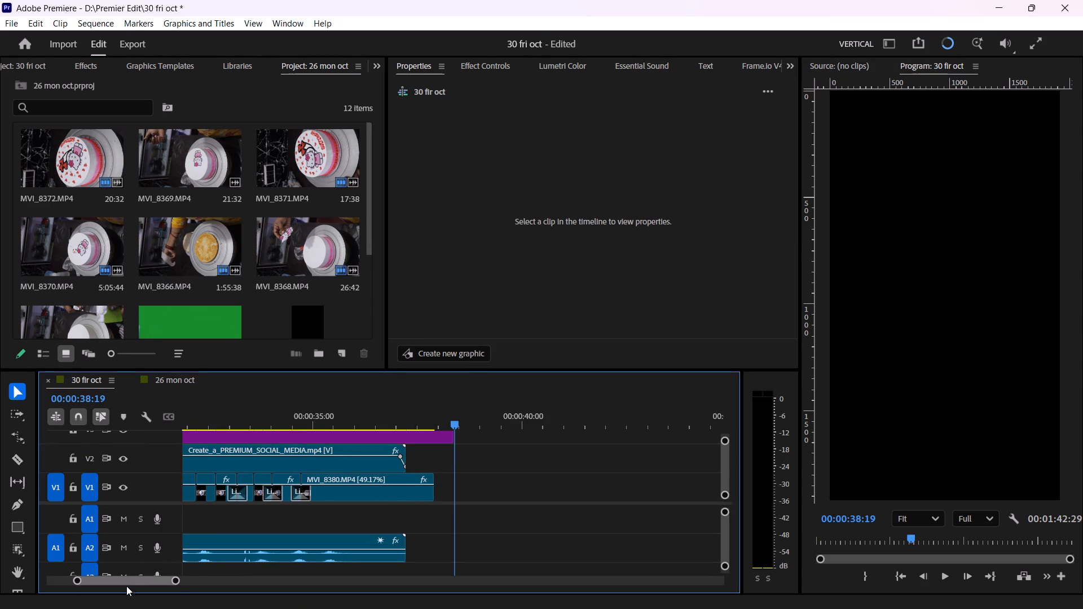
Move the Create_a_PREMIUM_SOCIAL_MEDIA.mp4 overlay and its audio slightly earlier, so that it starts at about 29 seconds.
left_click_drag(126, 580, 76, 589)
left_click_drag(149, 582, 202, 584)
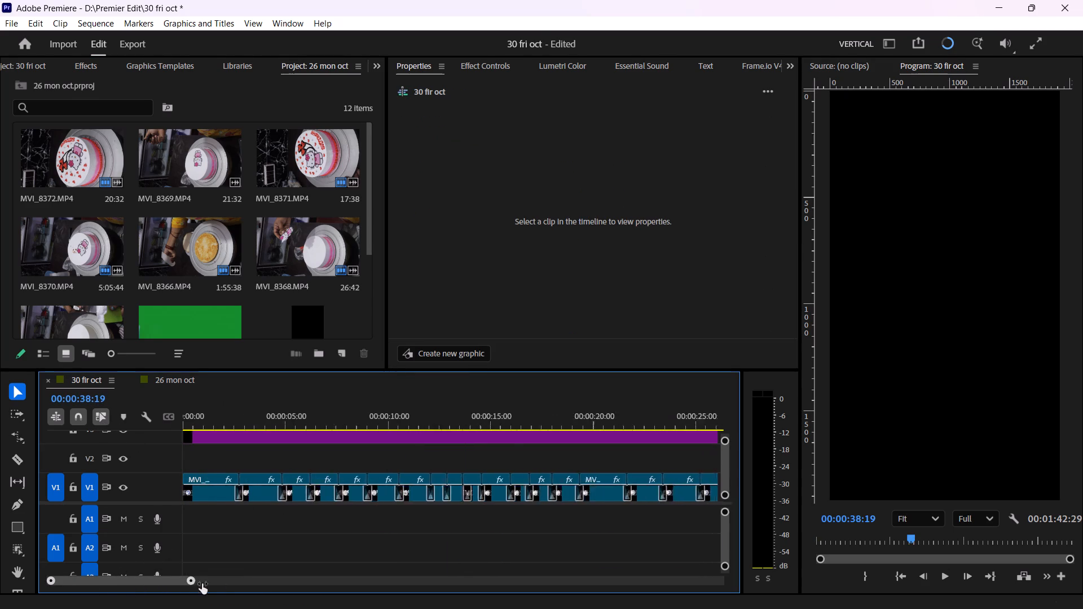
left_click_drag(202, 584, 274, 582)
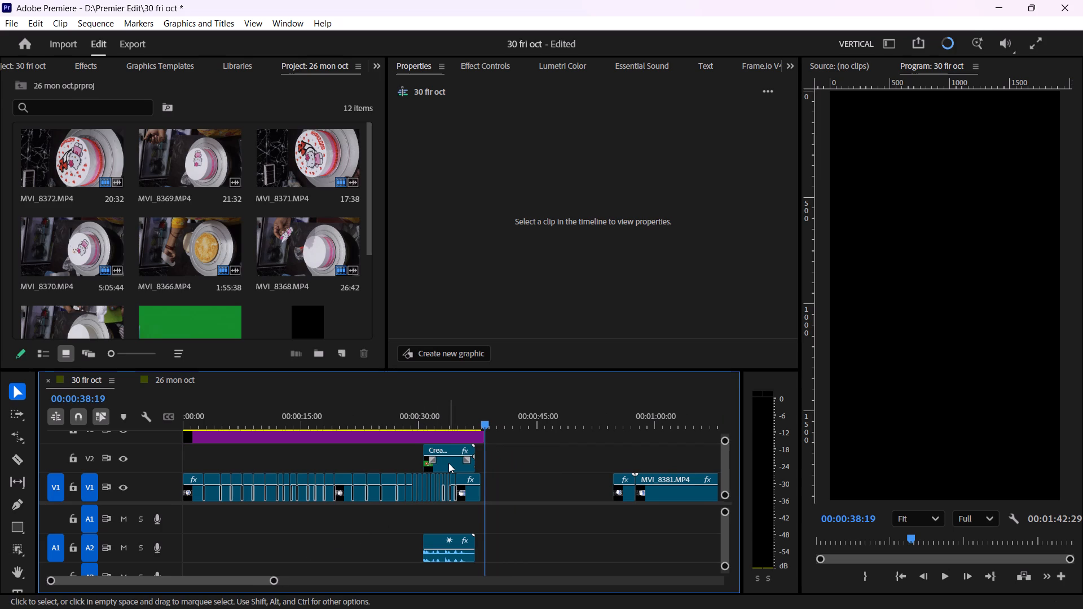
left_click_drag(448, 463, 439, 464)
Trim the end of the adjustment layer to match the end of the final MVI_8380.MP4 clip on V1.
left_click(468, 434)
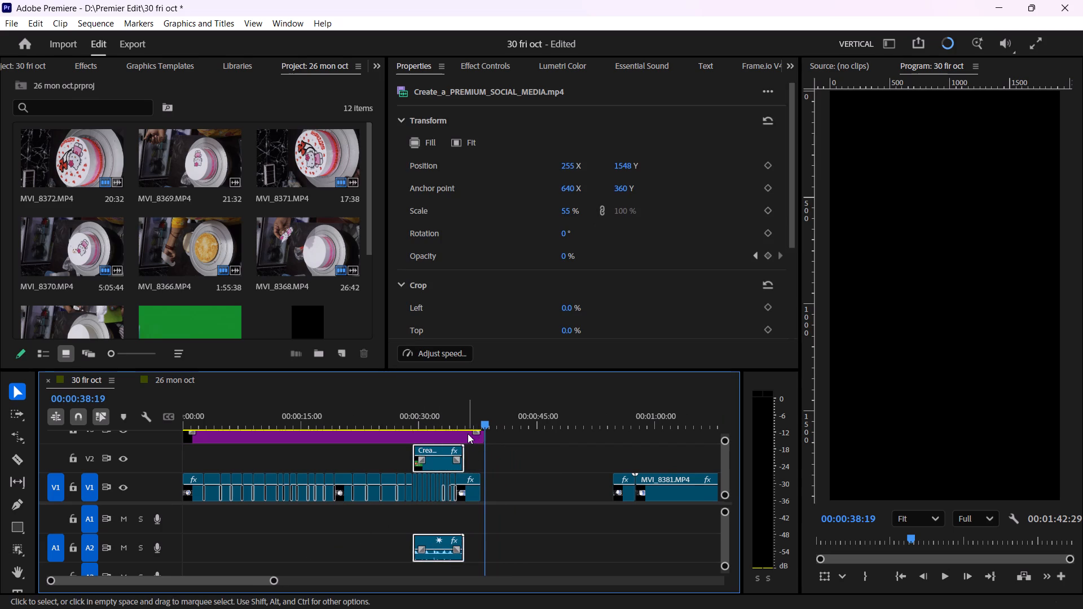
left_click_drag(482, 433, 477, 434)
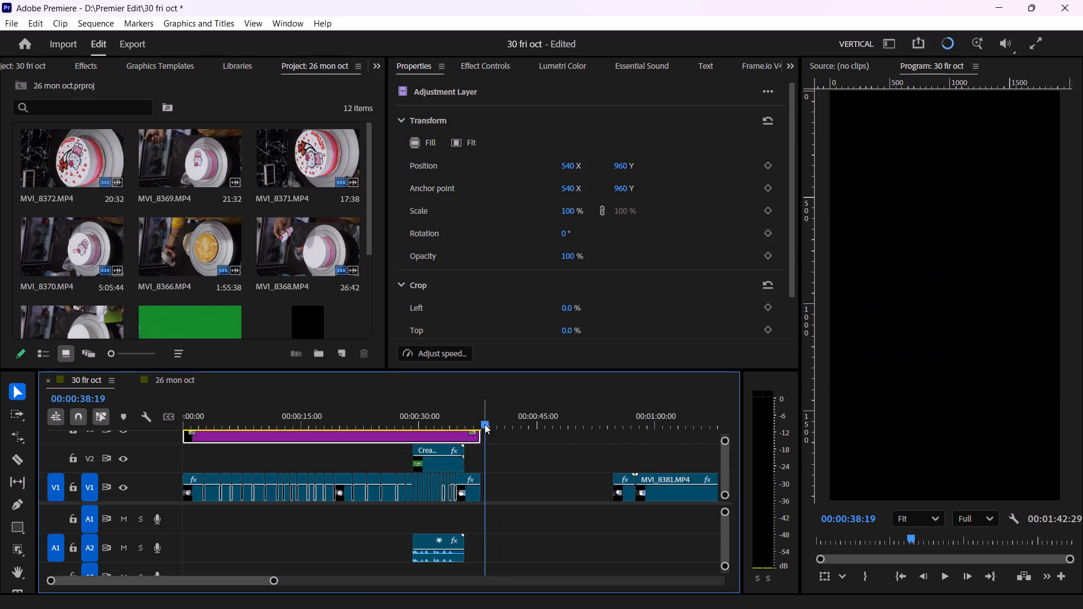
left_click(484, 425)
Delete all leftover V1 clips beyond the gap after the main edit, including MVI_8381 and MVI_8383.
left_click_drag(626, 530, 666, 462)
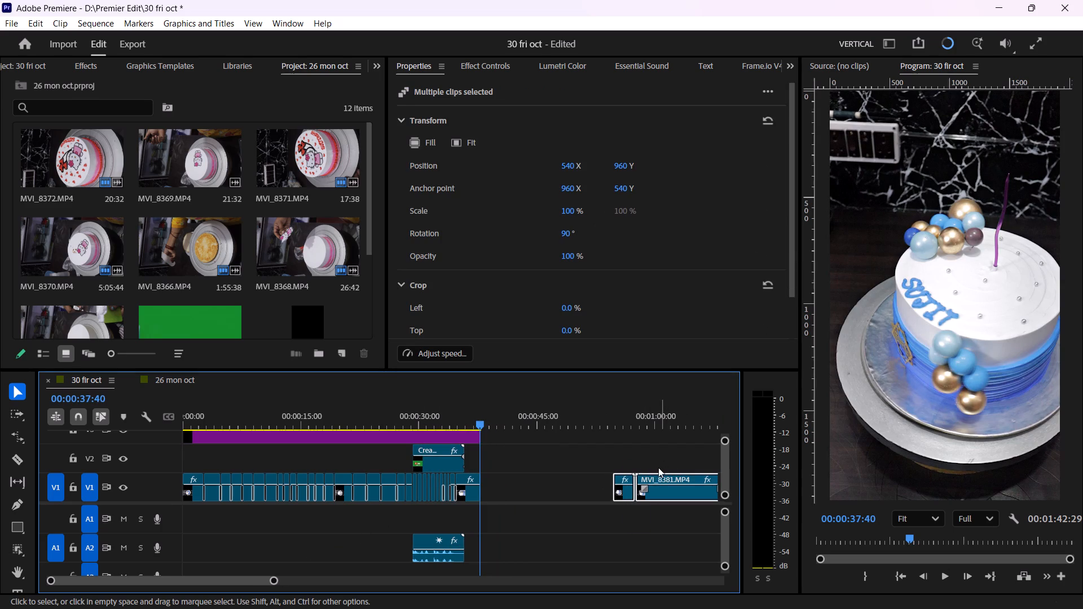
key("Delete")
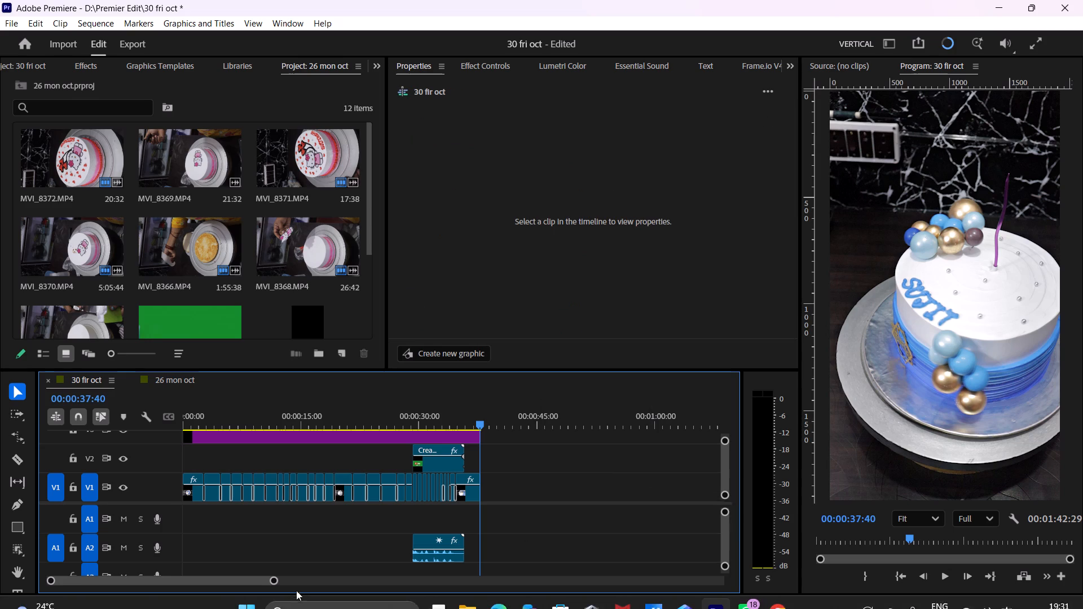
left_click_drag(275, 582, 363, 577)
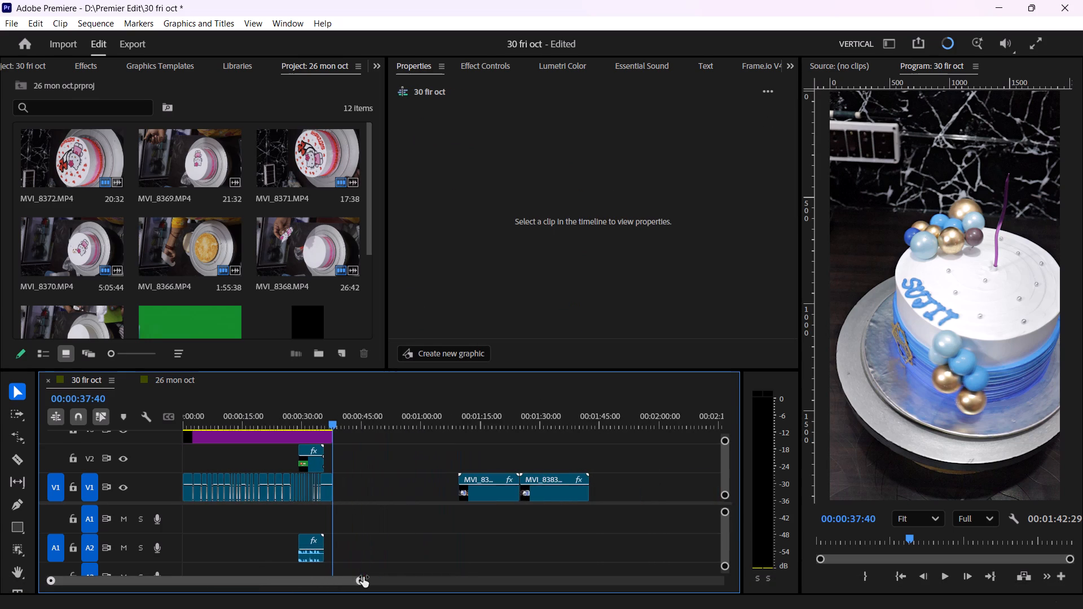
left_click_drag(363, 577, 363, 573)
left_click_drag(562, 517, 474, 450)
key("Delete")
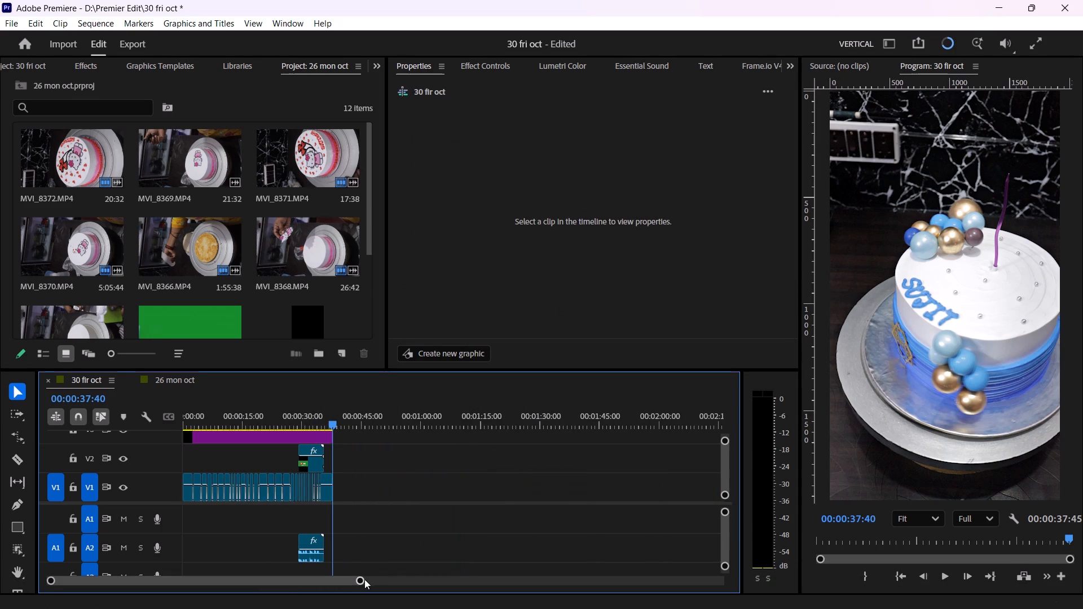
Review the edit by scrubbing through the social media overlay section and playing the opening clip from the start.
left_click_drag(363, 580, 238, 608)
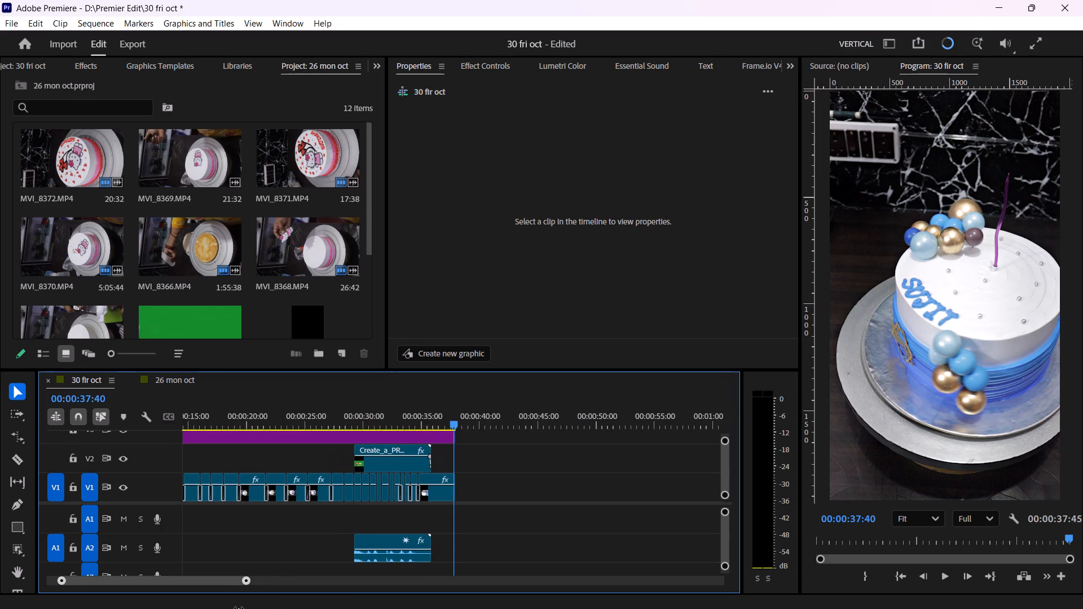
left_click_drag(238, 608, 238, 607)
left_click_drag(384, 410, 403, 410)
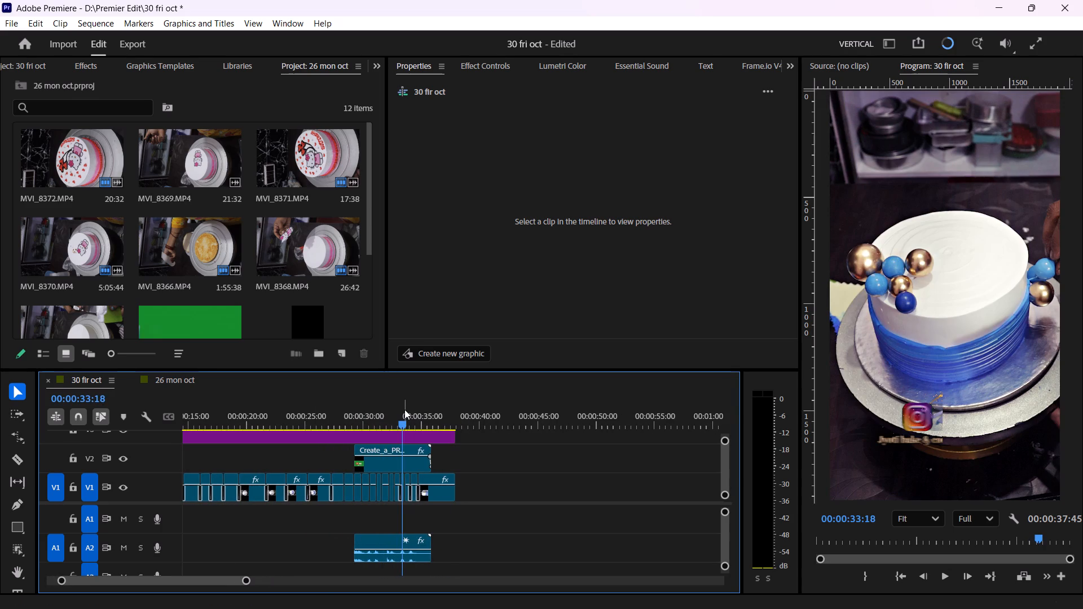
left_click_drag(401, 417, 412, 423)
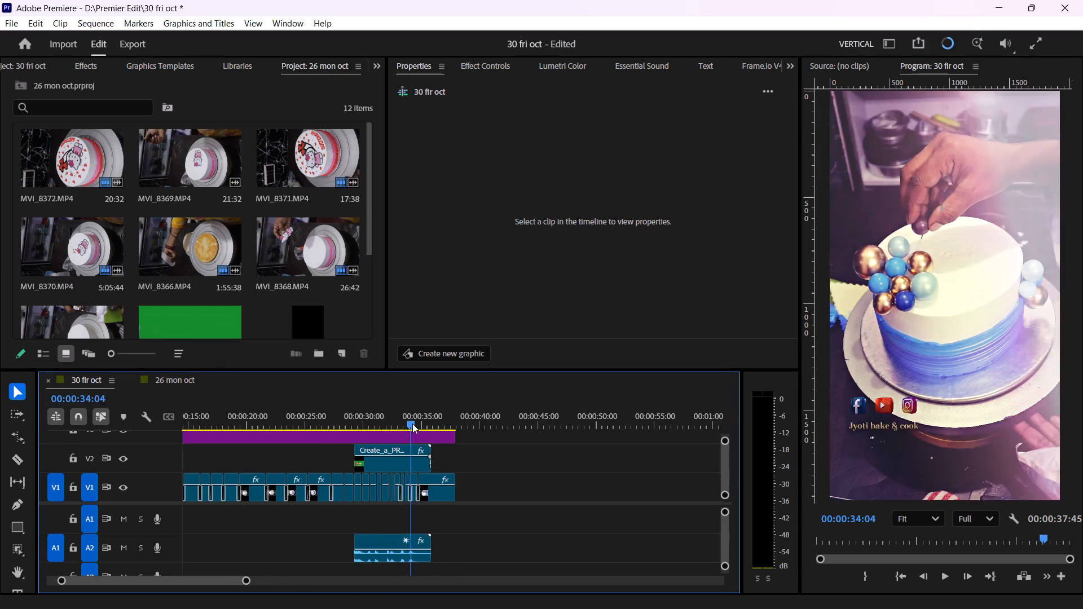
left_click_drag(412, 423, 0, 418)
key("space")
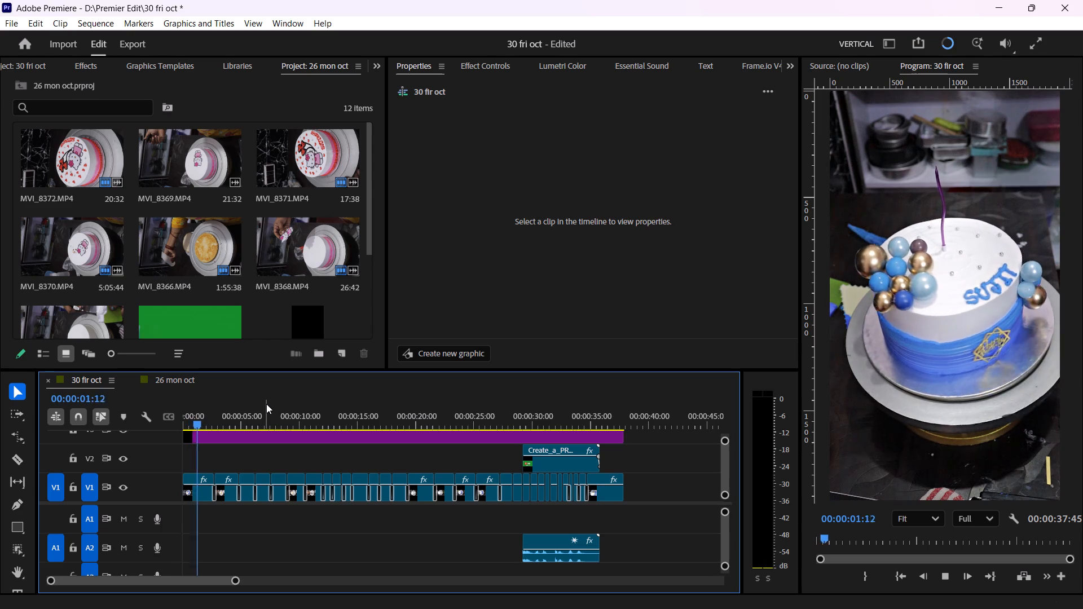
key("space")
left_click_drag(205, 420, 153, 435)
left_click_drag(236, 581, 228, 594)
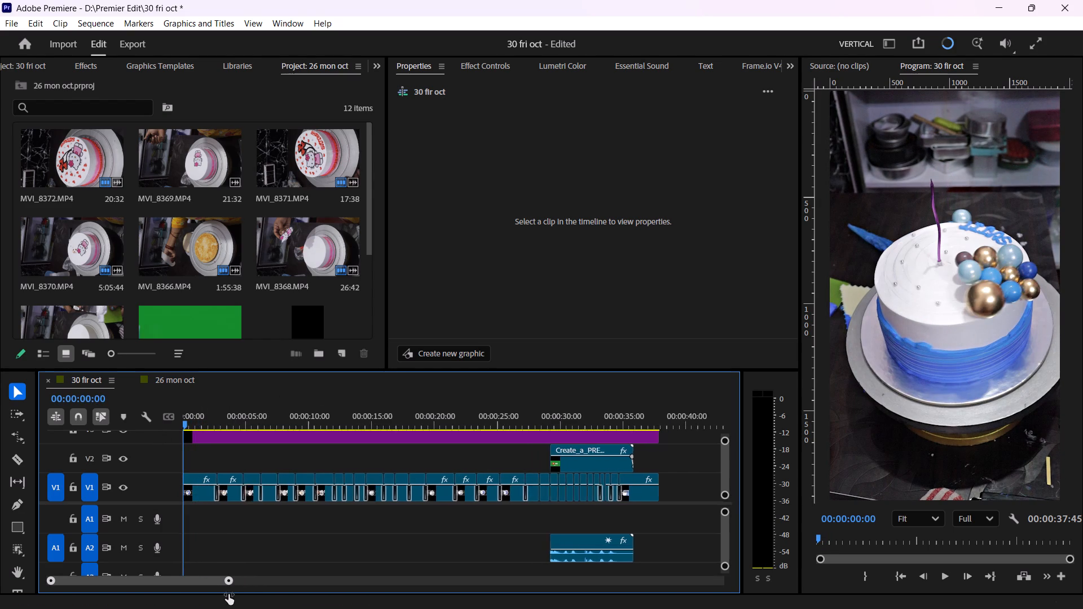
left_click_drag(228, 594, 140, 598)
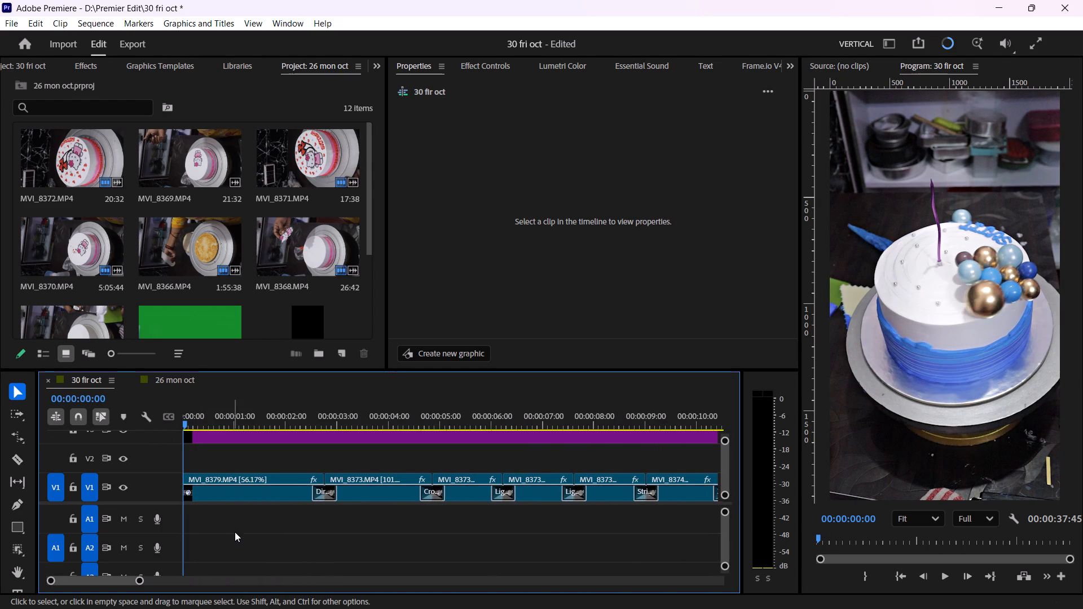
key("space")
key("space")
left_click_drag(221, 422, 133, 422)
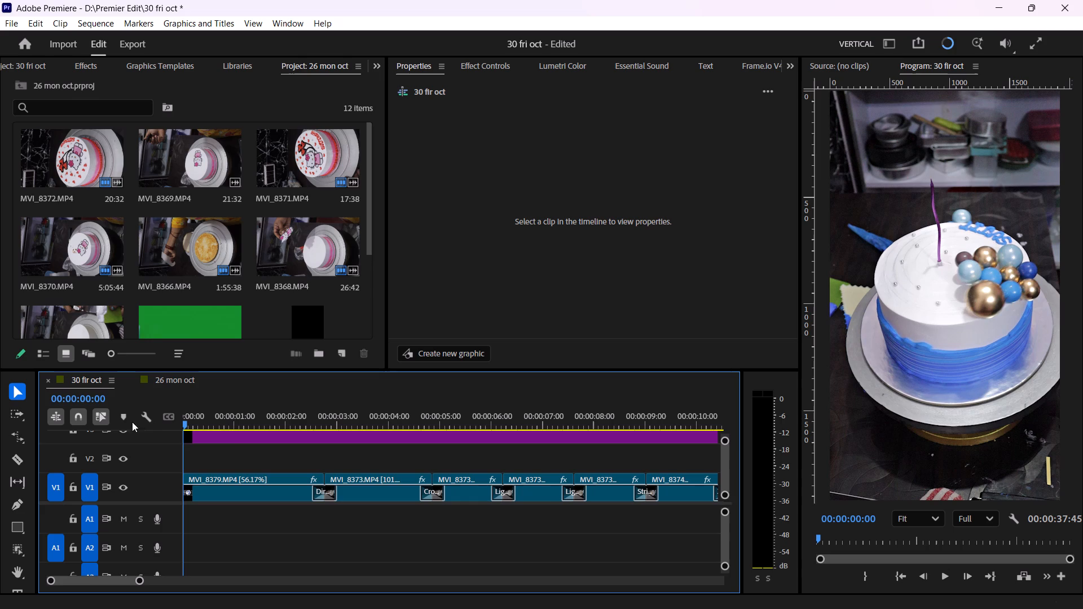
Animate the scale of the opening clip MVI_8379.MP4 with keyframes from 135% at 00:00:00:00 to 100% at 00:00:02:35.
left_click(227, 489)
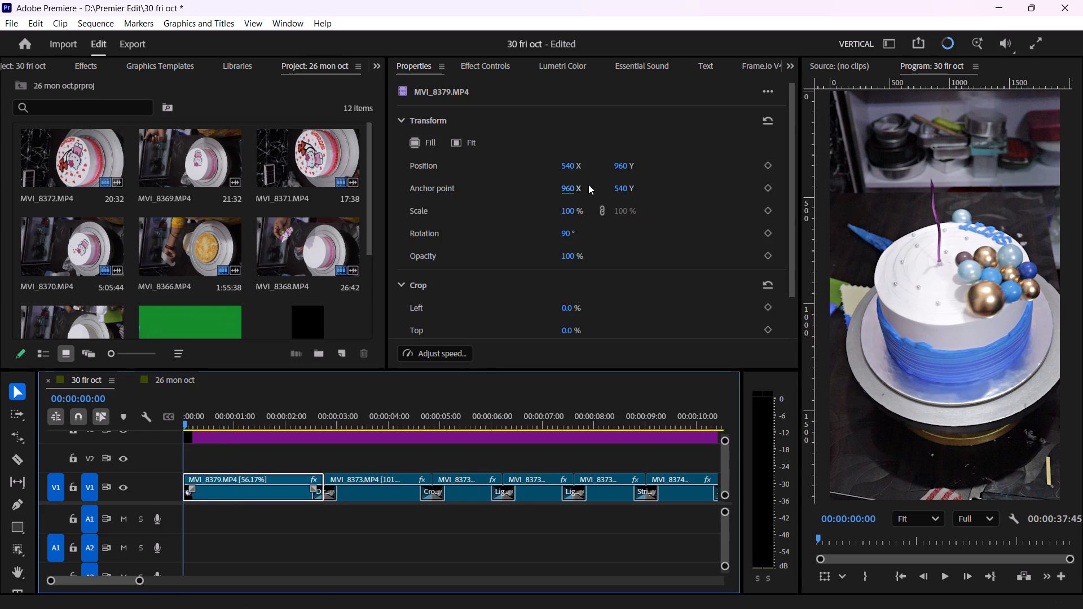
left_click(764, 209)
left_click(578, 213)
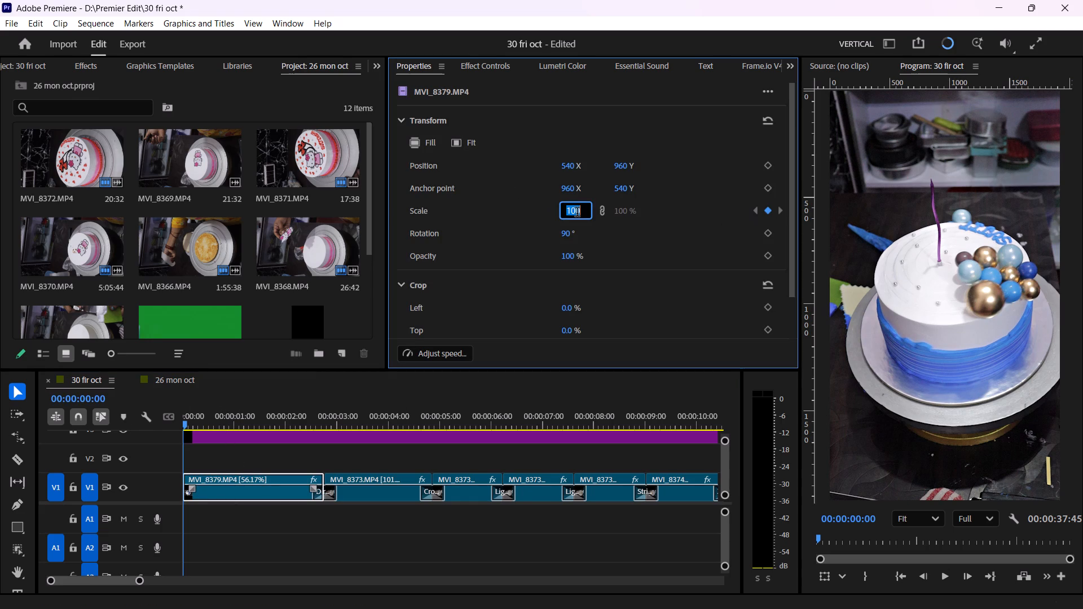
type("135")
key("Return")
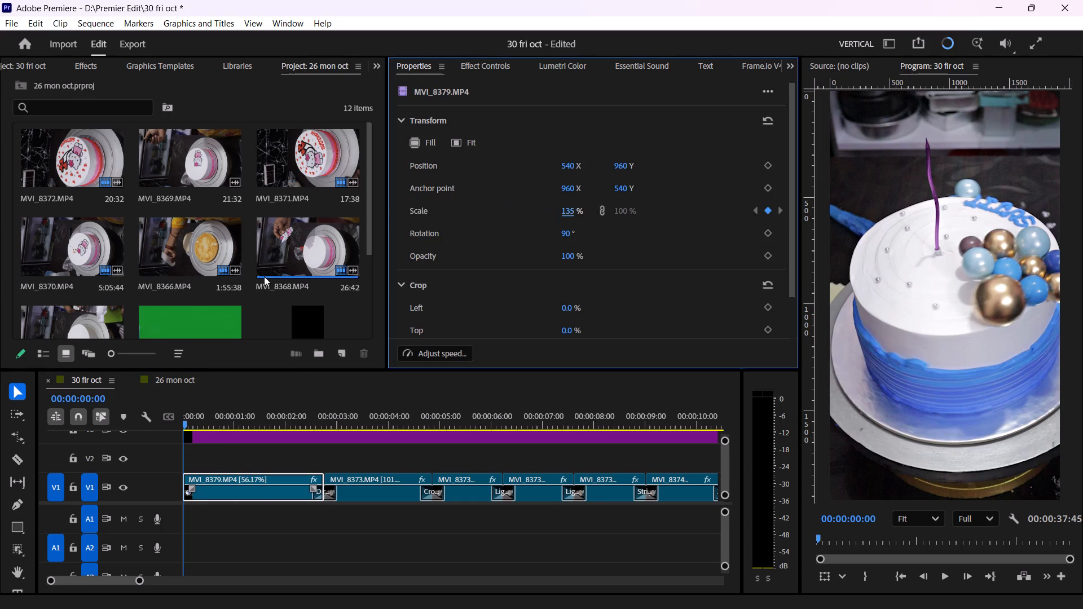
left_click(324, 412)
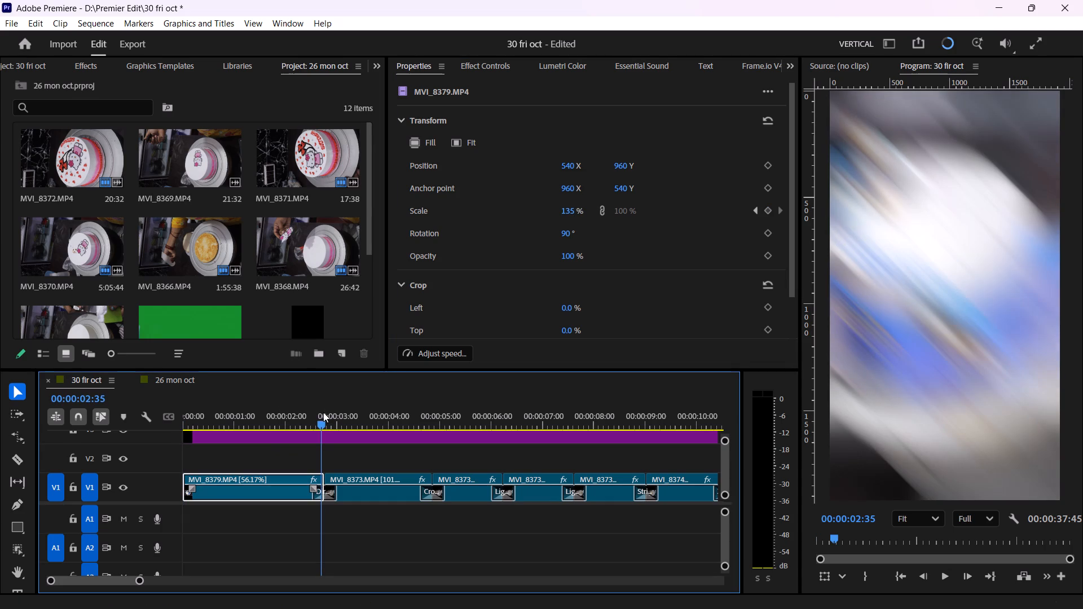
left_click(576, 209)
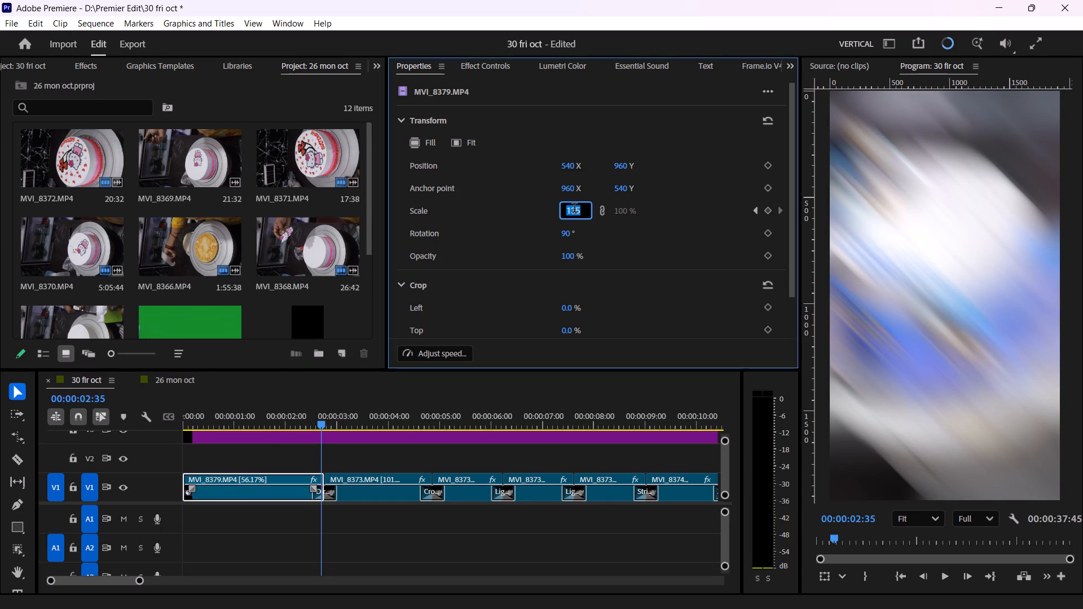
type("100")
key("Return")
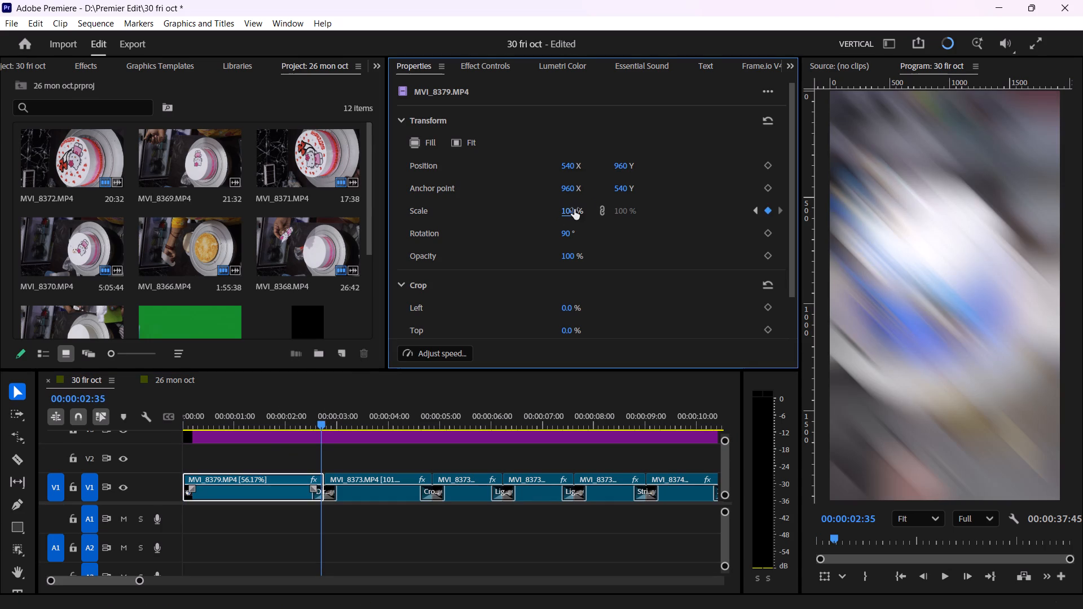
Play the sequence from the start through the first transition to check the opening zoom-out.
left_click_drag(293, 421, 126, 453)
key("space")
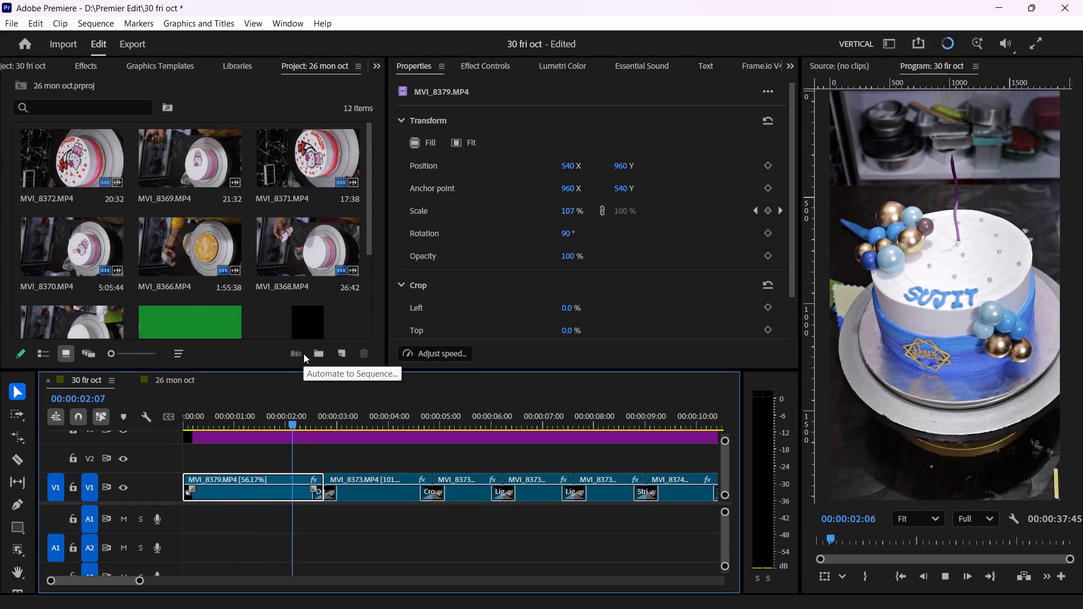
key("space")
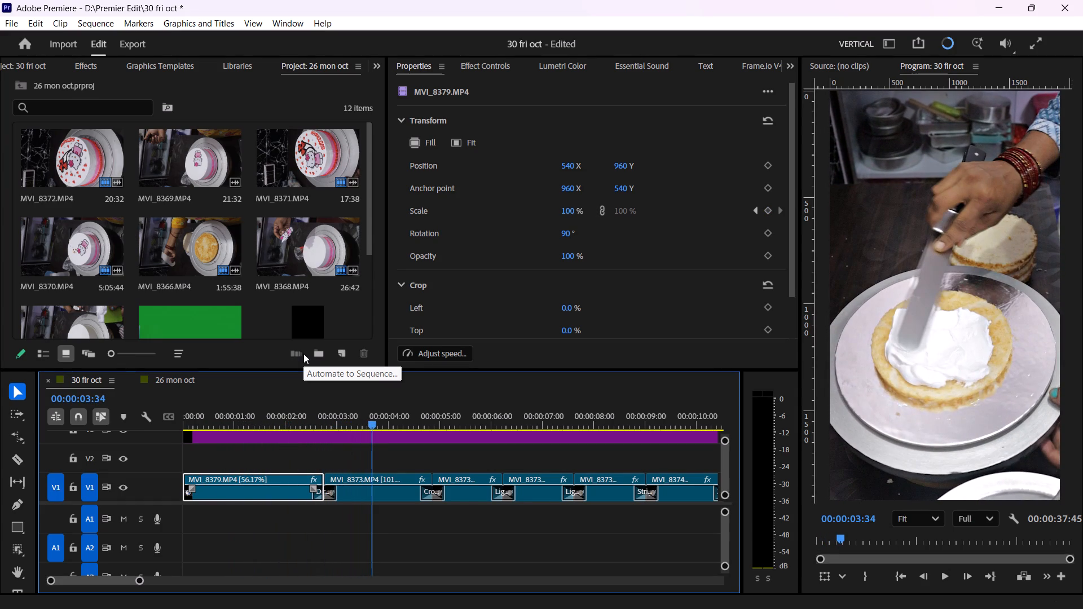
Save the project.
key("ctrl+s")
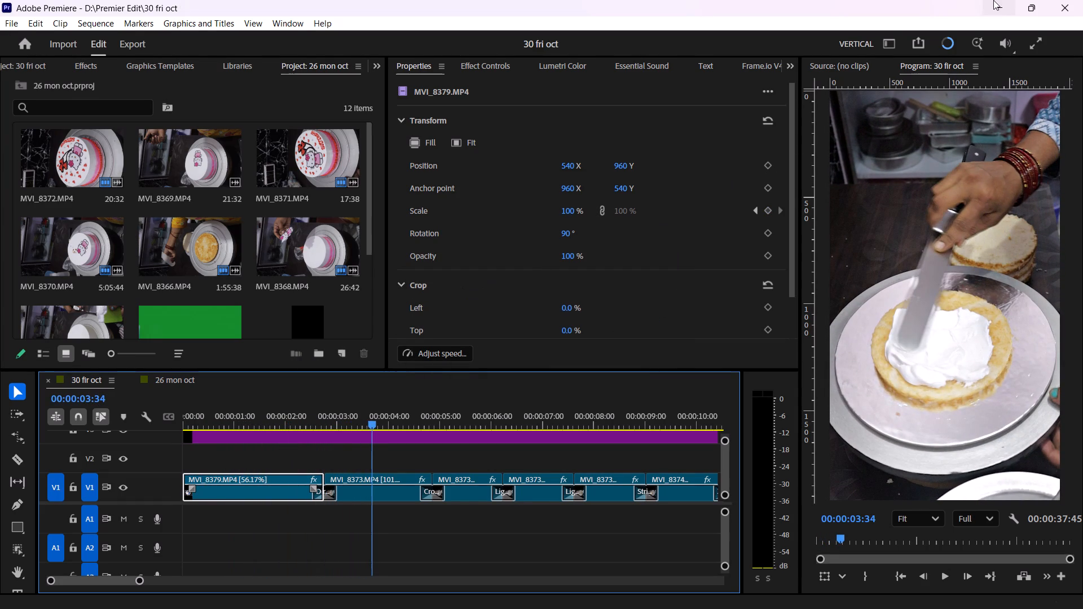
Switch to Google Chrome and open YouTube in the empty third tab.
left_click(997, 0)
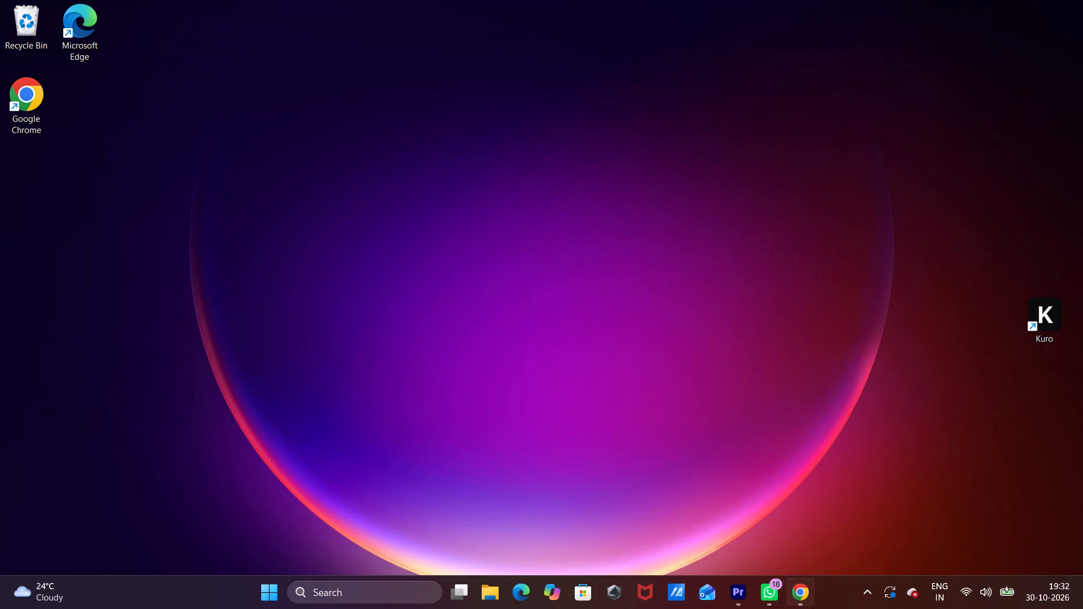
left_click(803, 595)
left_click(373, 15)
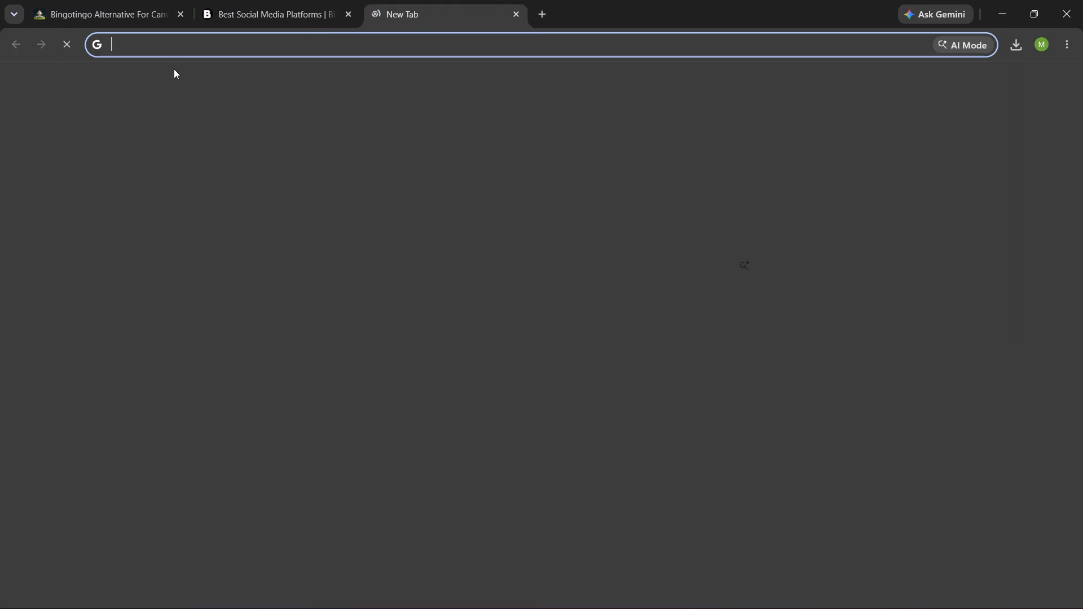
left_click(463, 386)
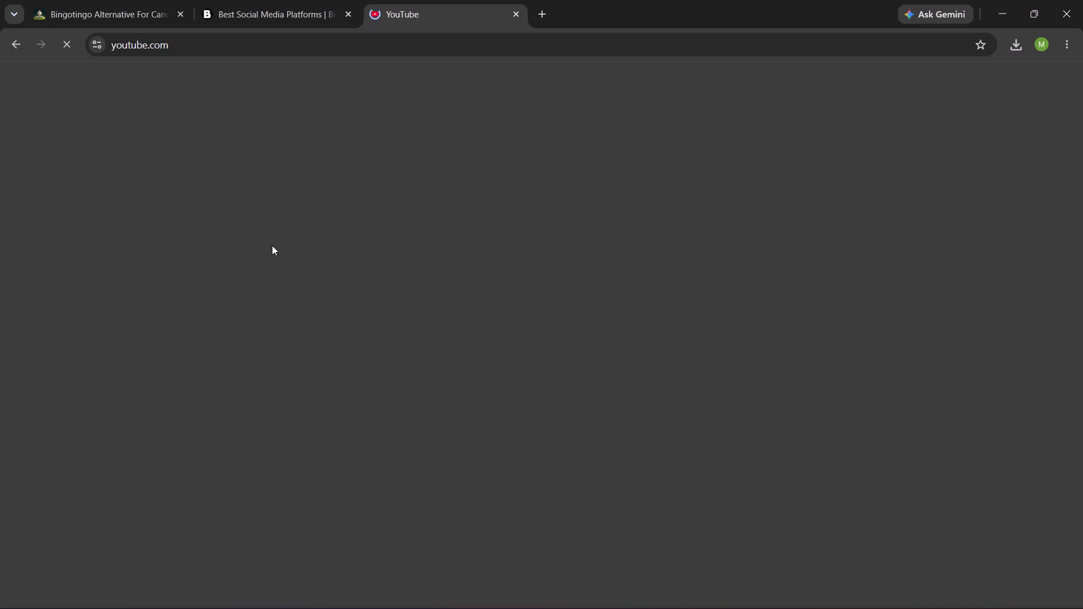
left_click(547, 17)
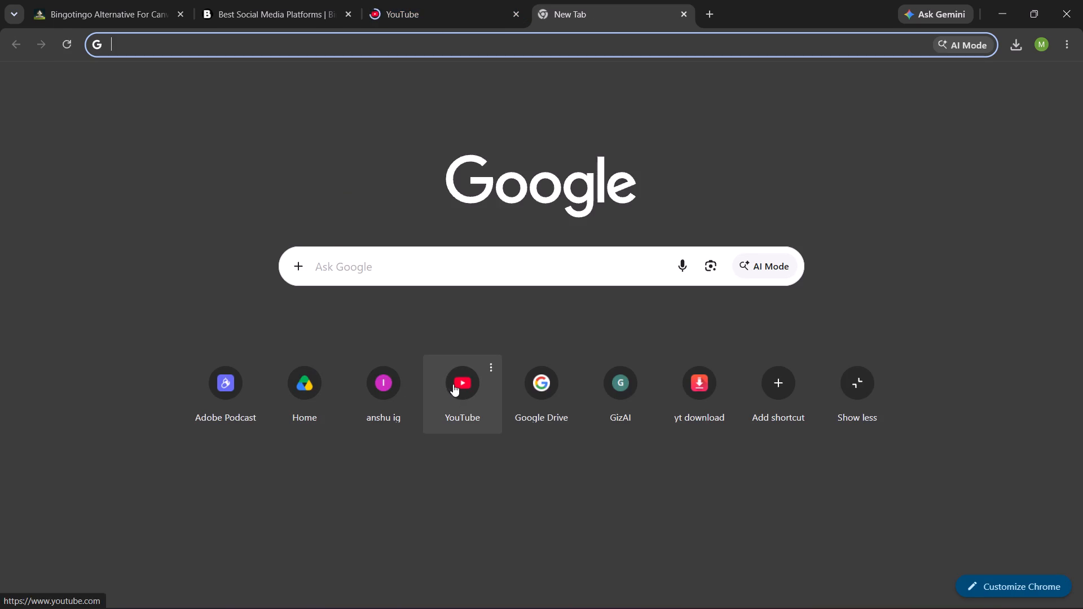
Open YouTube in the new tab and close the older YouTube tab that is still loading.
left_click(461, 384)
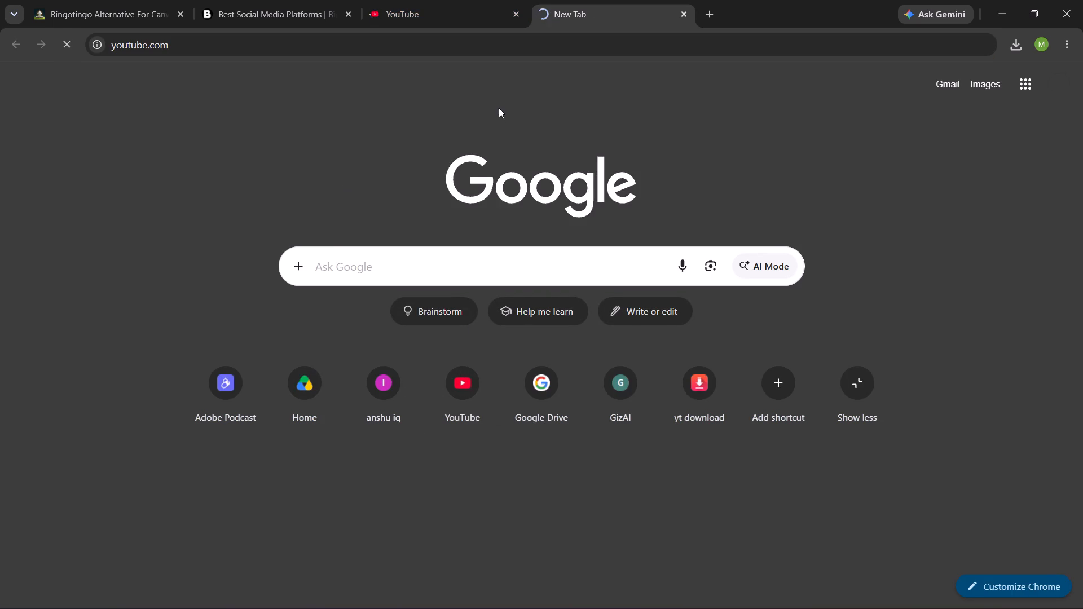
left_click(517, 12)
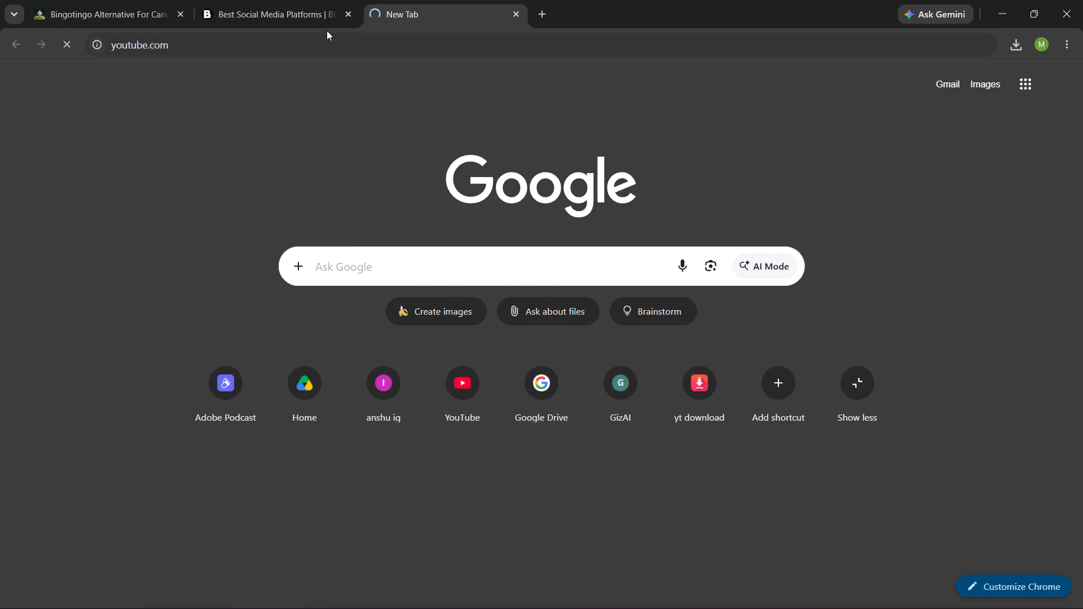
Look through the Best Social Media Platforms article on bingotingo.com, from its title to the Free Guide download section.
left_click(314, 23)
left_click(454, 344)
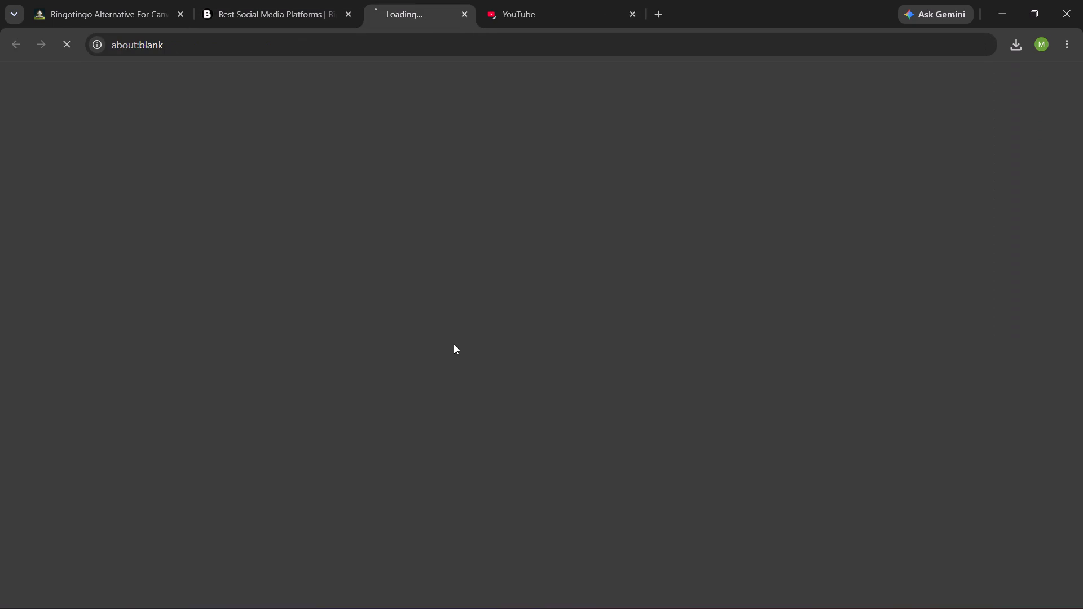
left_click(516, 12)
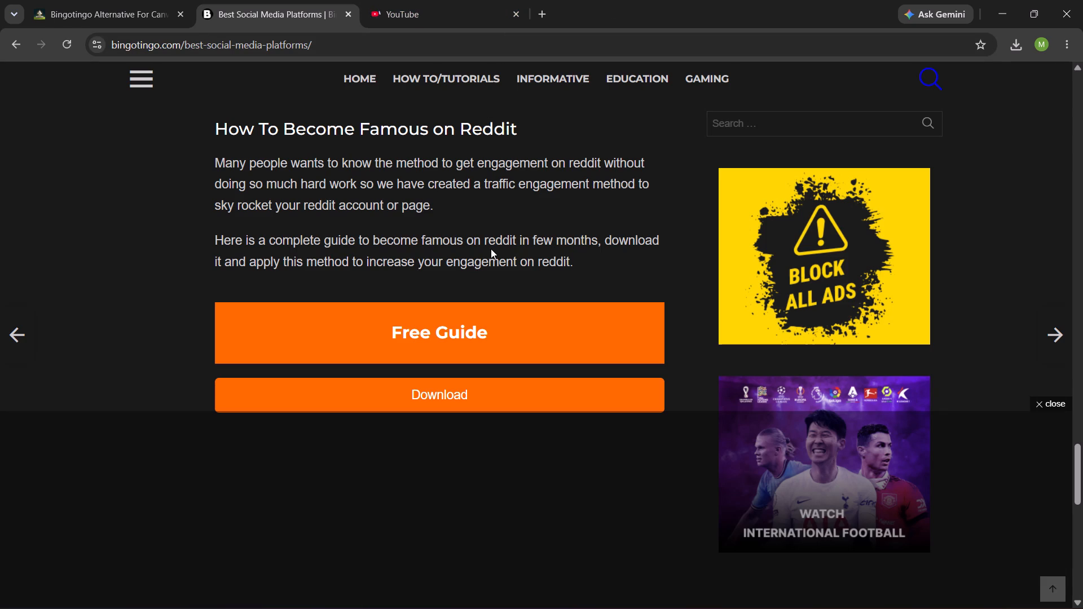
scroll(490, 249, "up", 16)
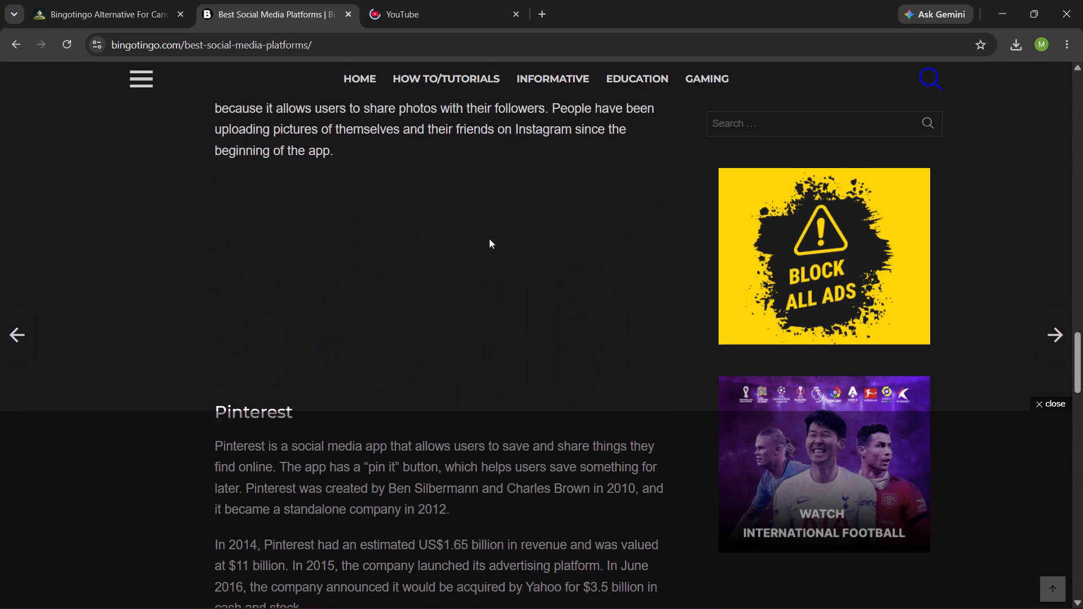
scroll(489, 239, "up", 15)
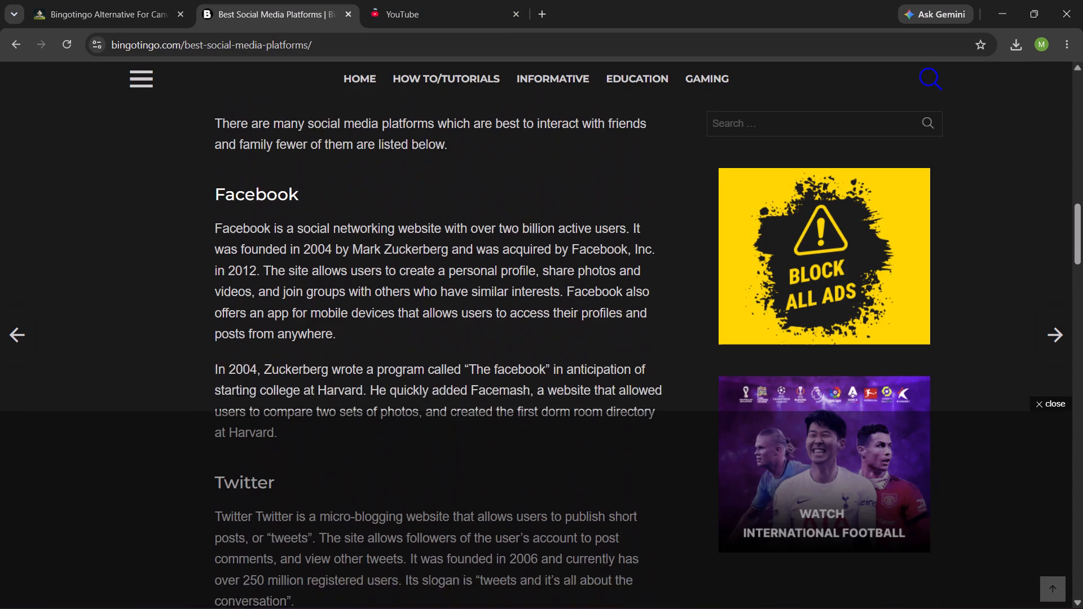
scroll(489, 235, "up", 7)
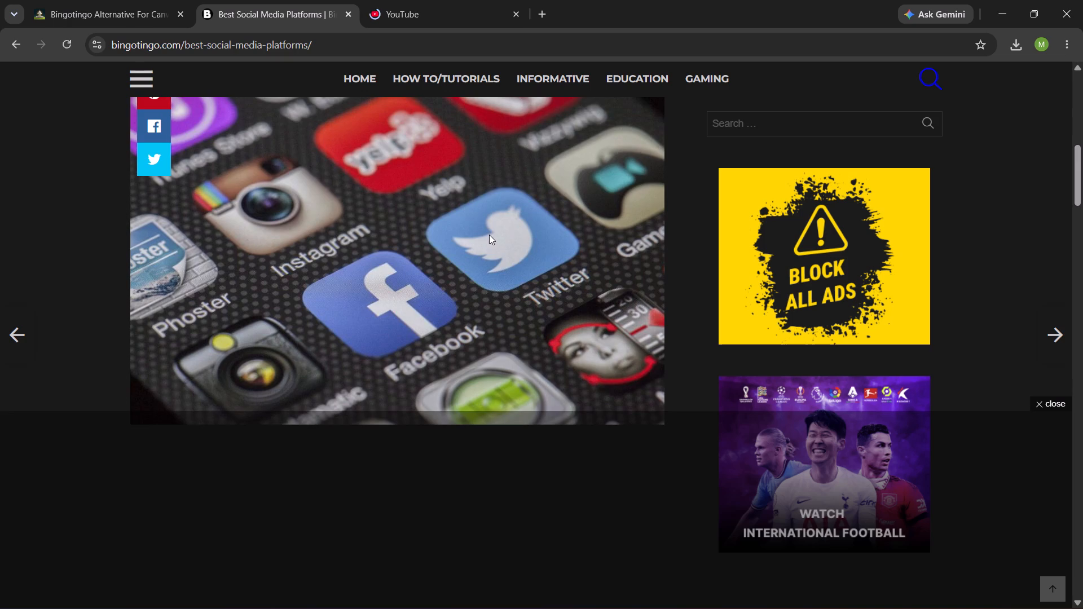
scroll(489, 234, "down", 3)
scroll(489, 234, "up", 9)
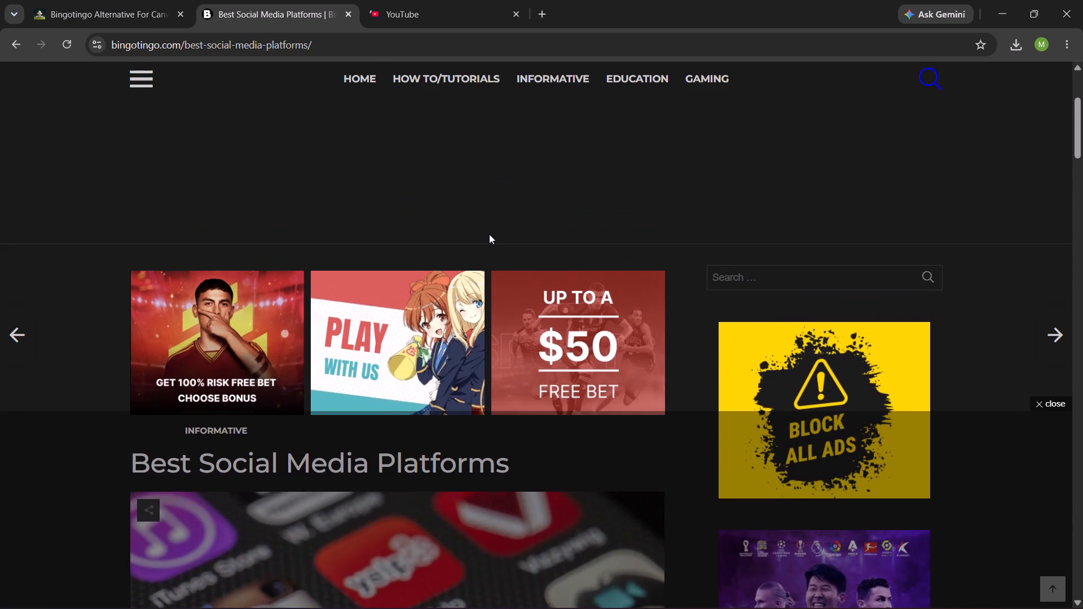
scroll(489, 234, "down", 15)
scroll(481, 222, "down", 10)
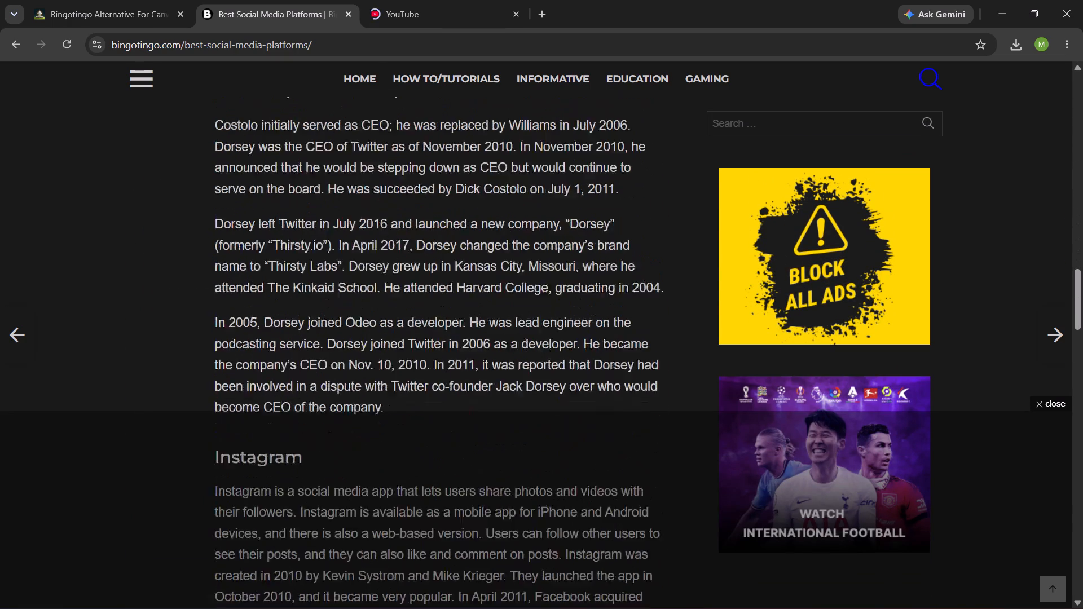
scroll(481, 222, "down", 7)
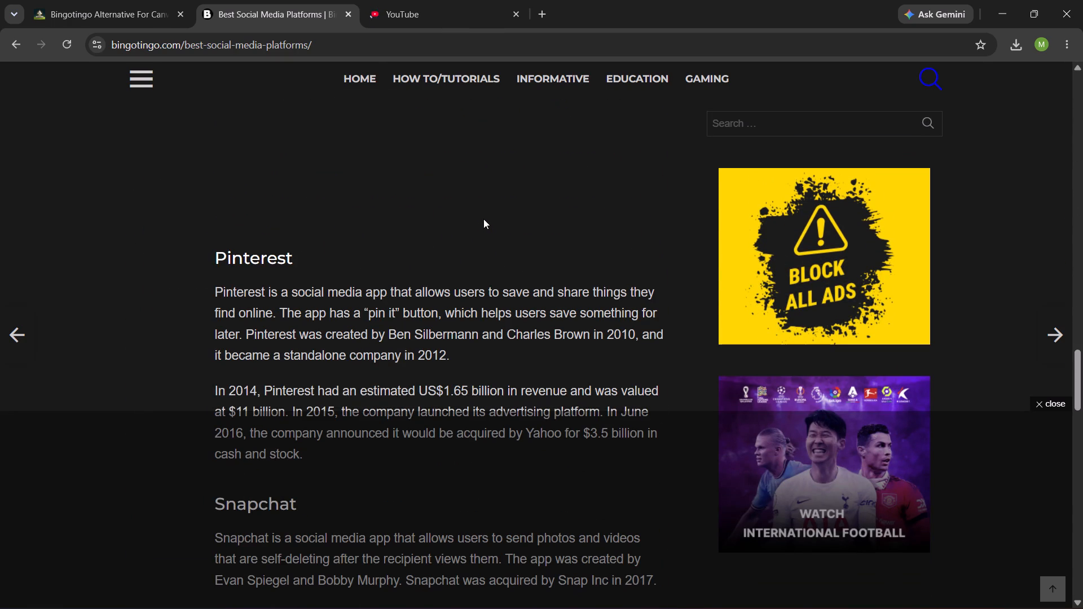
scroll(487, 216, "down", 3)
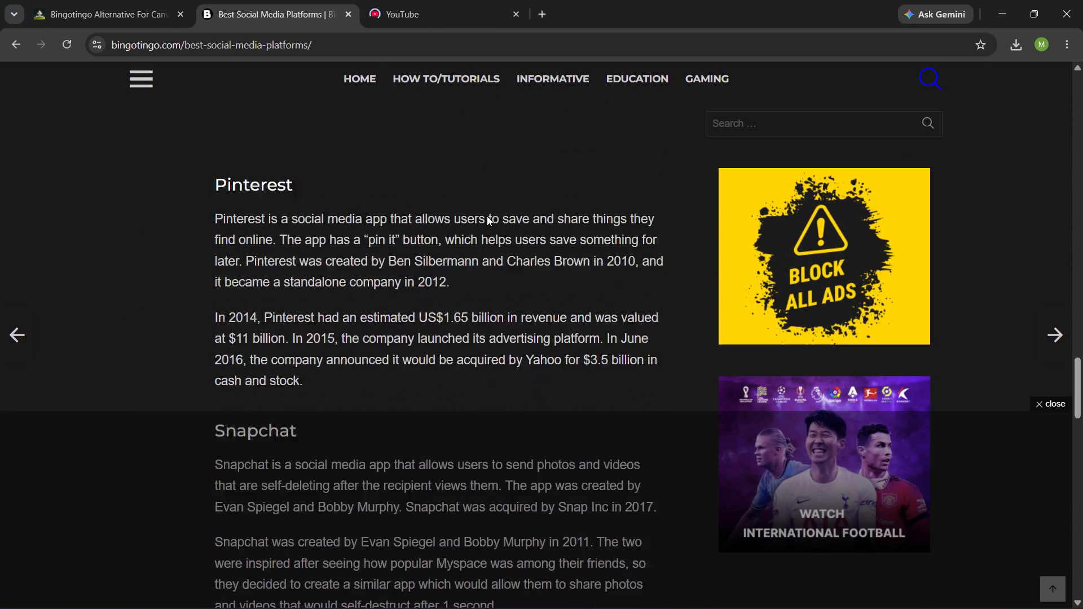
scroll(487, 216, "down", 13)
scroll(487, 213, "up", 4)
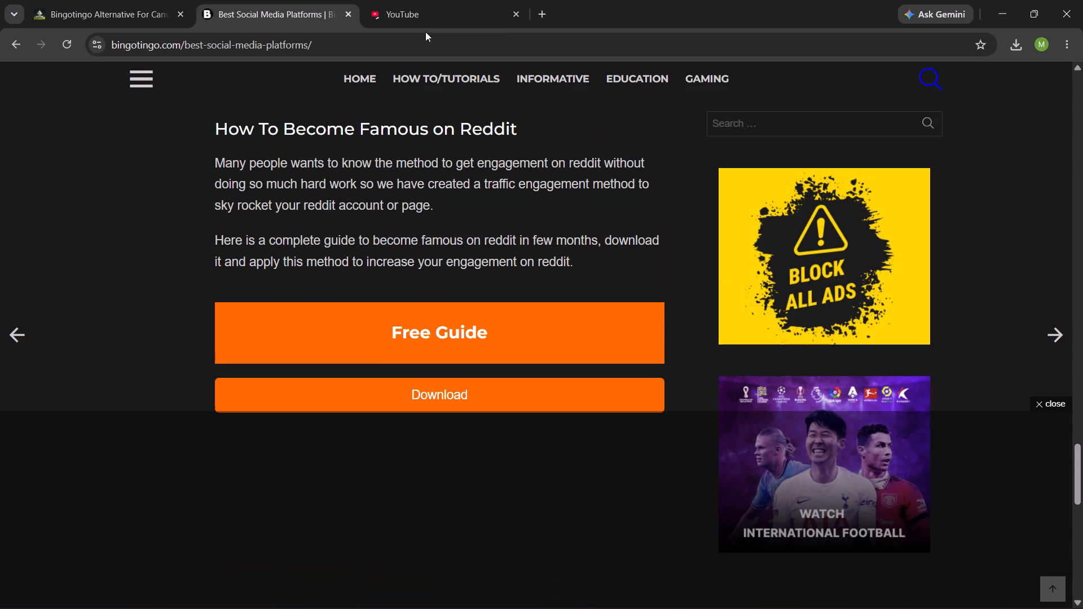
Return to the YouTube home page in the third tab.
left_click(409, 7)
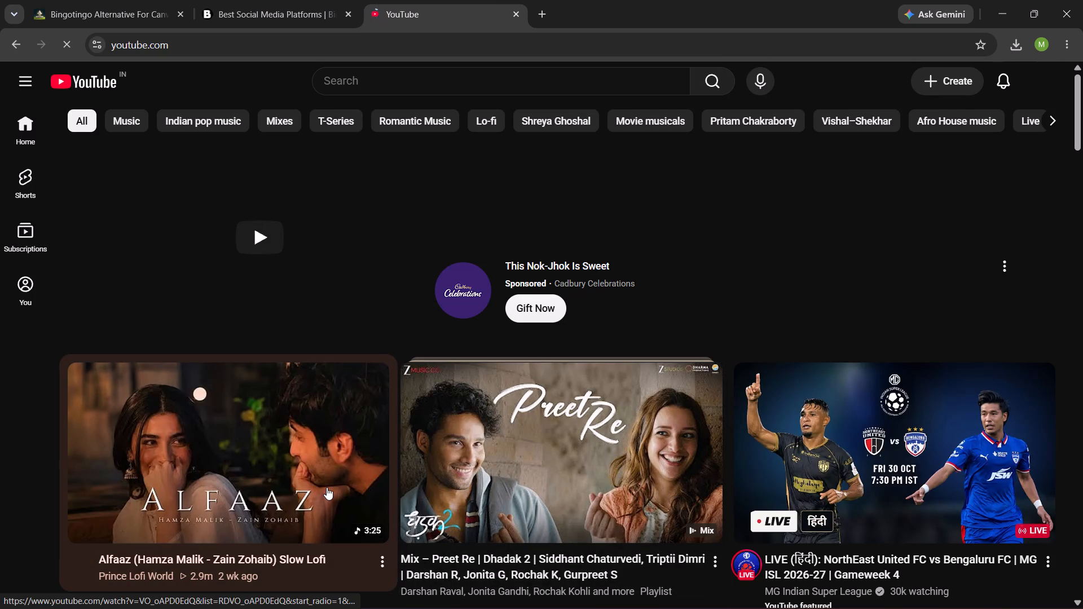
Look through the YouTube home feed's recommended videos and Shorts for a suitable song.
scroll(327, 501, "down", 4)
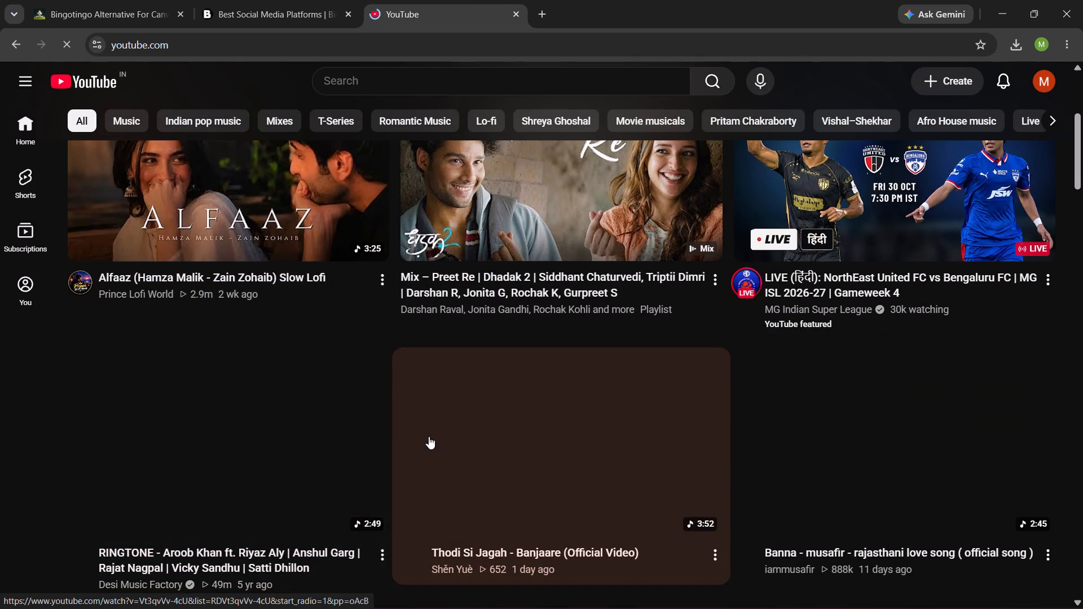
scroll(432, 457, "down", 3)
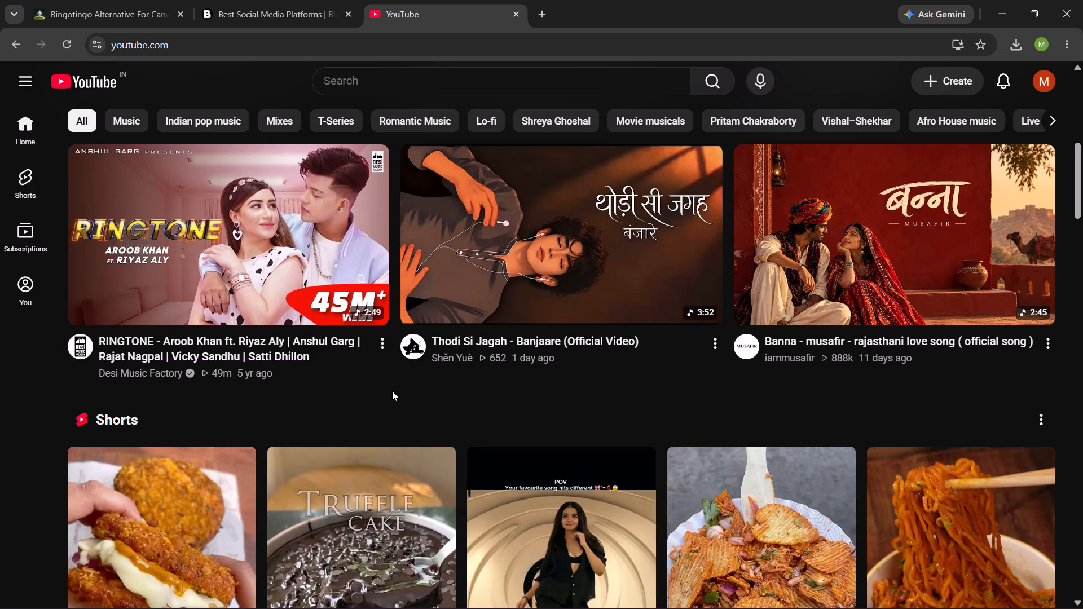
scroll(394, 395, "down", 6)
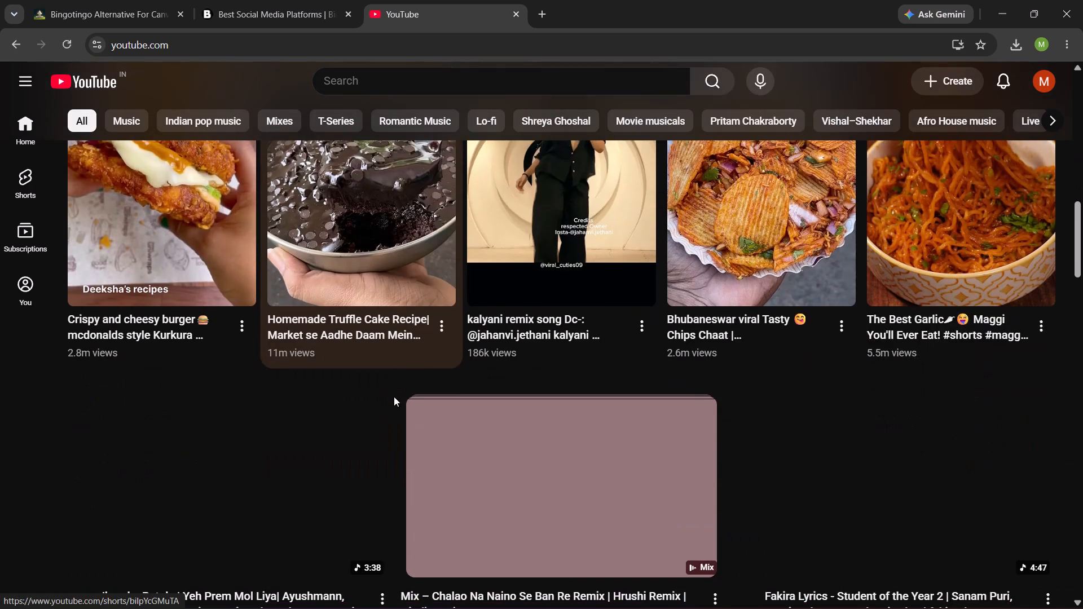
scroll(394, 396, "down", 1)
scroll(394, 396, "up", 4)
scroll(409, 400, "down", 2)
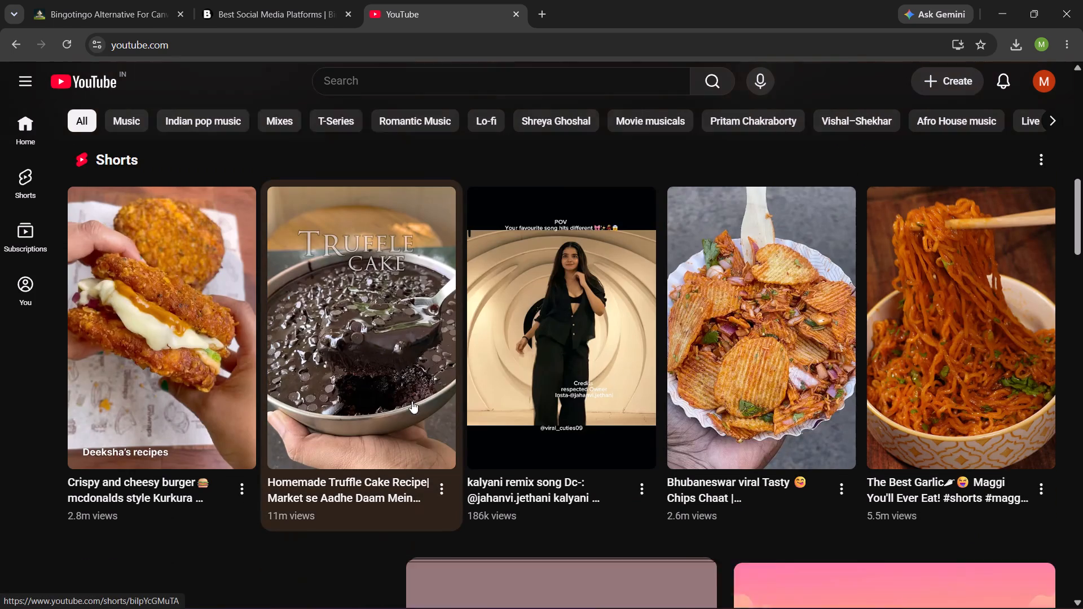
scroll(412, 401, "down", 4)
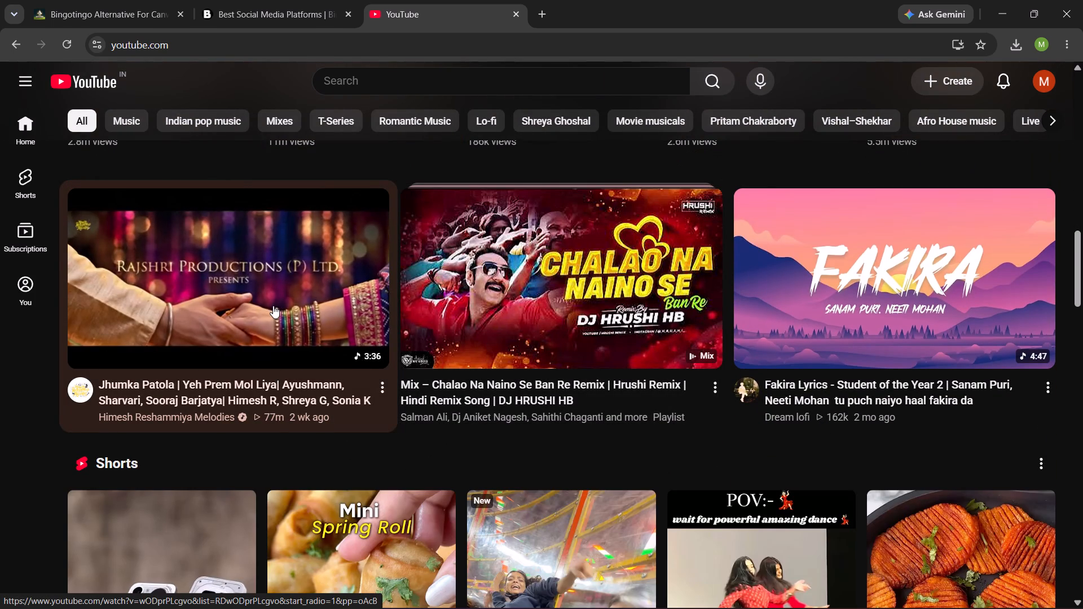
scroll(321, 302, "down", 2)
scroll(490, 305, "down", 3)
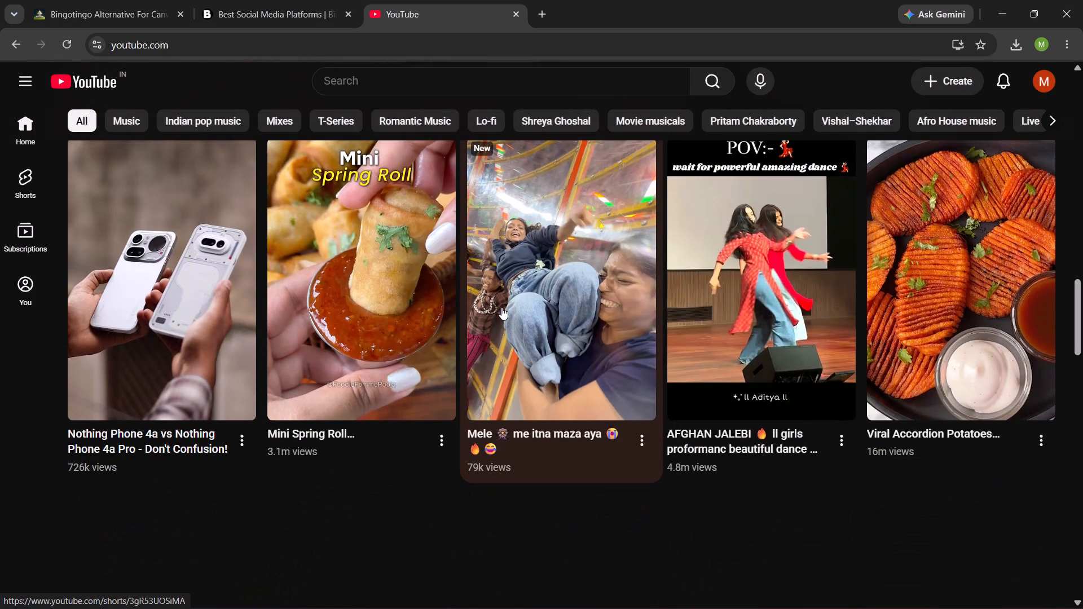
scroll(503, 306, "down", 2)
scroll(503, 306, "up", 2)
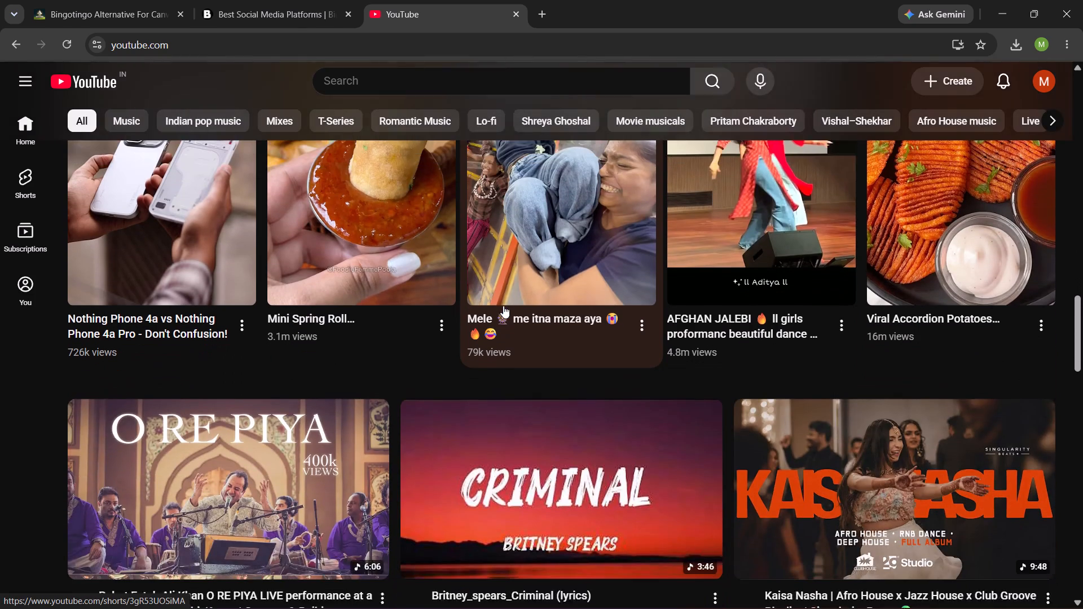
scroll(503, 306, "up", 2)
scroll(871, 430, "down", 4)
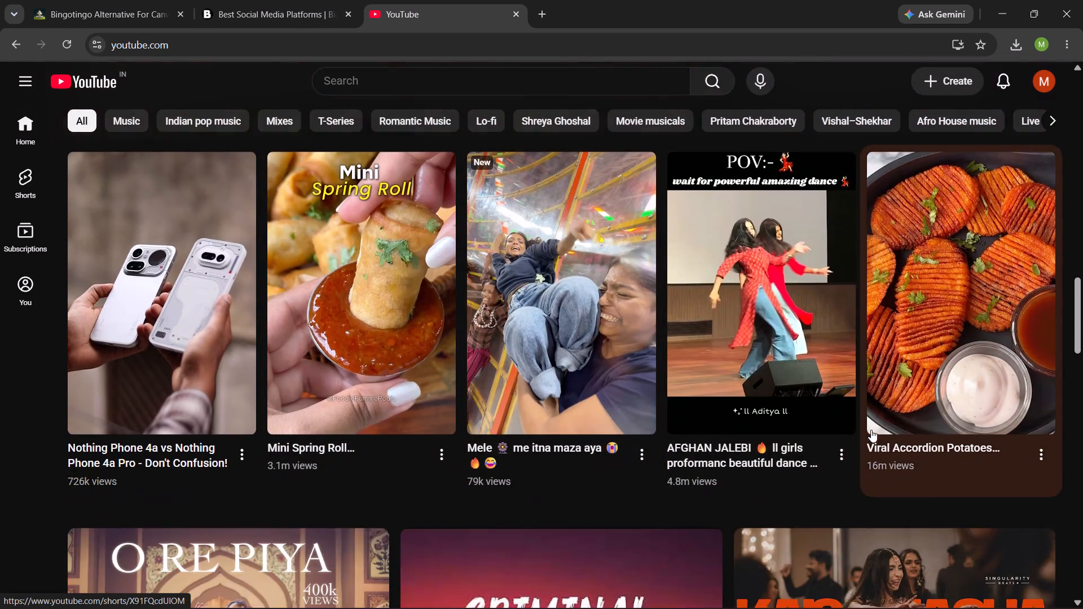
scroll(871, 430, "down", 4)
scroll(455, 423, "up", 2)
scroll(299, 401, "down", 2)
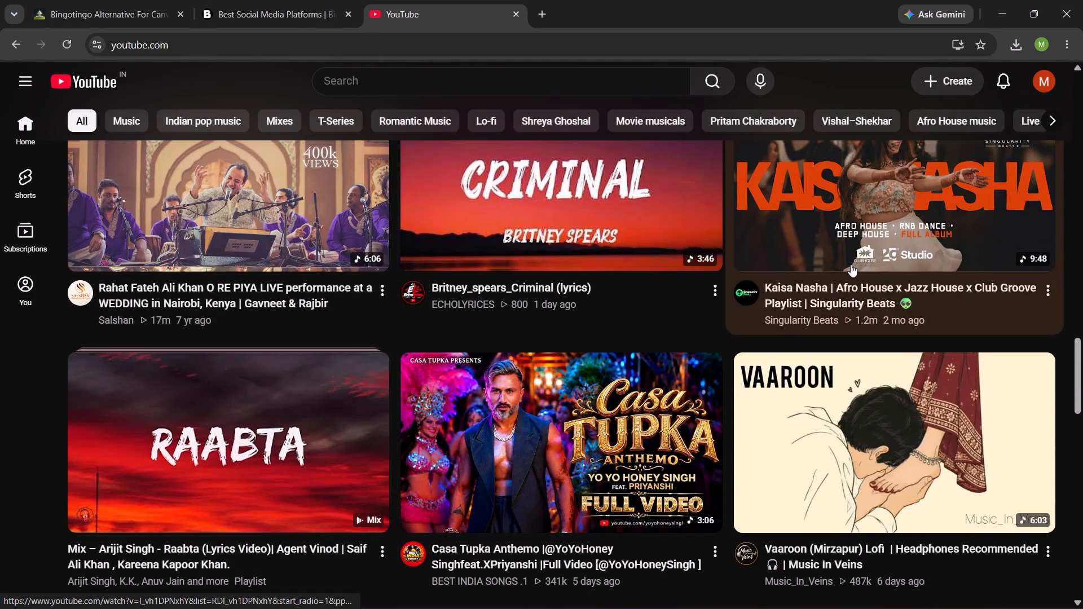
scroll(851, 265, "down", 4)
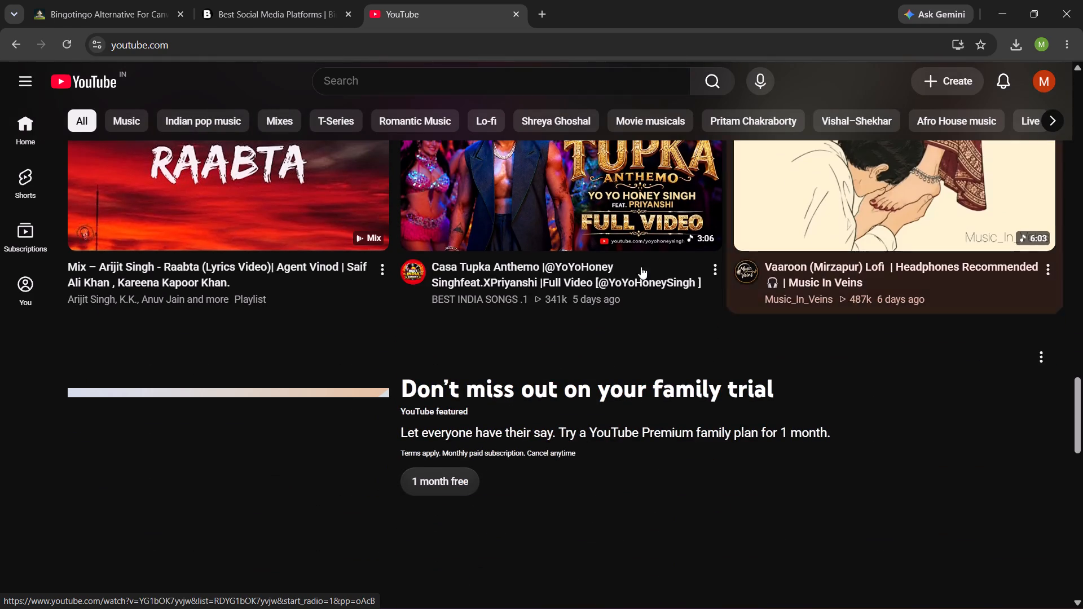
scroll(509, 264, "up", 2)
scroll(502, 267, "down", 4)
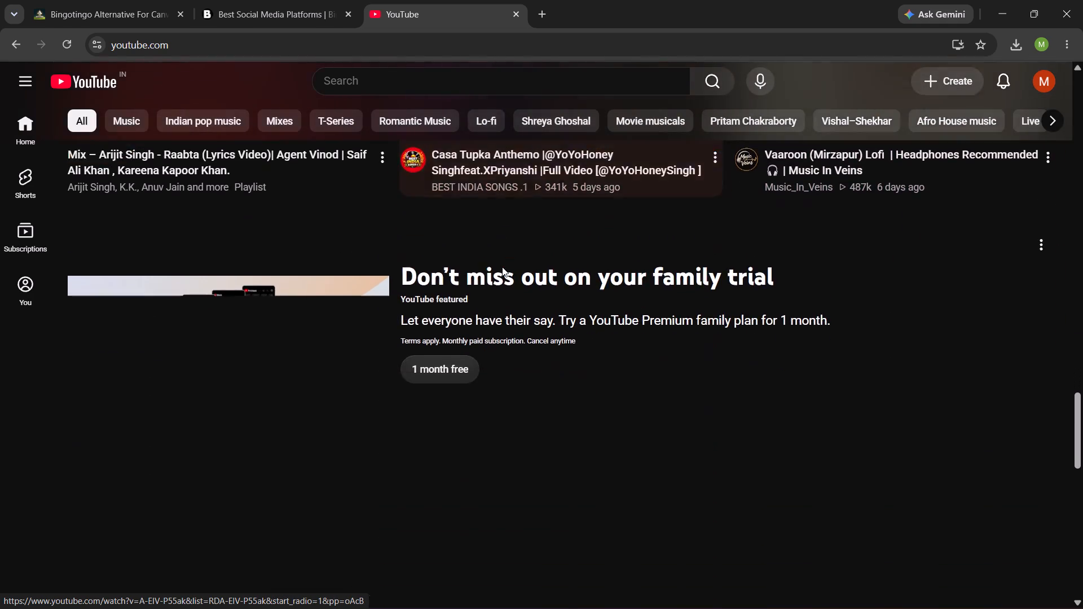
scroll(502, 267, "down", 3)
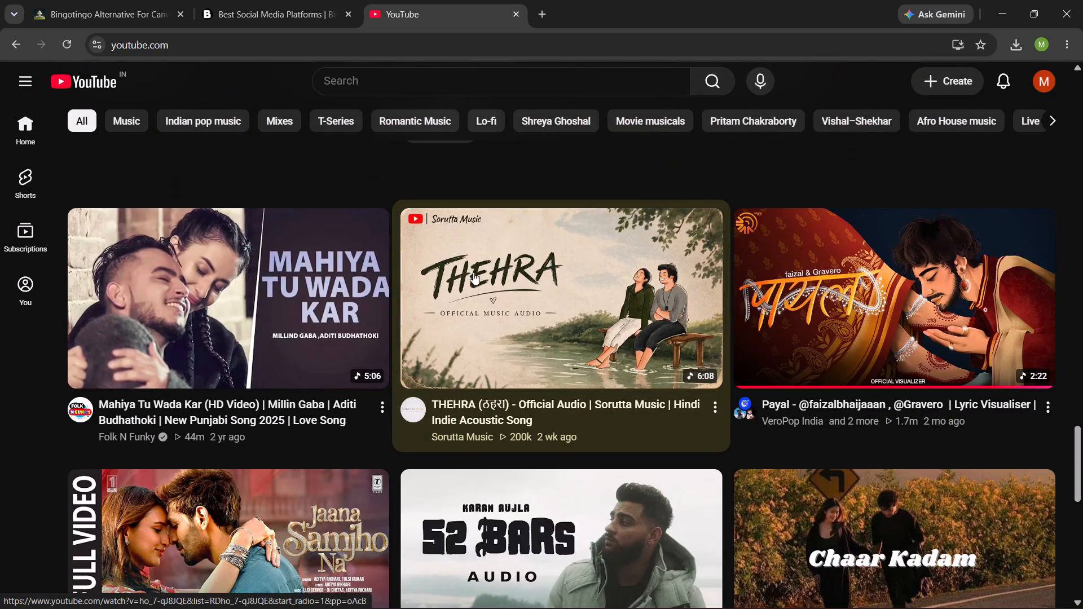
scroll(615, 297, "down", 3)
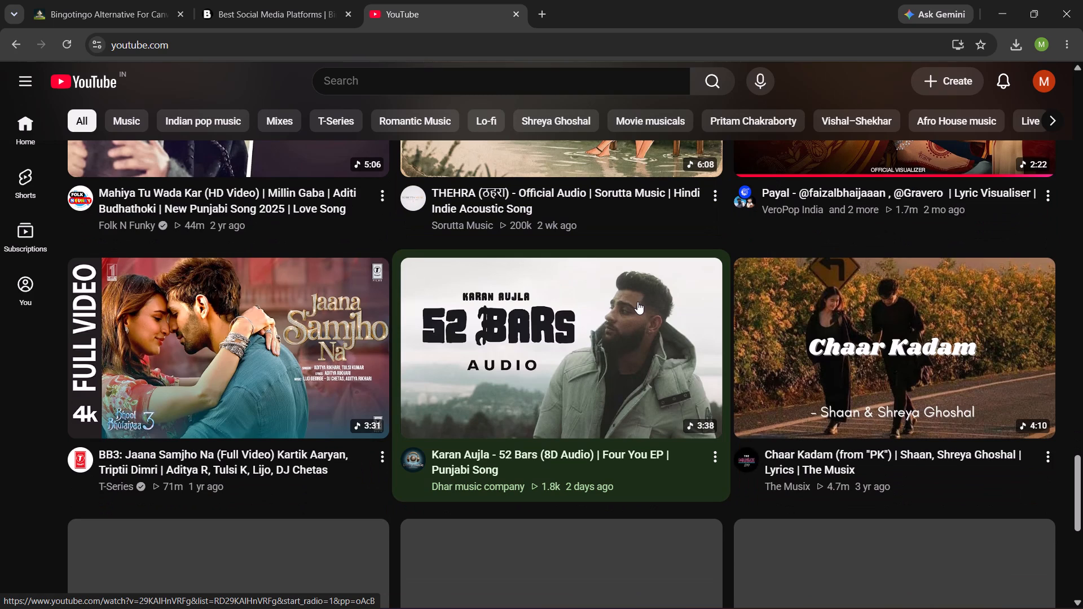
Search YouTube for "mitha" and look through the first song results.
left_click(451, 81)
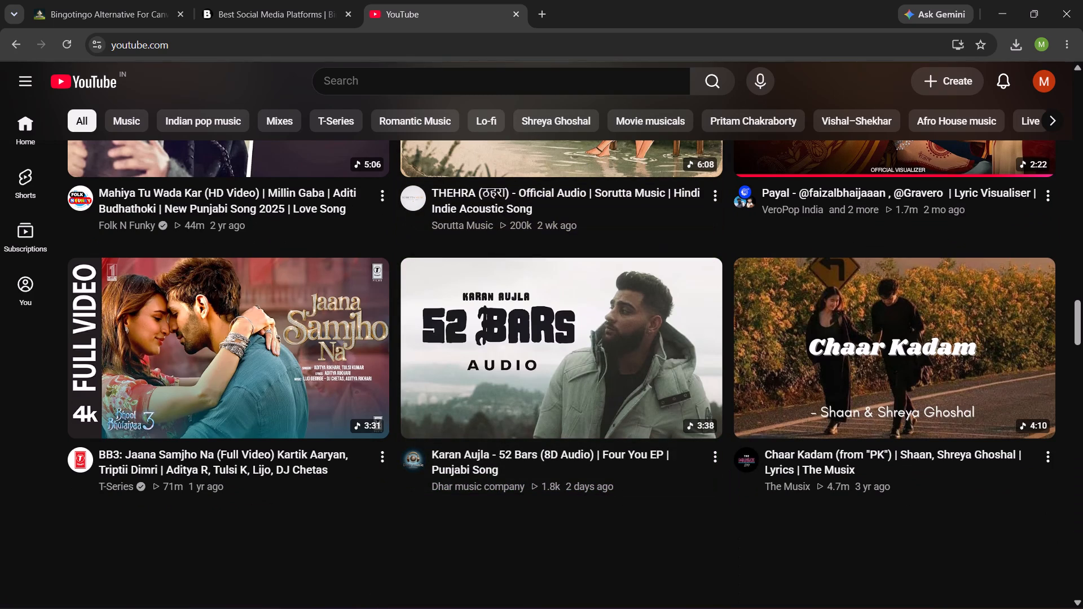
type("mitha")
key("Return")
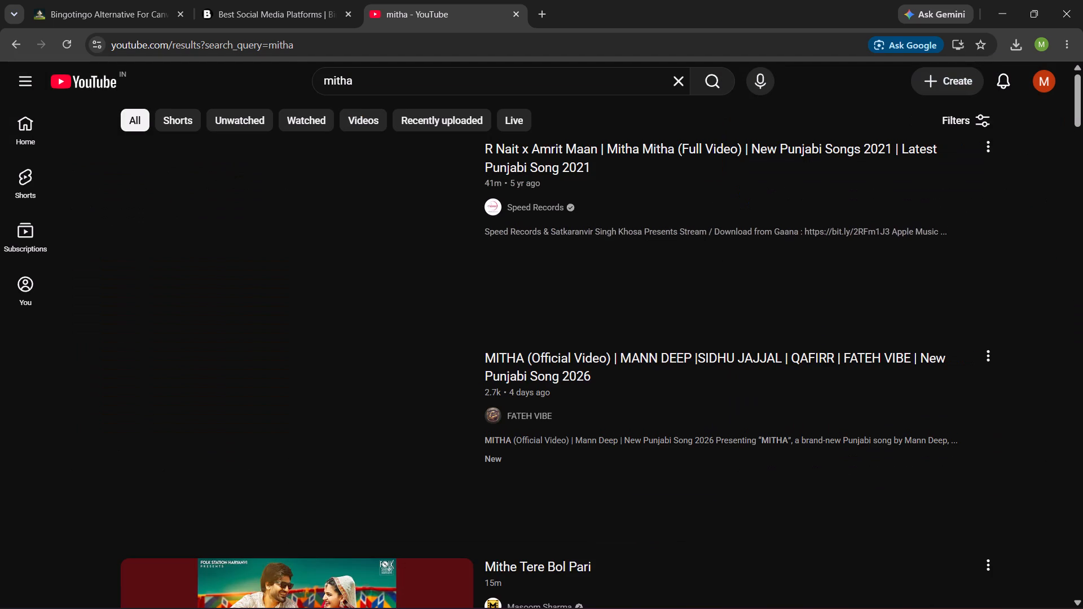
scroll(450, 80, "up", 1)
scroll(451, 81, "down", 3)
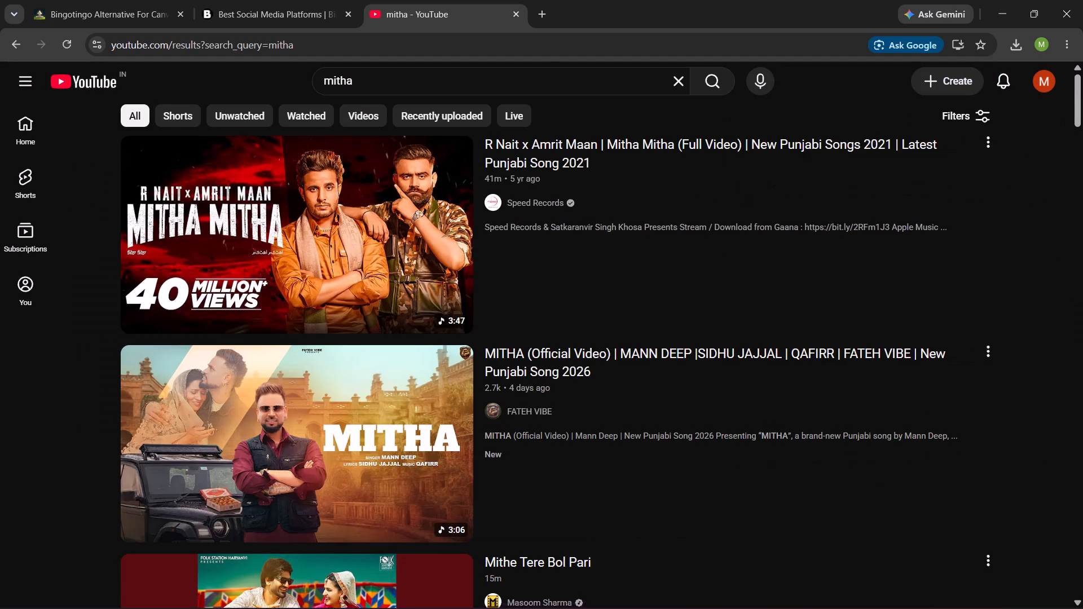
scroll(460, 82, "down", 4)
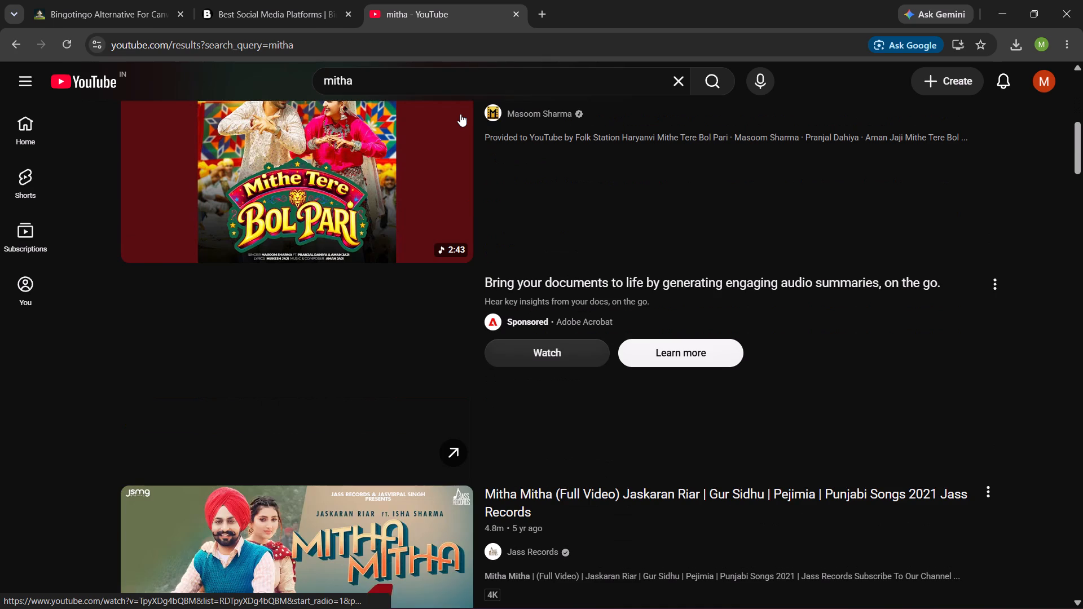
scroll(385, 221, "down", 7)
scroll(385, 221, "up", 4)
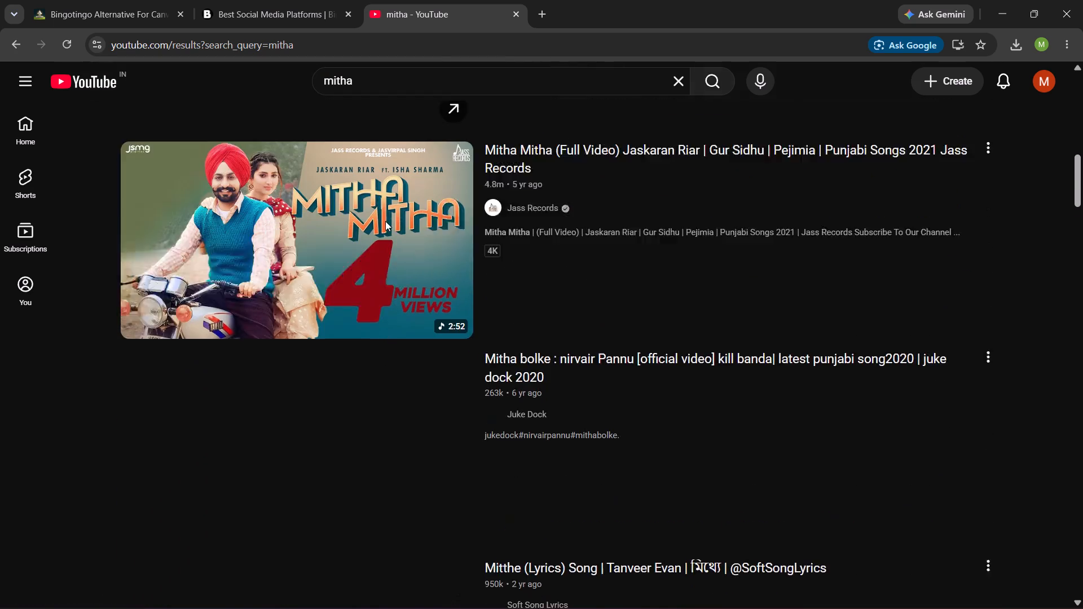
Replace the YouTube search with the suggested query "neha kaker song".
left_click(675, 80)
type("neha")
key("space")
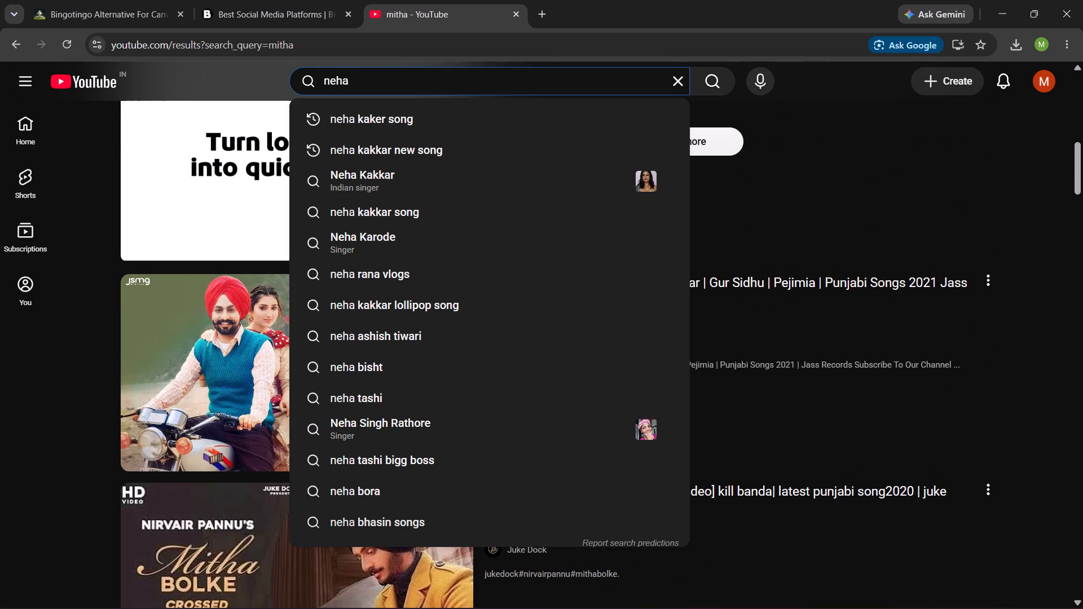
right_click(509, 0)
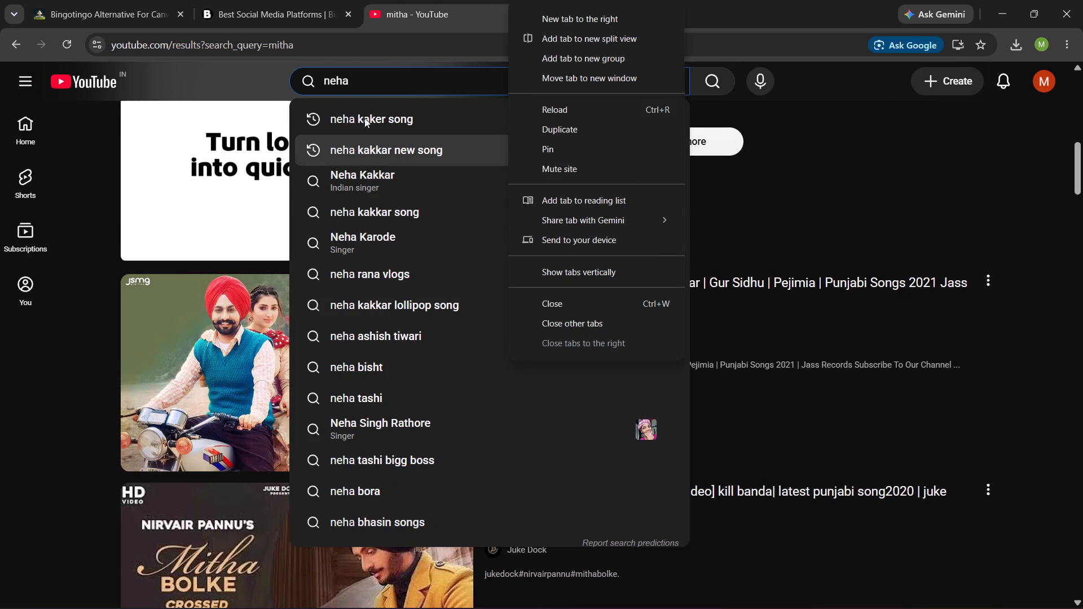
left_click(402, 122)
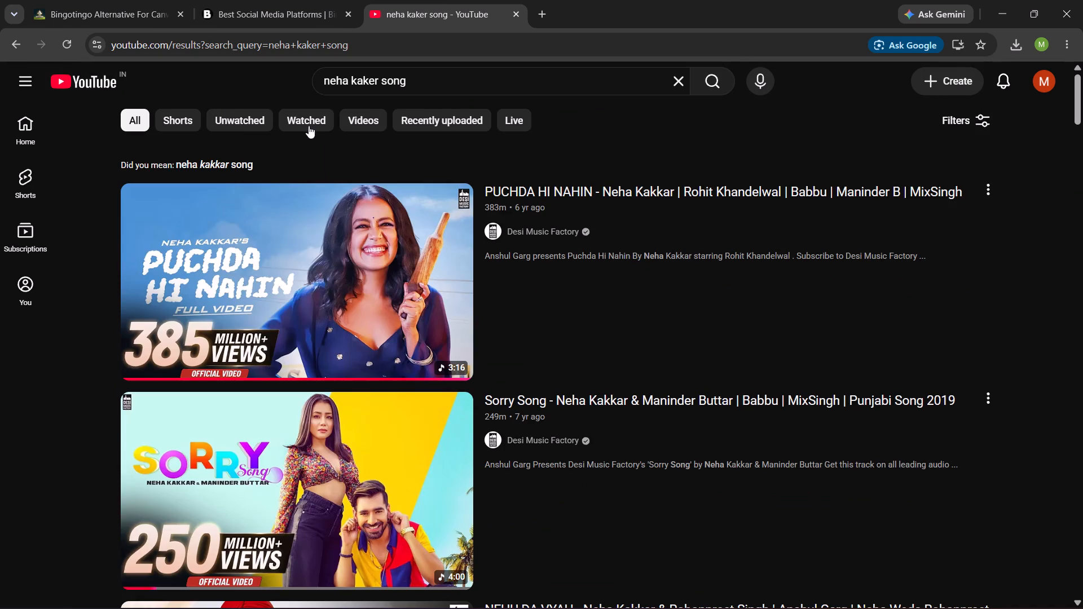
Look through the "neha kaker song" results, including the Shorts, for a suitable song.
scroll(390, 387, "down", 7)
scroll(367, 385, "up", 2)
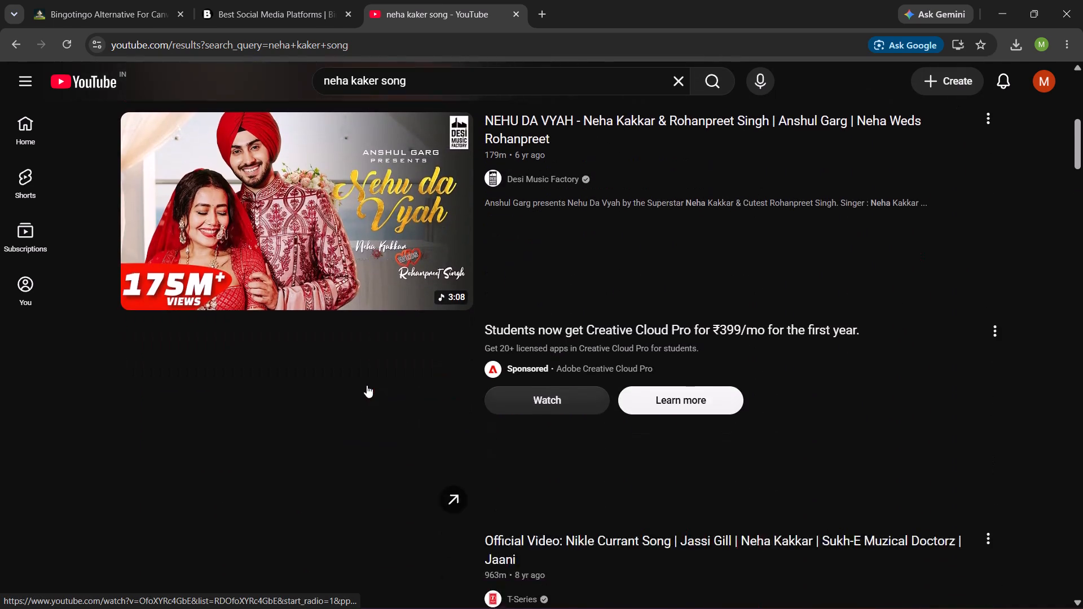
scroll(367, 385, "up", 2)
scroll(367, 385, "down", 2)
scroll(367, 385, "up", 2)
scroll(367, 385, "down", 8)
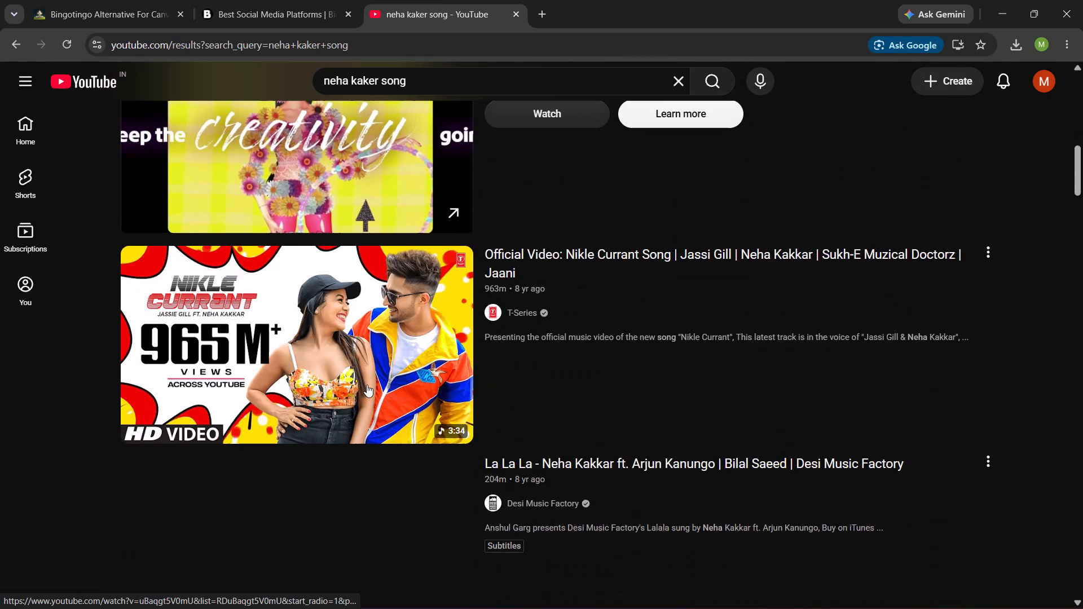
scroll(262, 366, "down", 5)
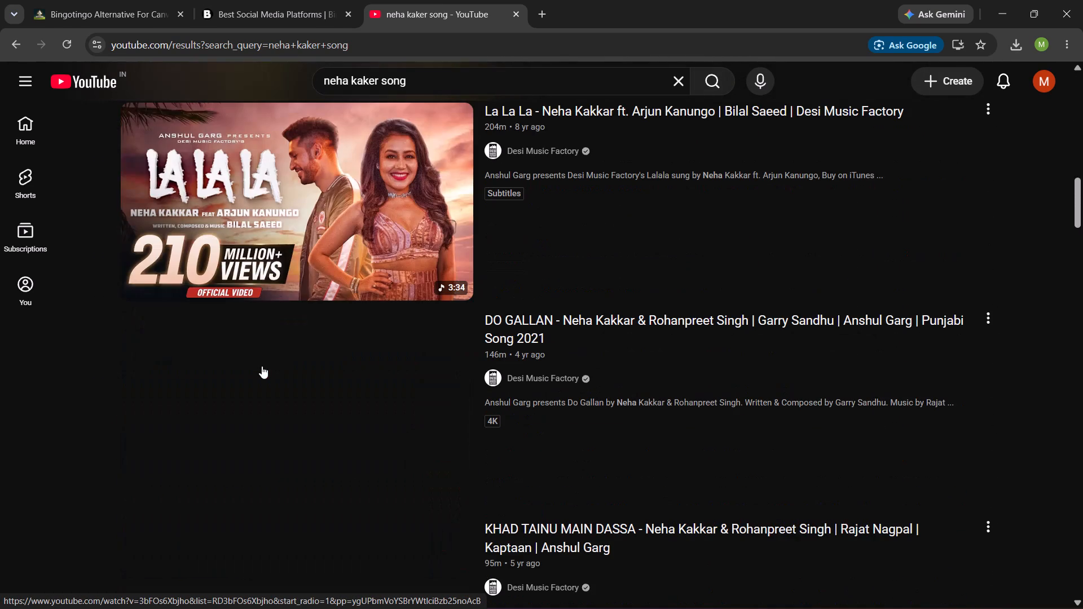
scroll(266, 361, "down", 1)
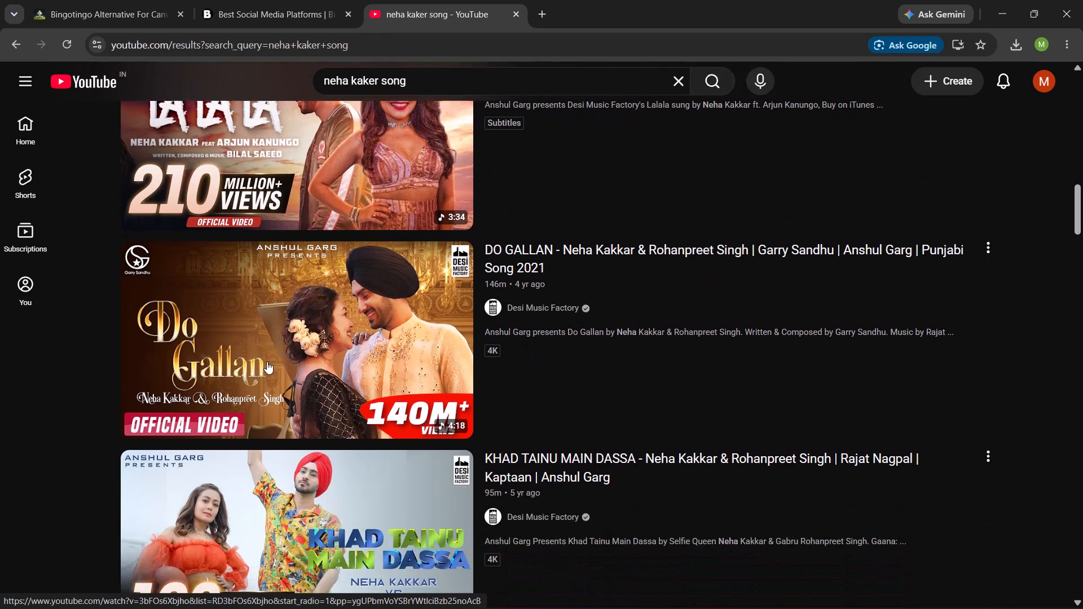
scroll(267, 361, "down", 4)
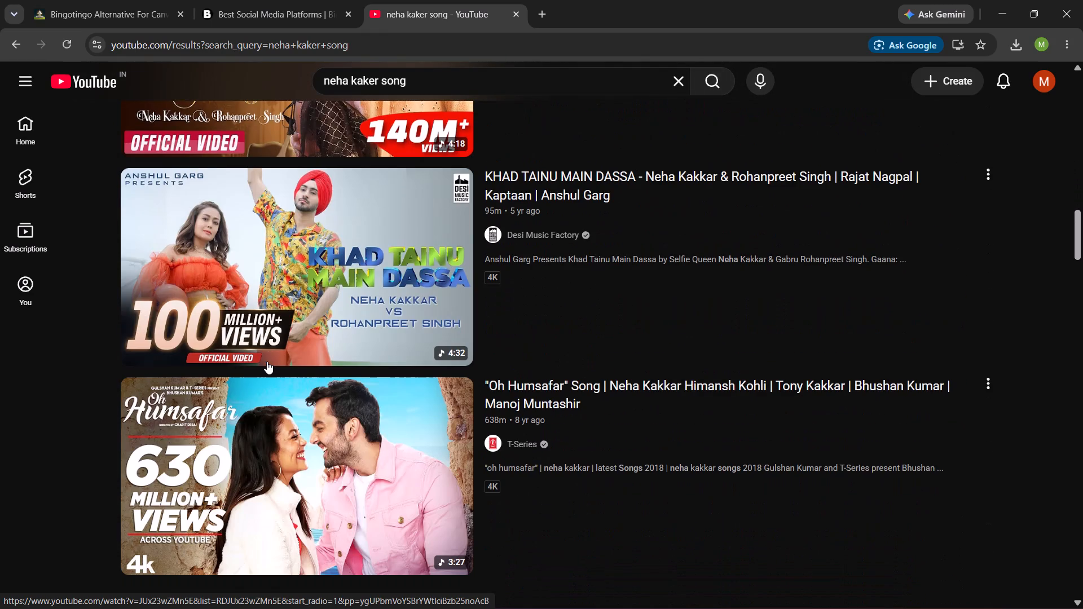
scroll(267, 361, "down", 4)
scroll(267, 361, "up", 2)
scroll(267, 361, "down", 1)
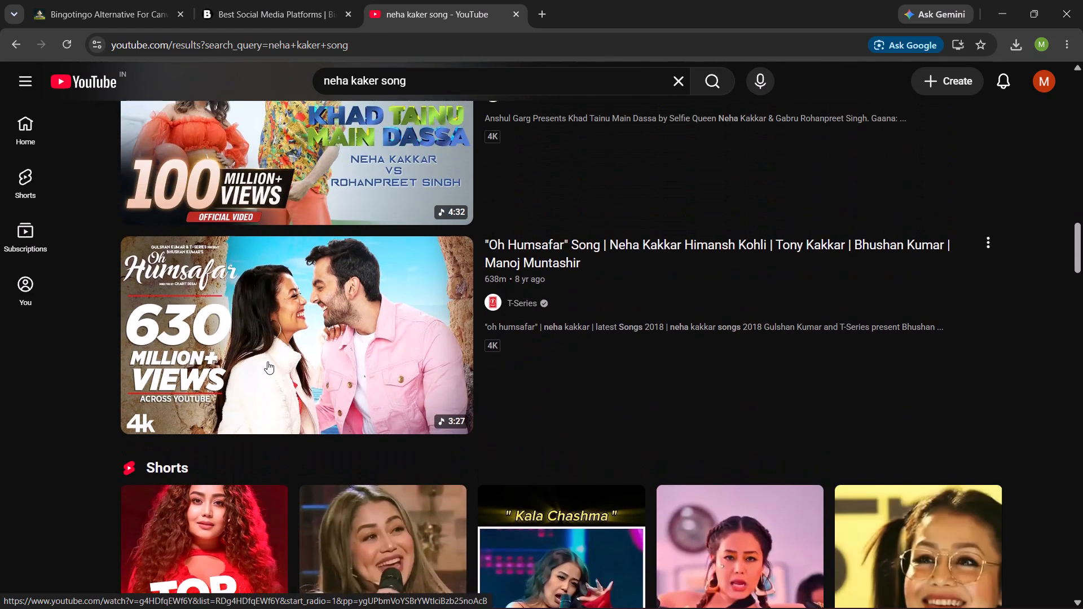
scroll(267, 361, "down", 7)
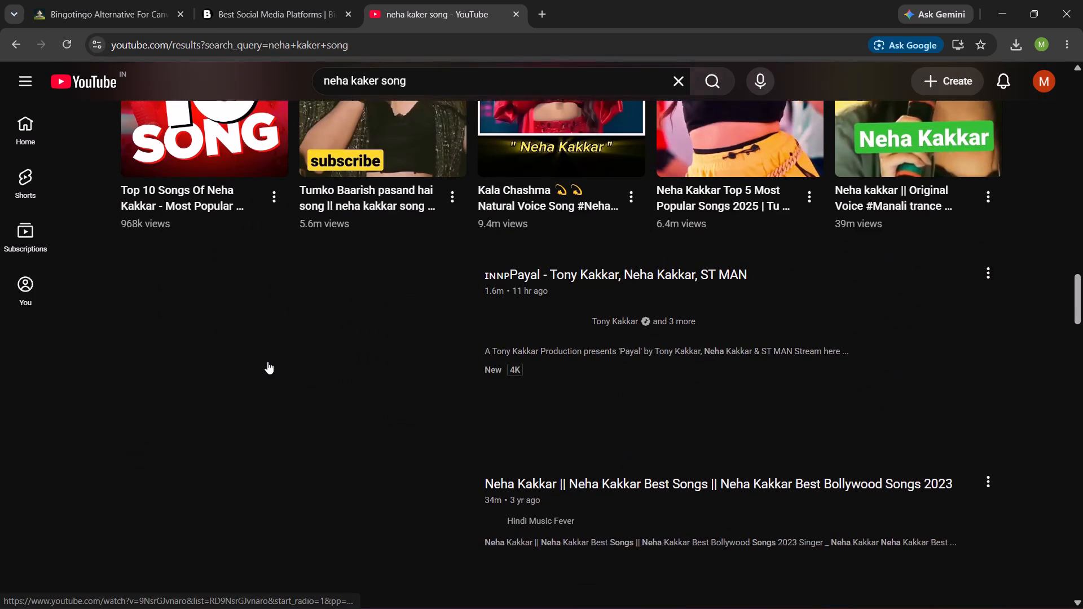
scroll(267, 361, "down", 4)
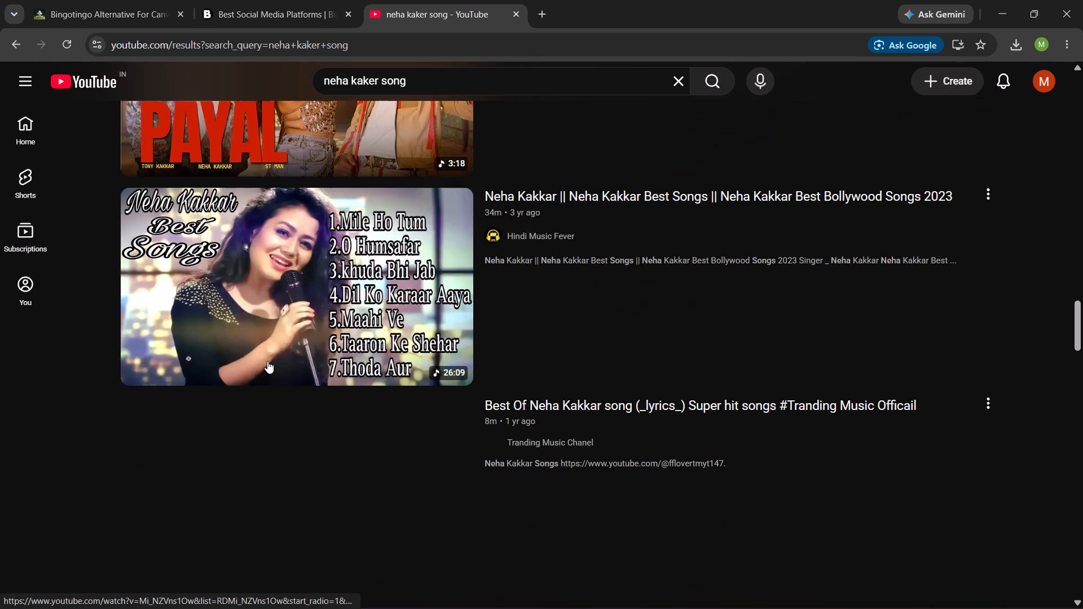
scroll(267, 361, "down", 5)
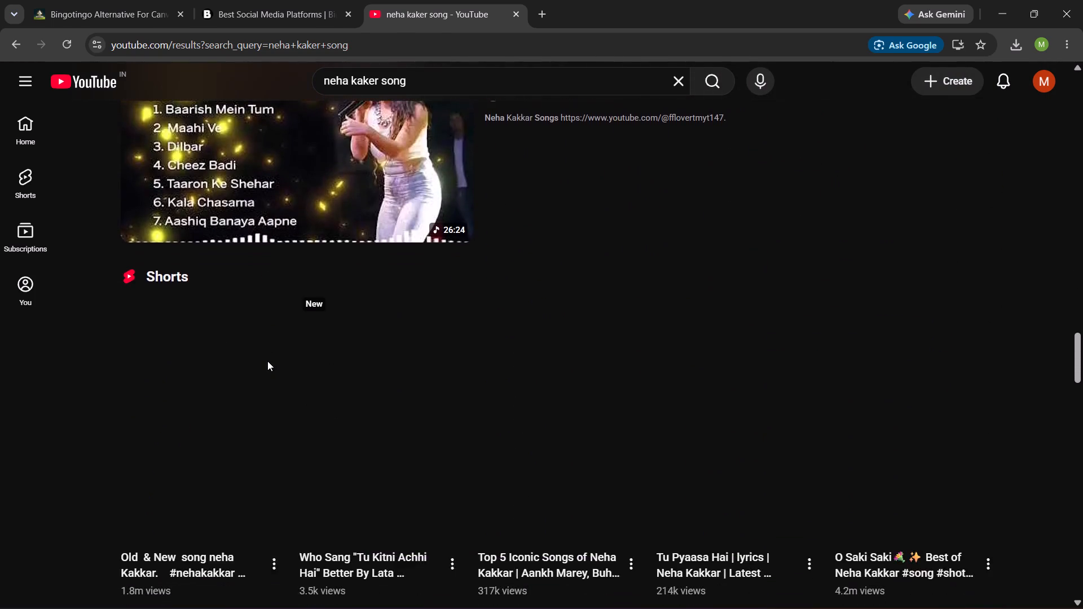
scroll(267, 361, "up", 4)
scroll(273, 402, "down", 10)
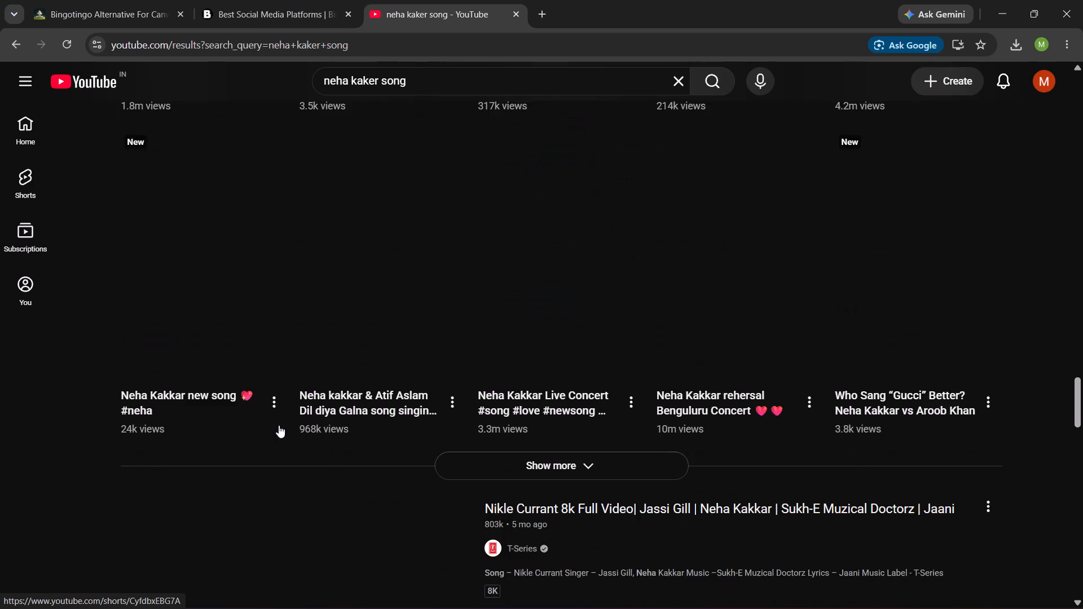
scroll(279, 425, "down", 4)
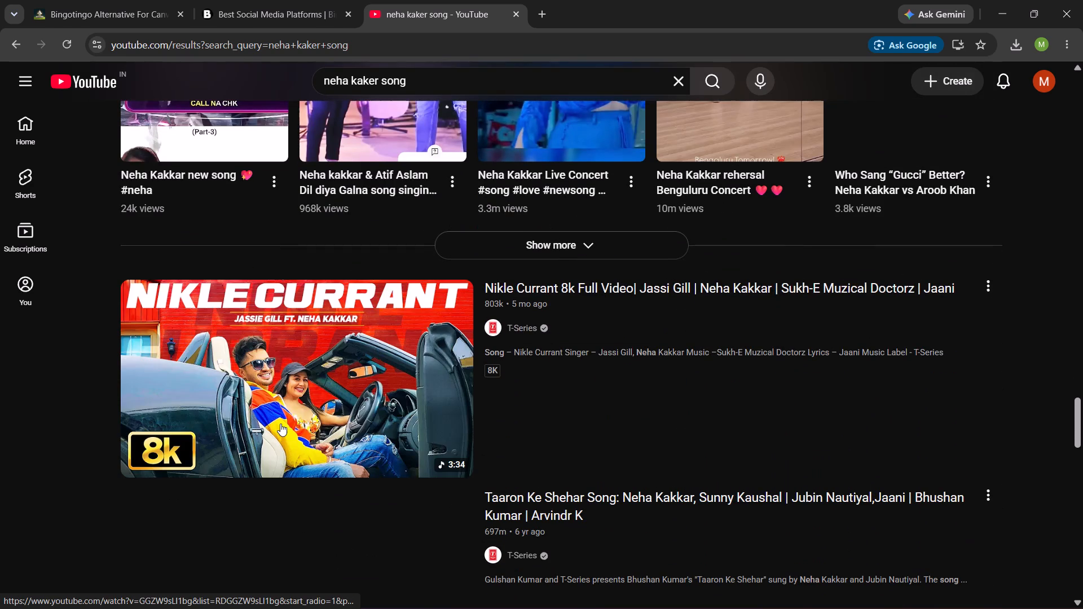
scroll(280, 423, "down", 5)
scroll(280, 423, "up", 1)
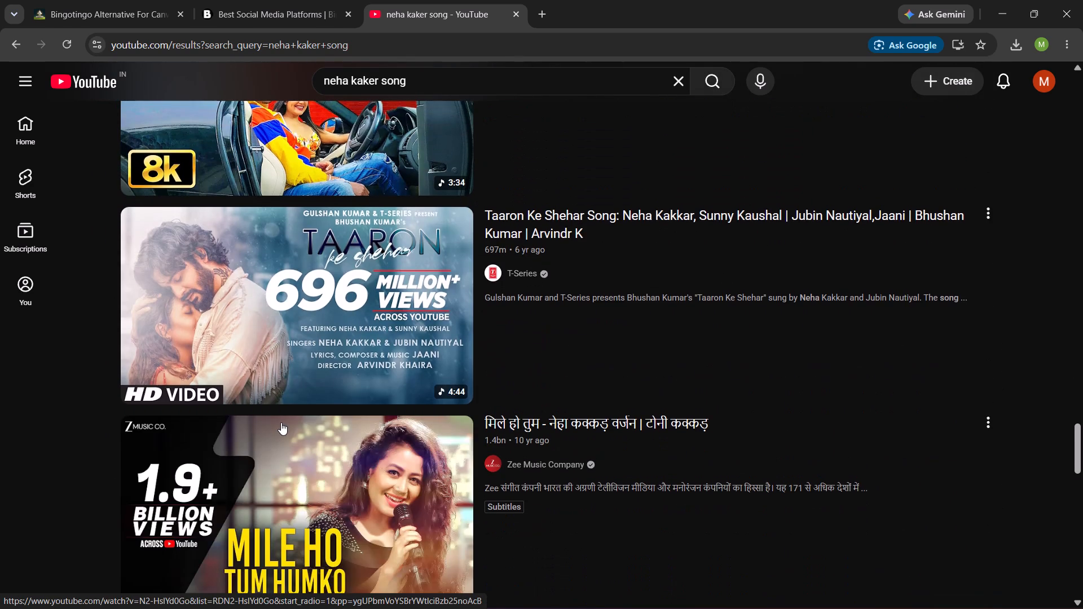
scroll(281, 422, "down", 1)
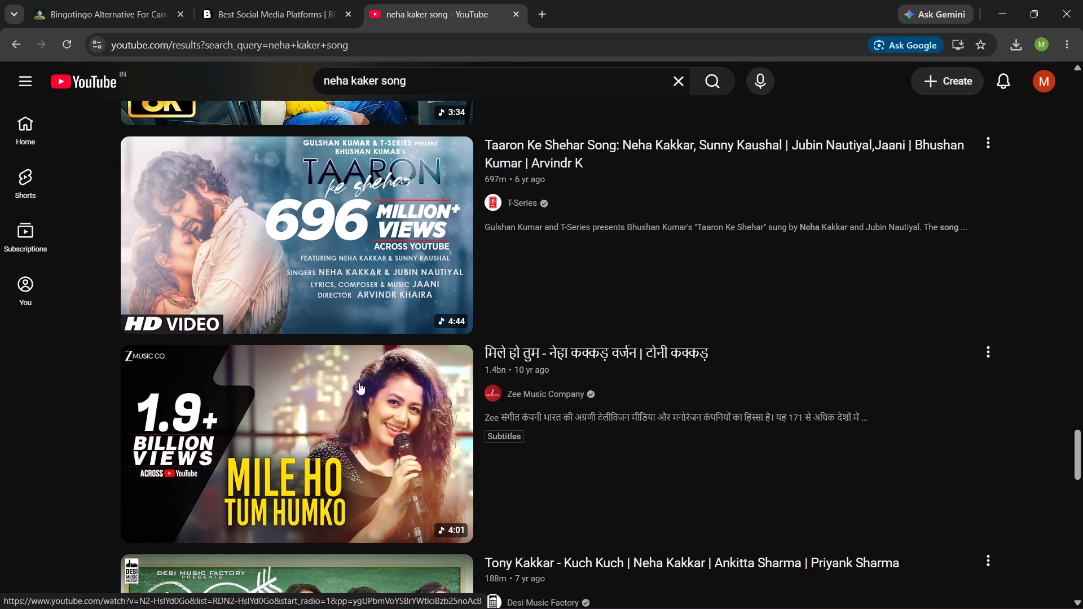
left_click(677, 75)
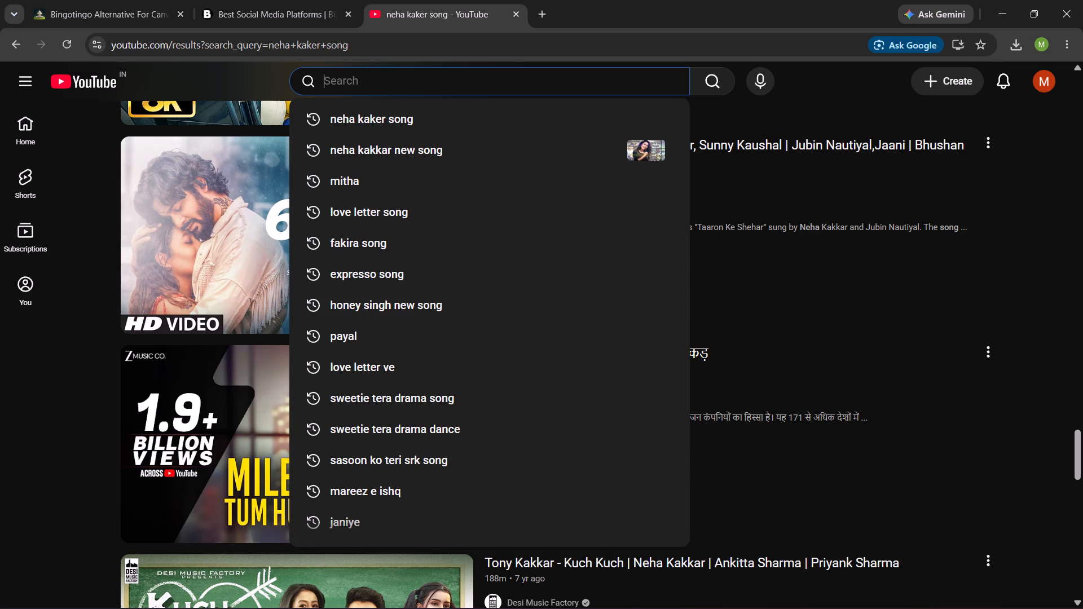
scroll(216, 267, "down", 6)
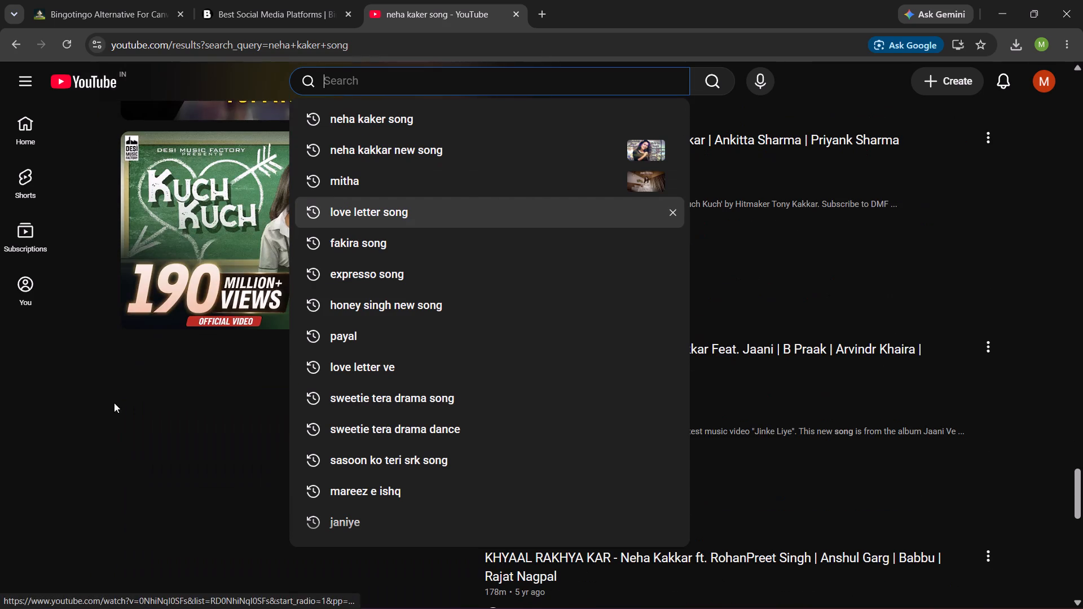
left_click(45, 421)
Find "KHYAAL RAKHYA KAR" further down the results and copy its share link.
scroll(331, 404, "down", 3)
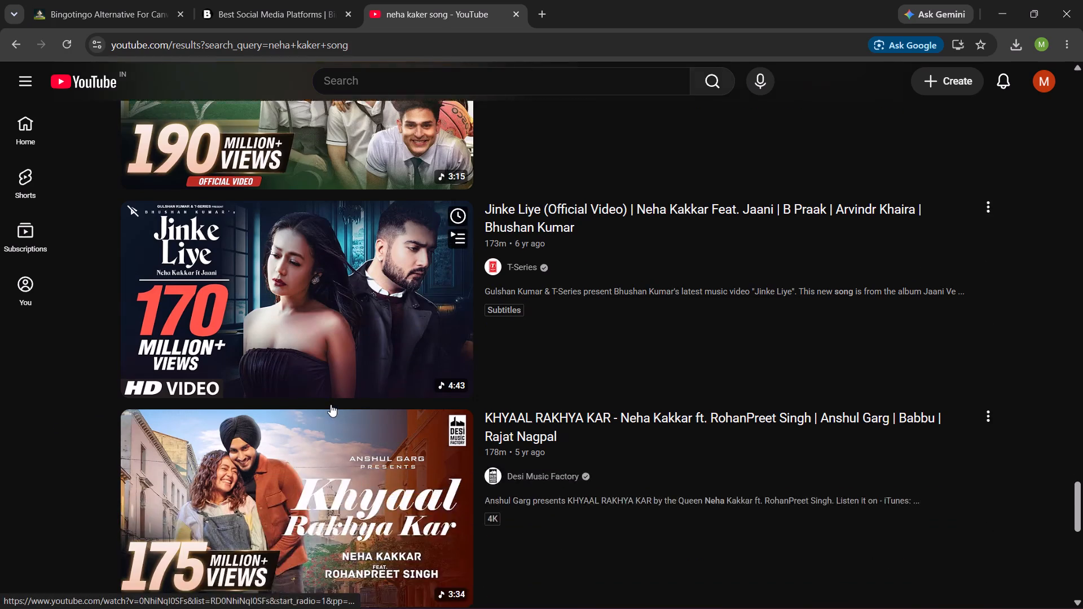
scroll(331, 404, "down", 2)
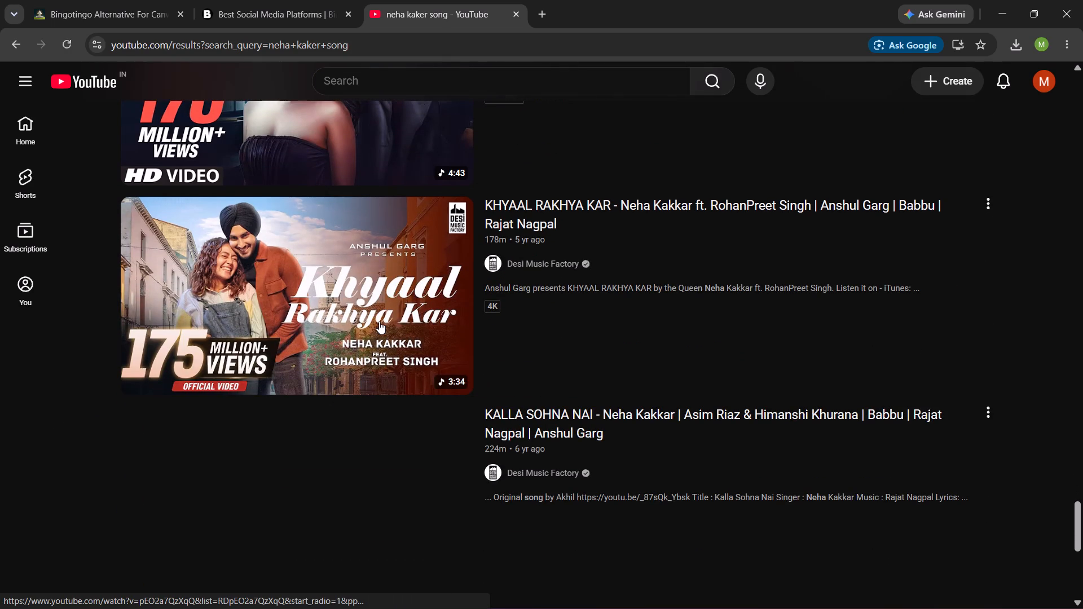
left_click(988, 200)
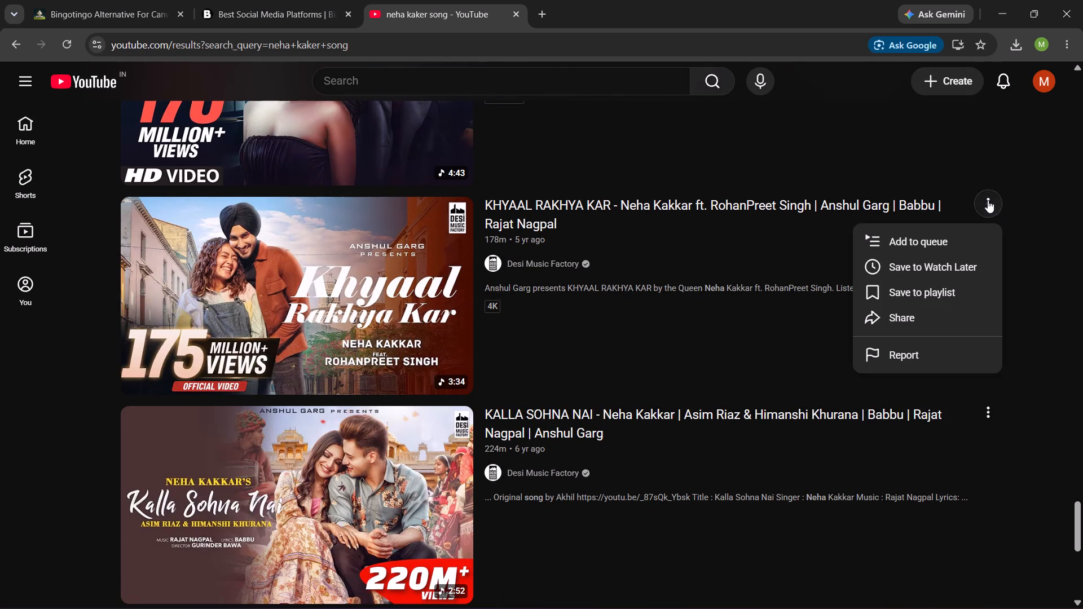
left_click(917, 316)
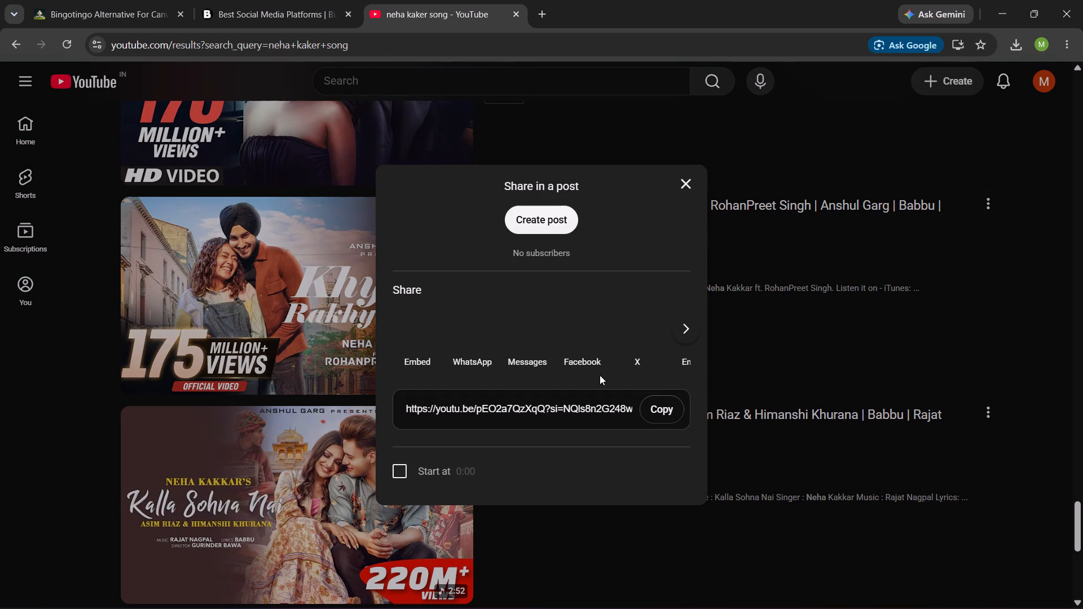
left_click(661, 420)
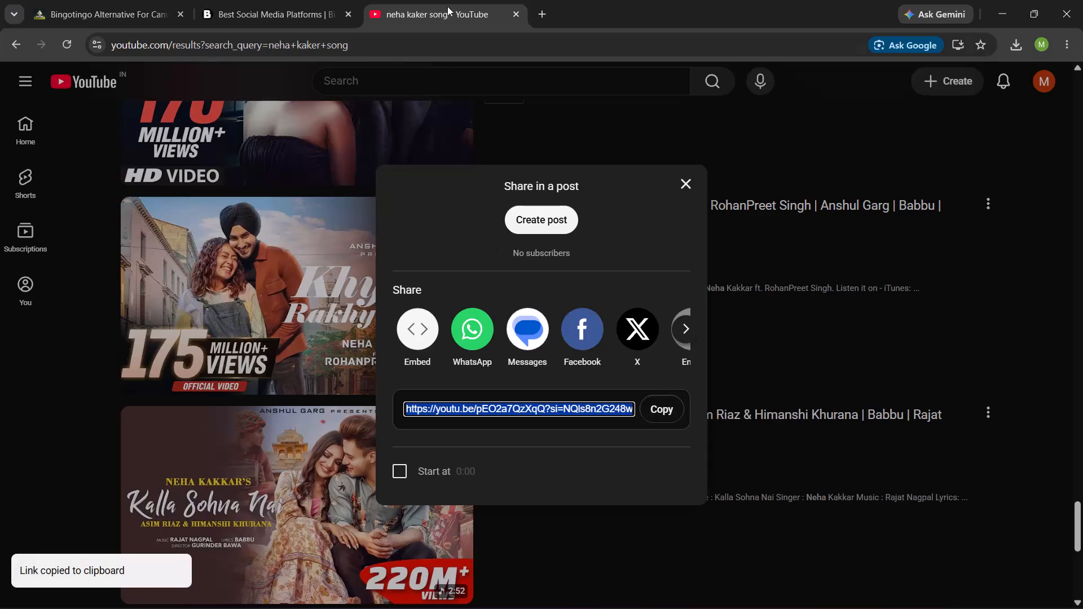
Open the saved "yt download" site in a new tab and close the YouTube results tab.
left_click(540, 12)
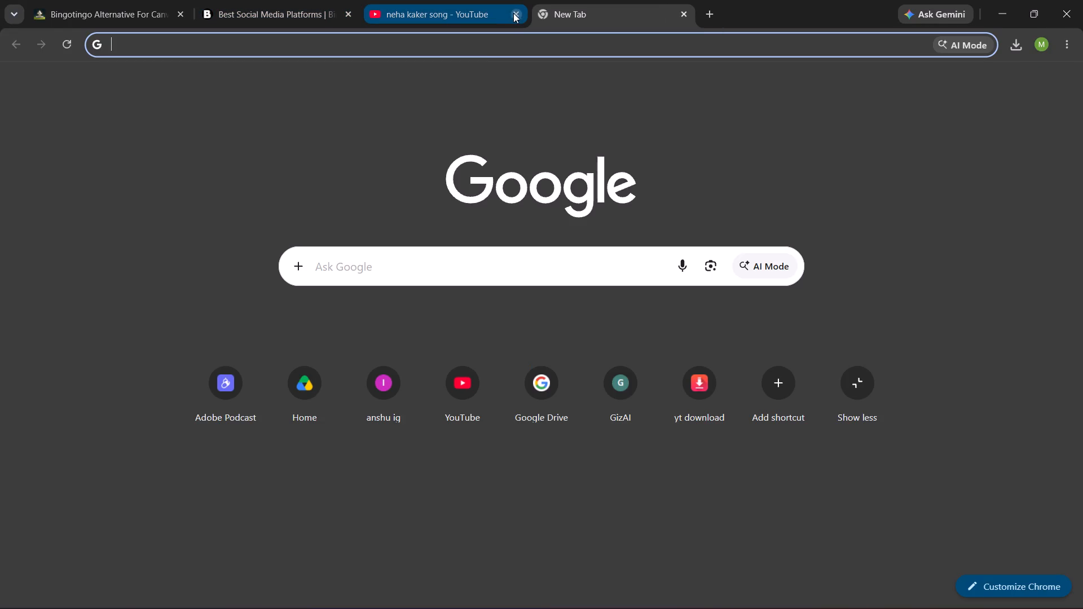
left_click(515, 13)
left_click(683, 392)
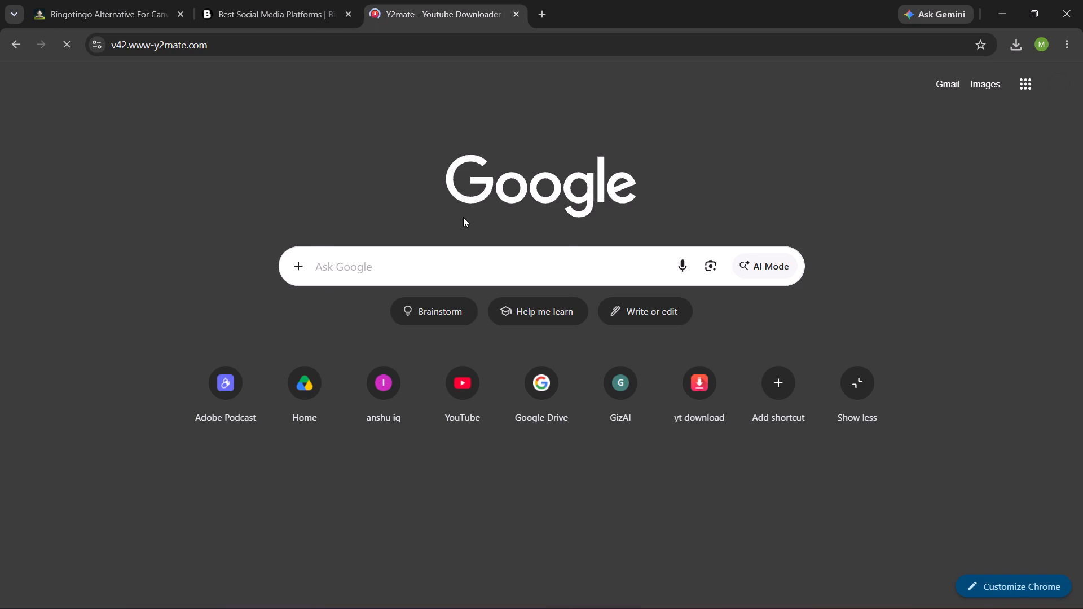
Paste the copied song link into the Y2mate downloader and start the conversion.
left_click(383, 222)
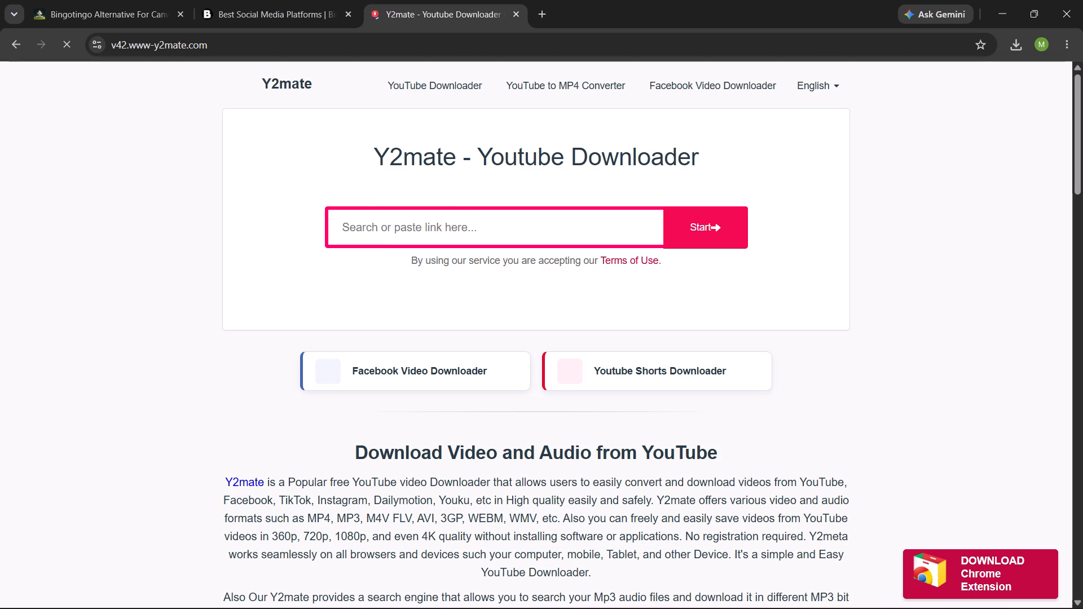
key("ctrl+v")
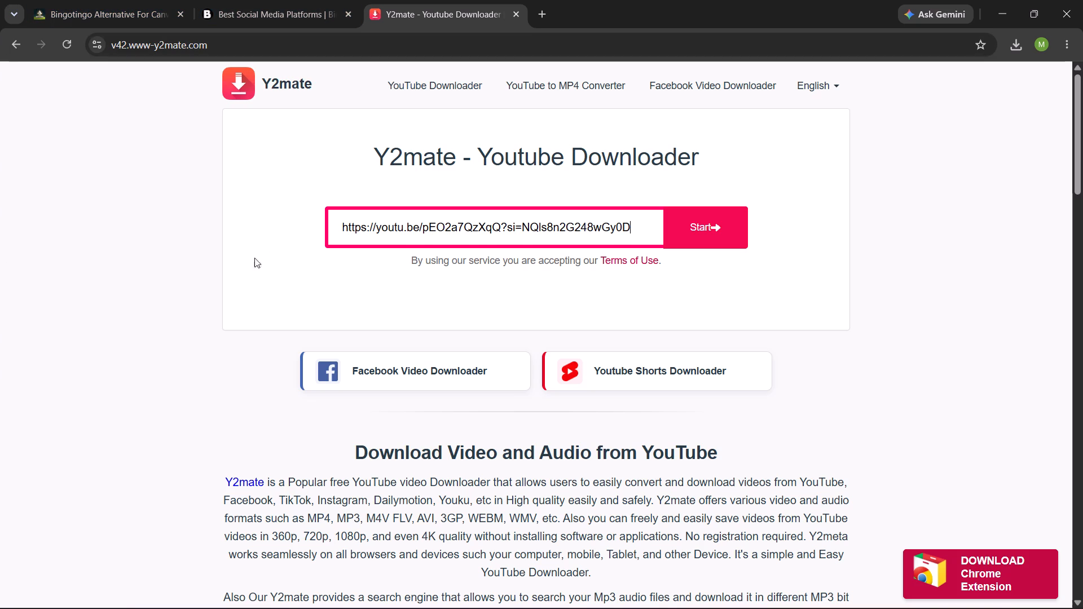
scroll(250, 258, "down", 5)
scroll(166, 157, "down", 5)
scroll(183, 159, "up", 1)
scroll(206, 160, "down", 1)
scroll(208, 160, "up", 9)
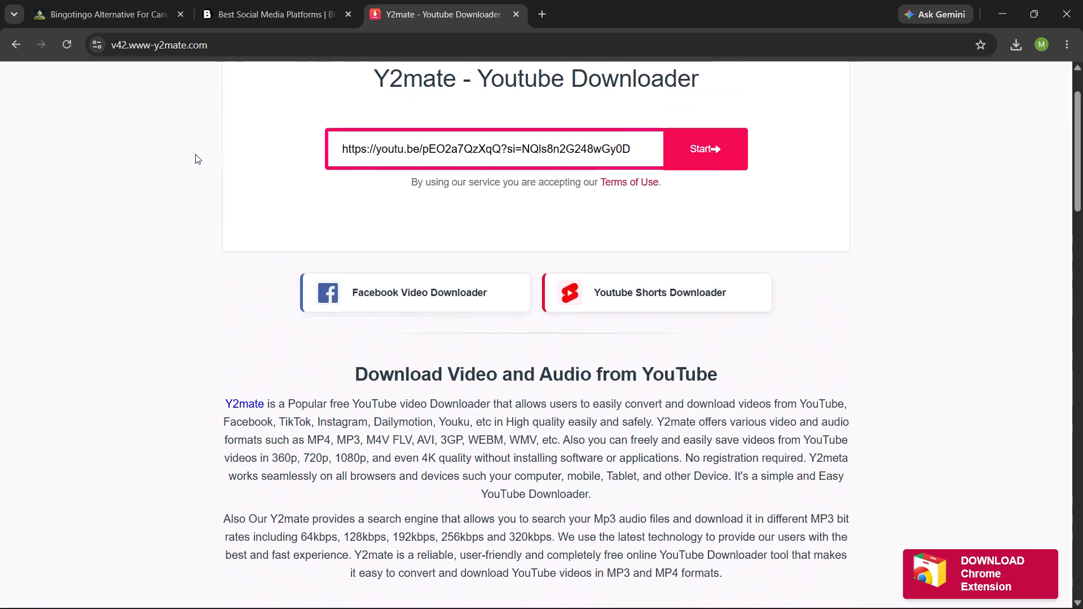
scroll(195, 154, "up", 3)
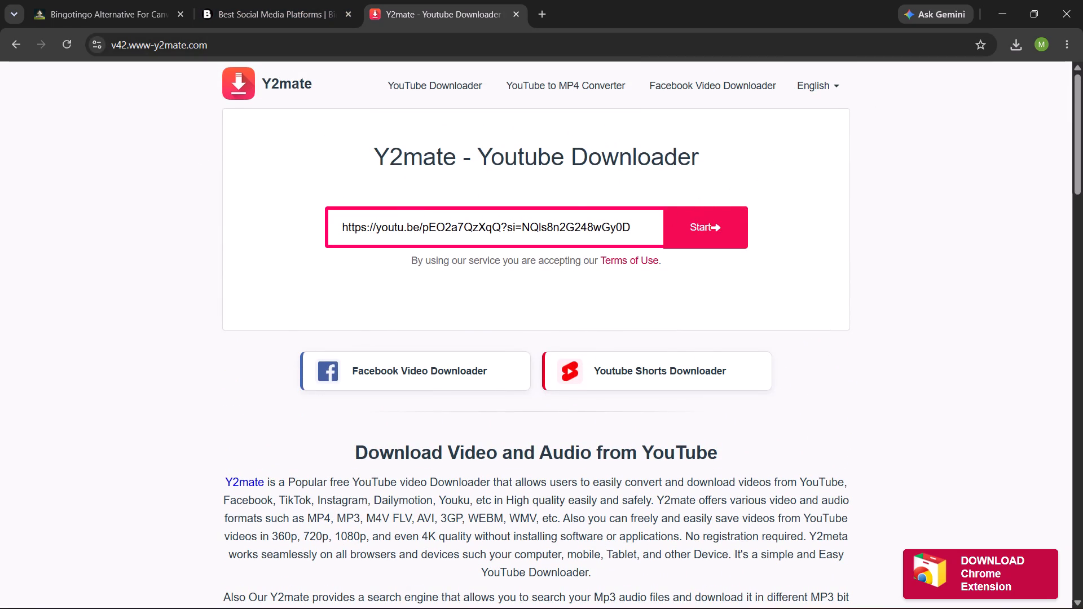
left_click(706, 224)
scroll(706, 224, "down", 6)
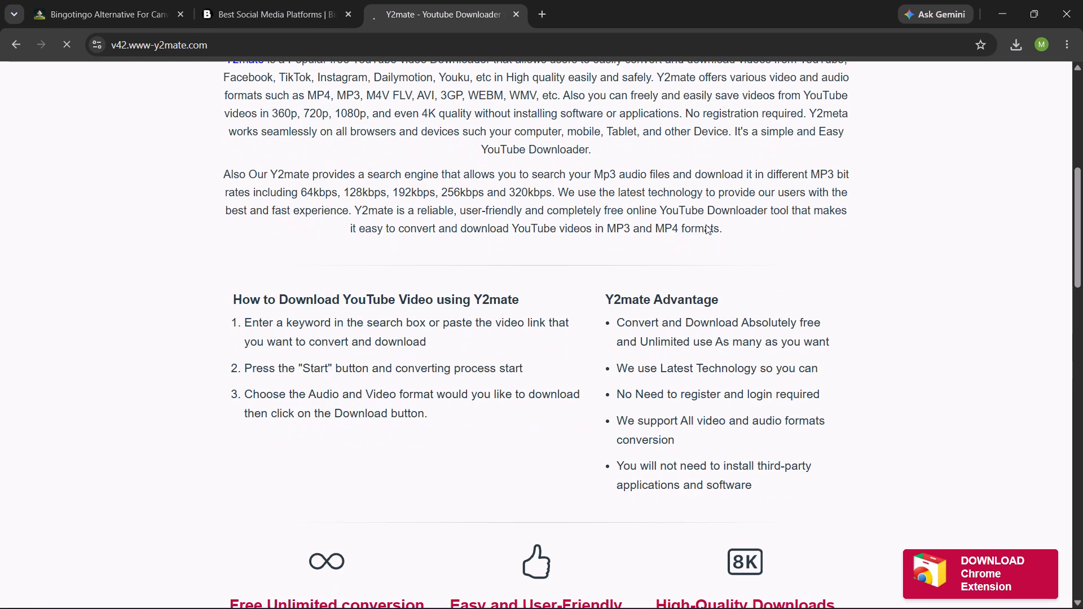
scroll(706, 224, "up", 6)
scroll(703, 224, "down", 4)
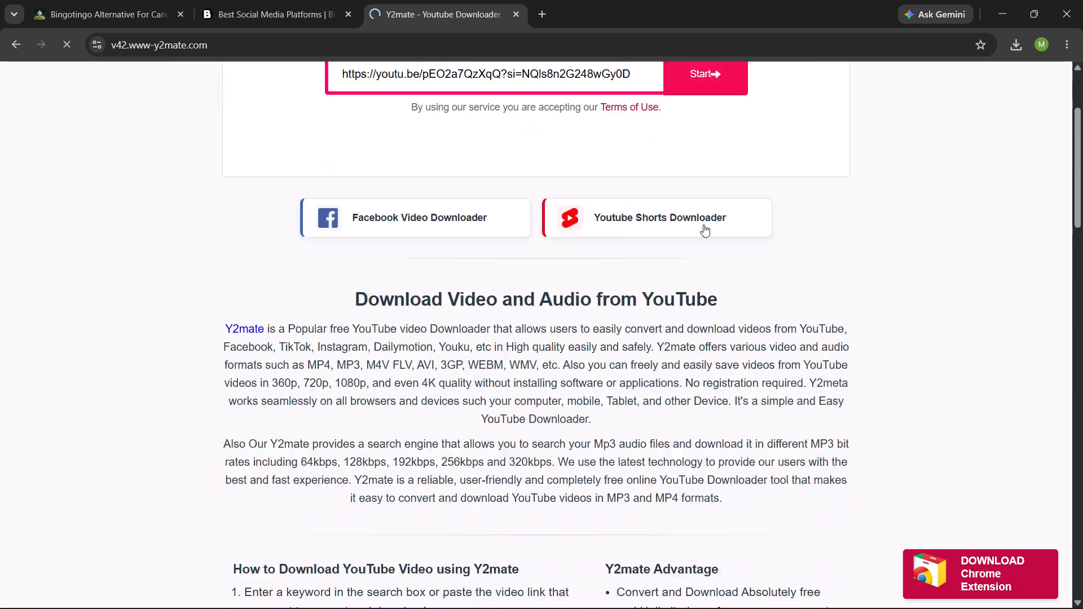
scroll(703, 224, "down", 13)
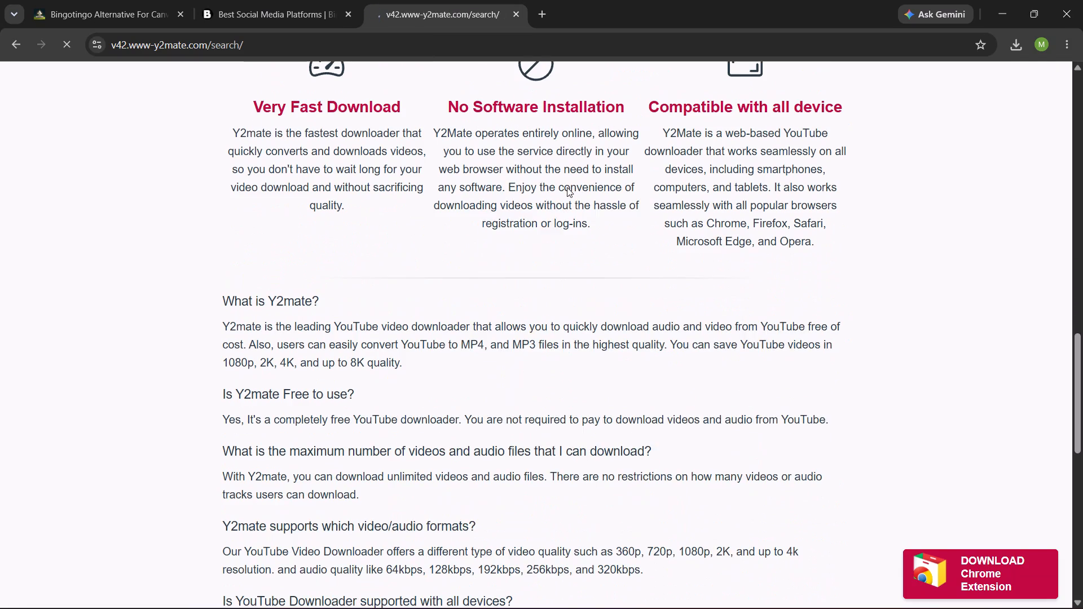
scroll(570, 188, "down", 6)
scroll(600, 204, "up", 7)
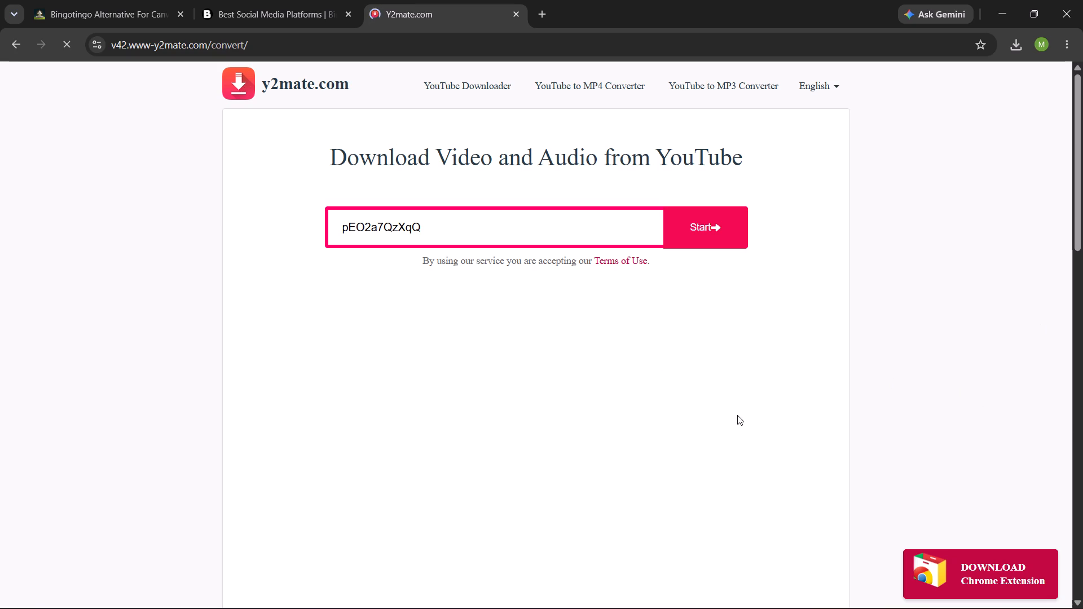
key("space")
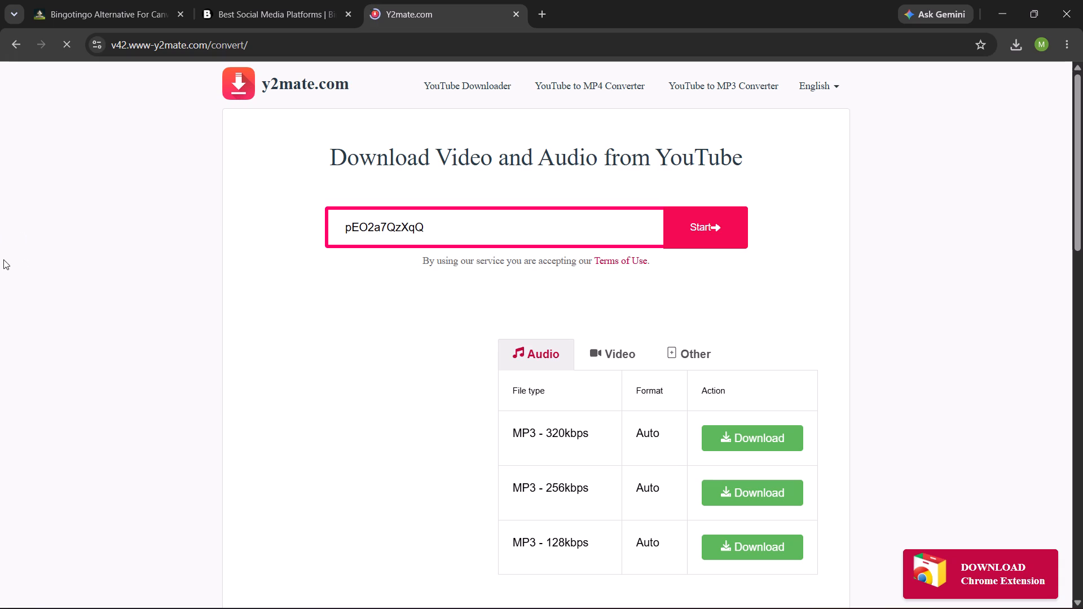
Download the song's audio as MP3 - 320kbps, closing the extra tabs that the download opens.
left_click(750, 434)
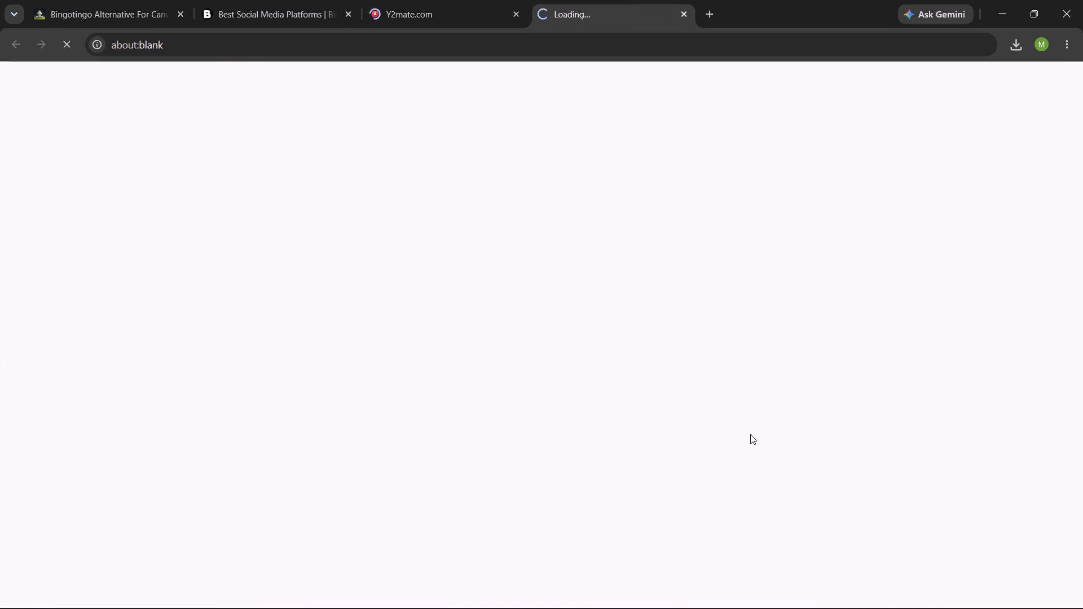
left_click(681, 10)
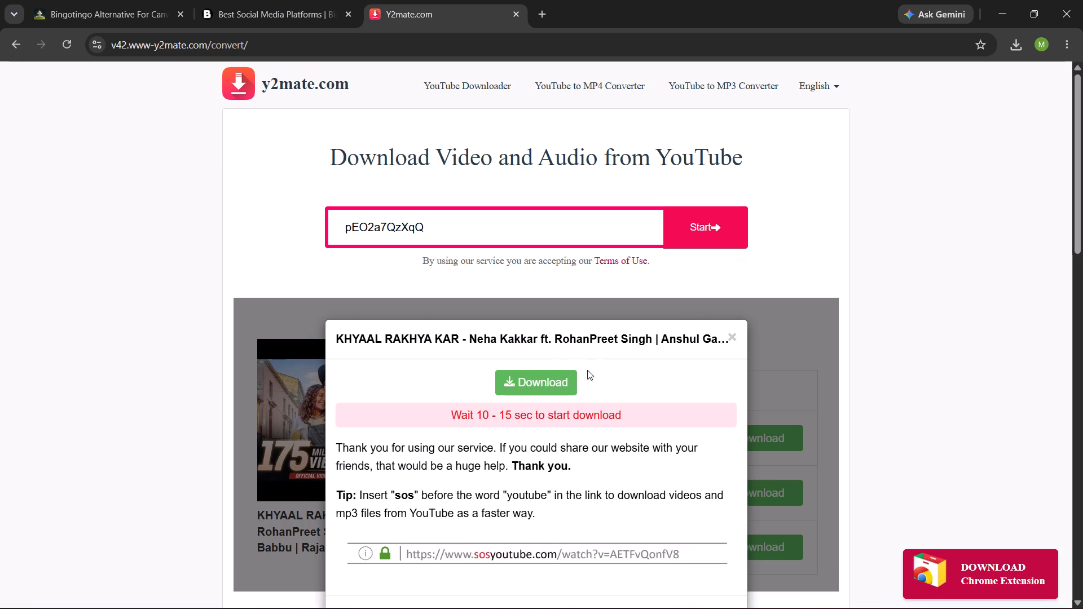
left_click(548, 379)
left_click(405, 1)
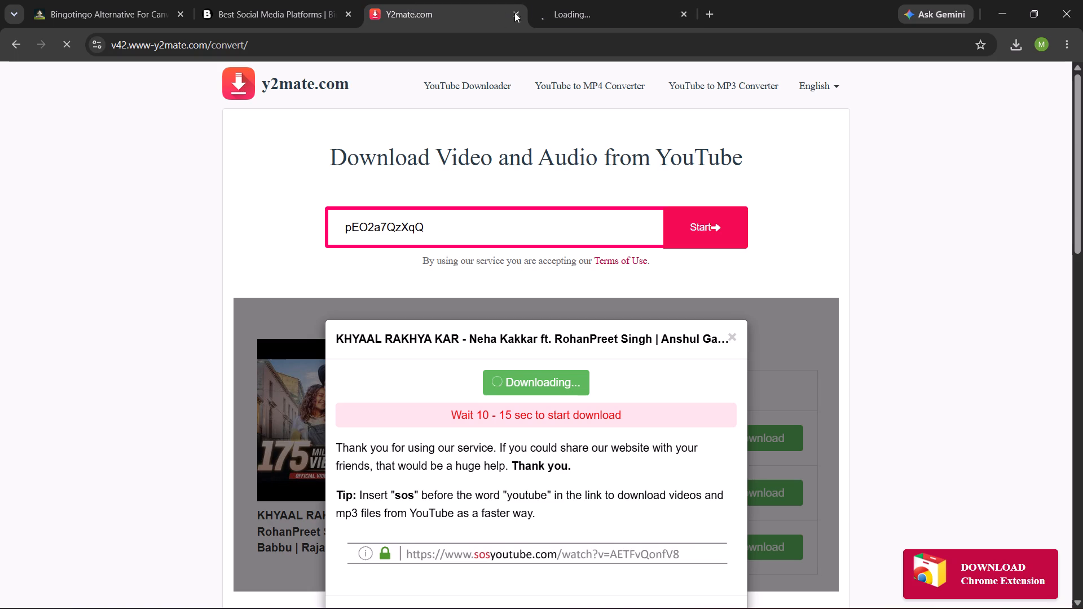
left_click(685, 10)
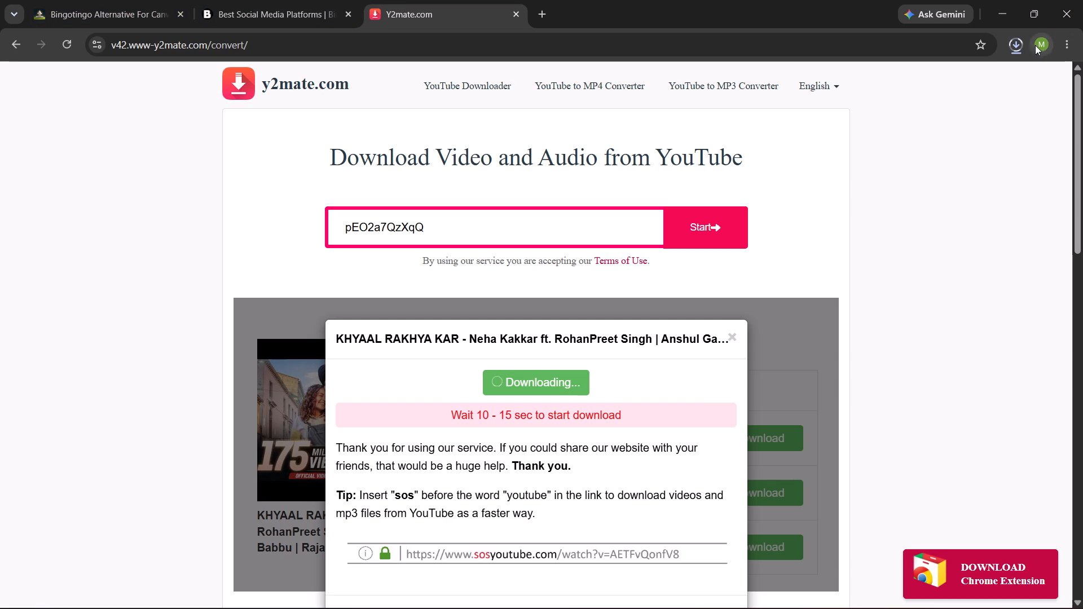
Open the recent download history to check the progress of the MP3 download.
left_click(1019, 48)
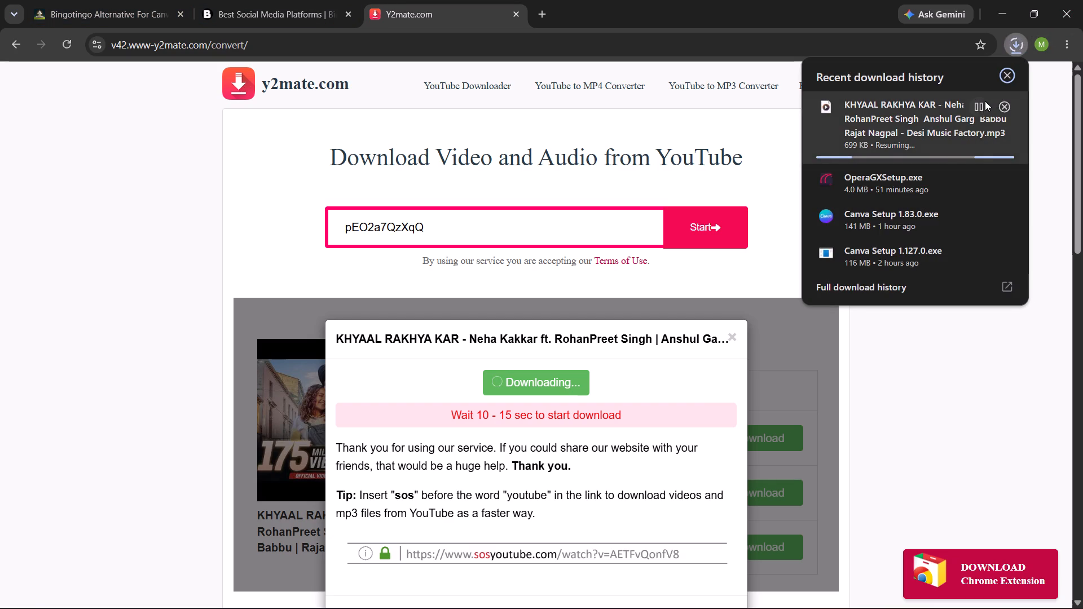
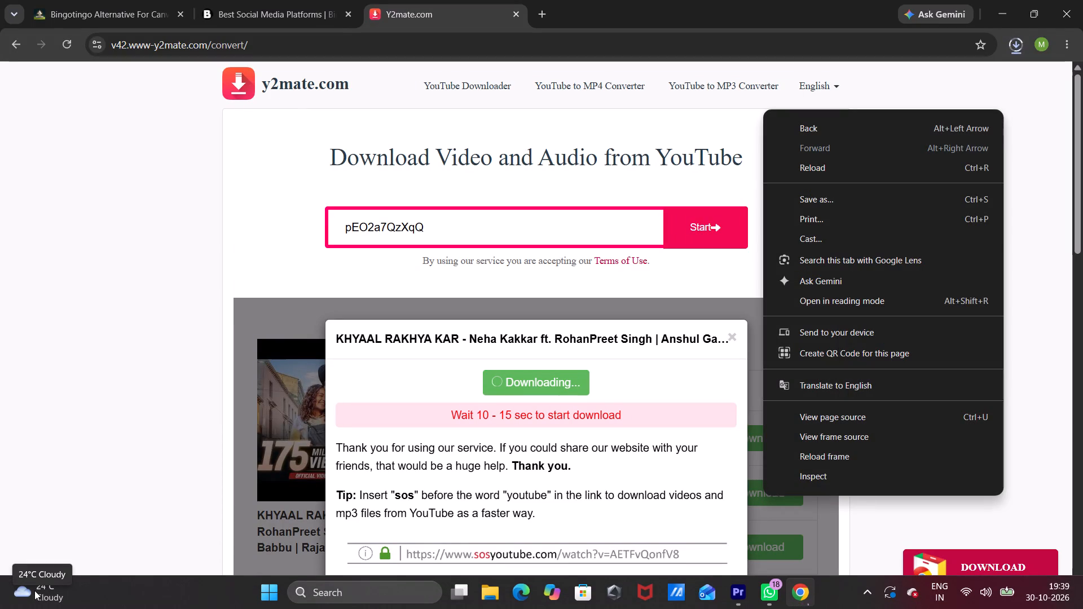
Dismiss the page's context menu, close the extra tab that opens, and check the MP3 download's progress in the recent download history.
left_click(126, 270)
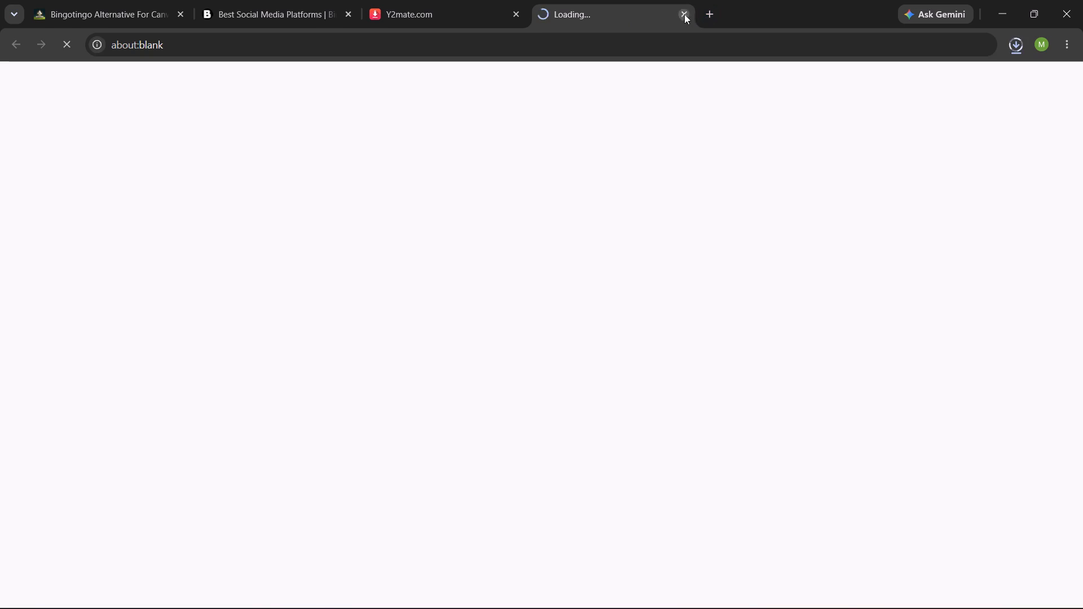
left_click(685, 14)
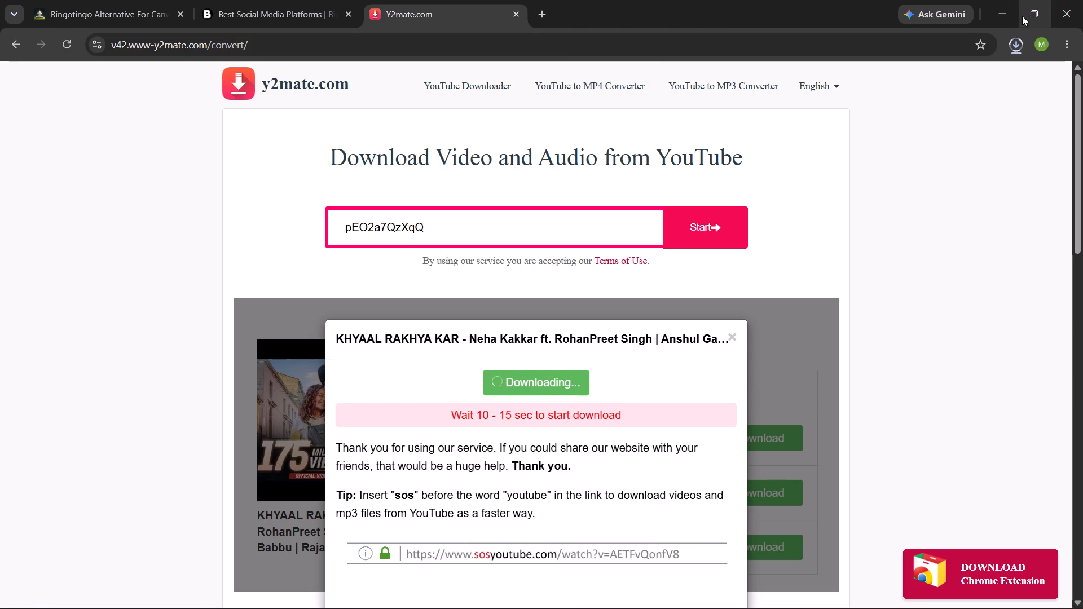
left_click(1014, 41)
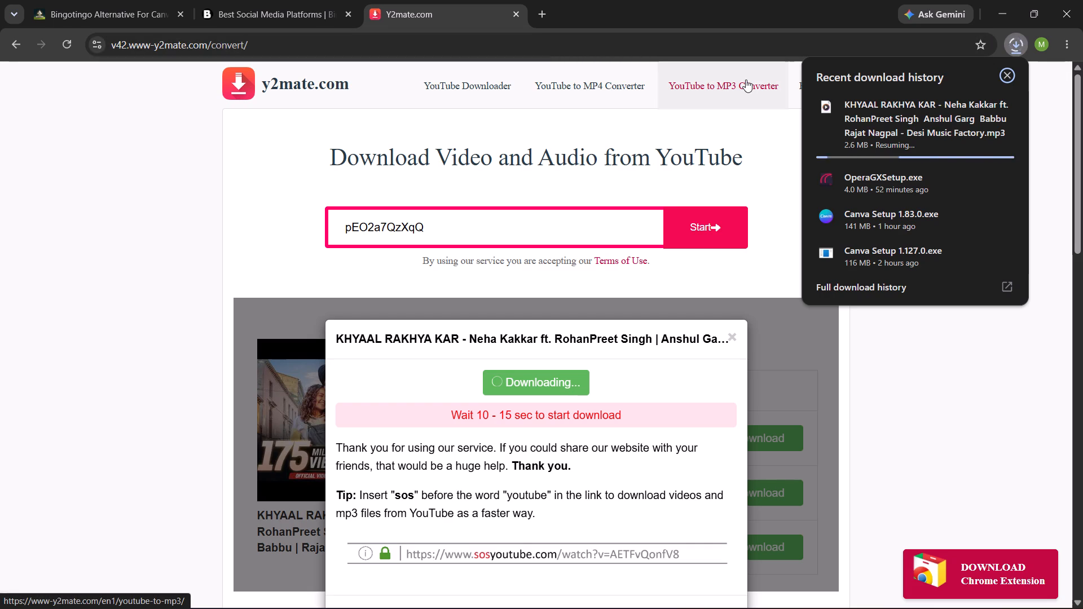
key("space")
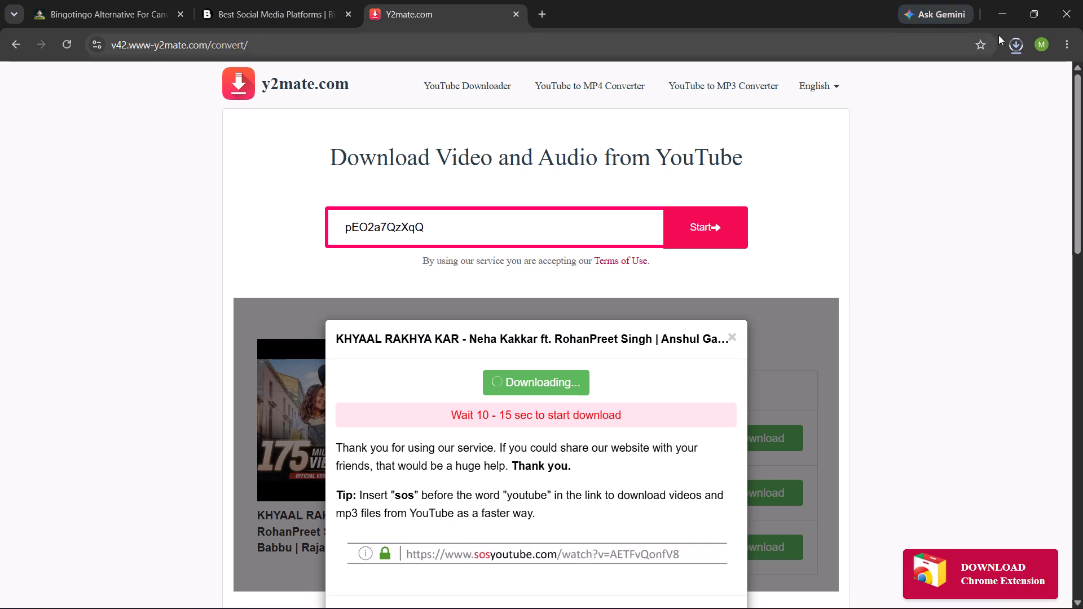
left_click(1020, 45)
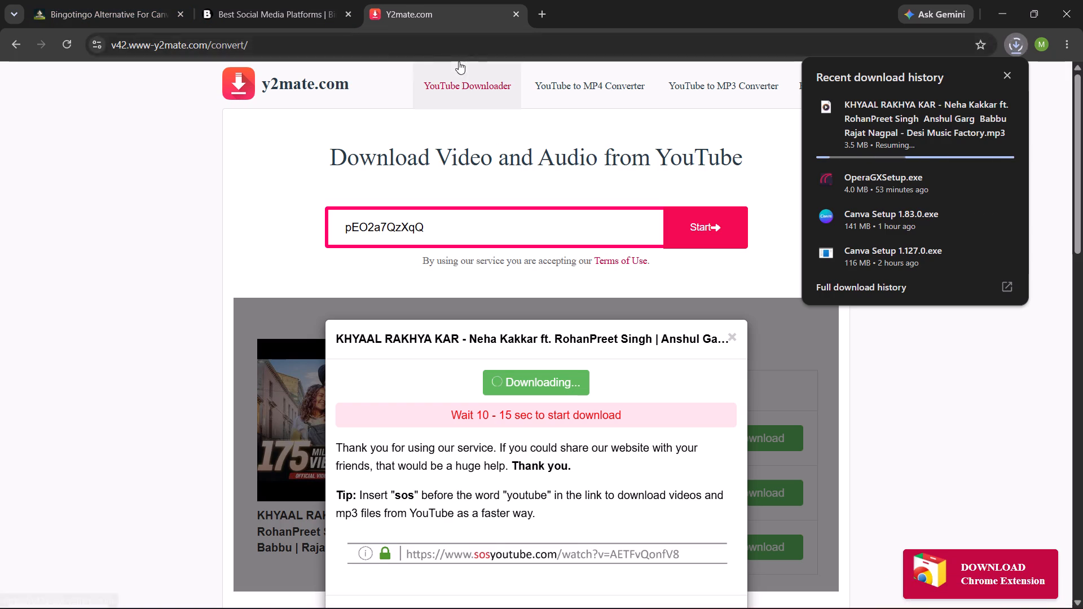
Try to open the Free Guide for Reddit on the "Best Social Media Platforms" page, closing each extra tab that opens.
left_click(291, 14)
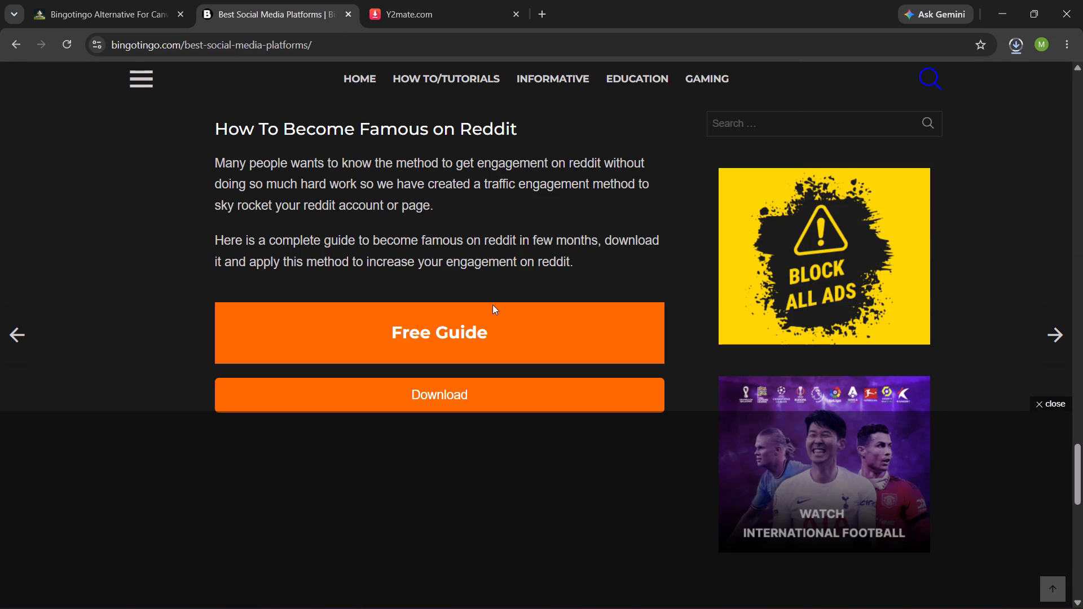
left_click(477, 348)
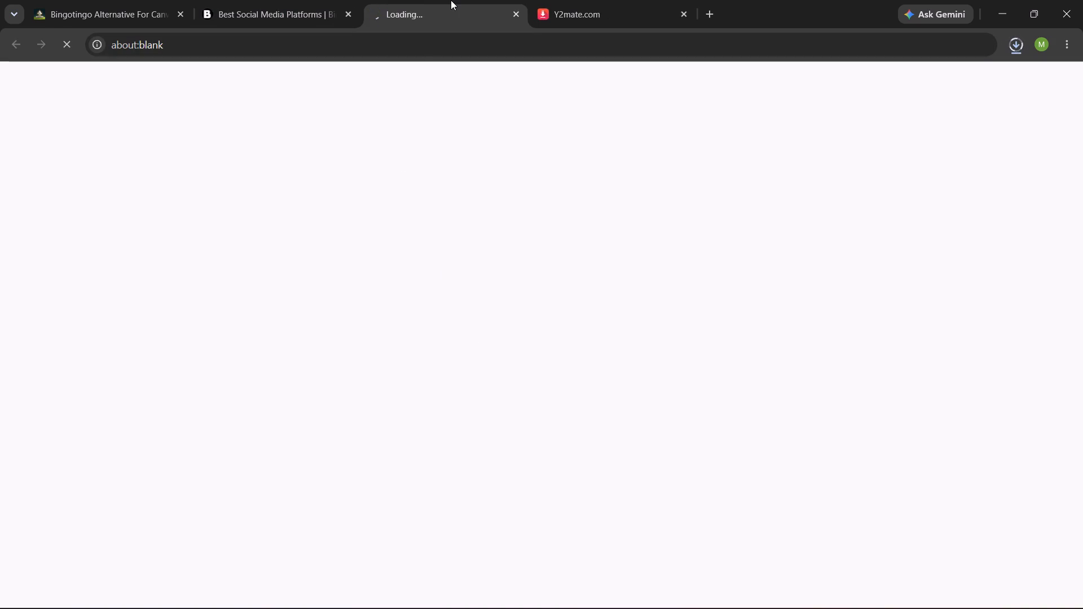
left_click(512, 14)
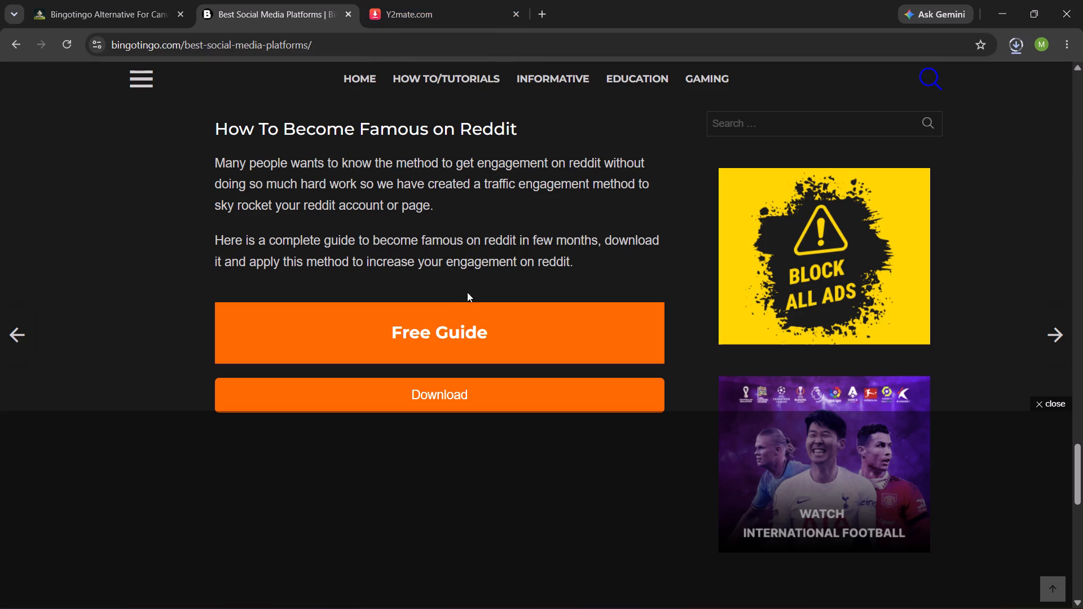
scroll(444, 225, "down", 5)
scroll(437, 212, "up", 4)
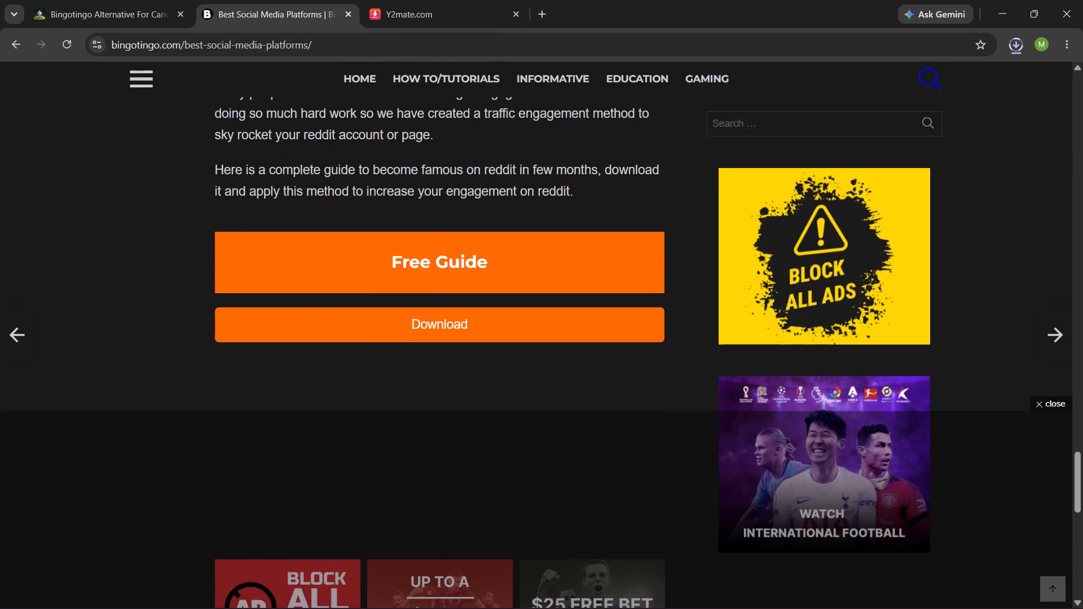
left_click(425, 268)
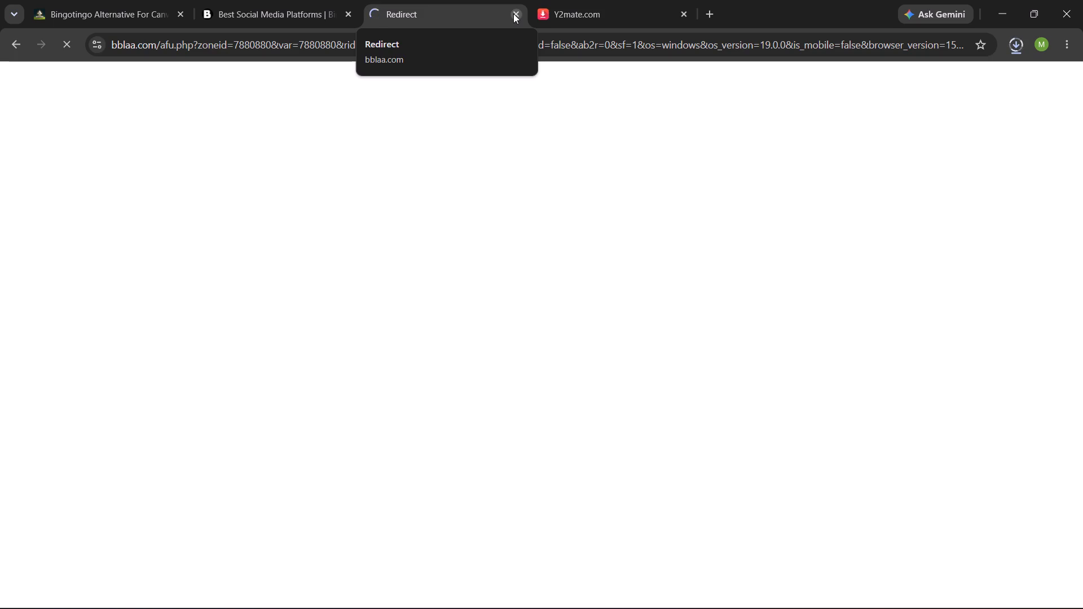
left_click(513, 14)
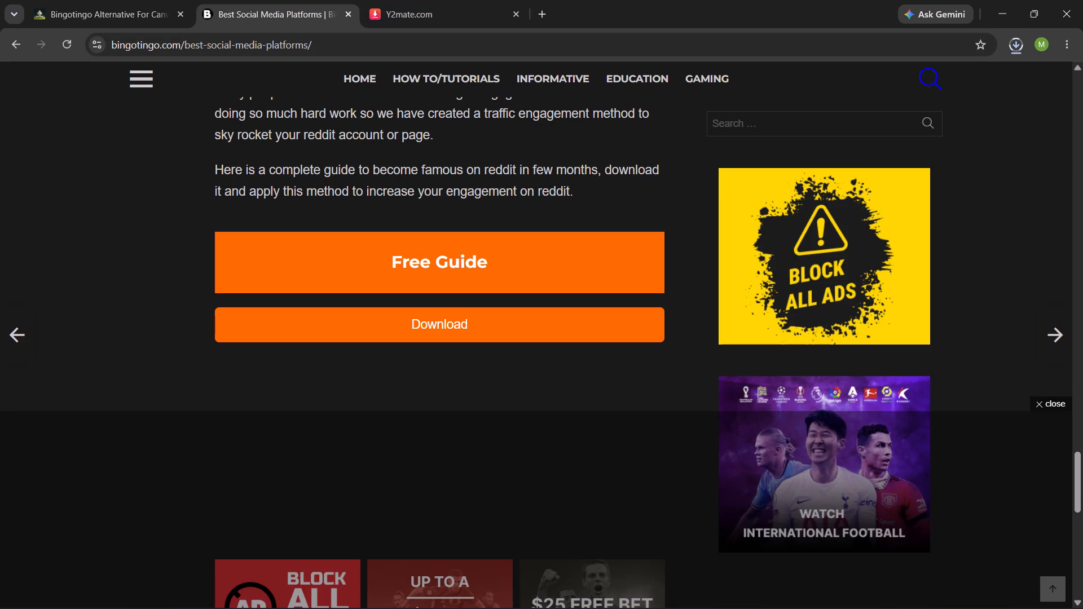
Return to the Y2mate tab and check the MP3 download's progress in the recent download history.
left_click(435, 17)
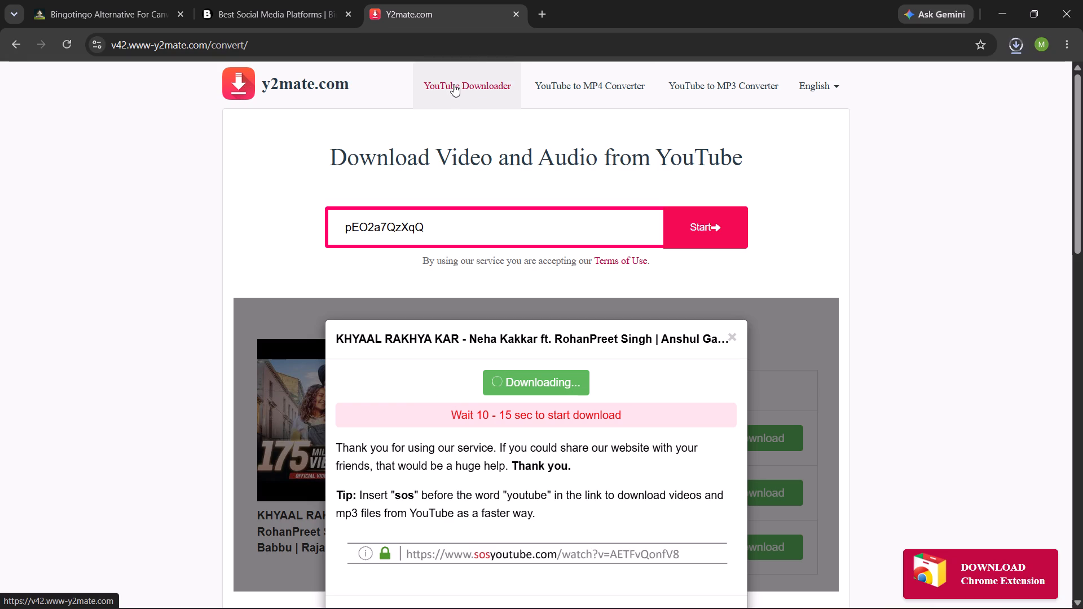
left_click(1016, 46)
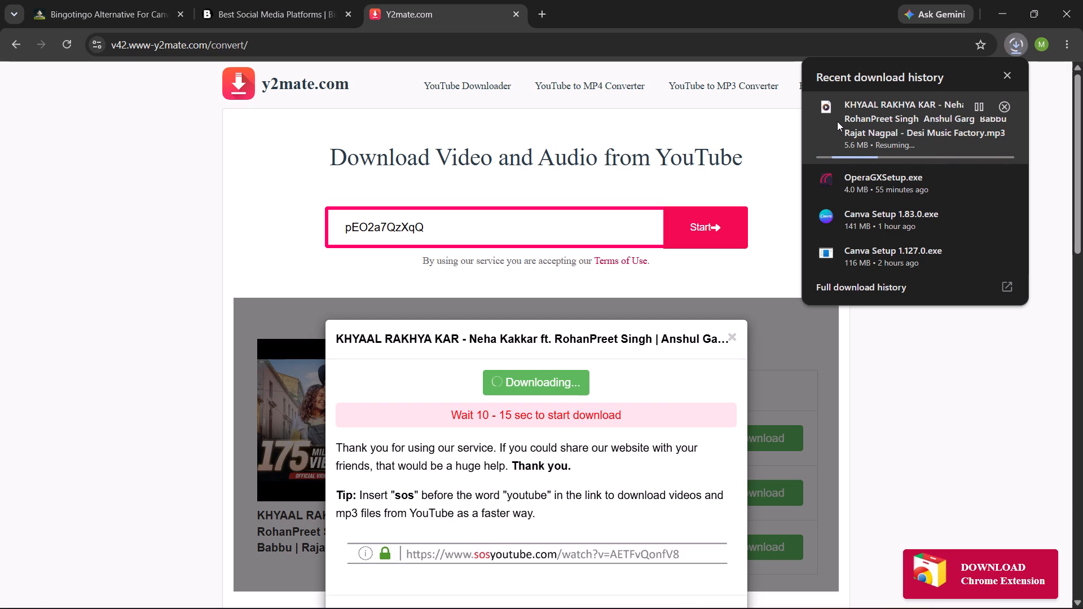
key("space")
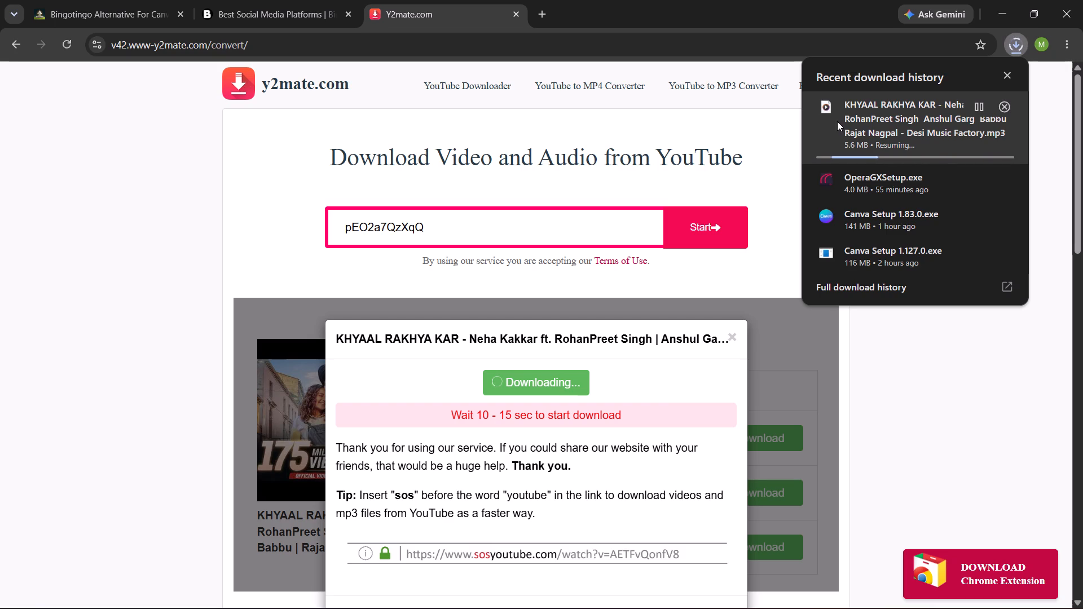
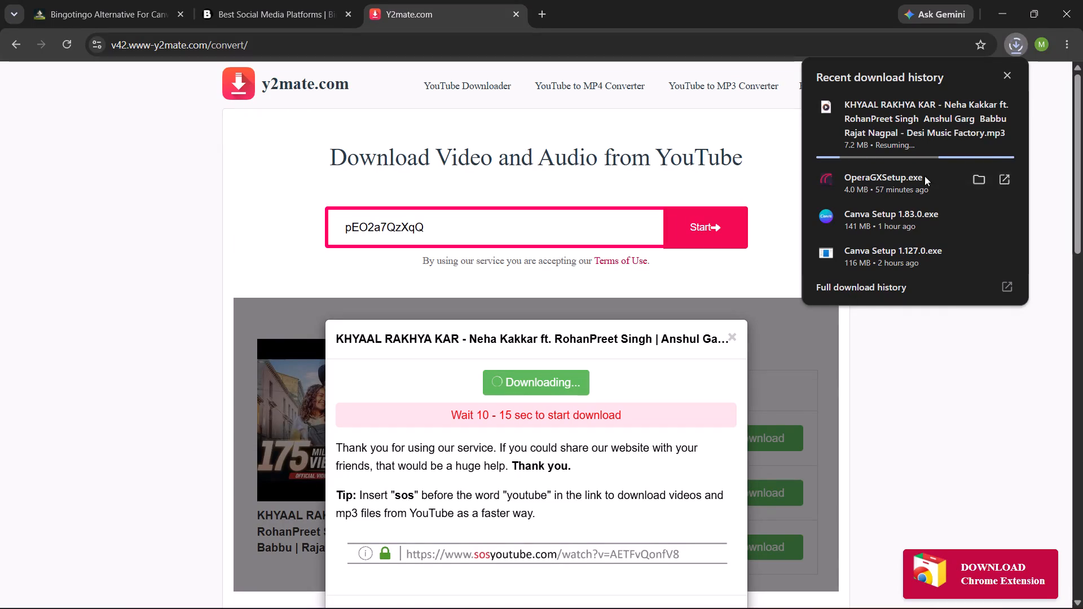
Minimise the browser, switch to Premiere, and return the playhead to the start of the 30 fri oct sequence.
key("space")
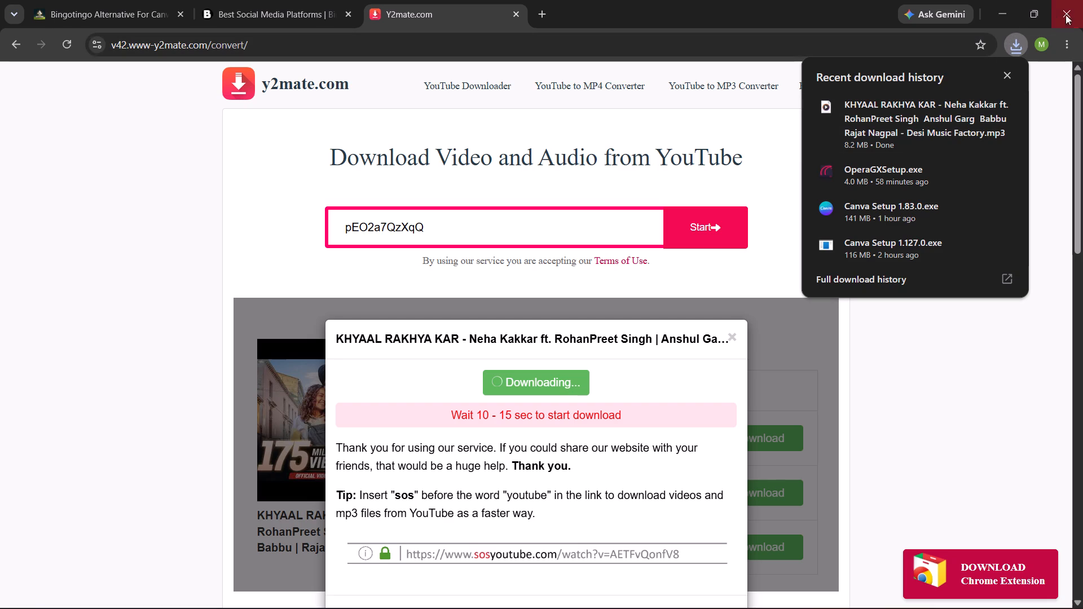
left_click(1010, 14)
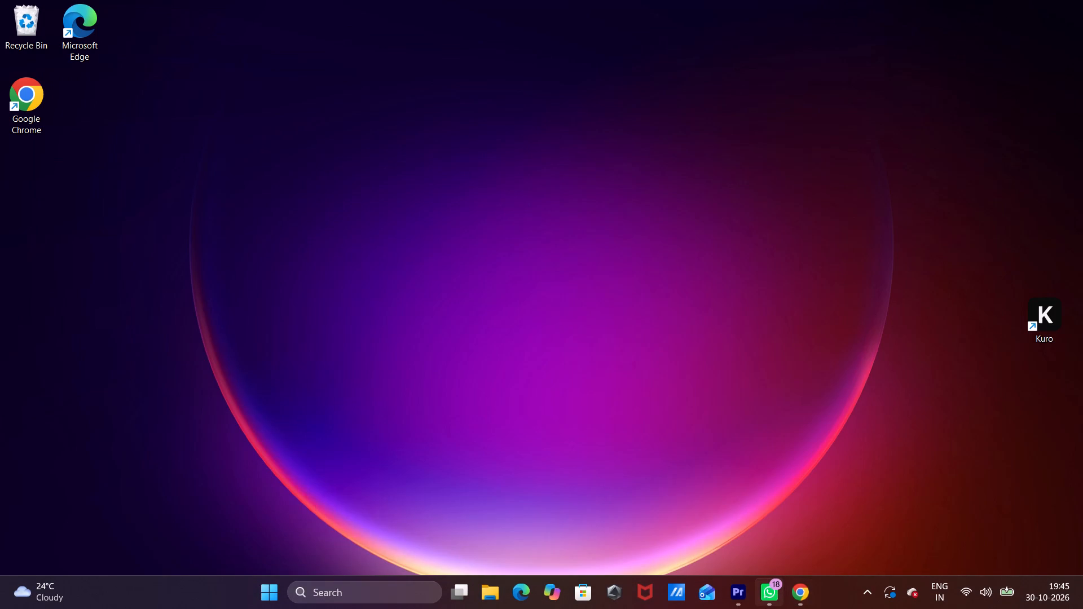
left_click(742, 602)
scroll(613, 410, "down", 1)
scroll(381, 435, "up", 3)
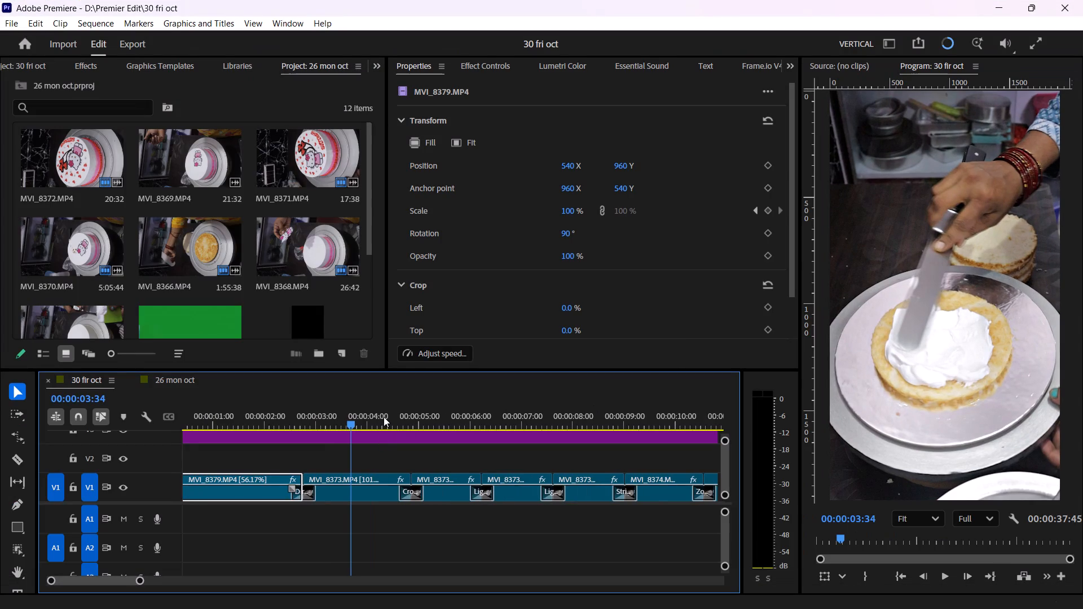
left_click_drag(363, 420, 0, 491)
left_click_drag(250, 414, 0, 456)
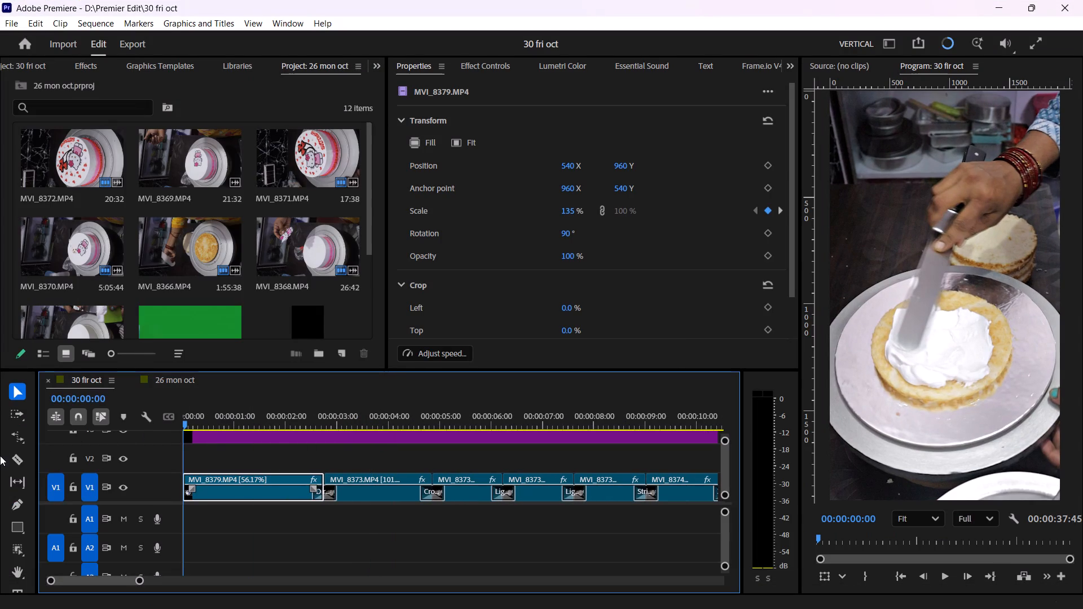
left_click_drag(0, 456, 0, 416)
Import the Khyaal Rakhya Kar MP3 from the Downloads folder into the 26 mon oct project.
scroll(213, 244, "down", 6)
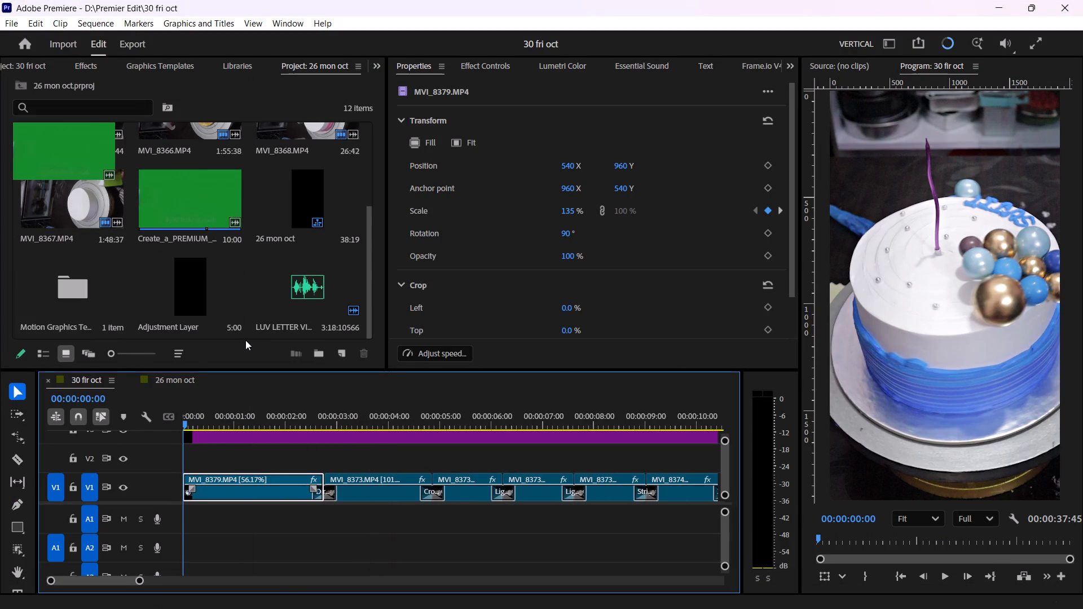
double_click(249, 337)
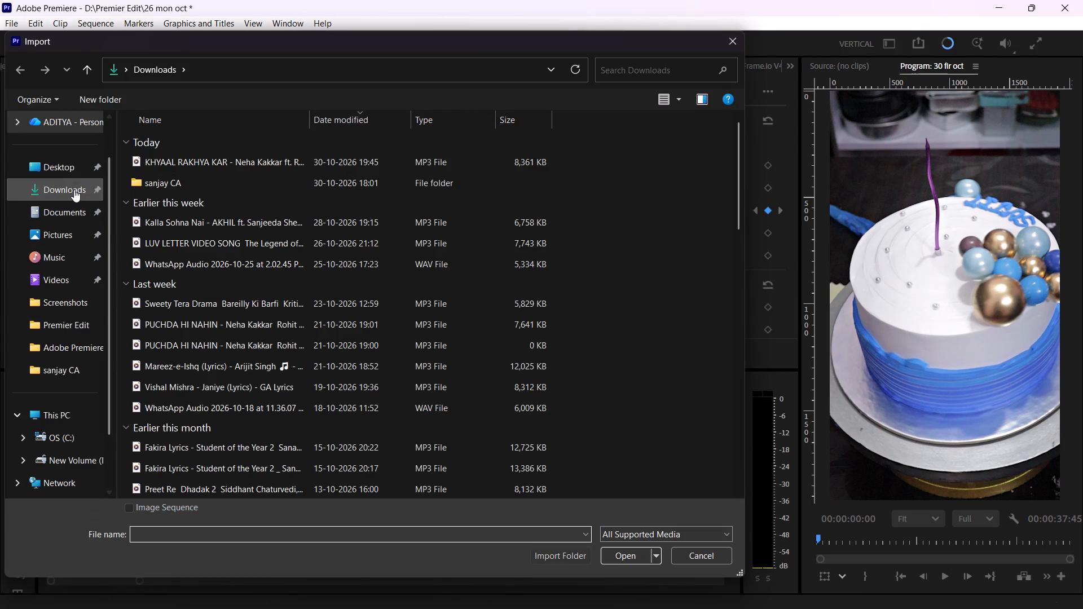
left_click(184, 155)
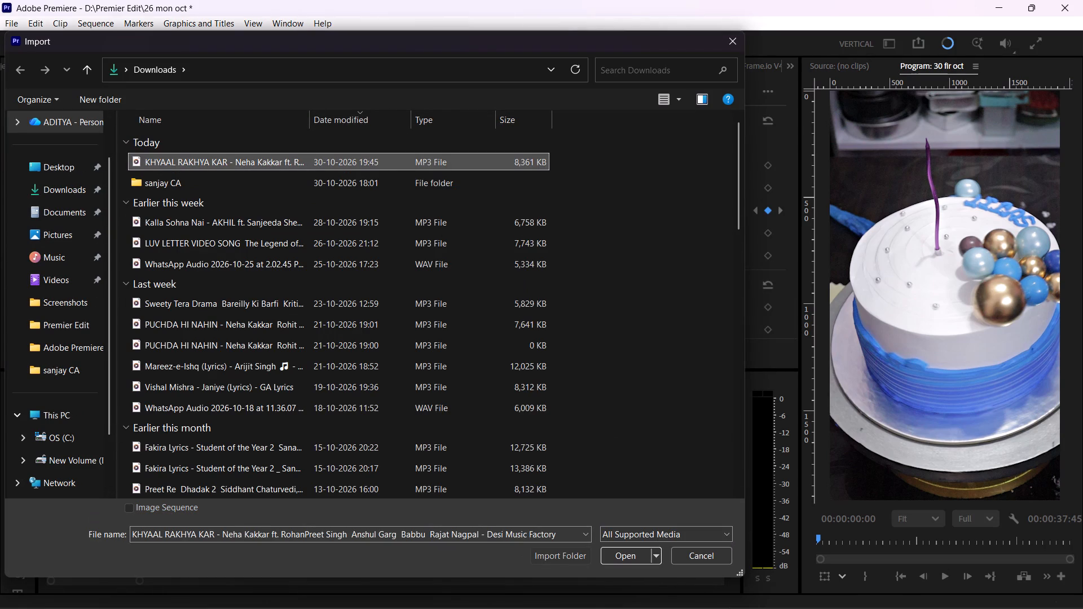
left_click(606, 551)
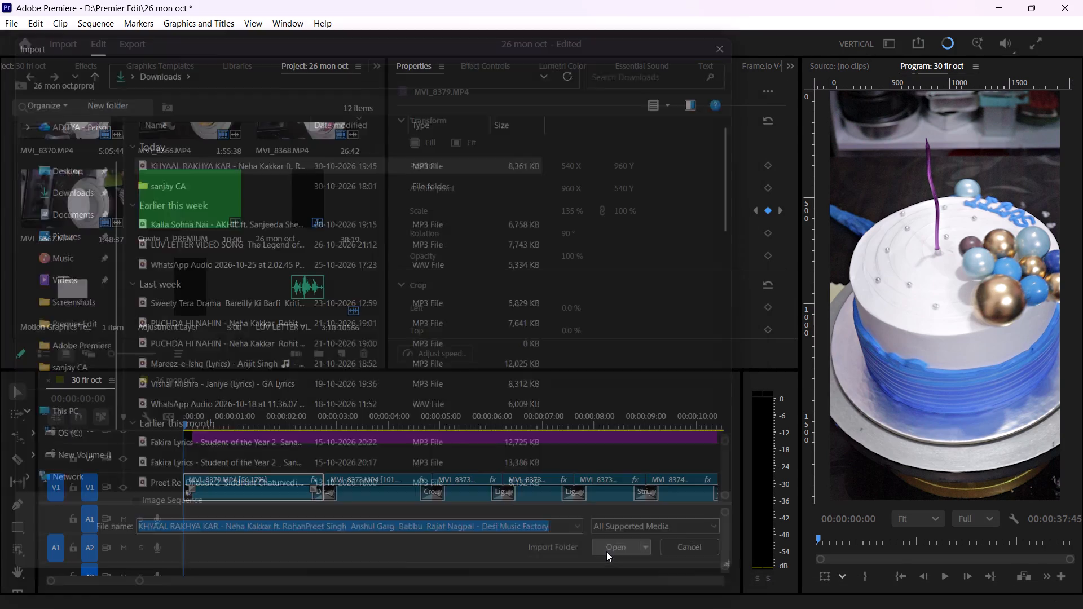
Place the Khyaal Rakhya Kar audio on track A1 at the start of the 30 fri oct sequence.
left_click_drag(64, 285, 205, 509)
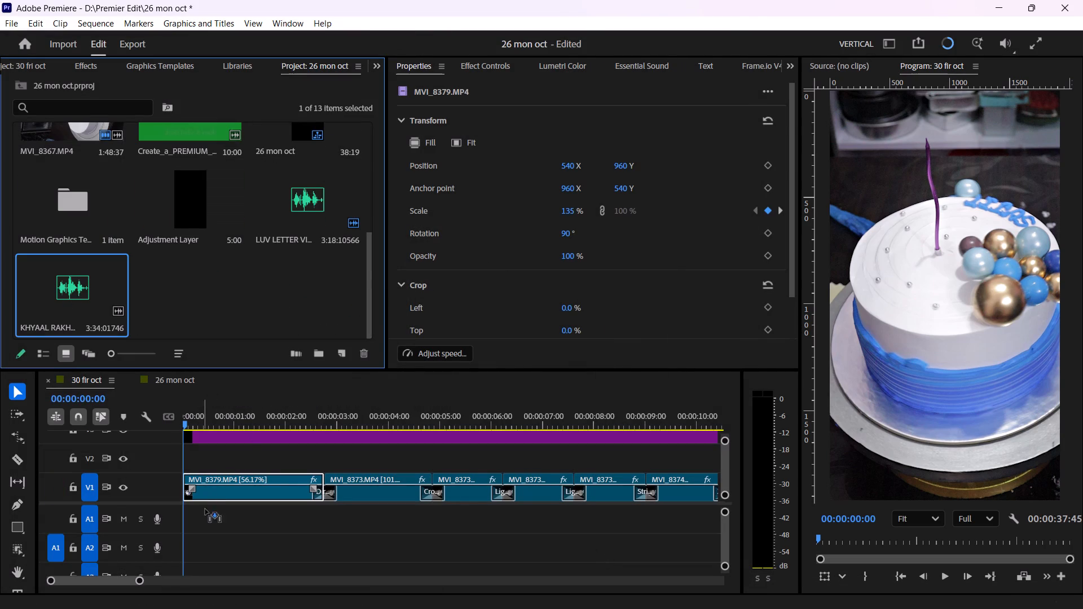
left_click_drag(205, 509, 161, 516)
left_click_drag(72, 294, 206, 441)
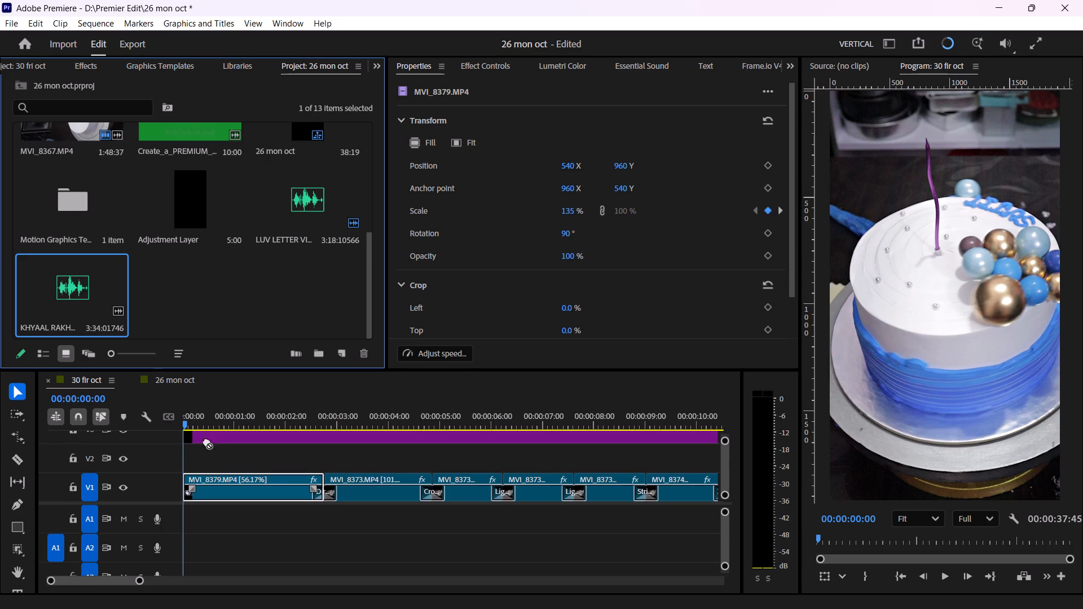
left_click_drag(206, 441, 186, 524)
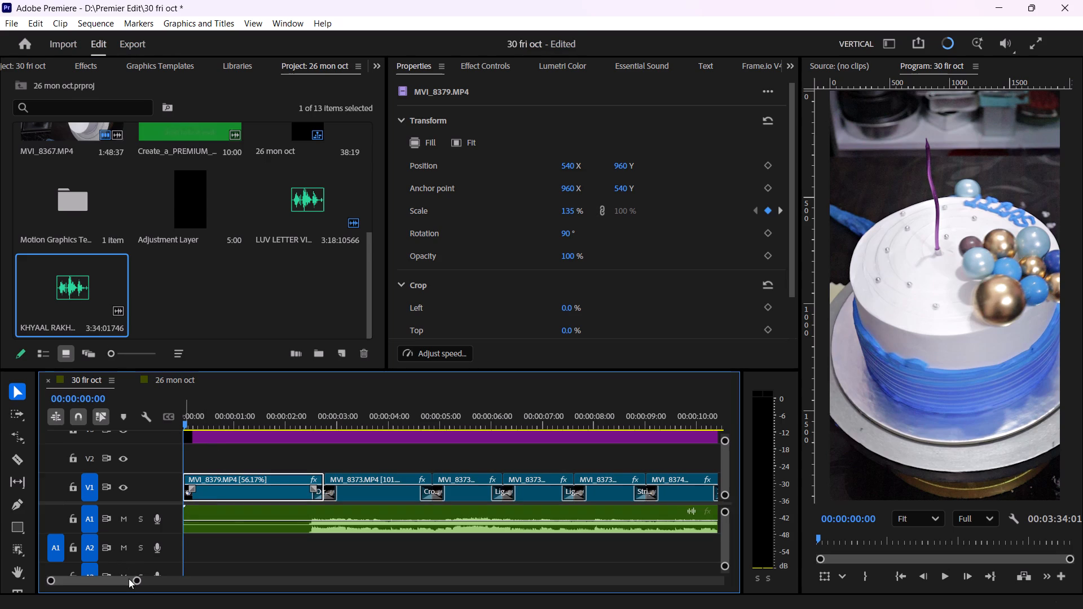
Listen to the song on A1 from about 0:39 past the video's end, and from several earlier points under the cake footage.
left_click_drag(138, 581, 301, 580)
left_click_drag(398, 414, 406, 412)
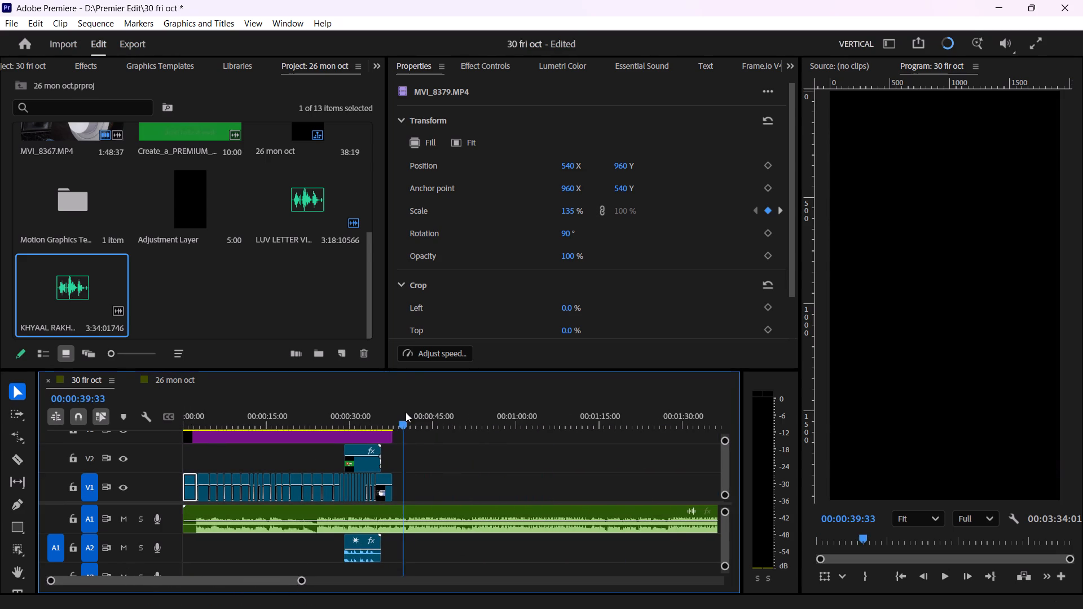
left_click_drag(406, 412, 407, 411)
key("space")
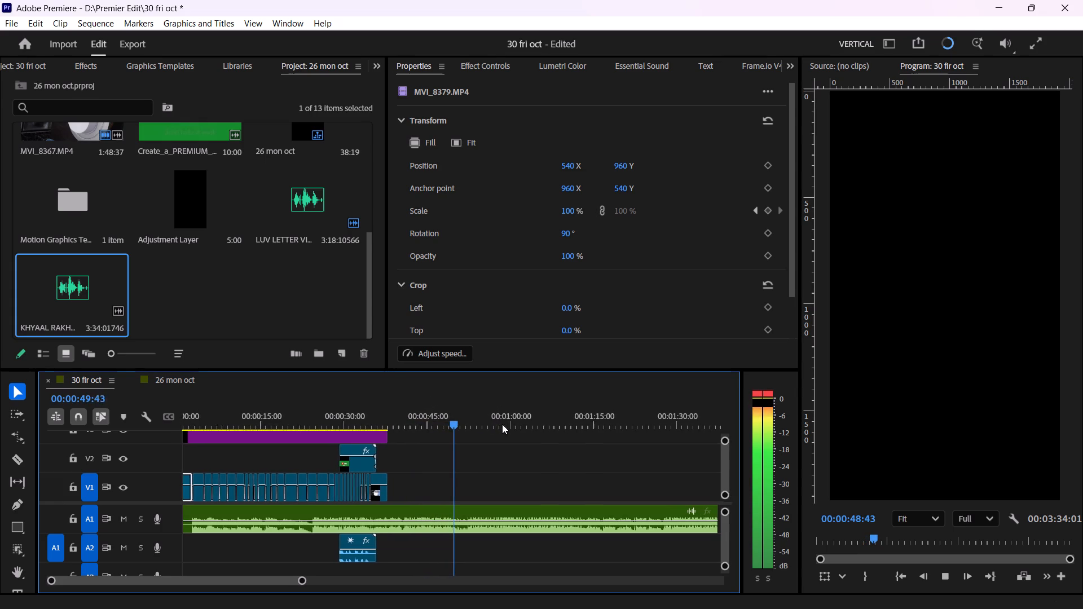
key("space")
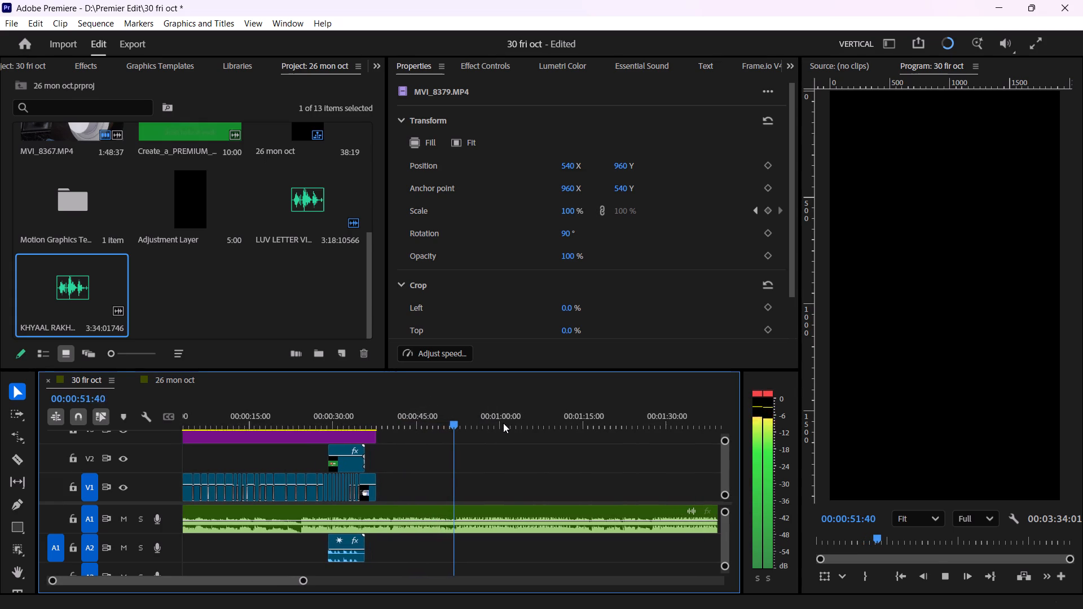
key("space")
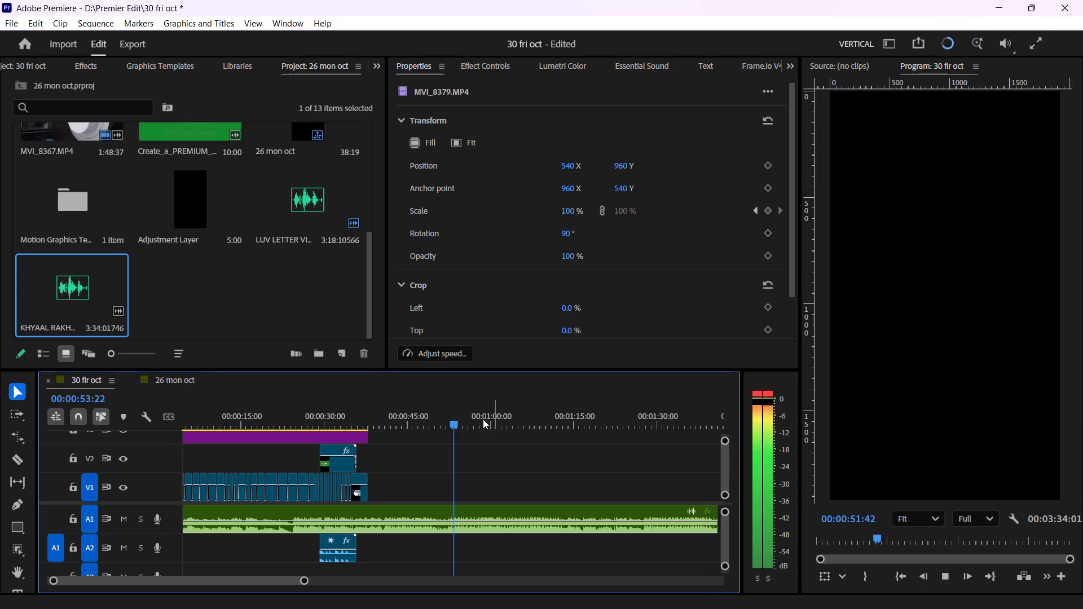
key("space")
left_click_drag(437, 419, 272, 462)
key("space")
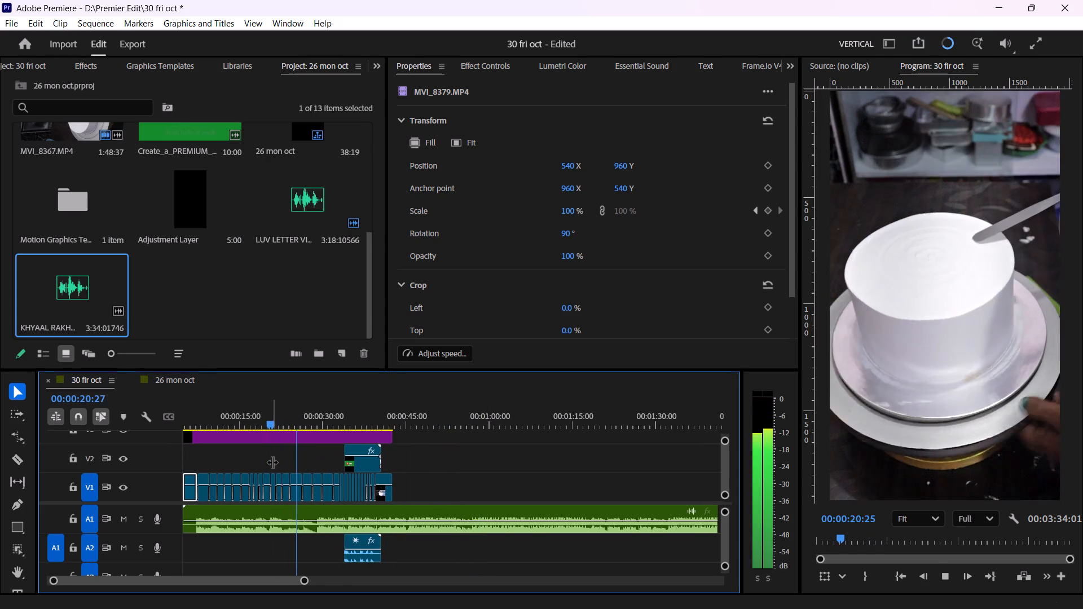
key("space")
left_click_drag(278, 411, 272, 426)
key("space")
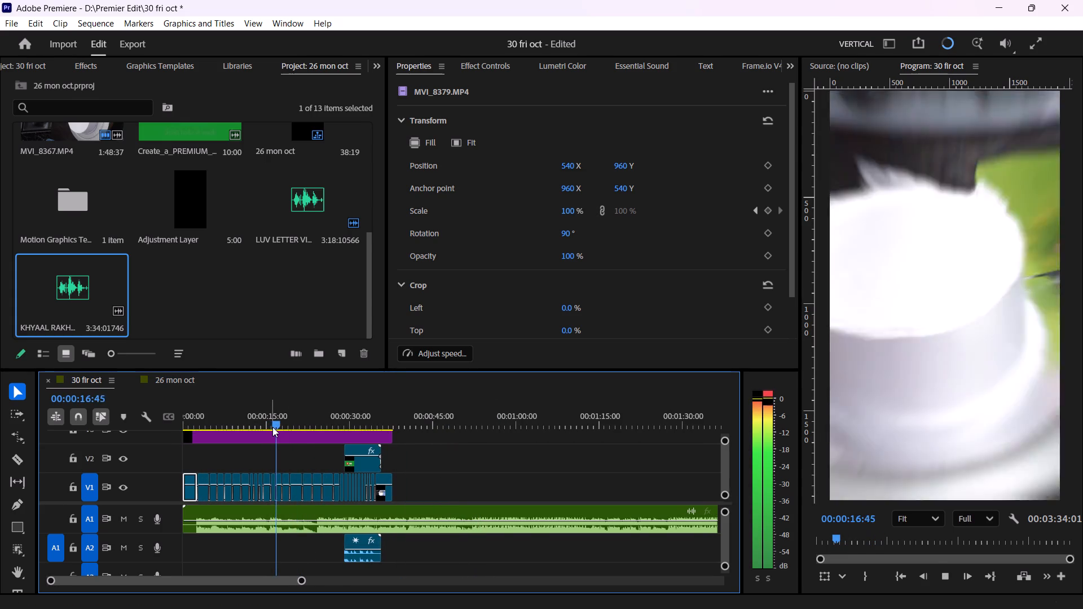
key("space")
Listen to the middle of the song on A1, sampling the passages from about 1:26 and 1:56.
left_click_drag(434, 418, 747, 447)
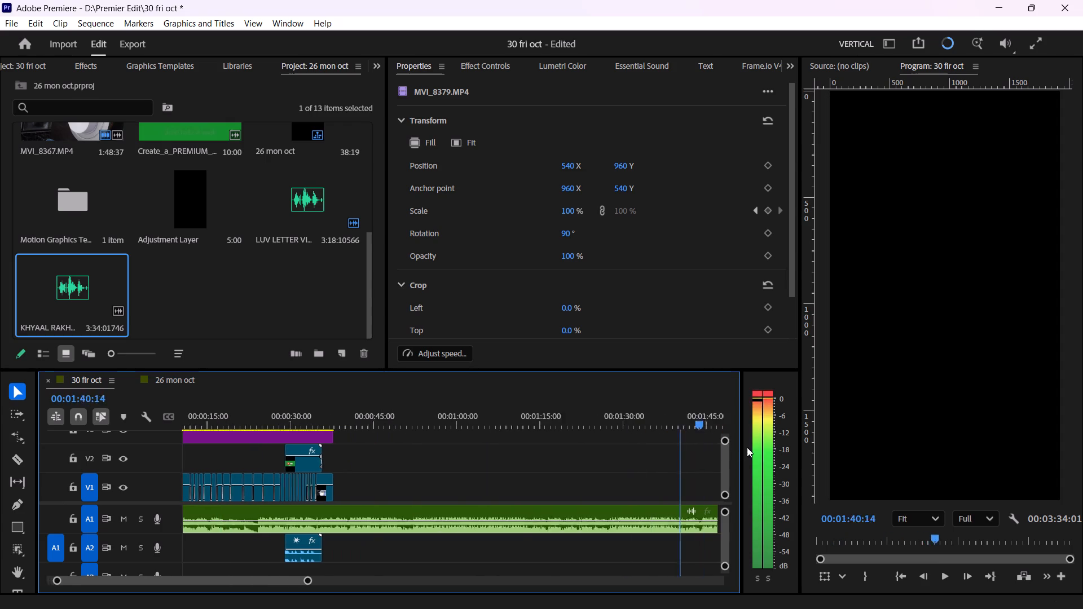
left_click_drag(747, 447, 480, 507)
key("space")
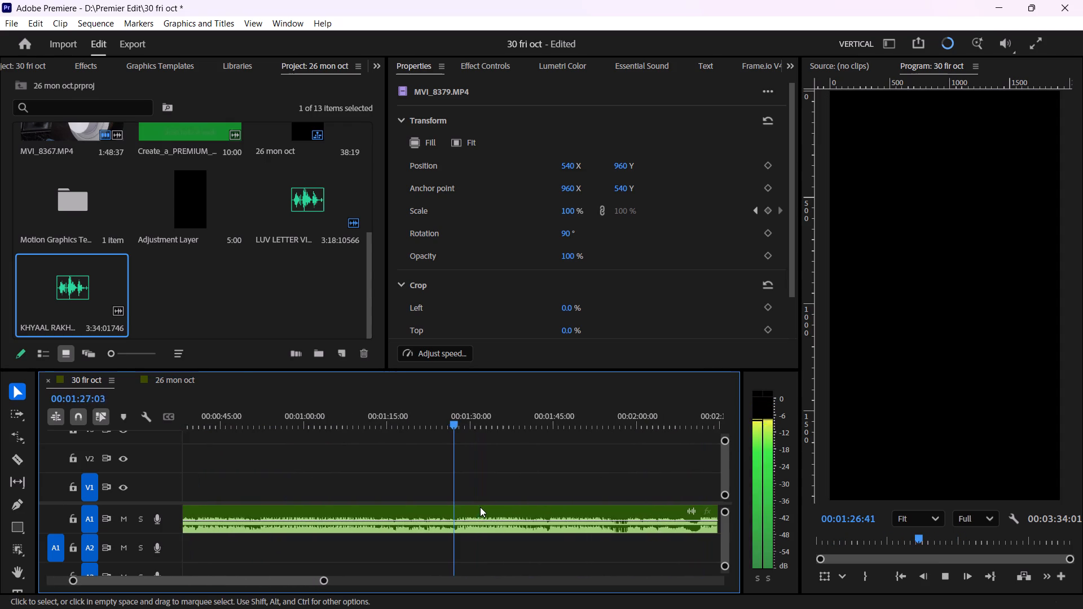
key("space")
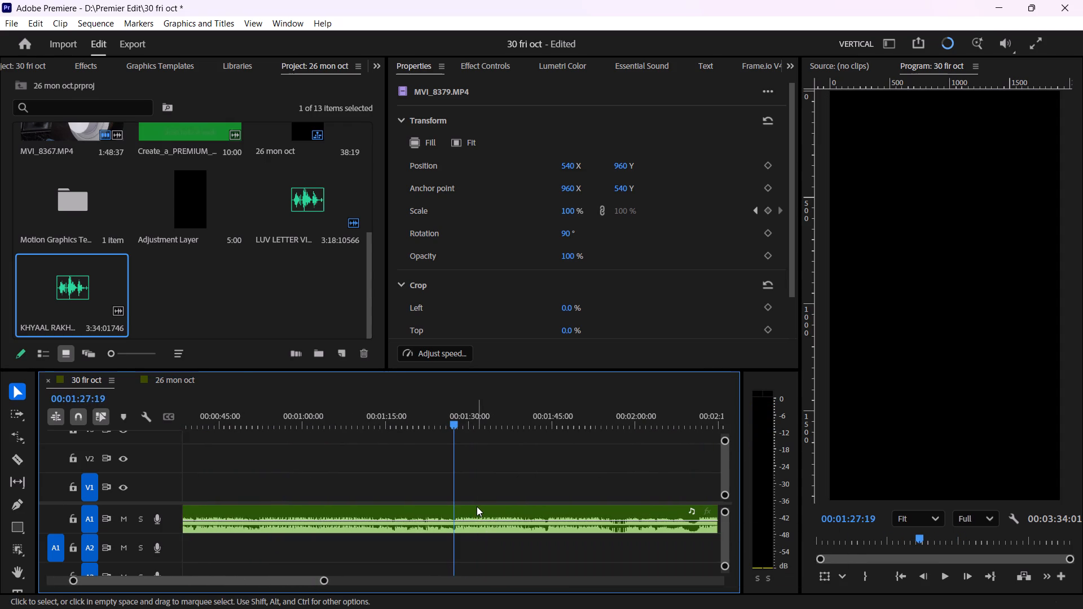
key("space")
key("space")
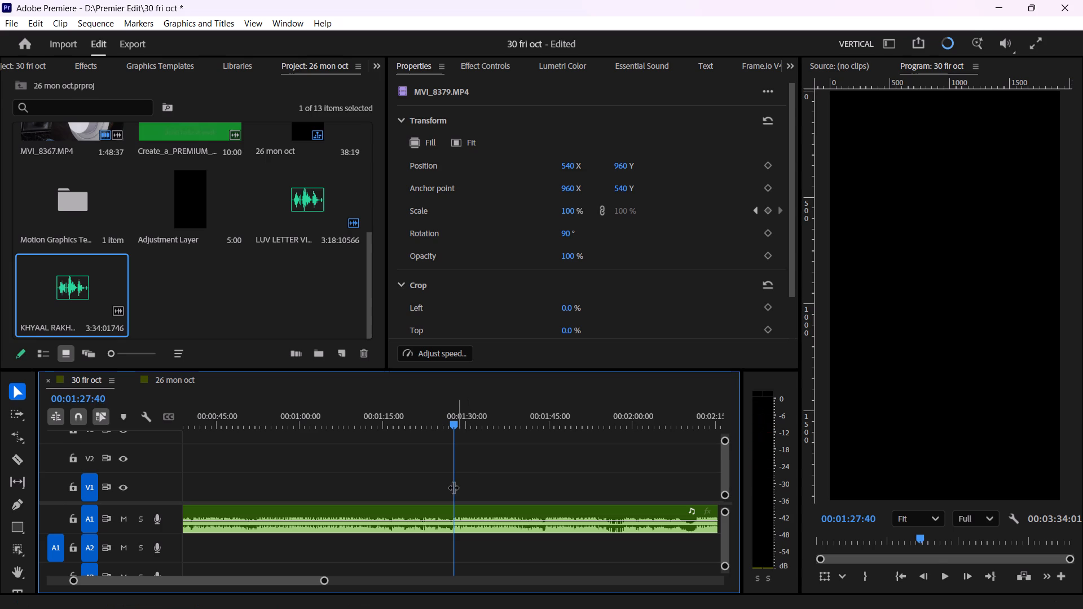
key("space")
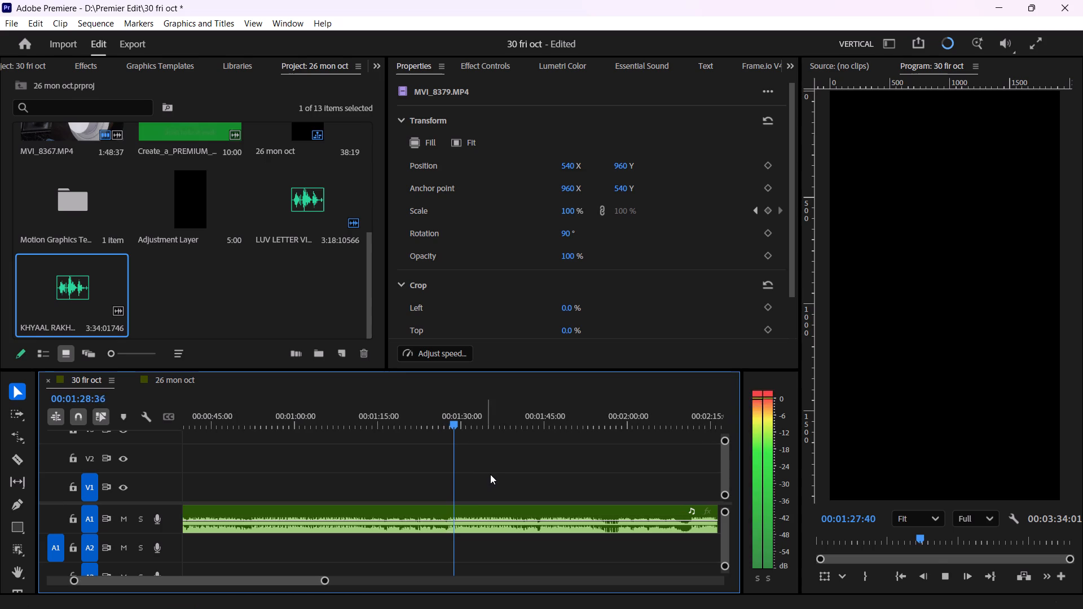
key("space")
left_click_drag(619, 414, 606, 423)
key("space")
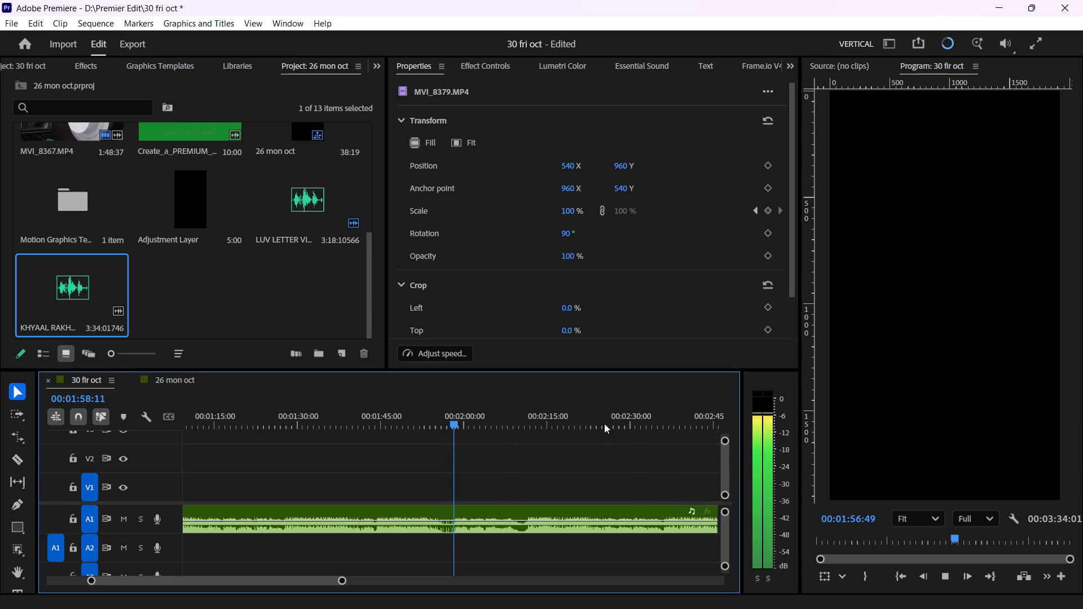
key("space")
key("space")
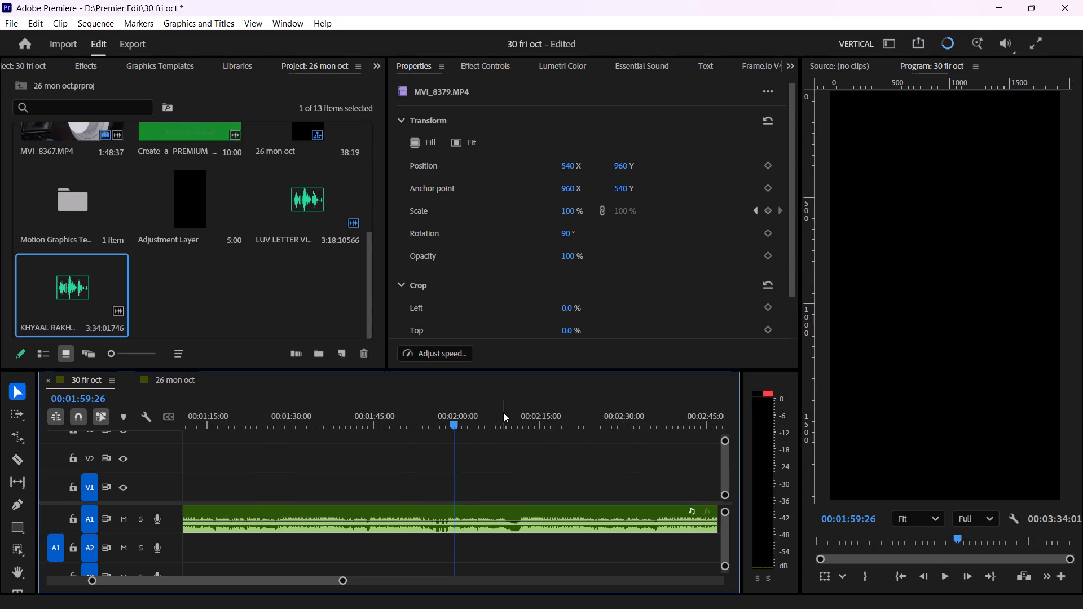
key("space")
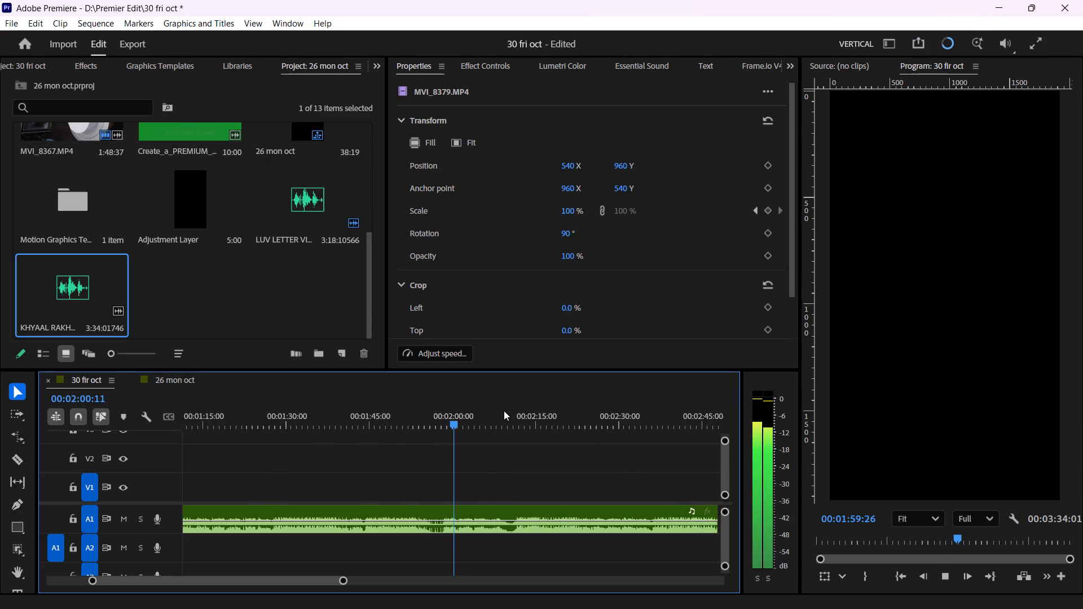
key("space")
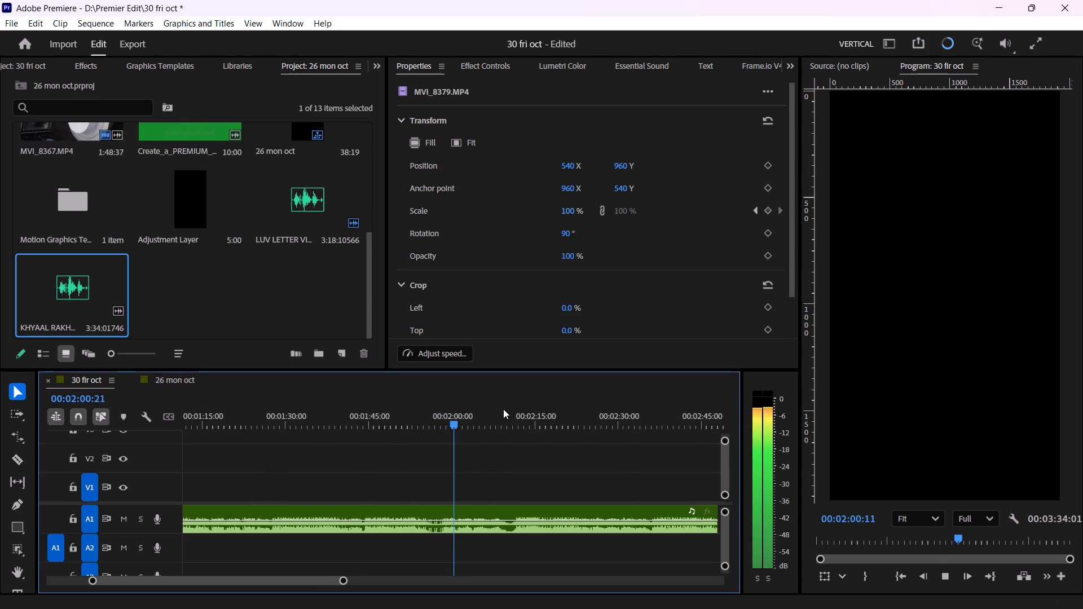
key("space")
key("space")
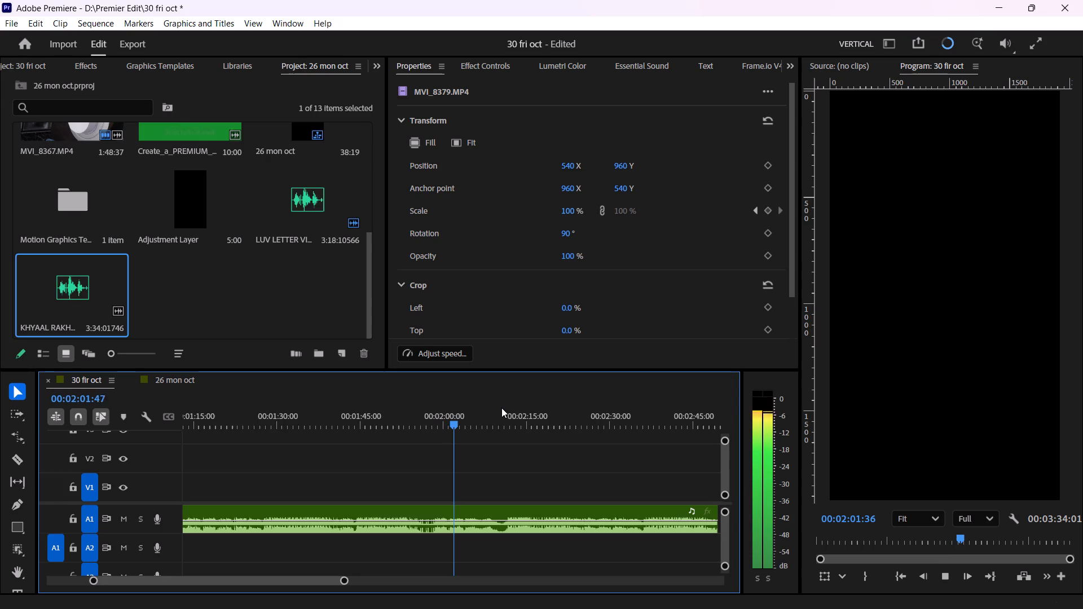
key("space")
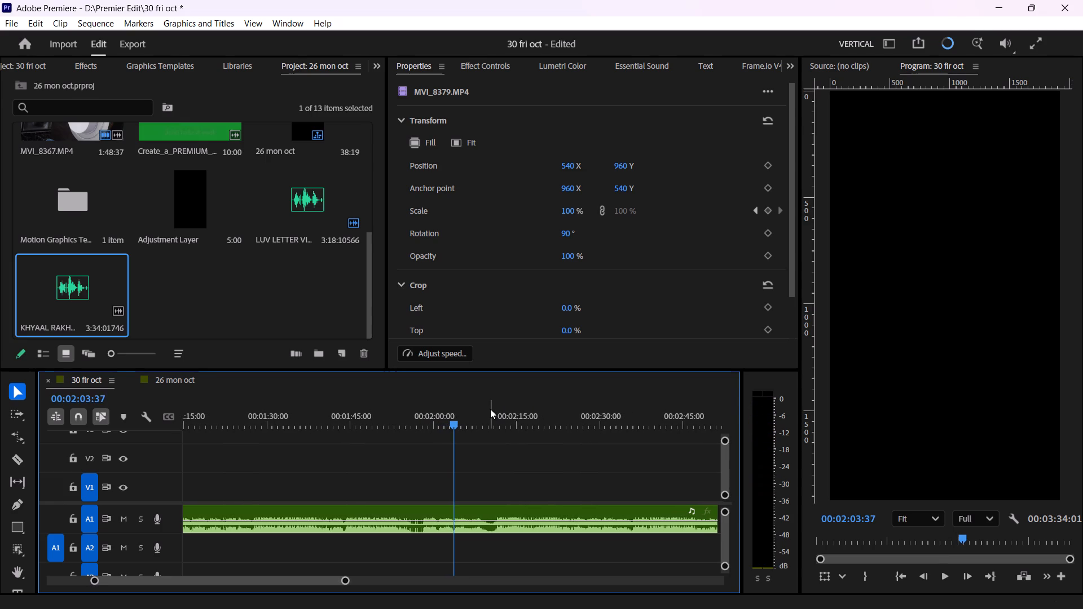
Sample the song's second half on A1 from about 2:10, 2:19, 2:26 and 2:36 to find a suitable passage.
left_click_drag(490, 411, 492, 416)
key("space")
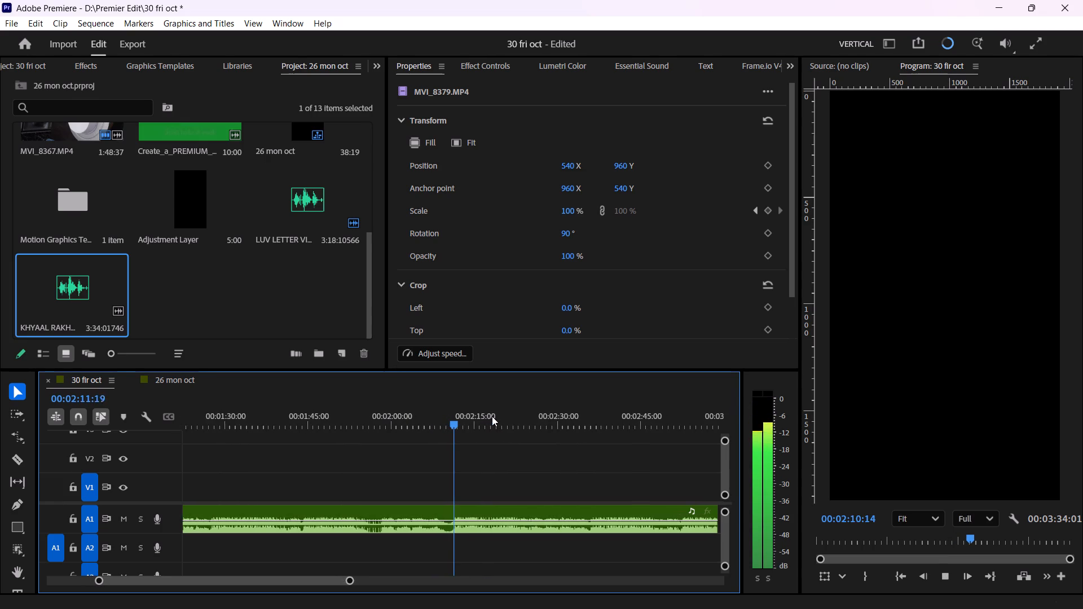
key("space")
left_click(492, 416)
key("space")
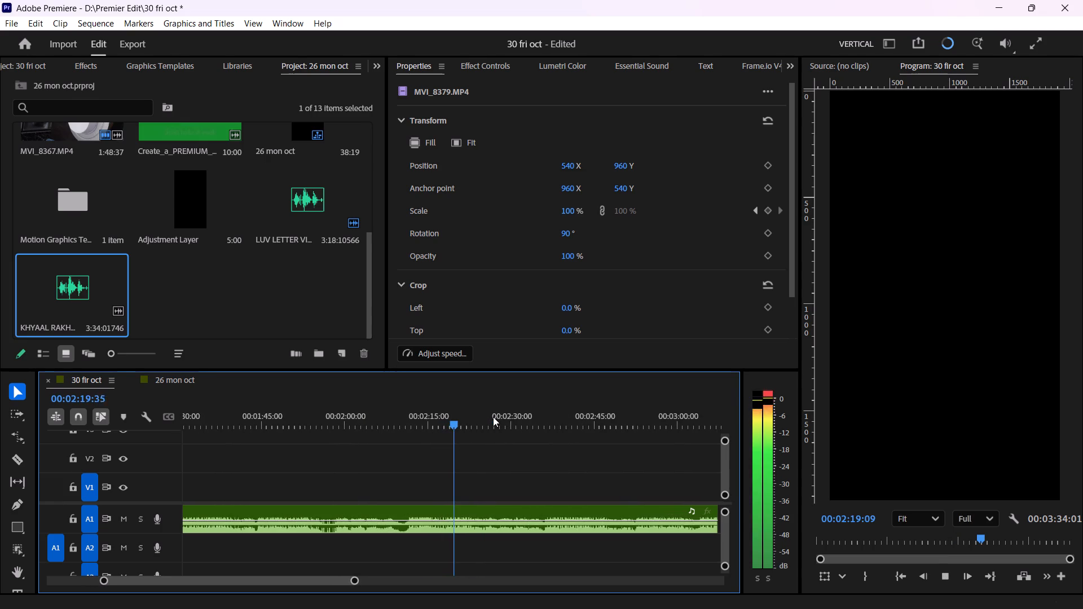
key("space")
left_click(493, 417)
key("space")
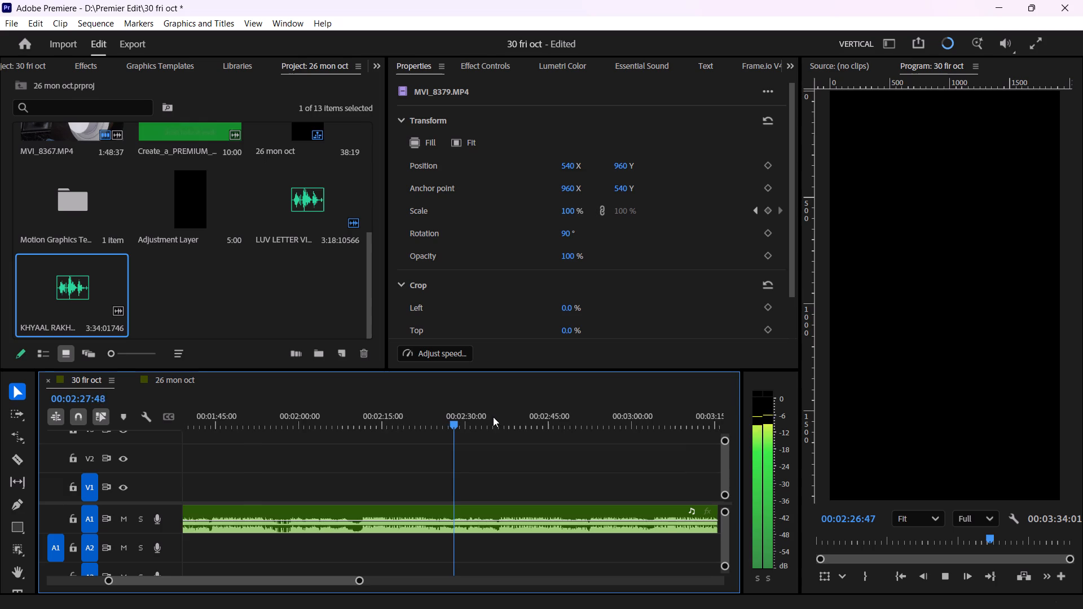
key("space")
left_click(496, 413)
key("space")
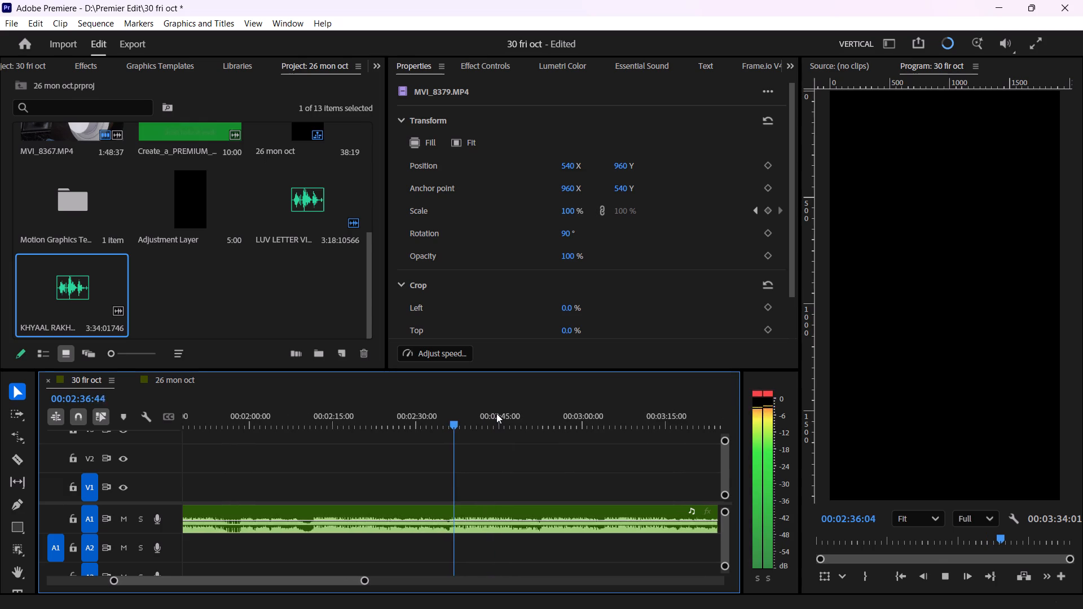
key("space")
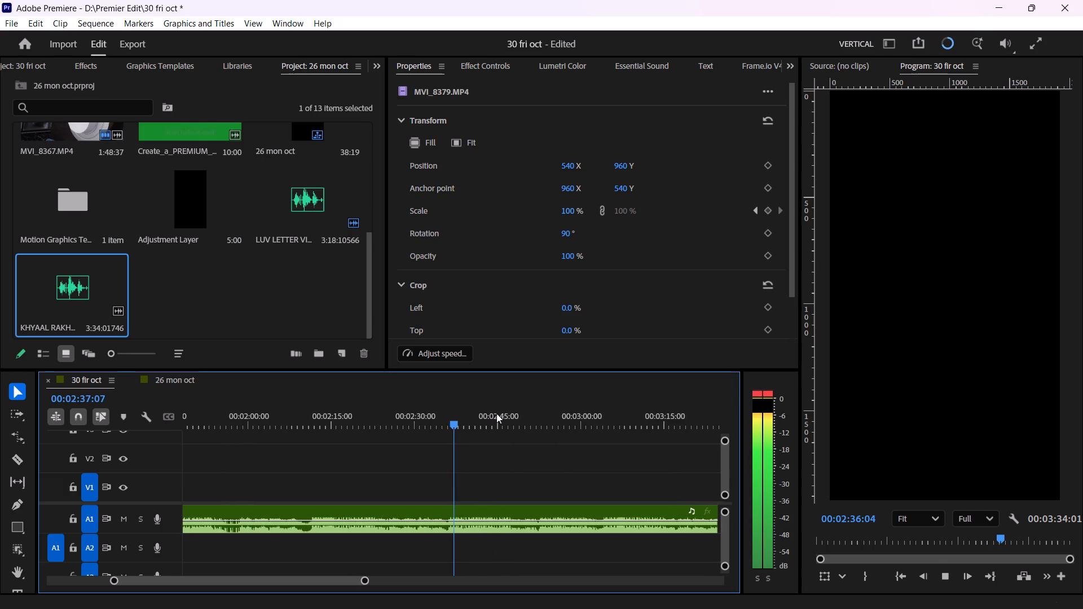
Lower the Khyaal Rakhya Kar clip's volume on A1 to -10.29 dB and play it back.
left_click(492, 506)
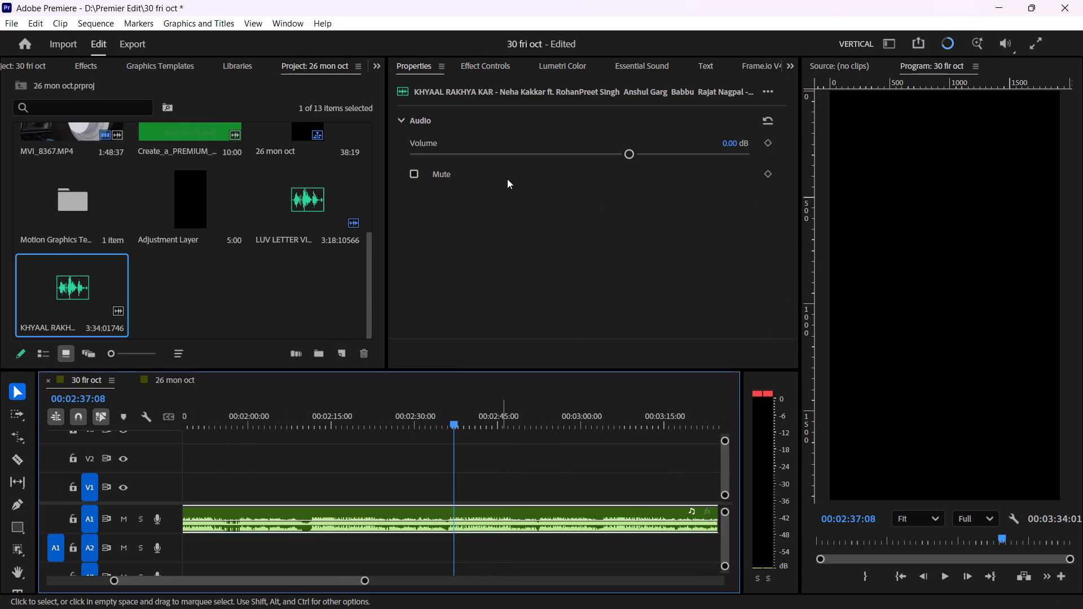
left_click(549, 145)
left_click(541, 152)
key("space")
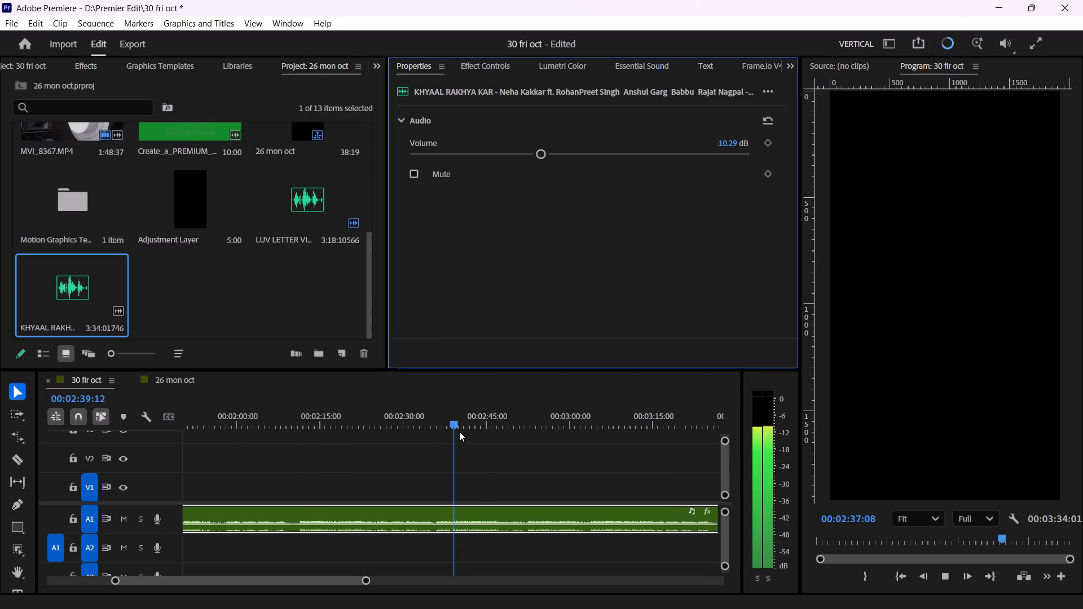
Listen to the last part of the song on A1, sampling passages from about 2:39 to 2:56.
key("space")
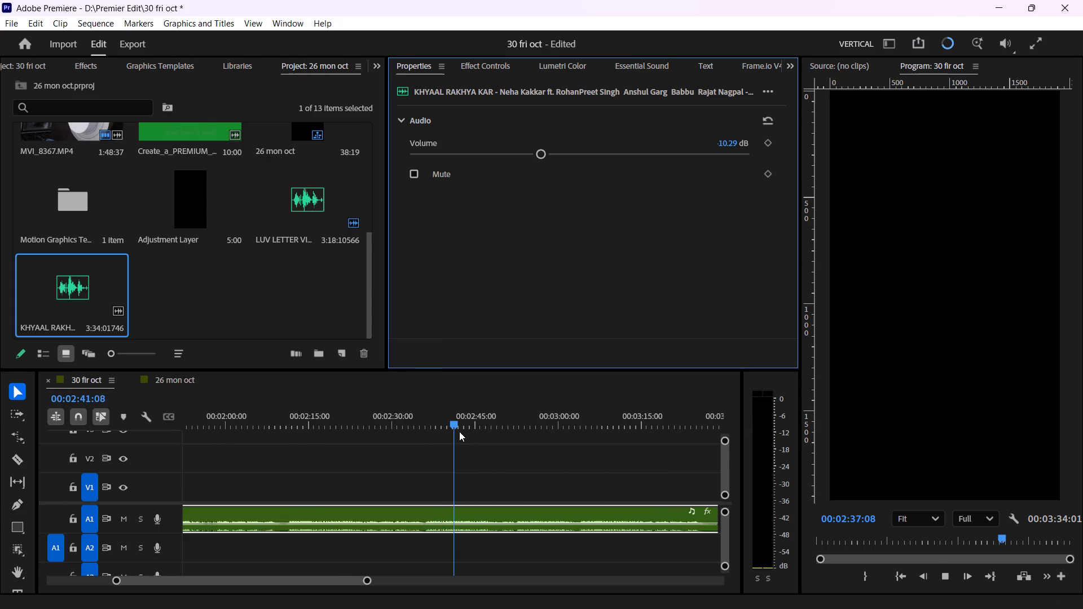
key("space")
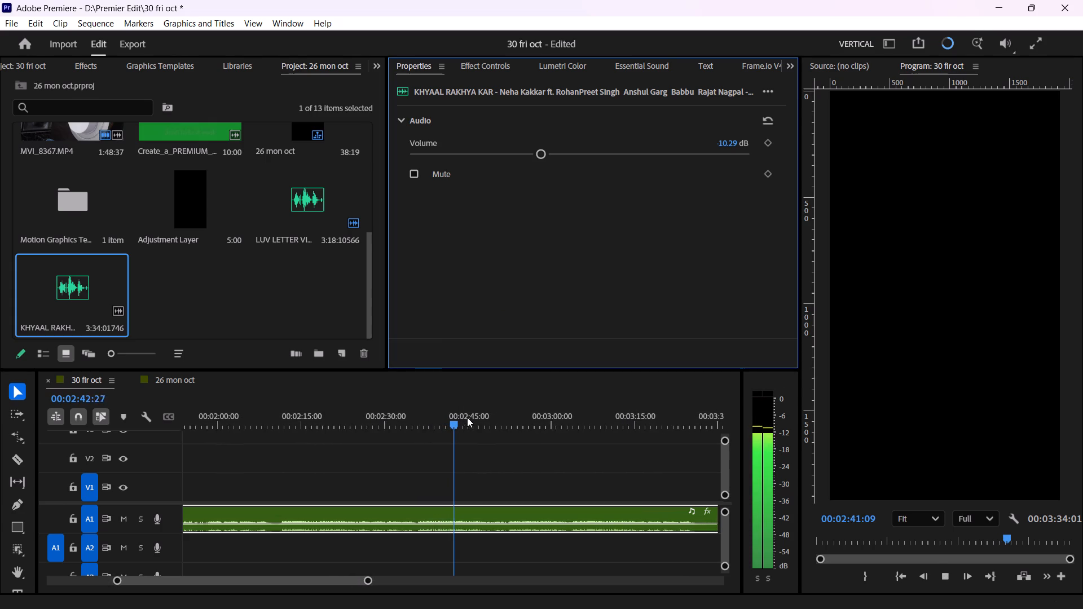
key("space")
key("space")
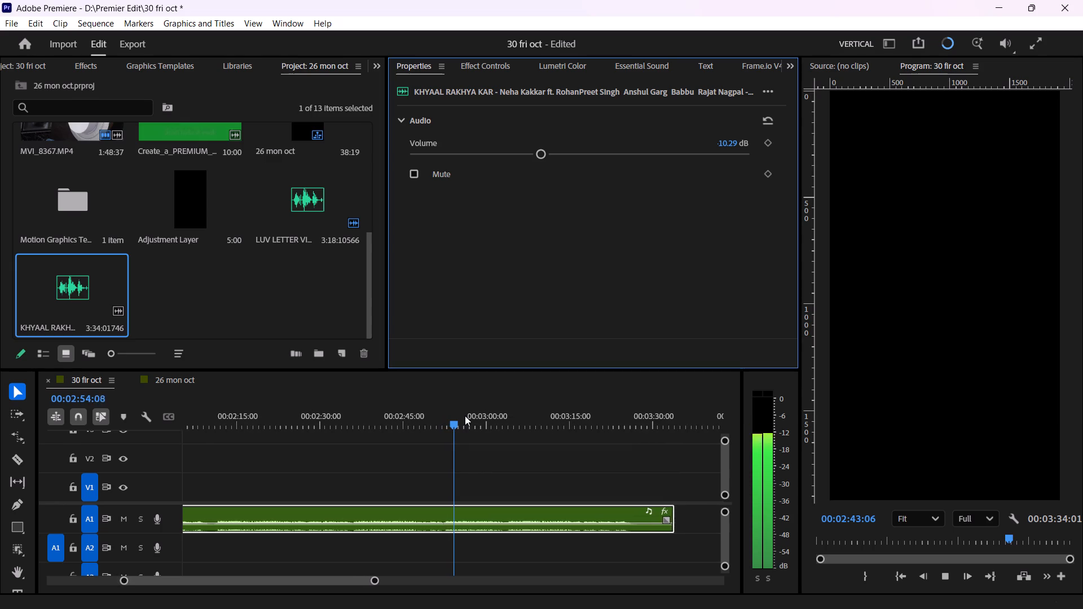
key("space")
key("space")
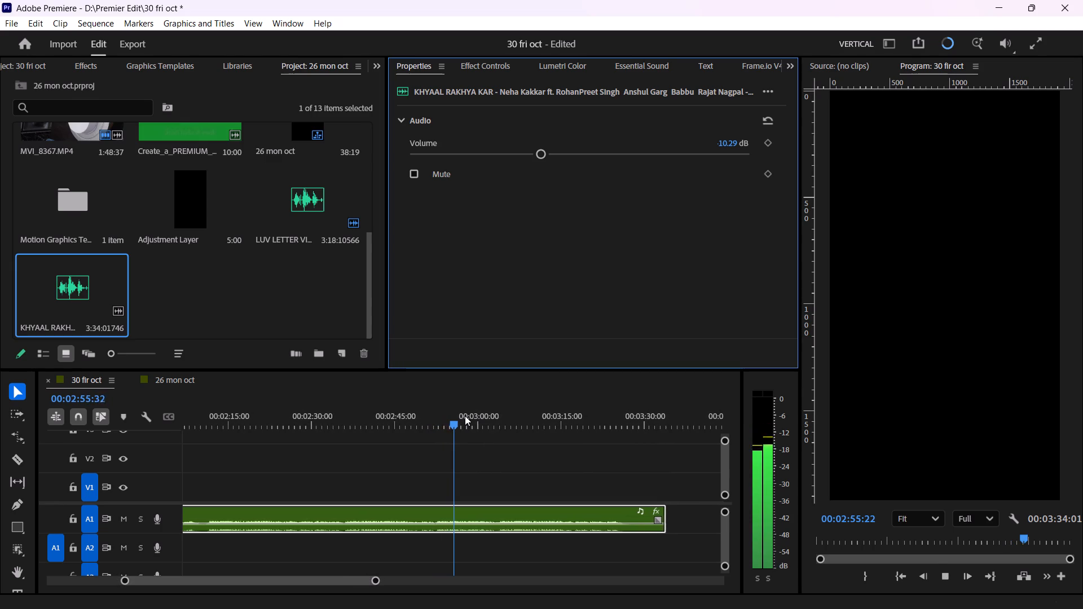
key("space")
left_click_drag(465, 416, 404, 439)
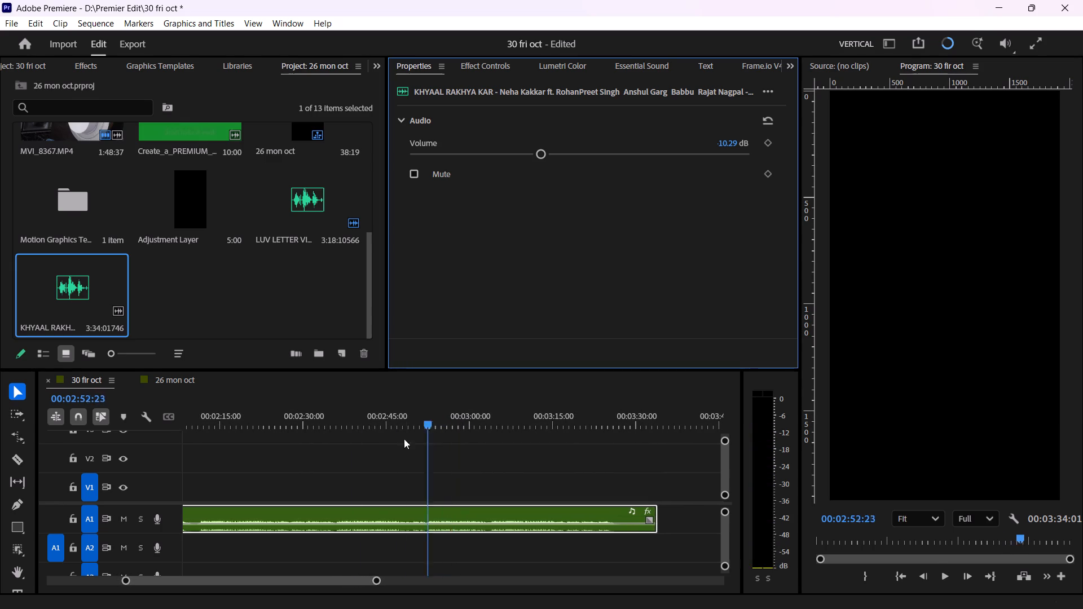
Sample the song on A1 around 0:42 and from about 0:30 to 0:36 to locate the starting point of the music.
left_click_drag(404, 439, 276, 436)
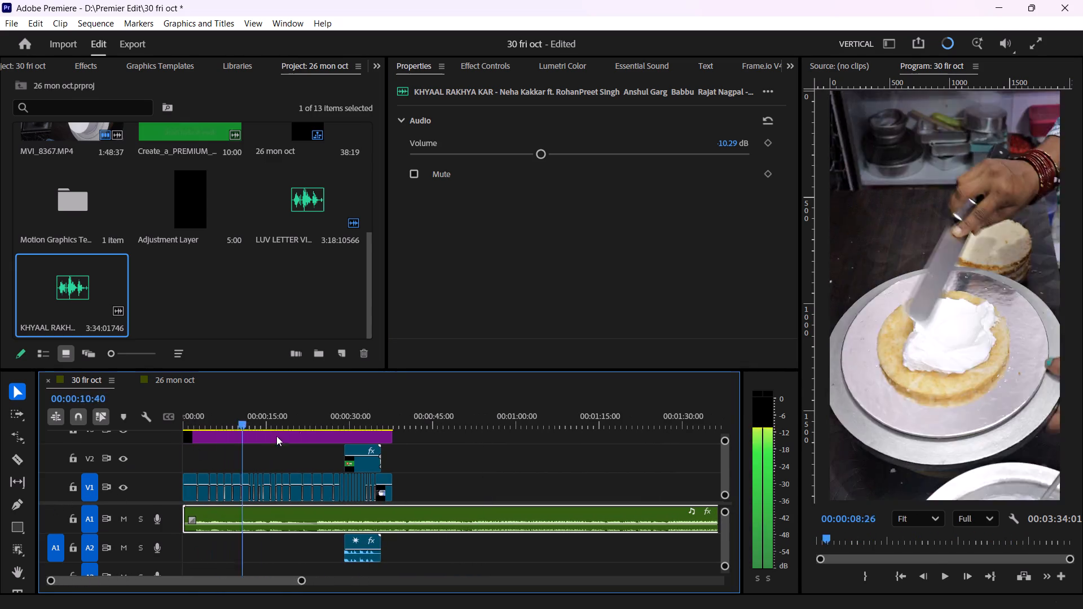
left_click_drag(276, 436, 415, 418)
key("space")
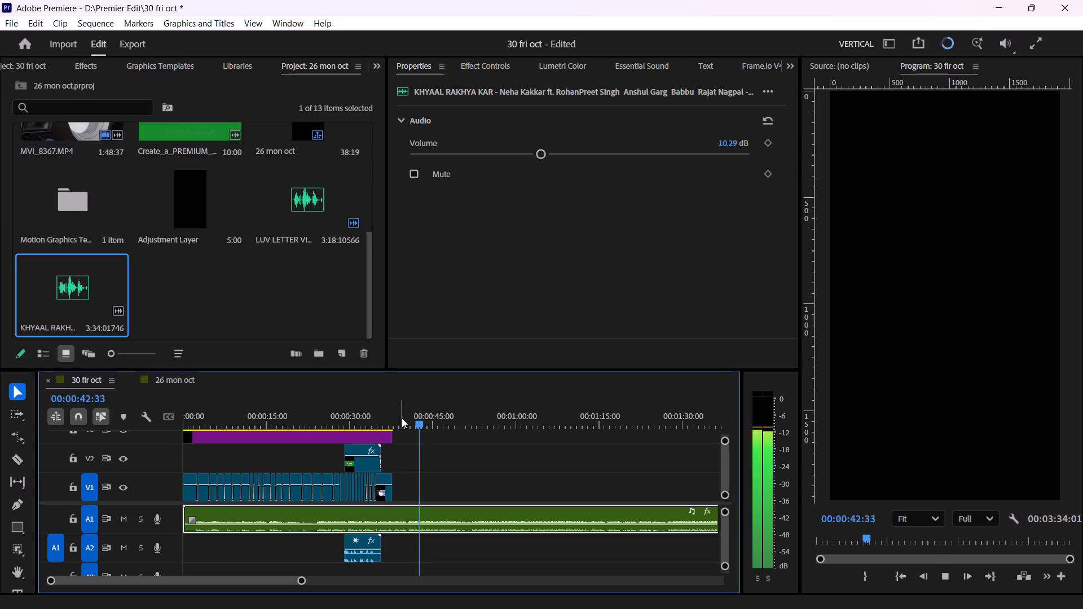
key("space")
left_click_drag(402, 418, 367, 427)
key("space")
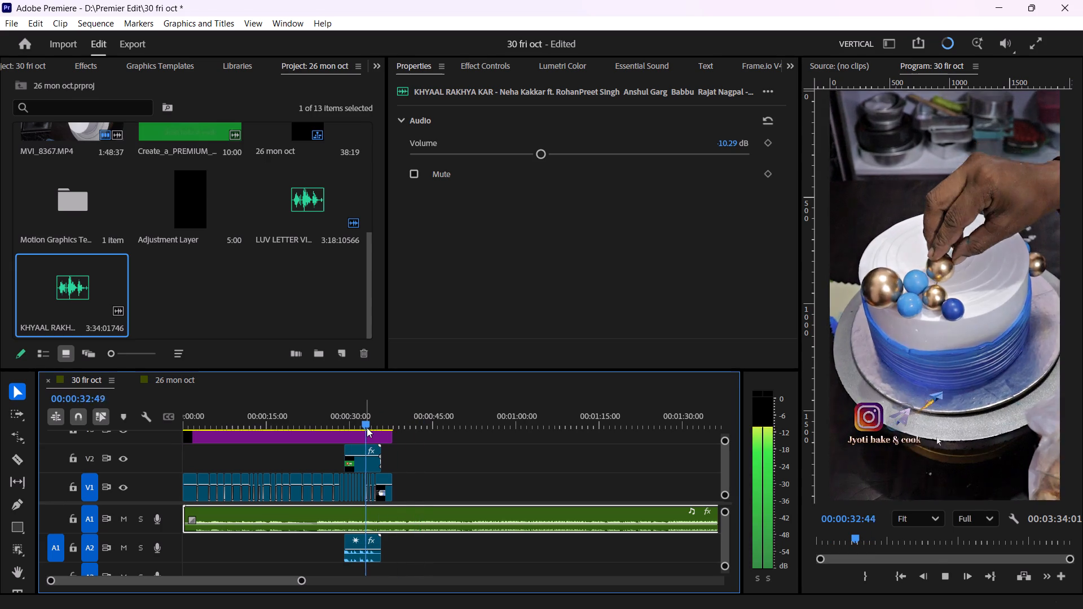
key("space")
key("space")
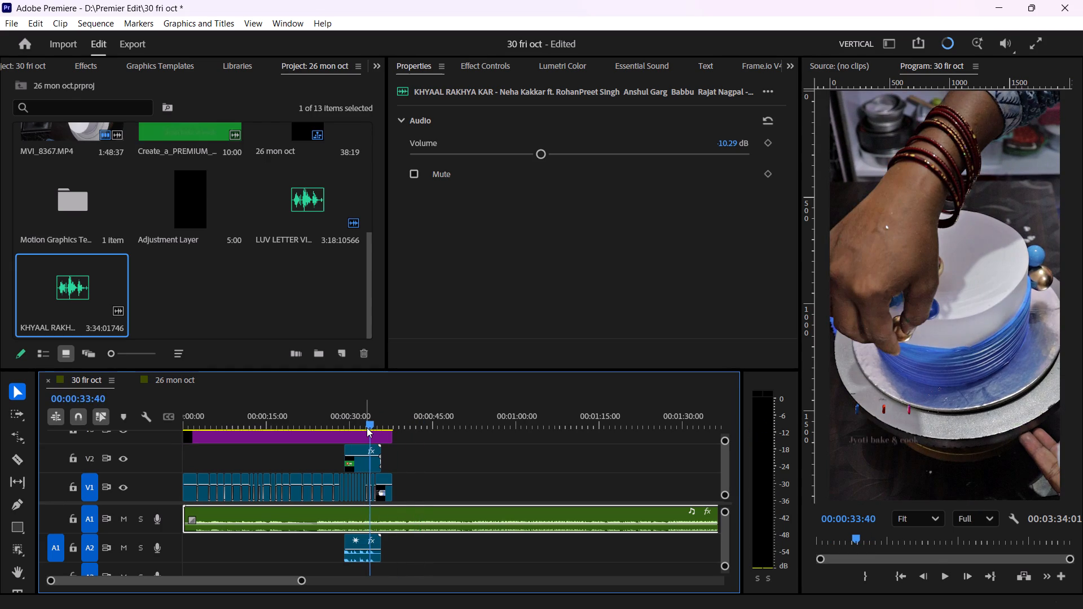
key("space")
left_click_drag(380, 416, 376, 417)
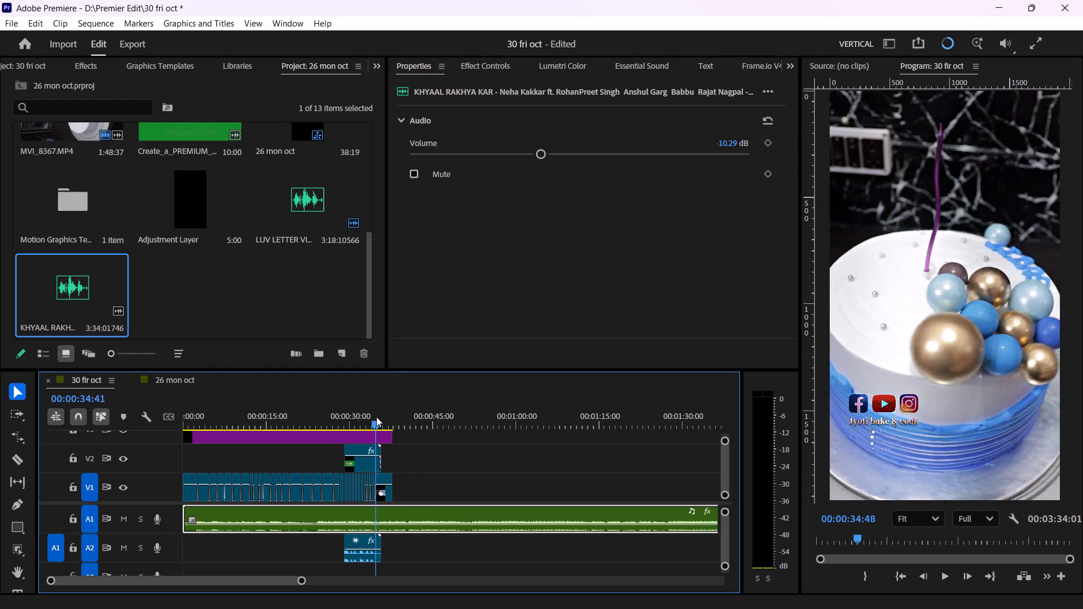
left_click_drag(376, 417, 359, 427)
key("space")
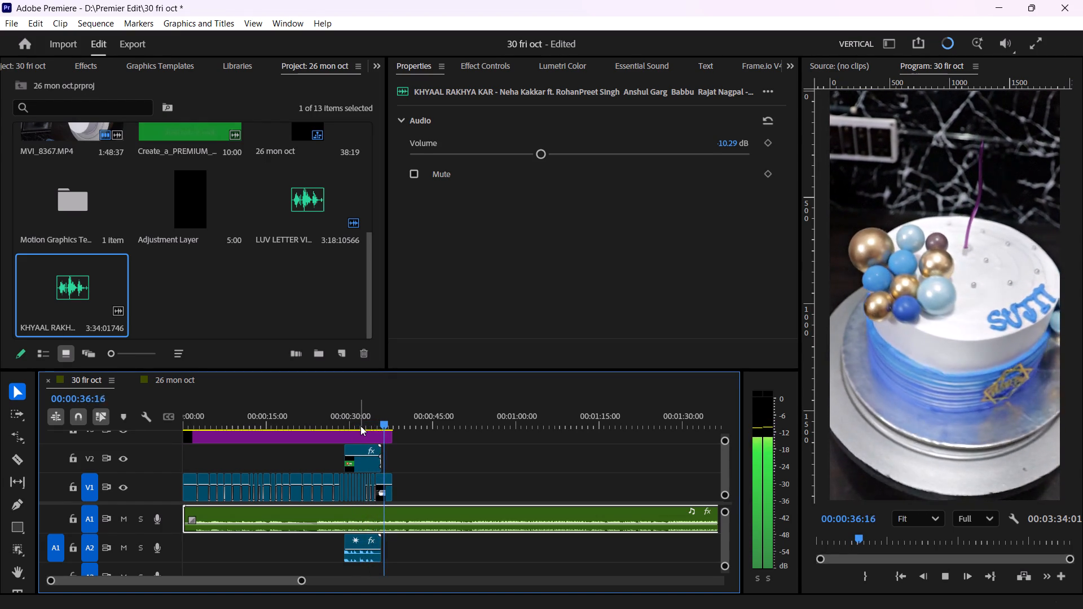
key("space")
Cut the song on A1 at about 0:30 and delete the part before the cut.
left_click_drag(389, 416, 360, 429)
key("c")
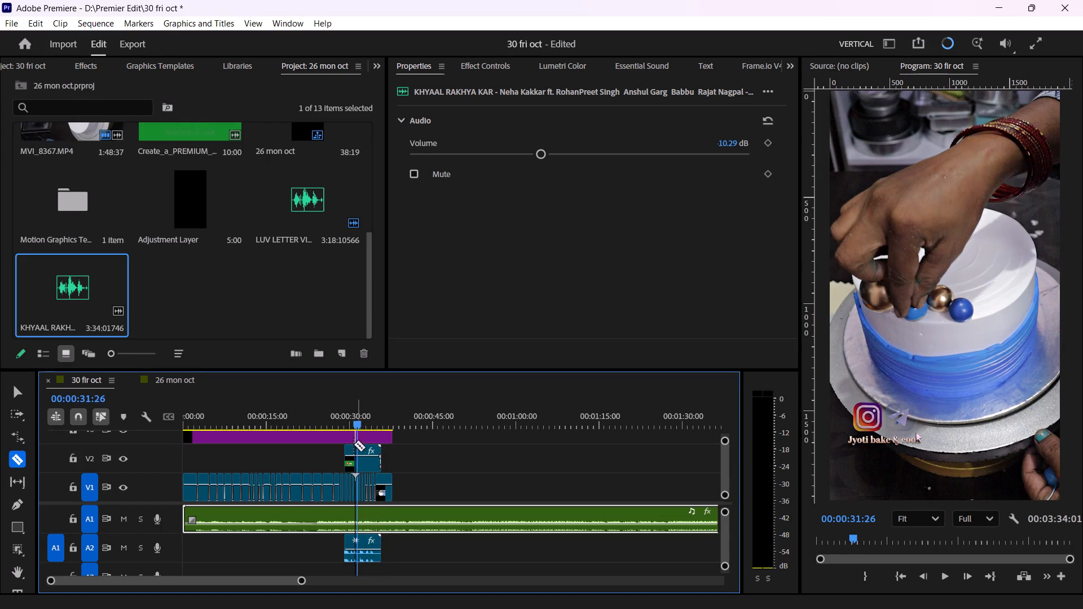
left_click(354, 517)
key("v")
left_click(341, 521)
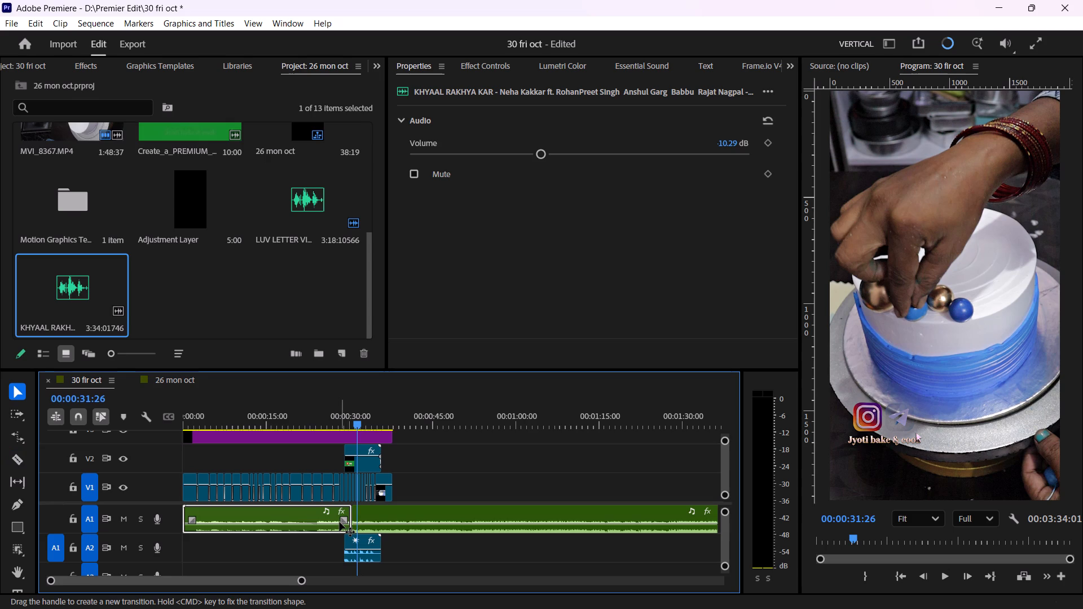
key("Delete")
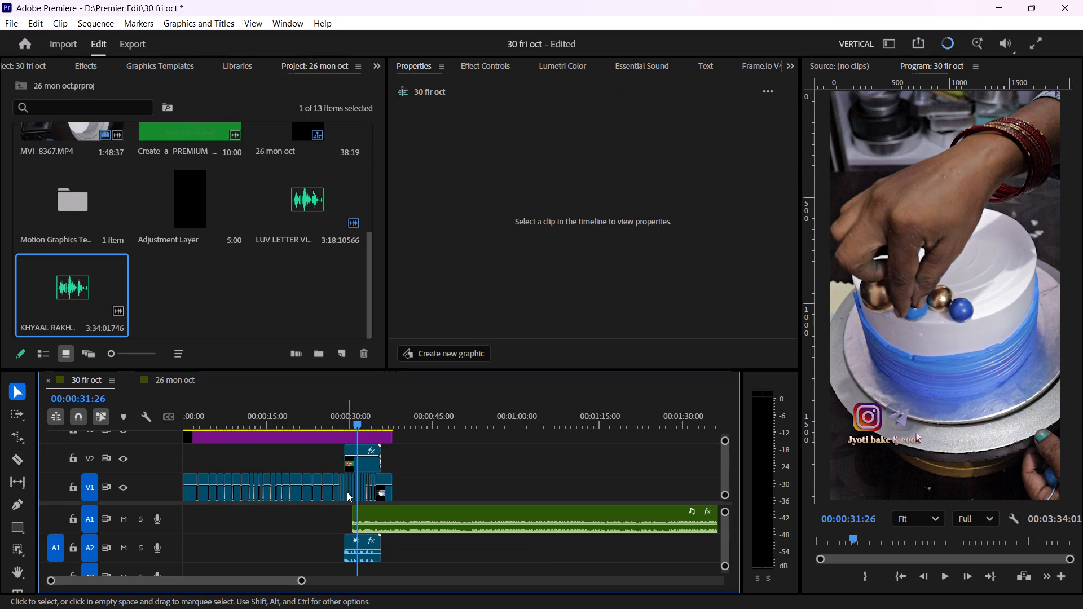
Move the remaining song clip back to the start of the sequence, keeping it on A1.
left_click_drag(398, 509, 206, 541)
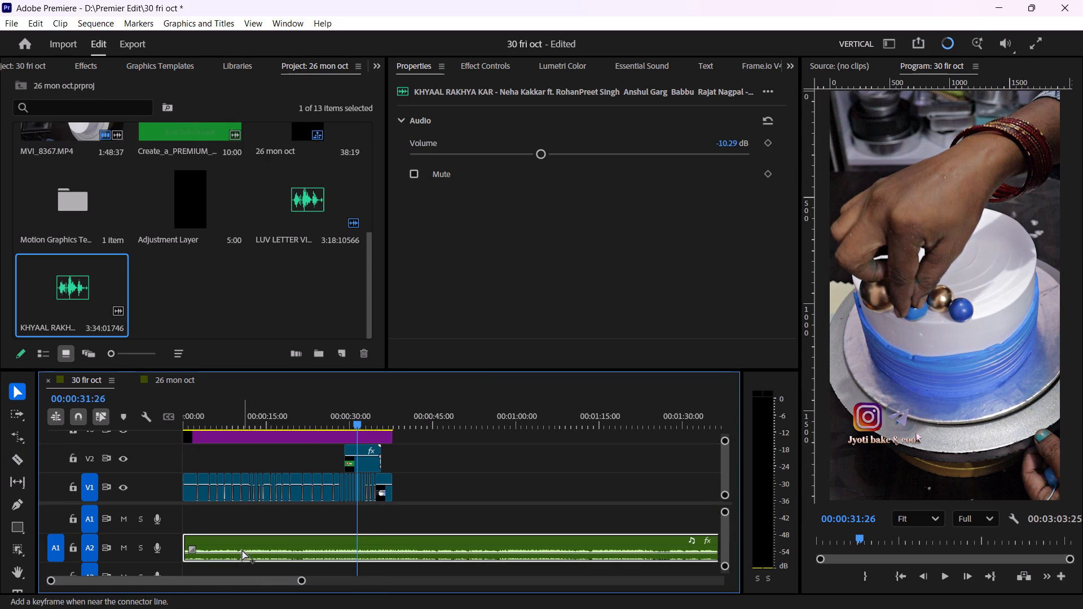
key("ctrl+z")
left_click_drag(406, 511, 217, 520)
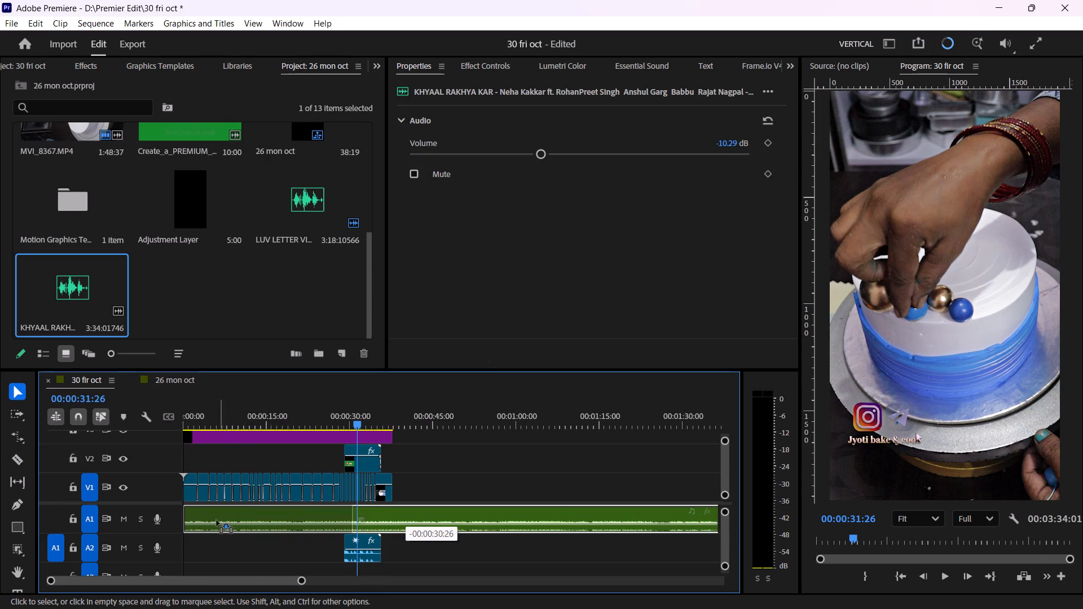
left_click_drag(217, 520, 216, 520)
Play the sequence from the beginning to the end of the cake footage to check the music.
left_click_drag(214, 400, 135, 420)
key("space")
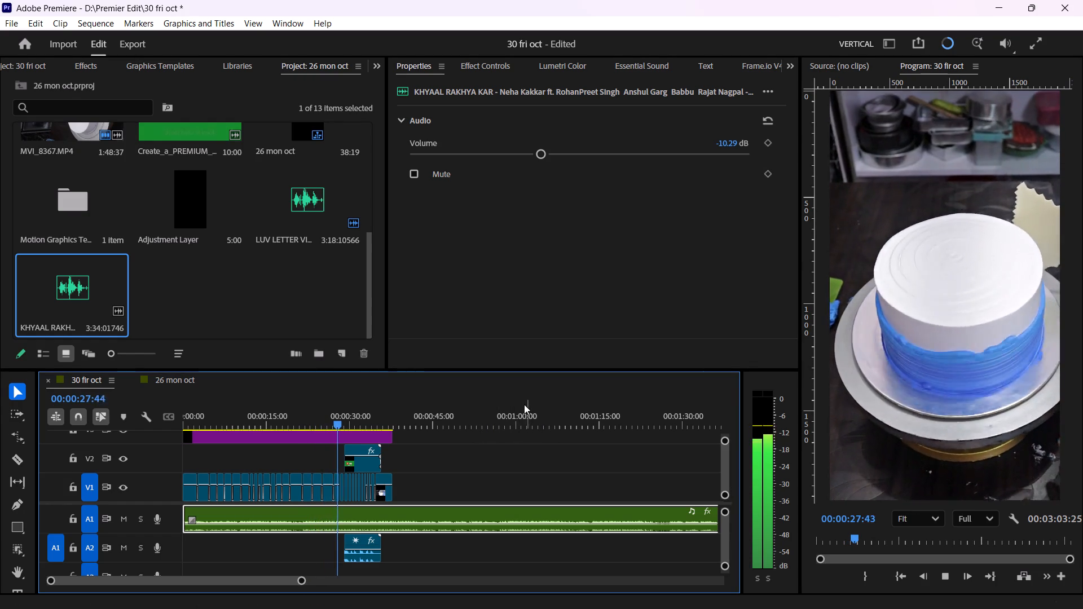
key("space")
key("space")
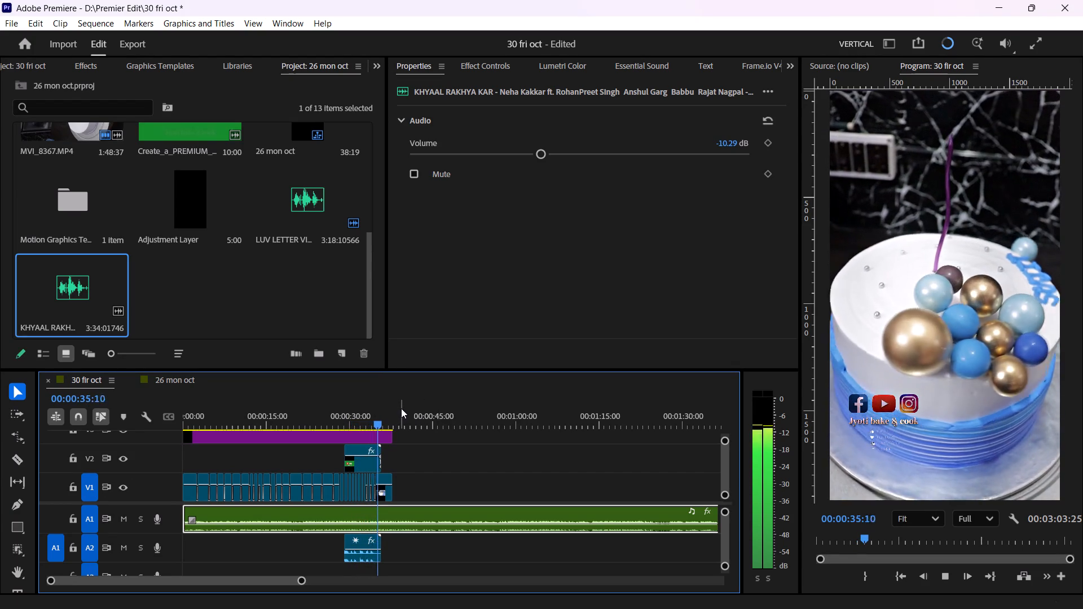
key("space")
key("space")
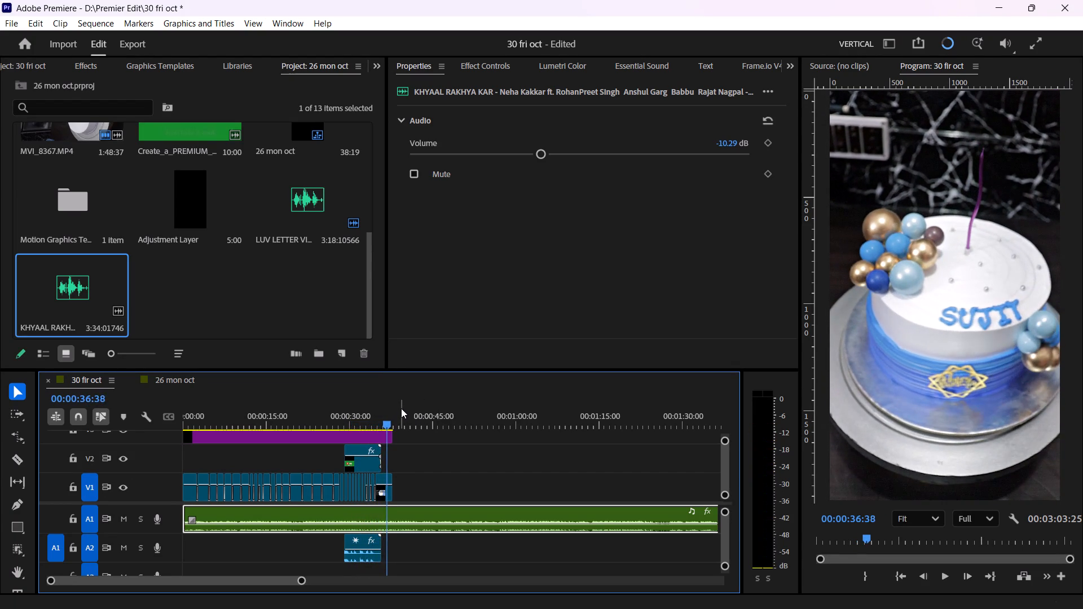
key("space")
key("space")
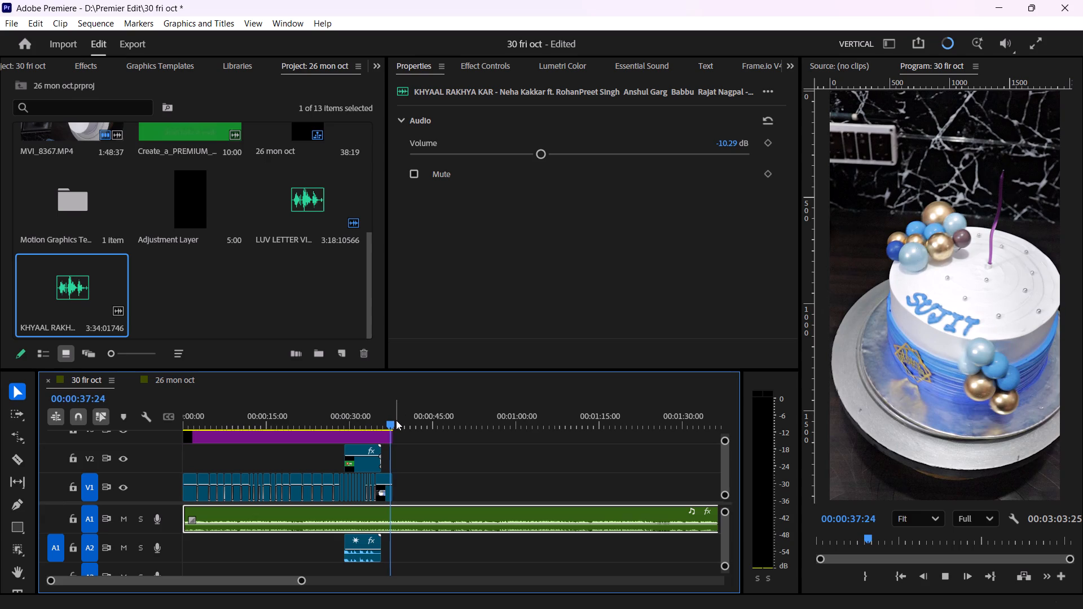
key("space")
Cut the song on A1 at the video's end, 00:00:37:46, and delete the remainder.
key("Right")
key("Right")
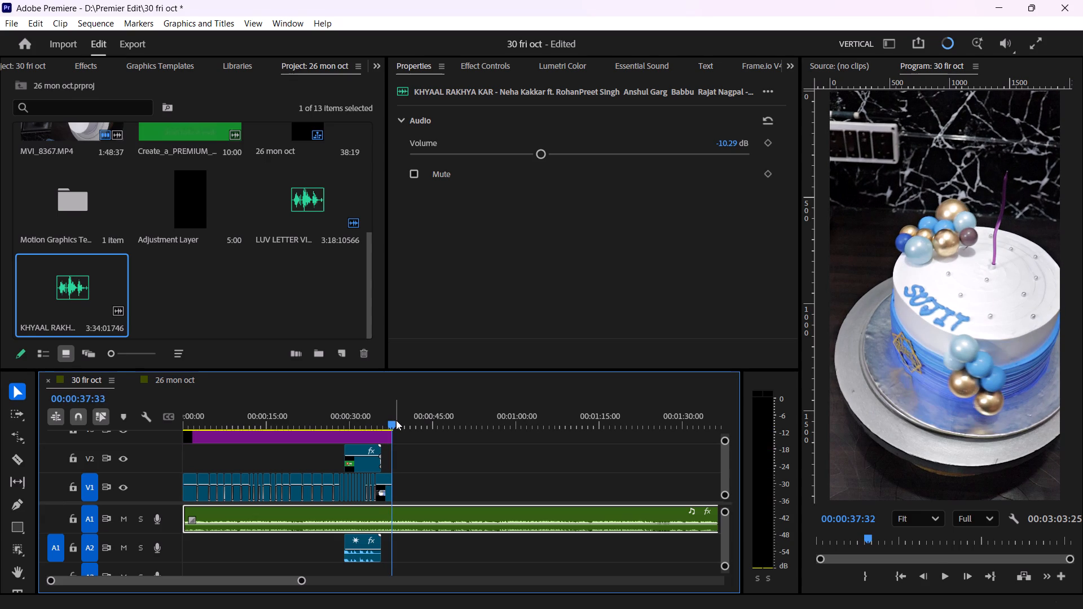
key("Right")
key("Right")
key("Right")
key("Right")
key("Right")
key("Right")
key("Right")
key("Right")
key("Right")
key("Right")
key("Right")
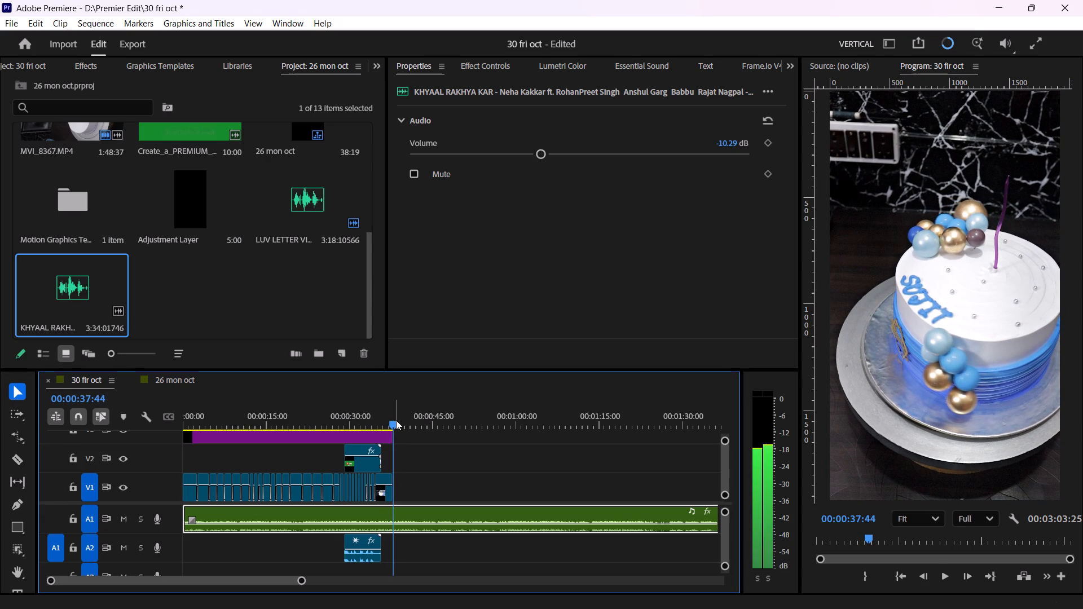
key("Right")
key("Right")
key("Right")
key("Left")
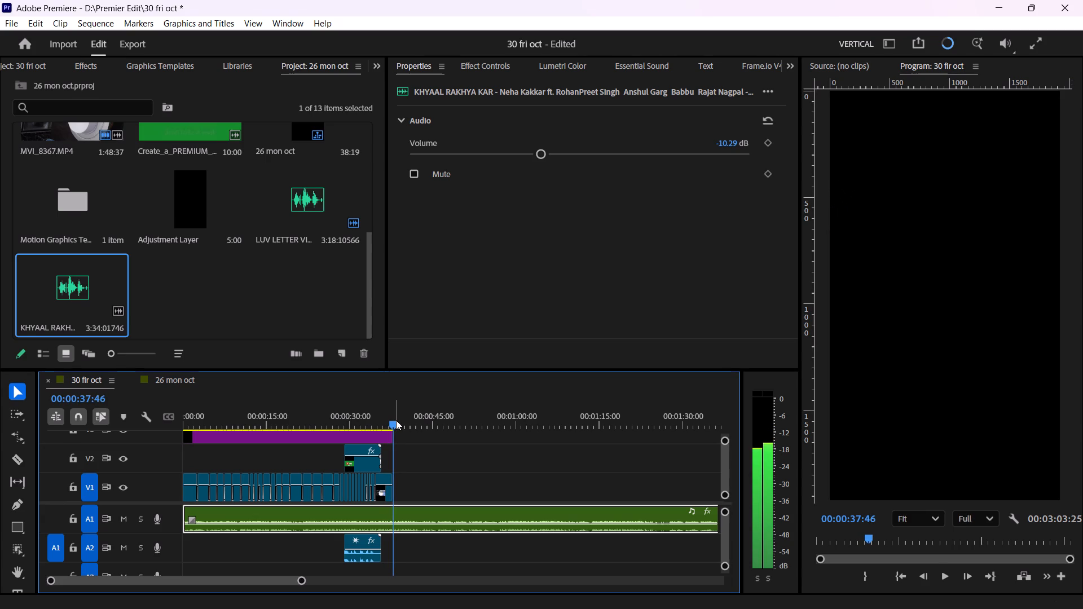
key("c")
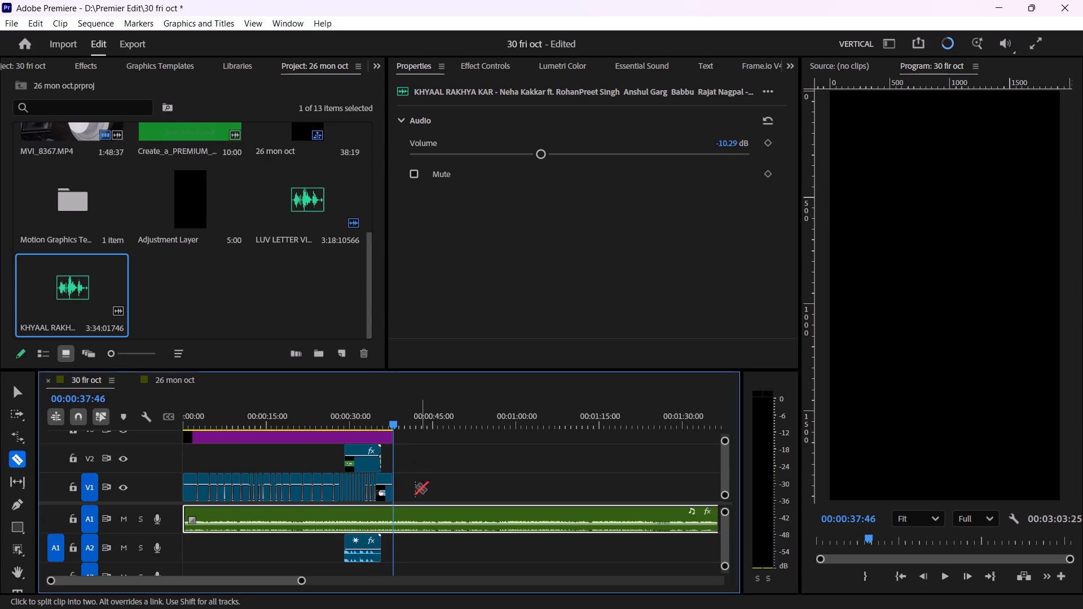
left_click(399, 520)
key("v")
left_click(407, 514)
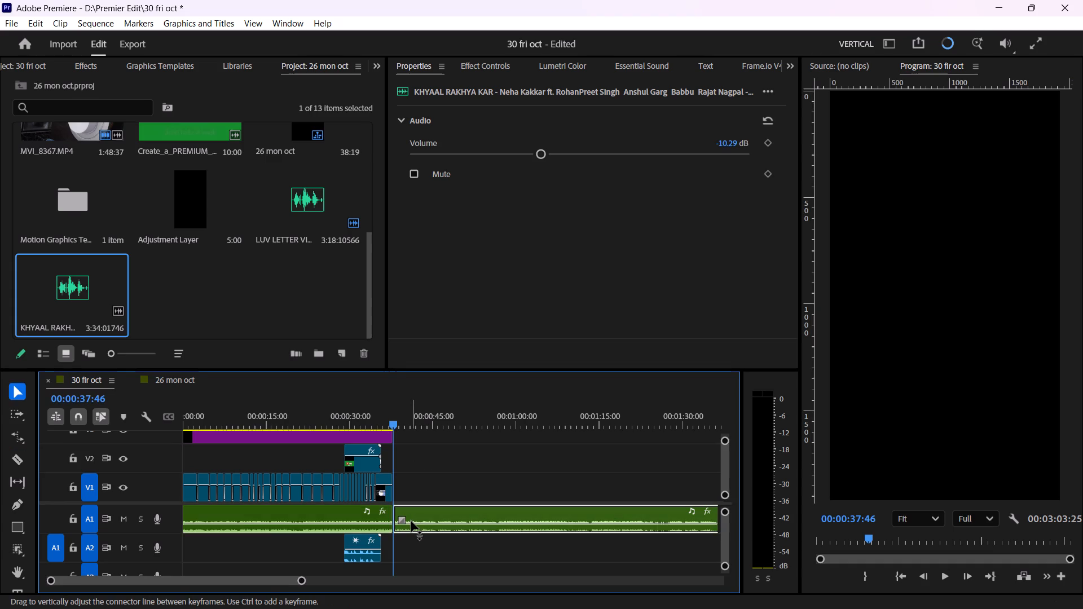
key("Delete")
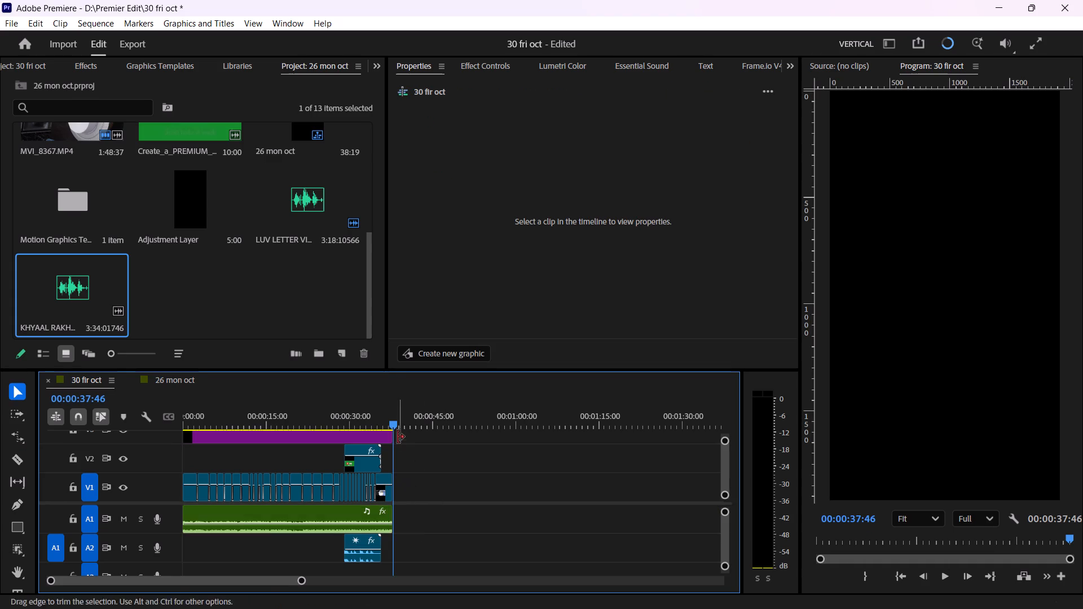
Shift the A1 song clip about 2.5 seconds later, extend its beginning back to the sequence start, and play the opening.
left_click_drag(398, 429, 139, 478)
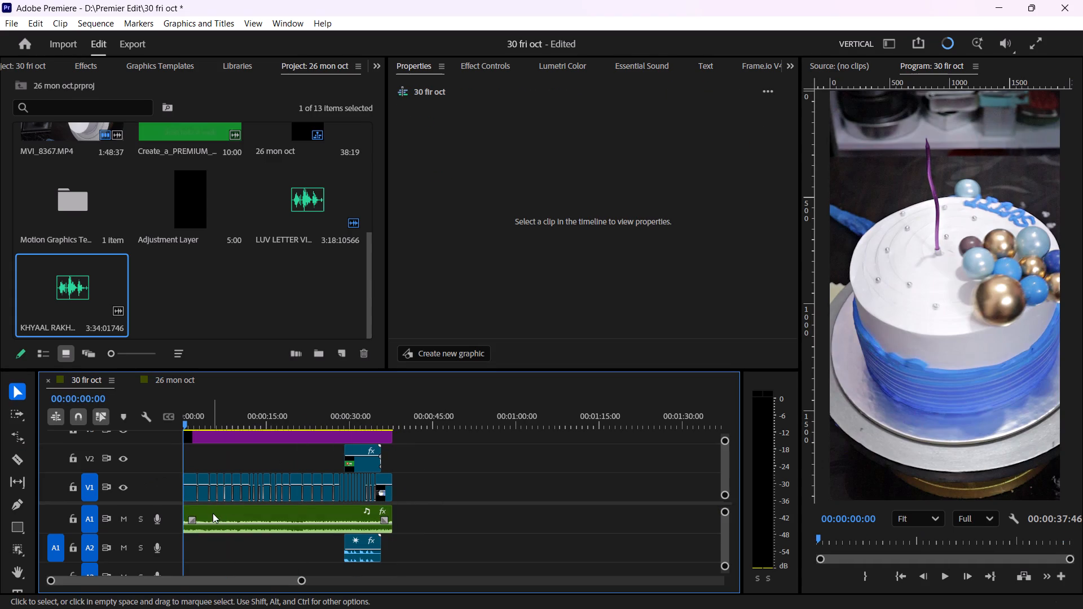
left_click_drag(213, 513, 222, 514)
double_click(196, 513)
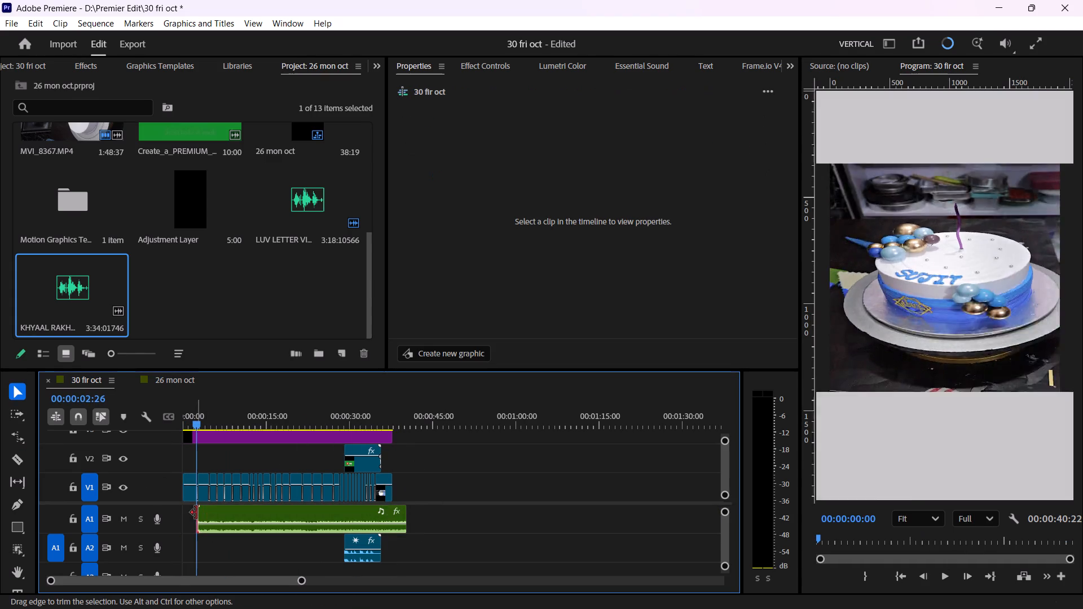
left_click(212, 514)
left_click_drag(198, 512, 153, 514)
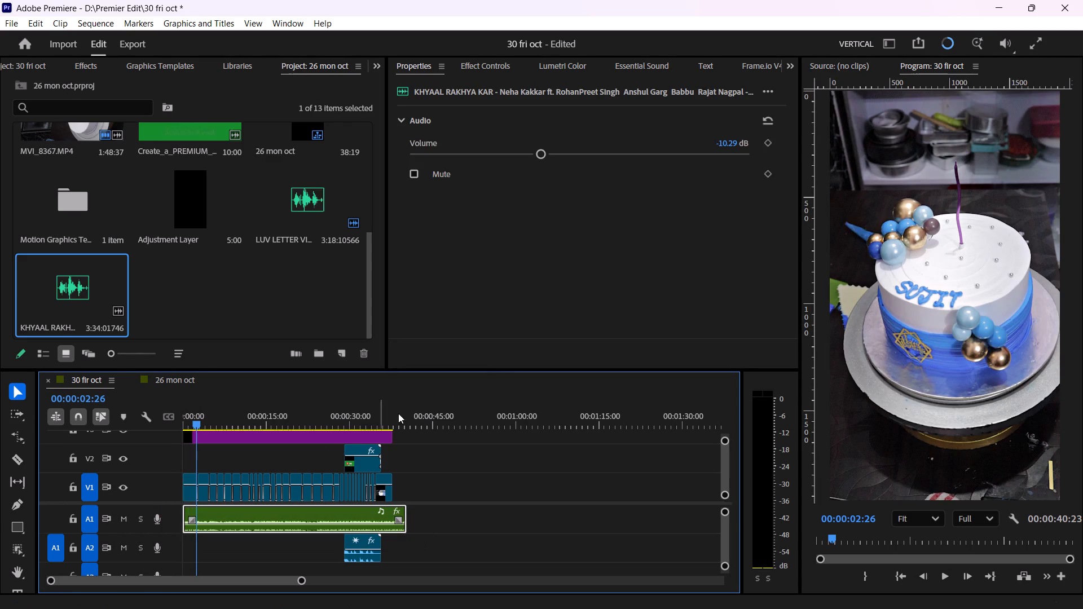
left_click_drag(209, 417, 124, 430)
key("space")
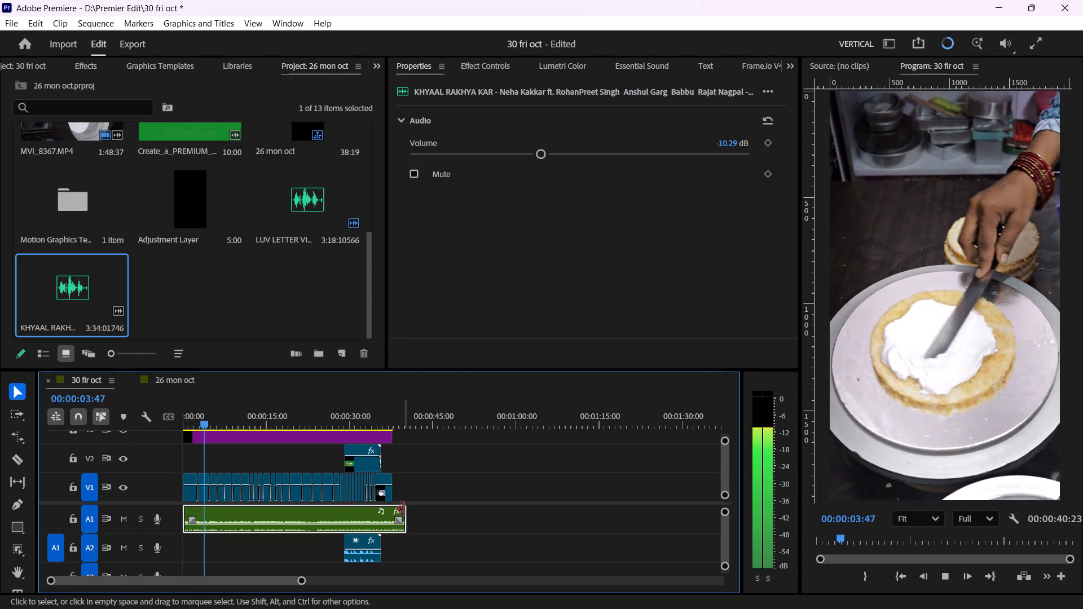
key("space")
Trim the end of the song clip on A1 back to the end of the video.
left_click(400, 515)
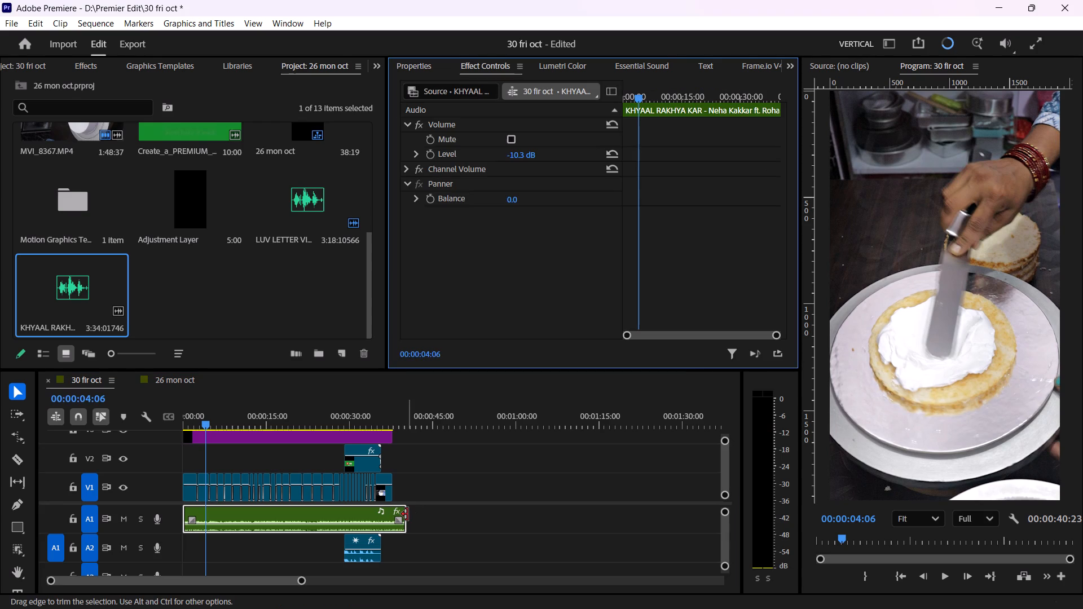
left_click_drag(406, 513, 396, 519)
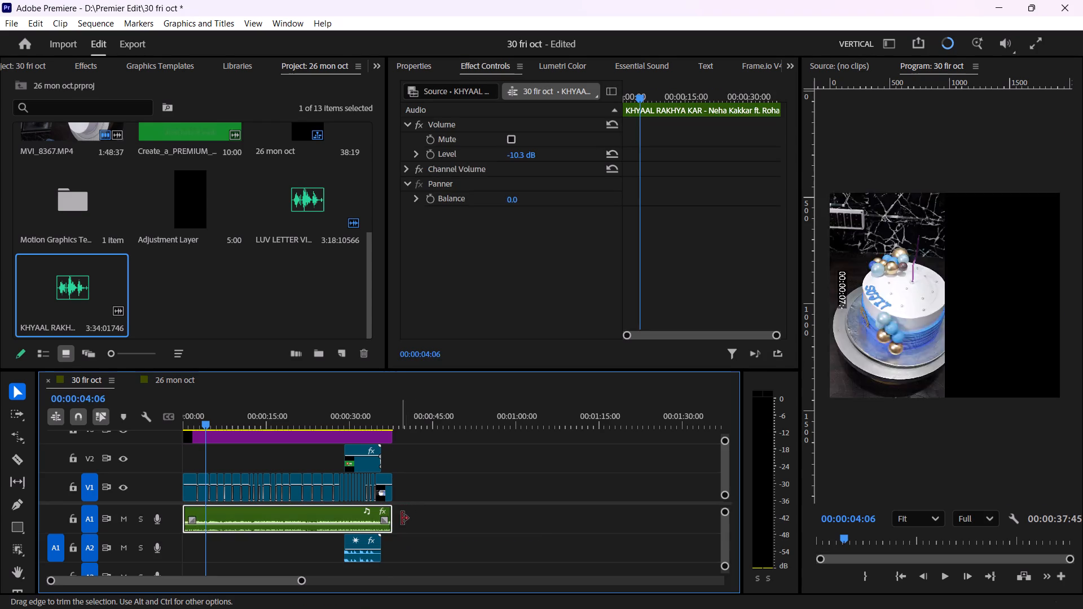
left_click(413, 518)
Apply the Directional Blur transition from Lights & Blurs to the start of the first V1 clip and play the opening.
left_click_drag(206, 408, 153, 432)
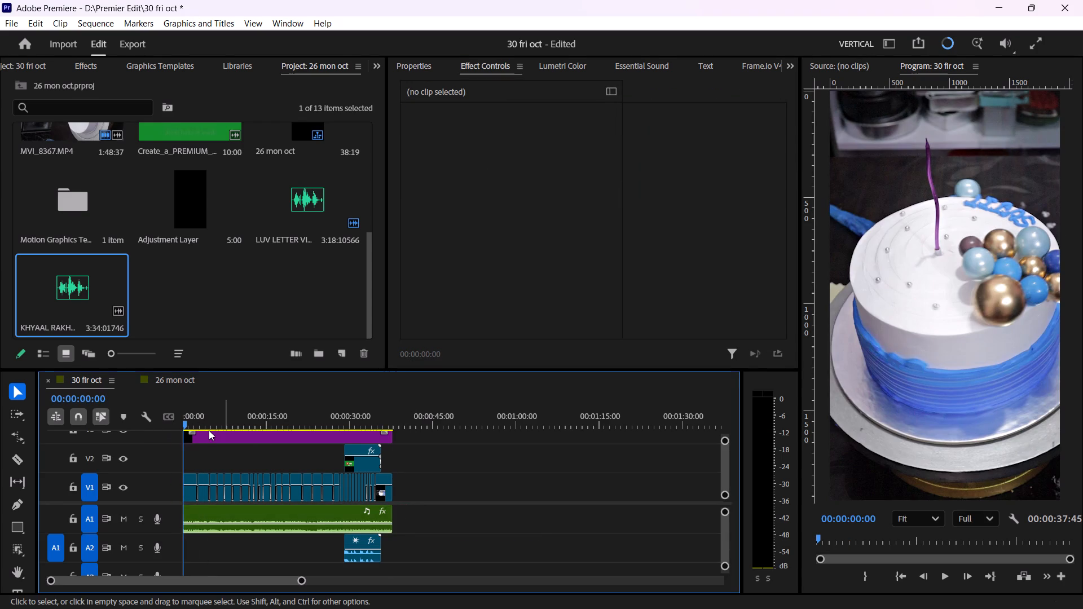
left_click(91, 68)
left_click_drag(301, 582, 284, 580)
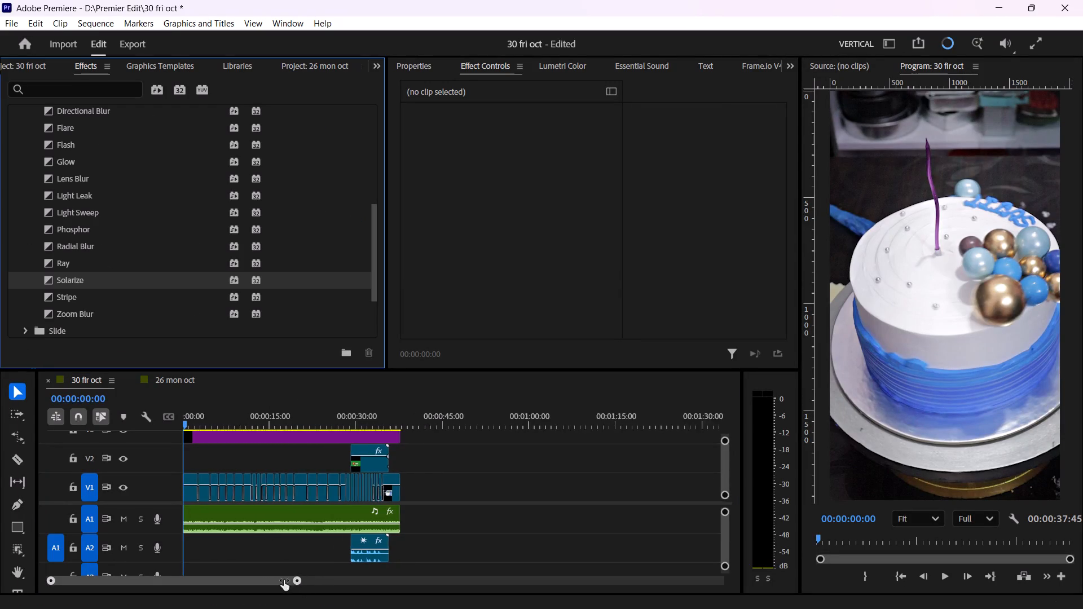
left_click_drag(284, 580, 165, 584)
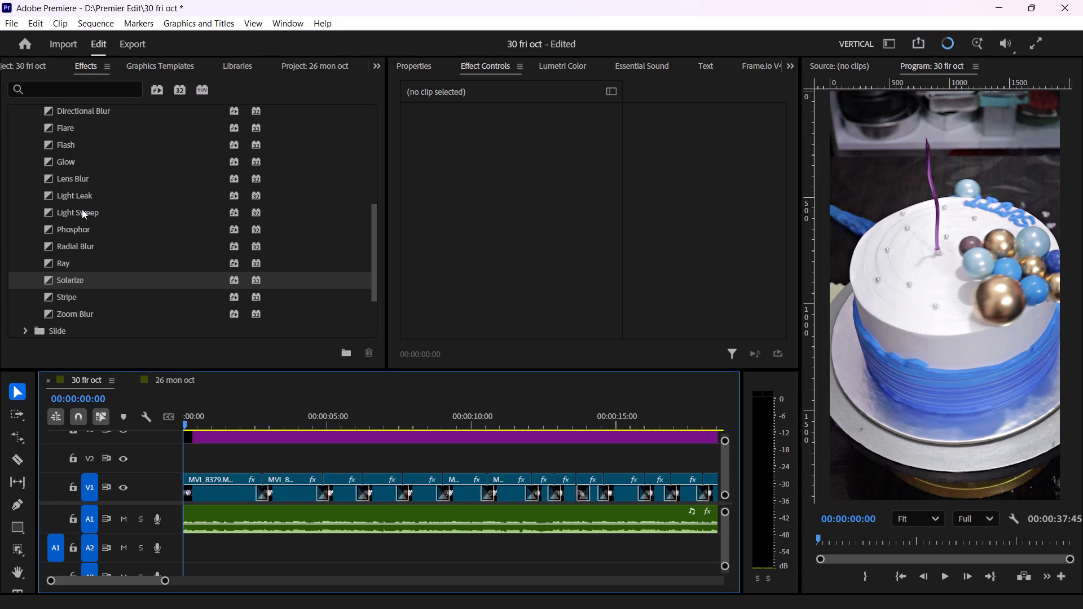
left_click(72, 162)
scroll(73, 162, "up", 3)
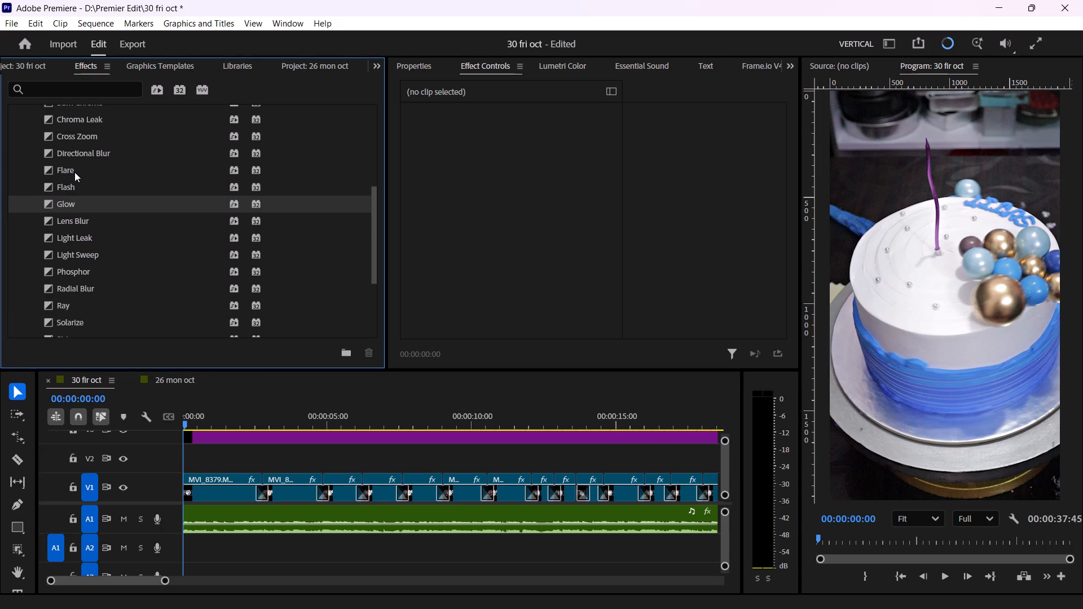
scroll(86, 144, "up", 2)
left_click(69, 182)
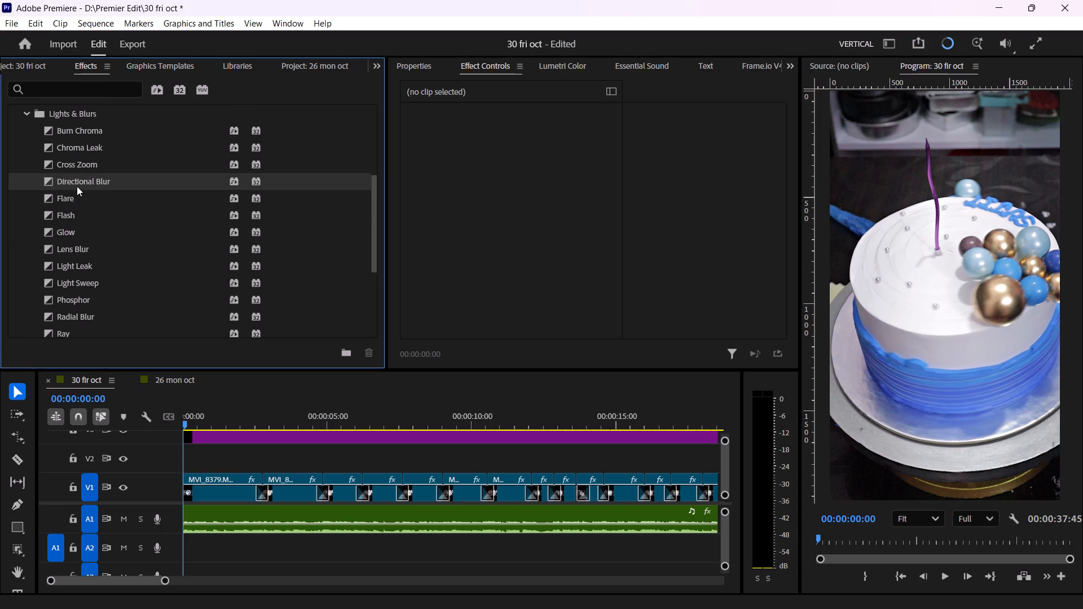
left_click_drag(80, 182, 206, 464)
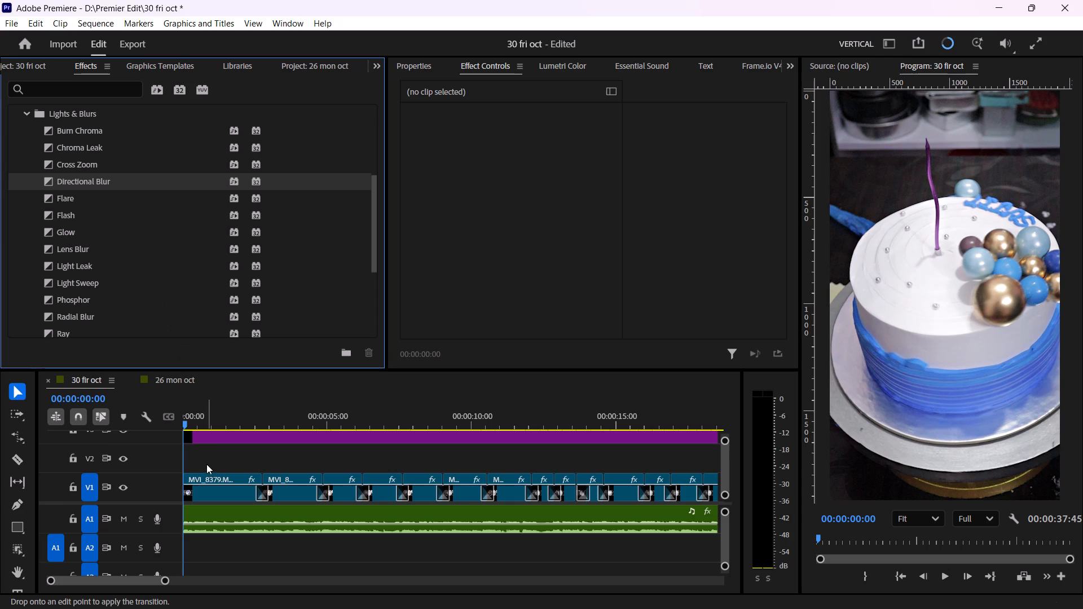
left_click_drag(206, 464, 189, 479)
left_click_drag(202, 408, 178, 420)
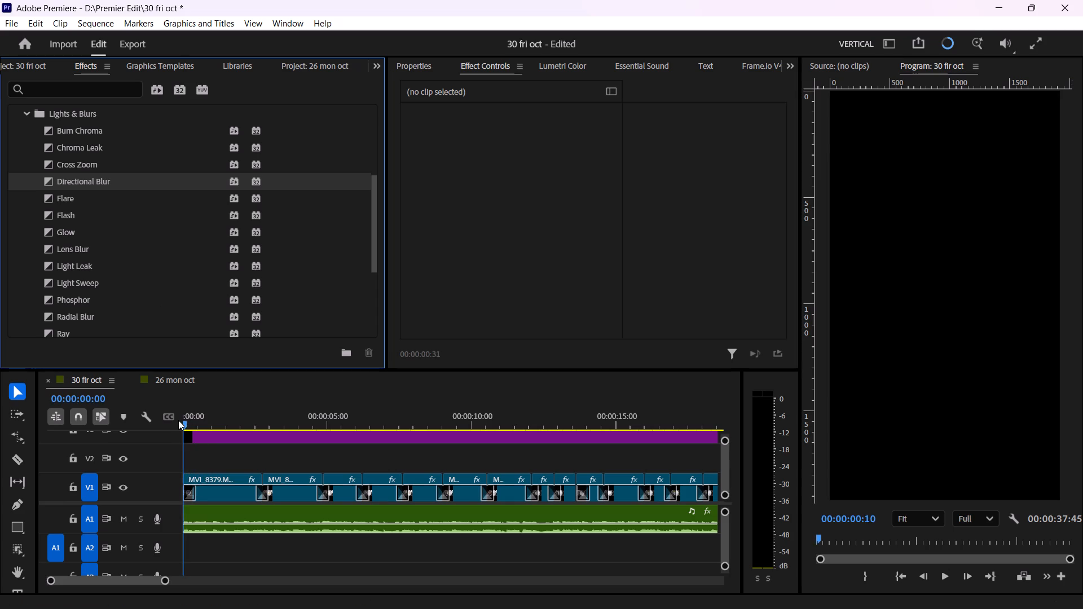
left_click_drag(178, 420, 172, 423)
key("space")
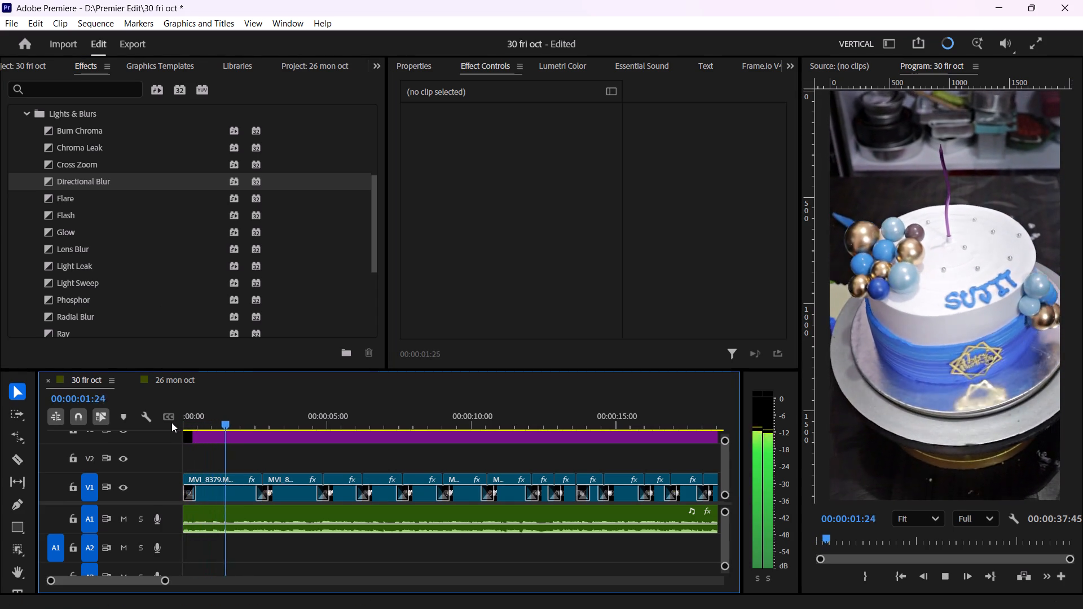
key("space")
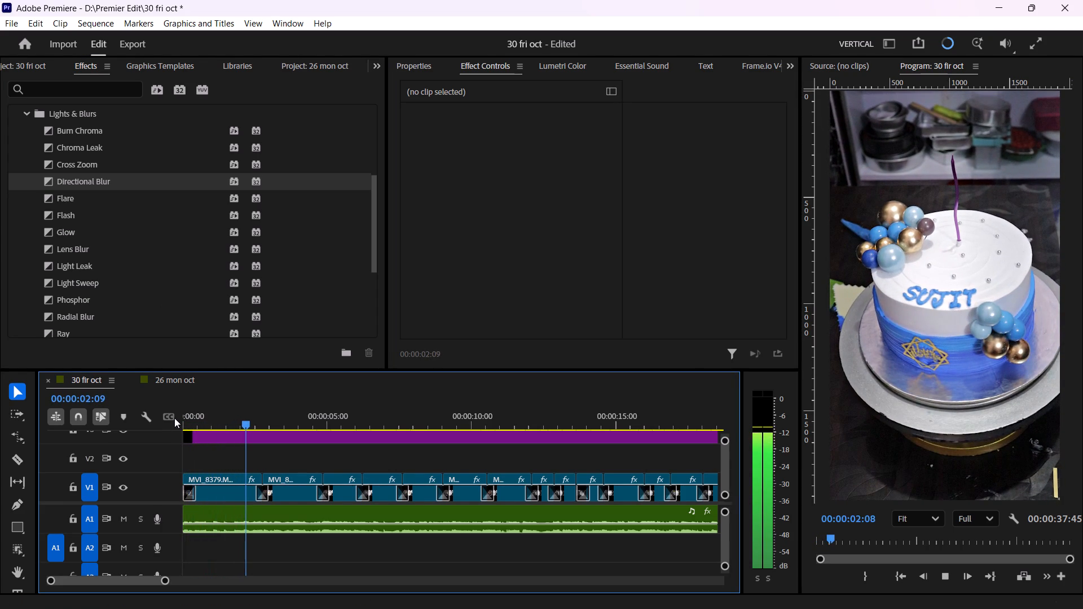
Save the project.
key("ctrl+s")
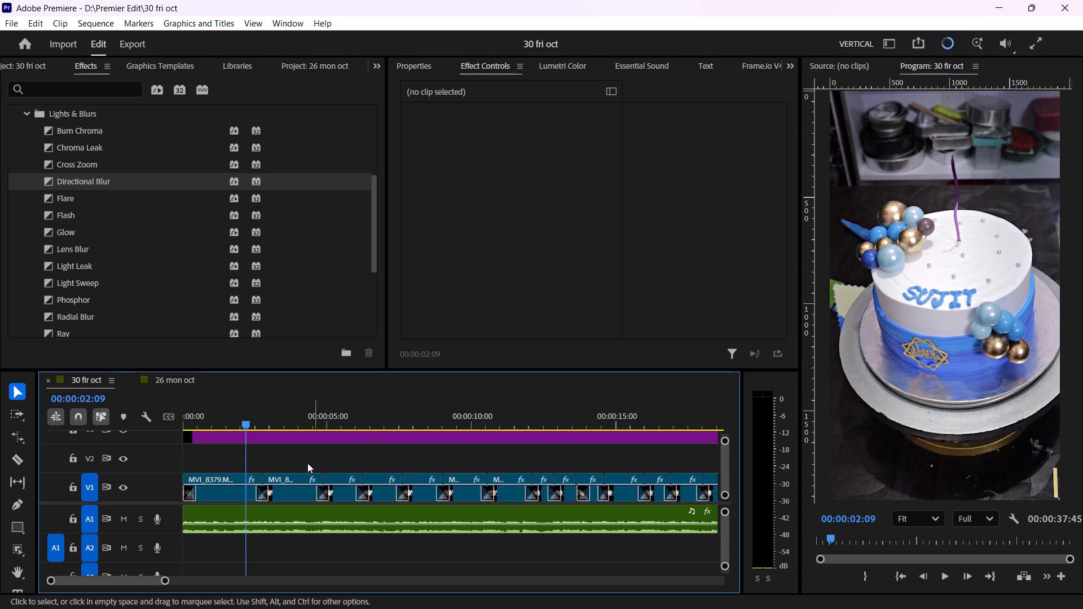
Return to the start of the sequence and export it as an H.264 media file with the 1080p 60 fps preset.
left_click_drag(280, 412, 411, 423)
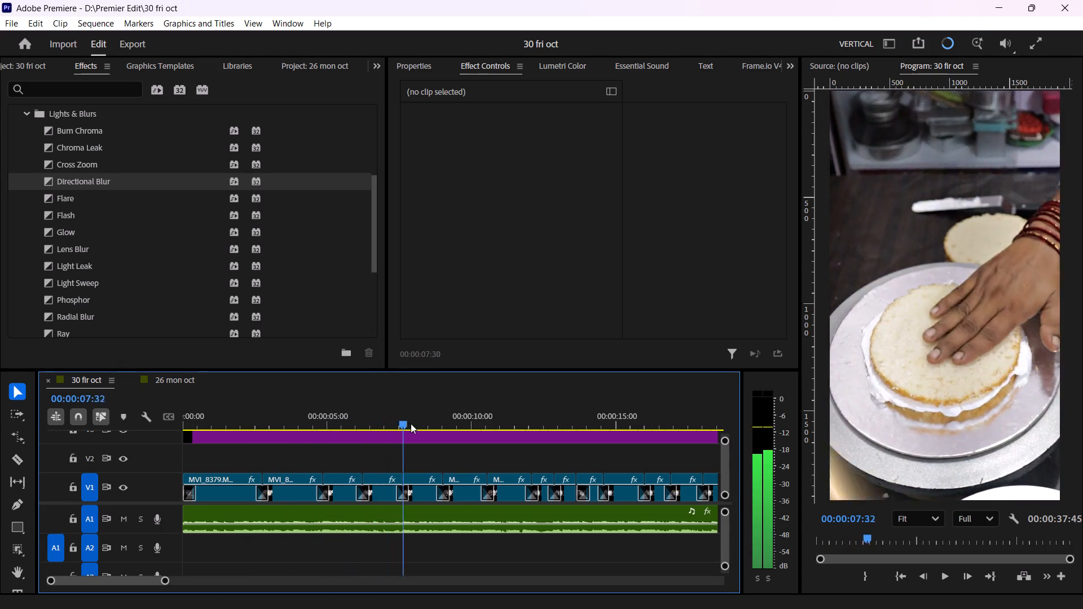
left_click_drag(411, 423, 164, 453)
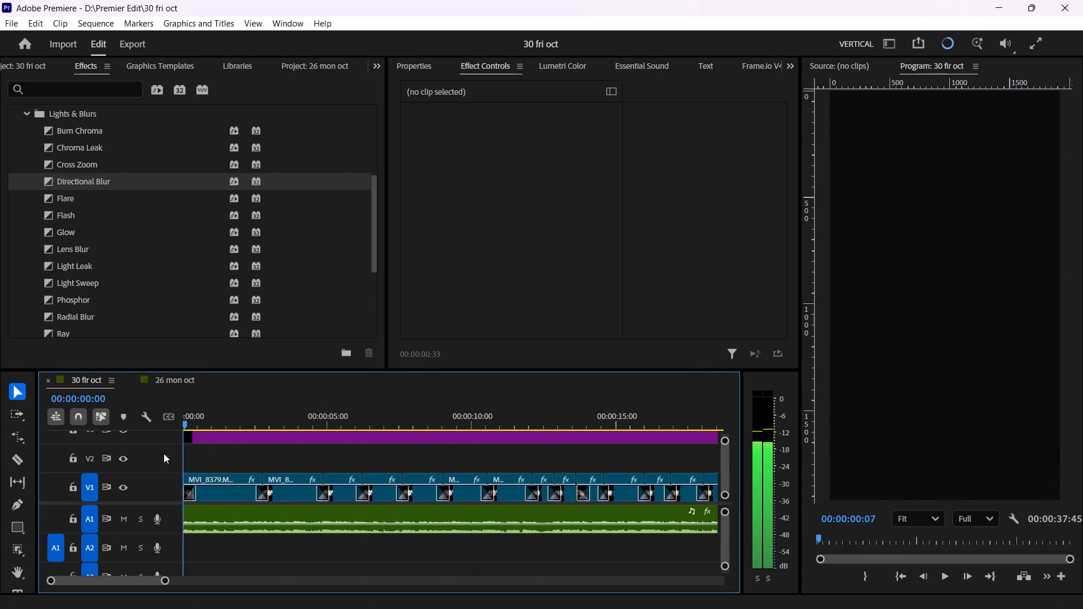
left_click_drag(164, 453, 124, 447)
left_click(128, 42)
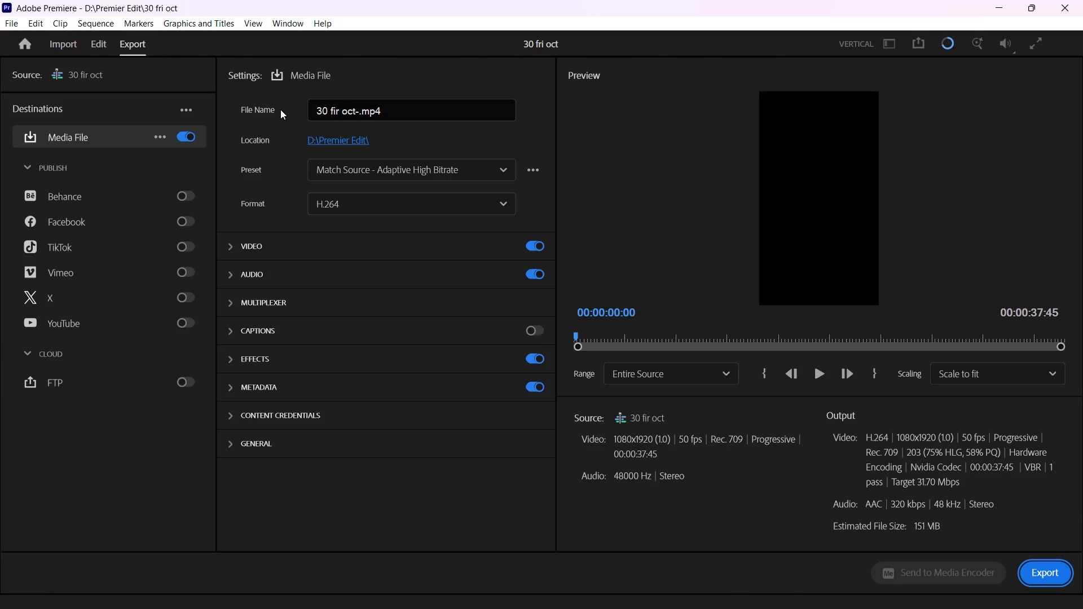
left_click(493, 170)
left_click(410, 218)
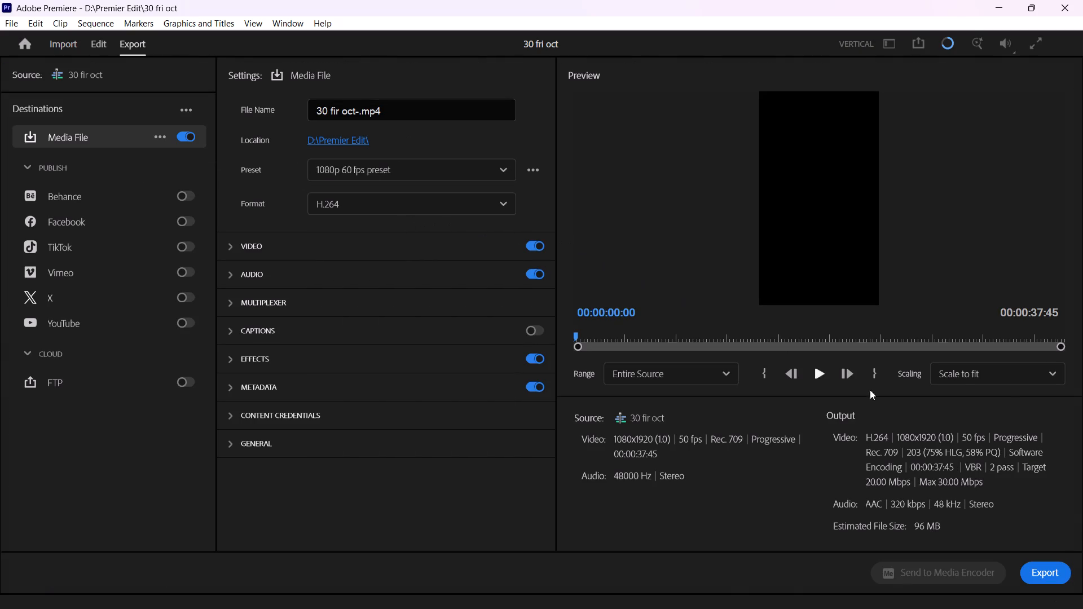
left_click(1055, 574)
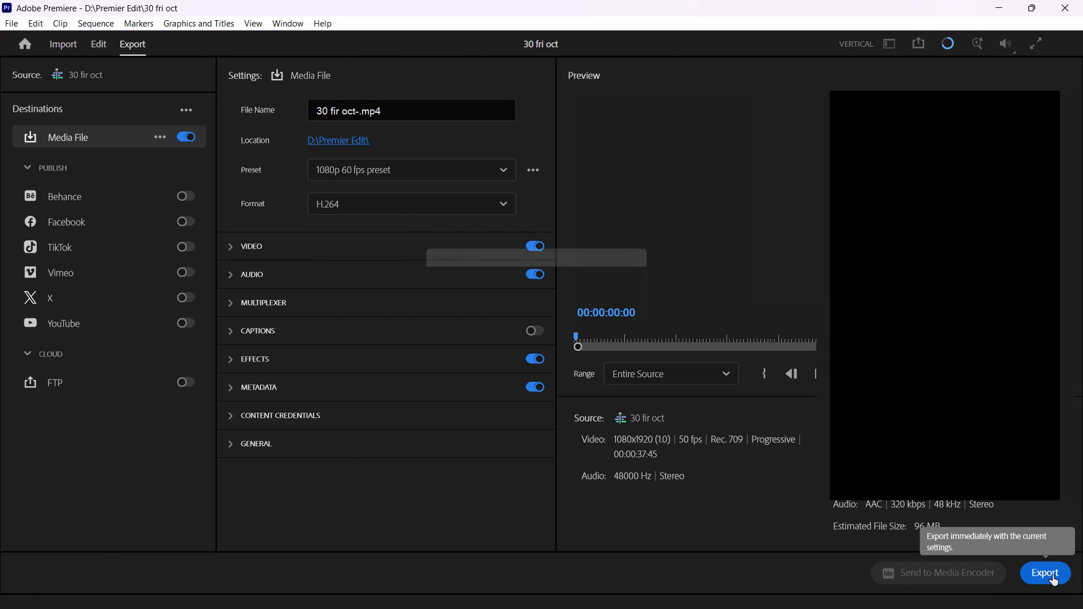
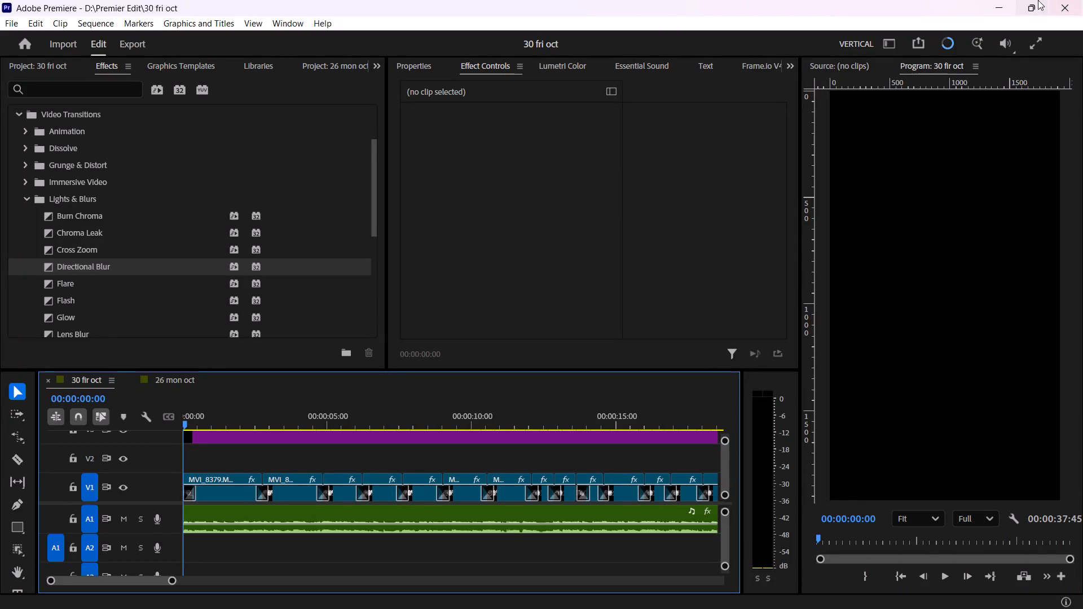
Minimize the Premiere window to reveal the desktop.
left_click(1006, 0)
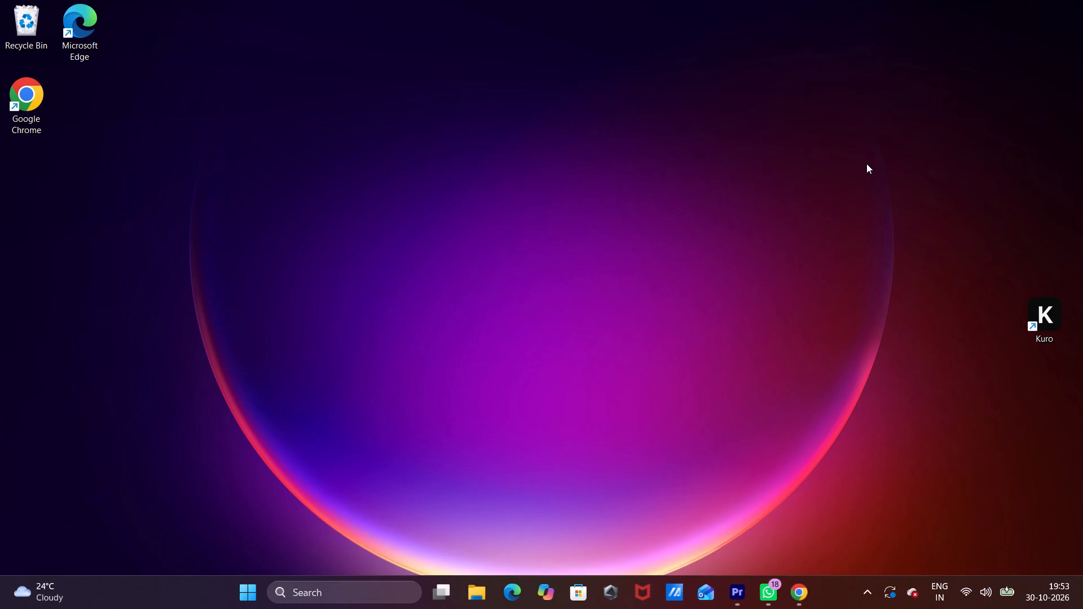
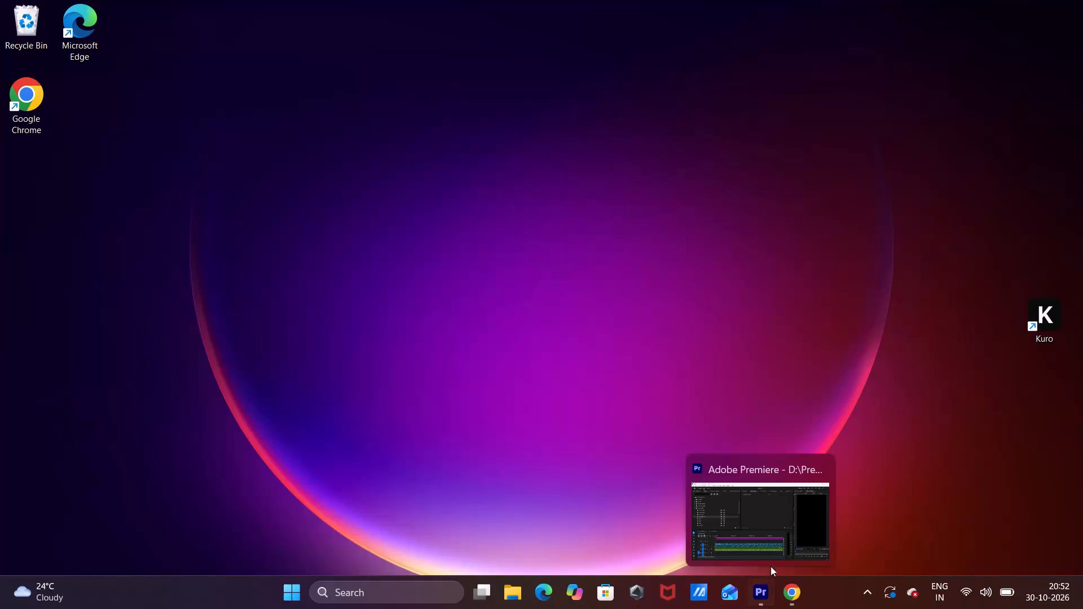
Return to Premiere and close it, saving the changes to the "26 mon oct" project.
left_click(760, 551)
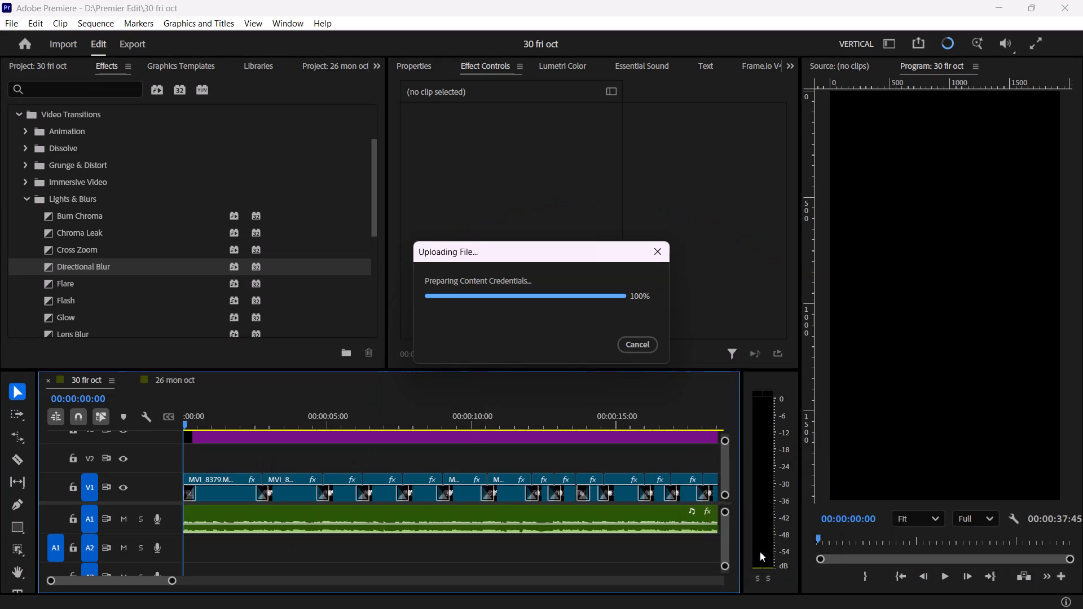
left_click(1082, 1)
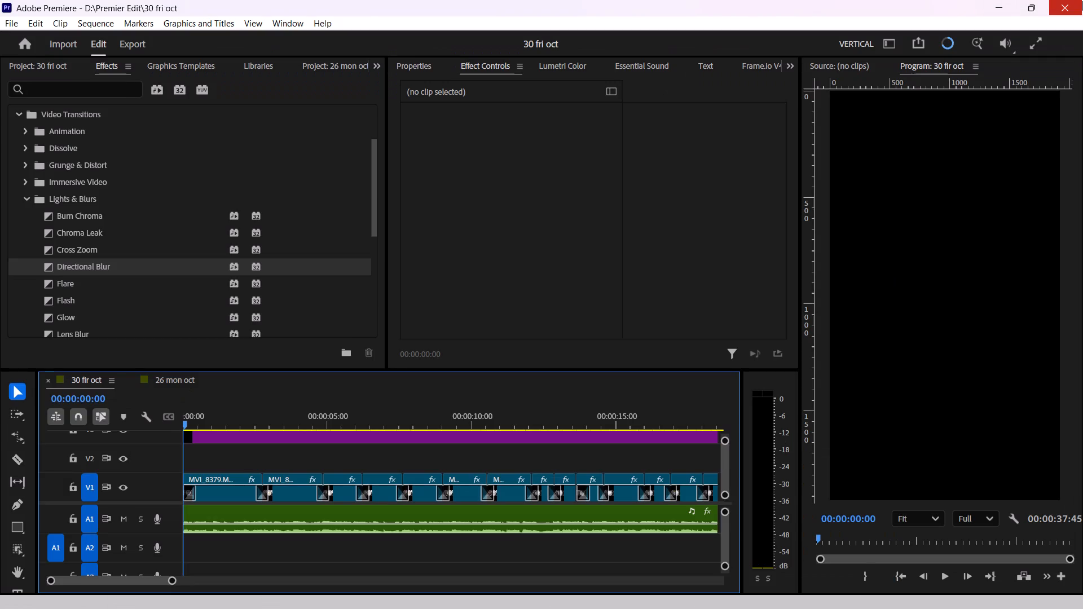
left_click(1070, 1)
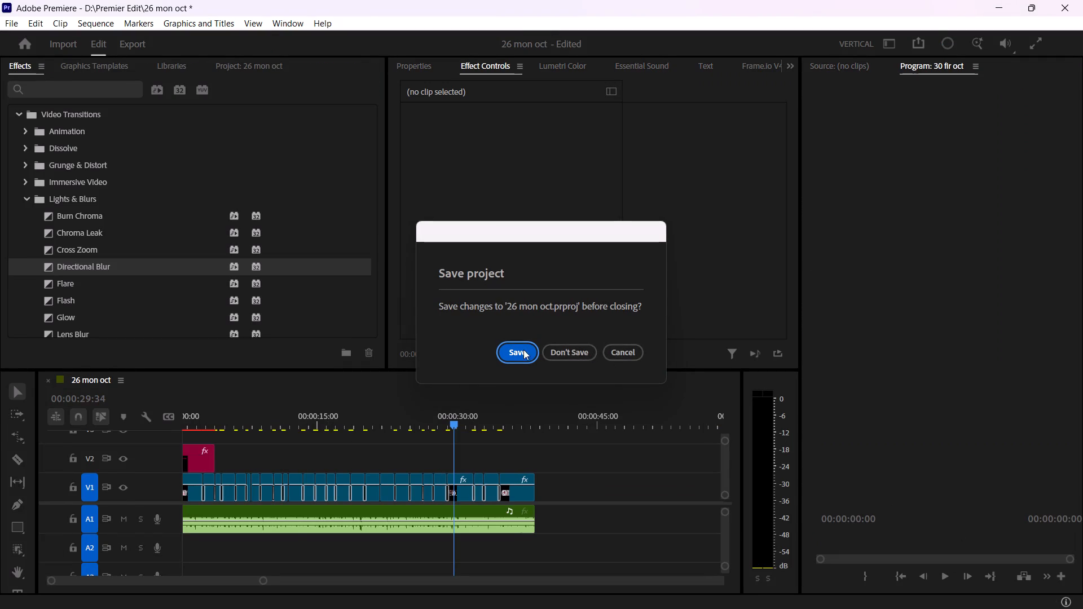
left_click(519, 348)
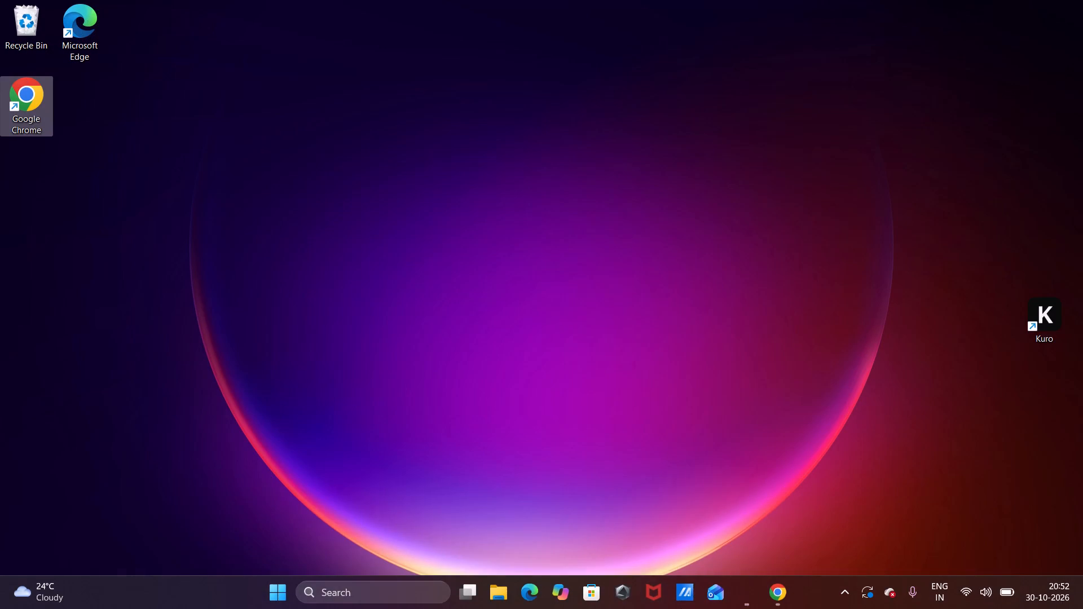
Open the Kuro app from the desktop.
double_click(1040, 319)
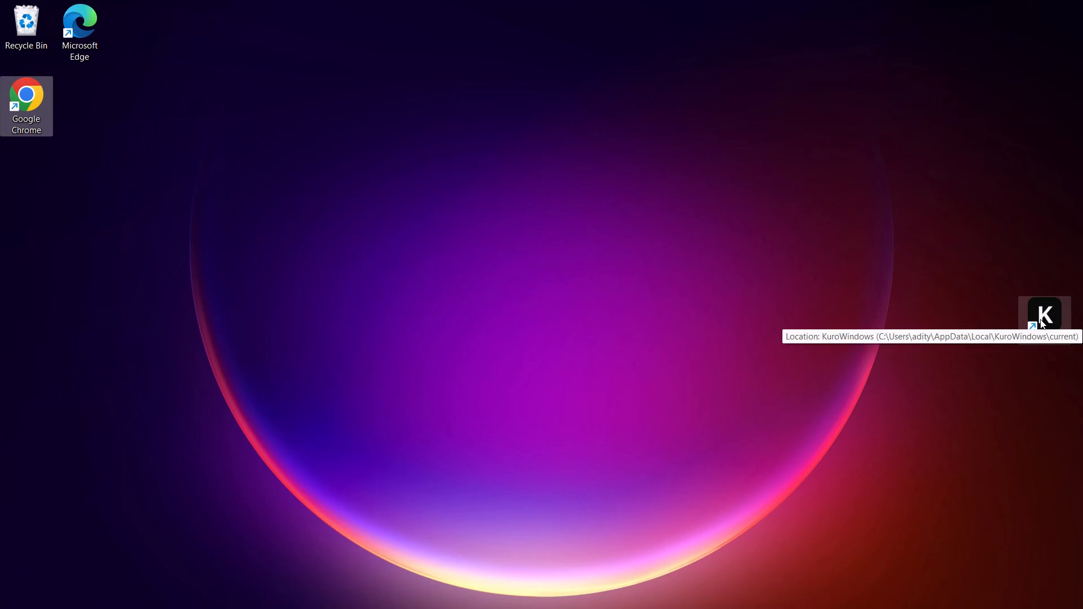